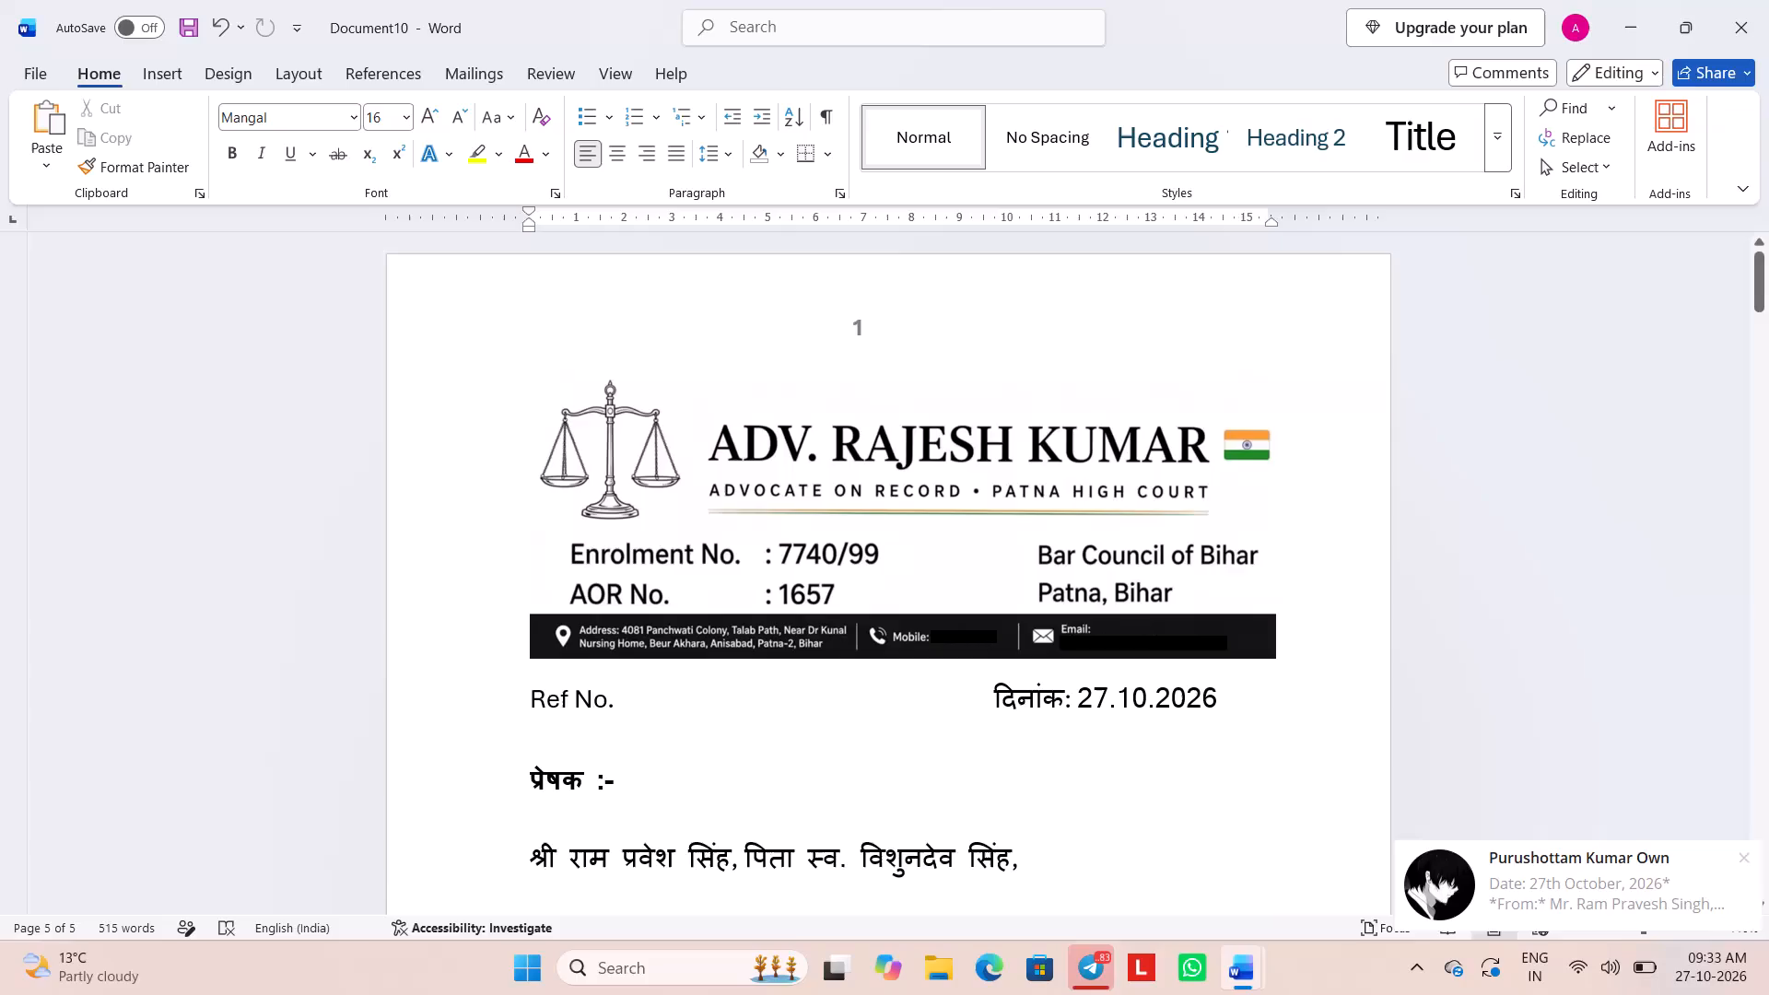
# Save the Hindi notice in the OneDrive Documents folder, using the sender's name copied from below the प्रेषक heading as the file name.
pyautogui.scroll(-9, 647, 501)
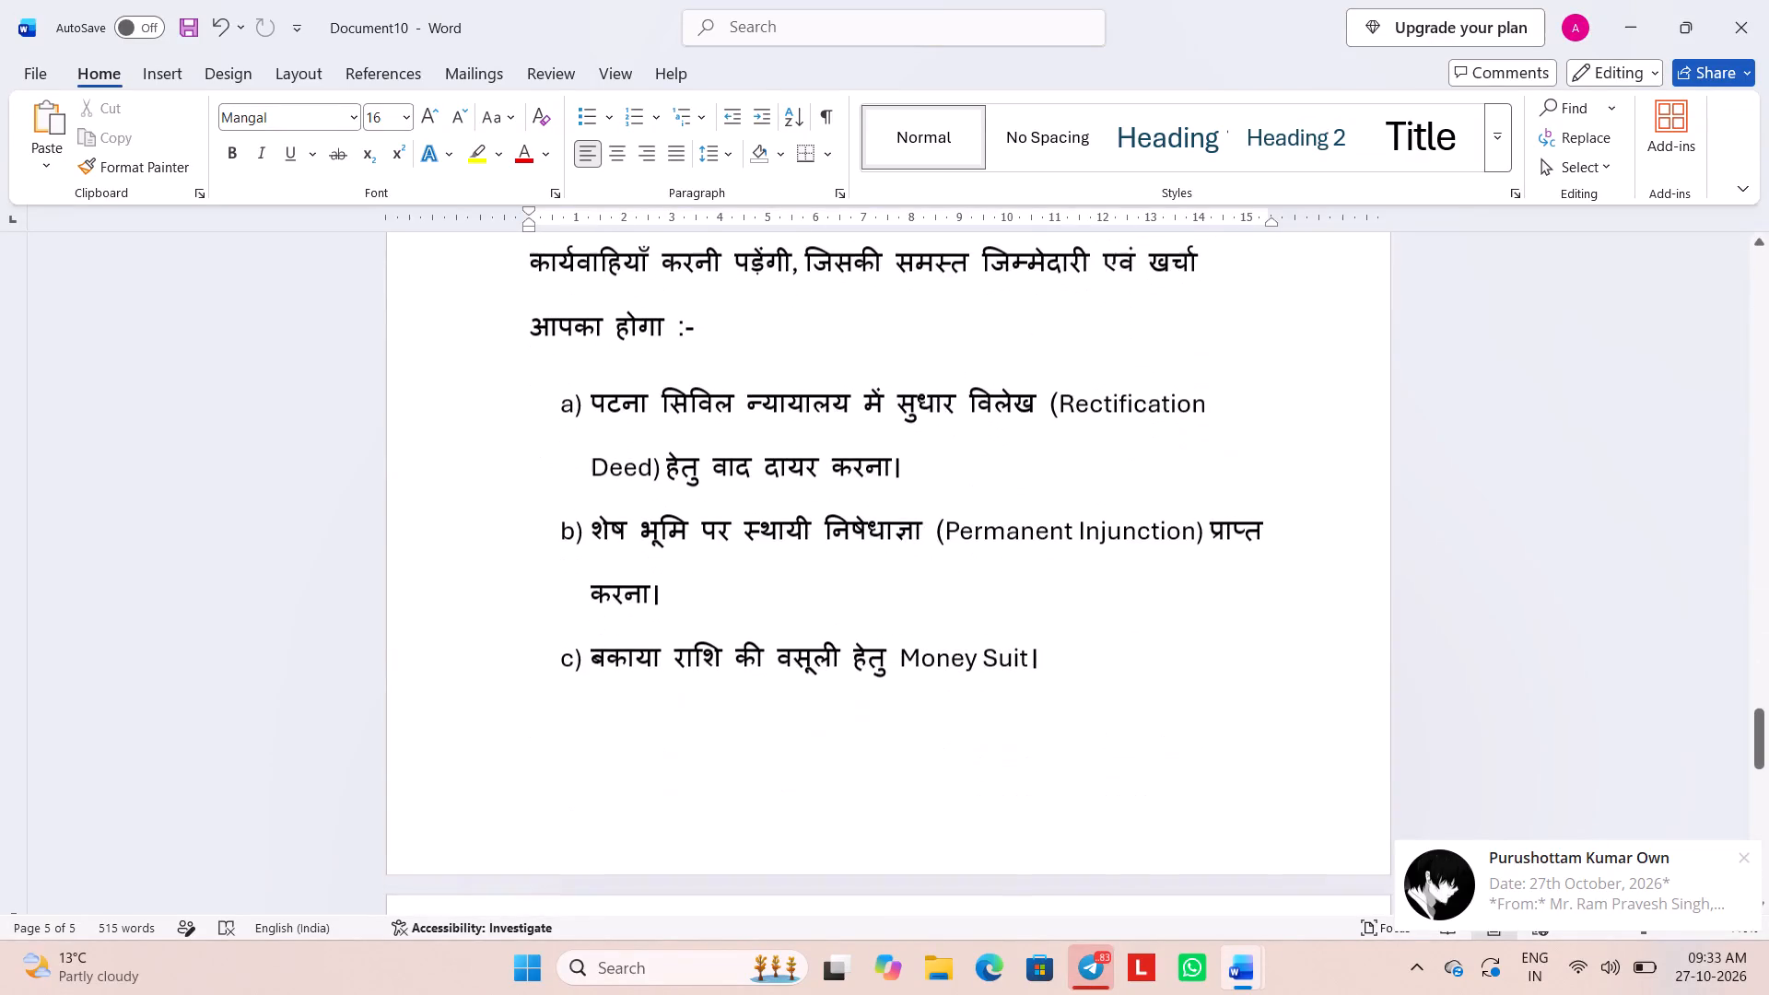
pyautogui.scroll(13, 697, 423)
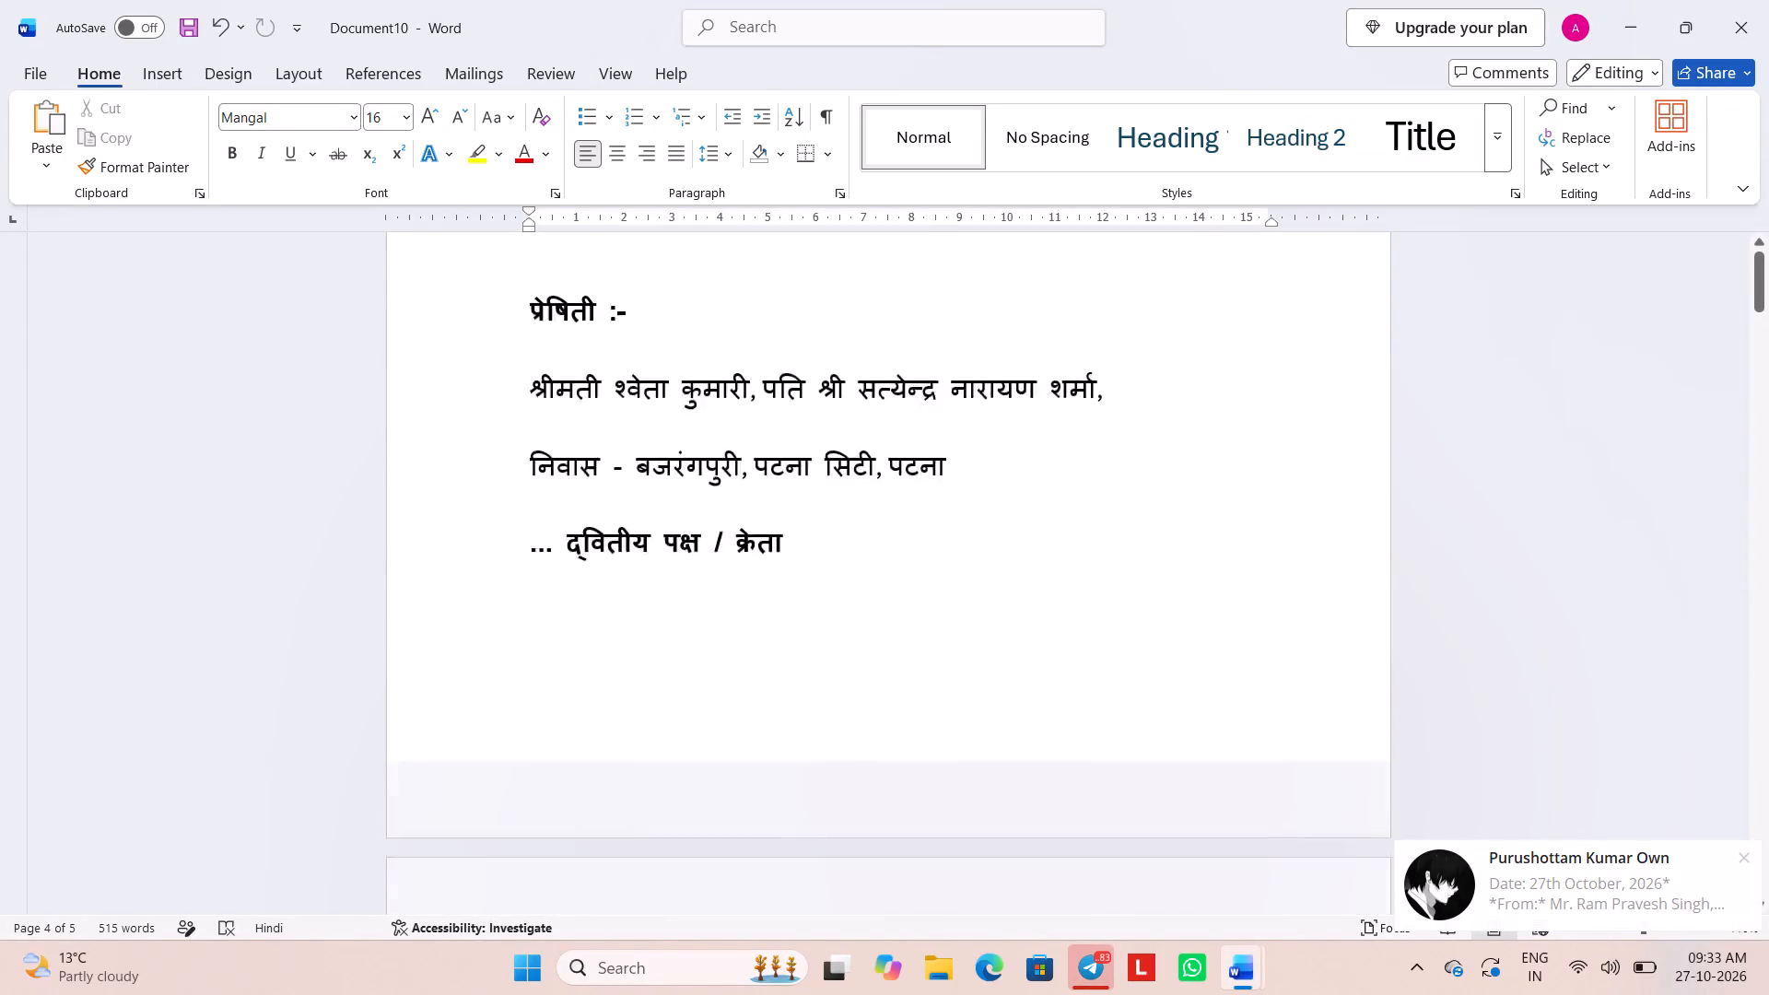
pyautogui.scroll(4, 697, 423)
pyautogui.scroll(-1, 653, 584)
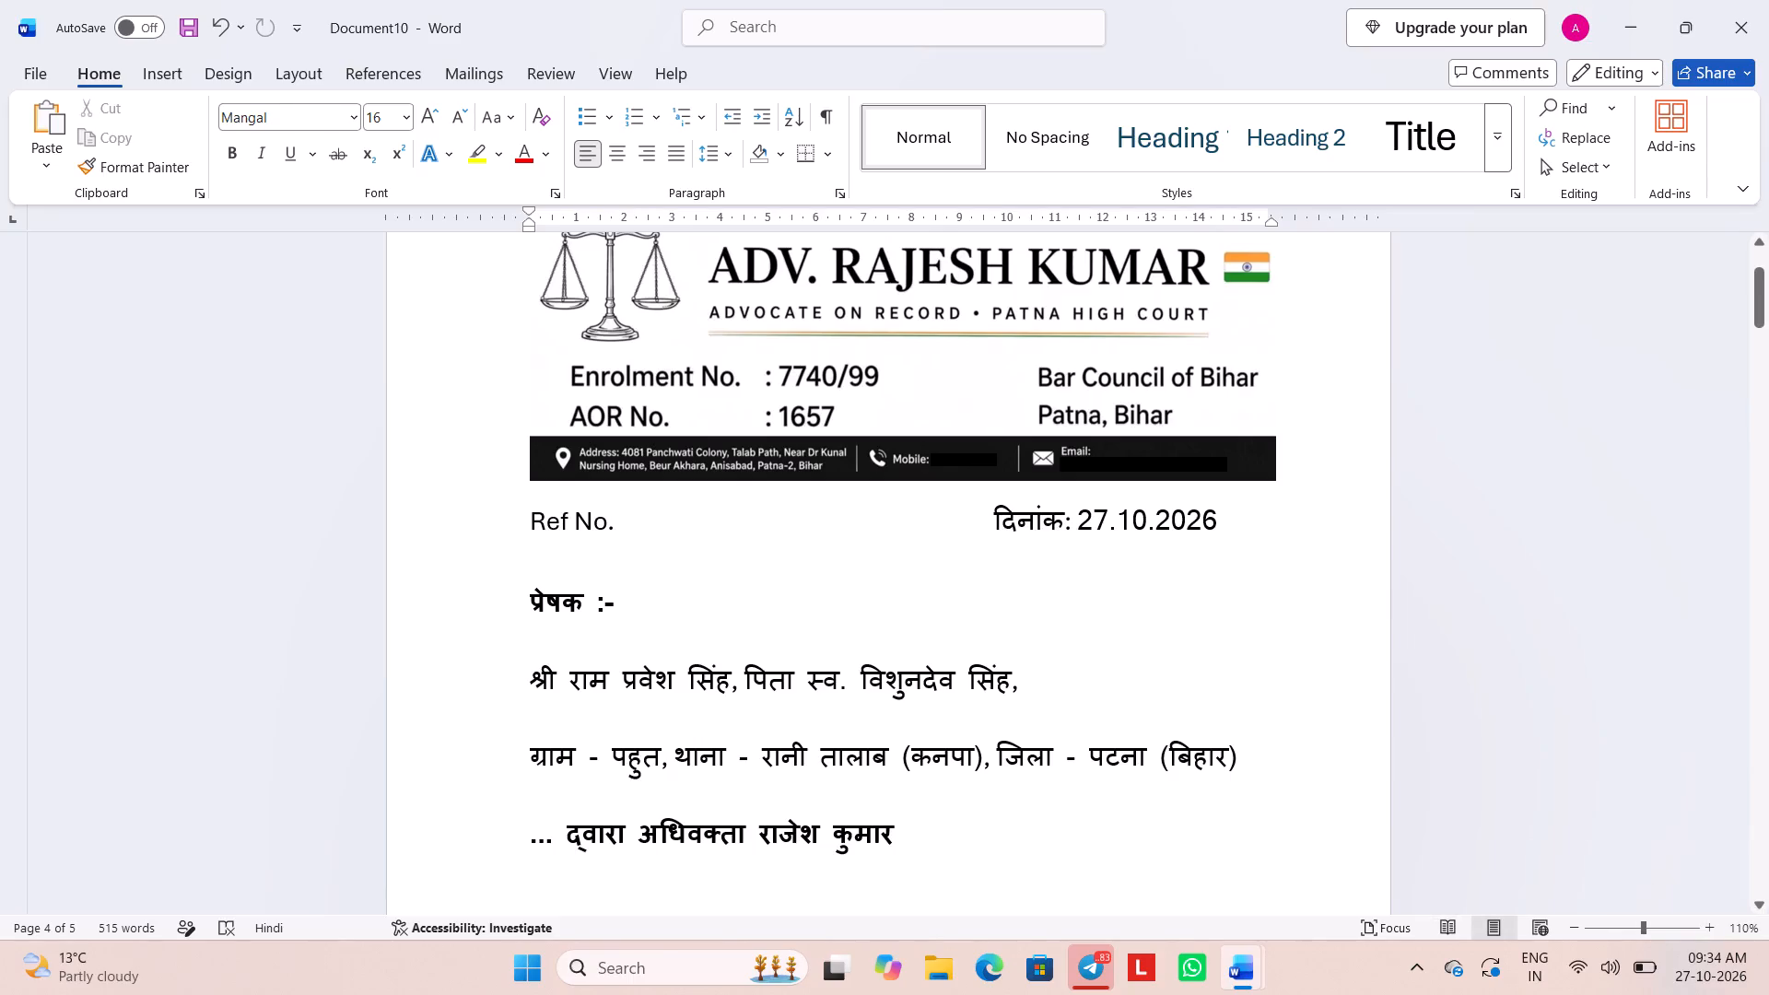
pyautogui.moveTo(570, 683); pyautogui.dragTo(726, 696)
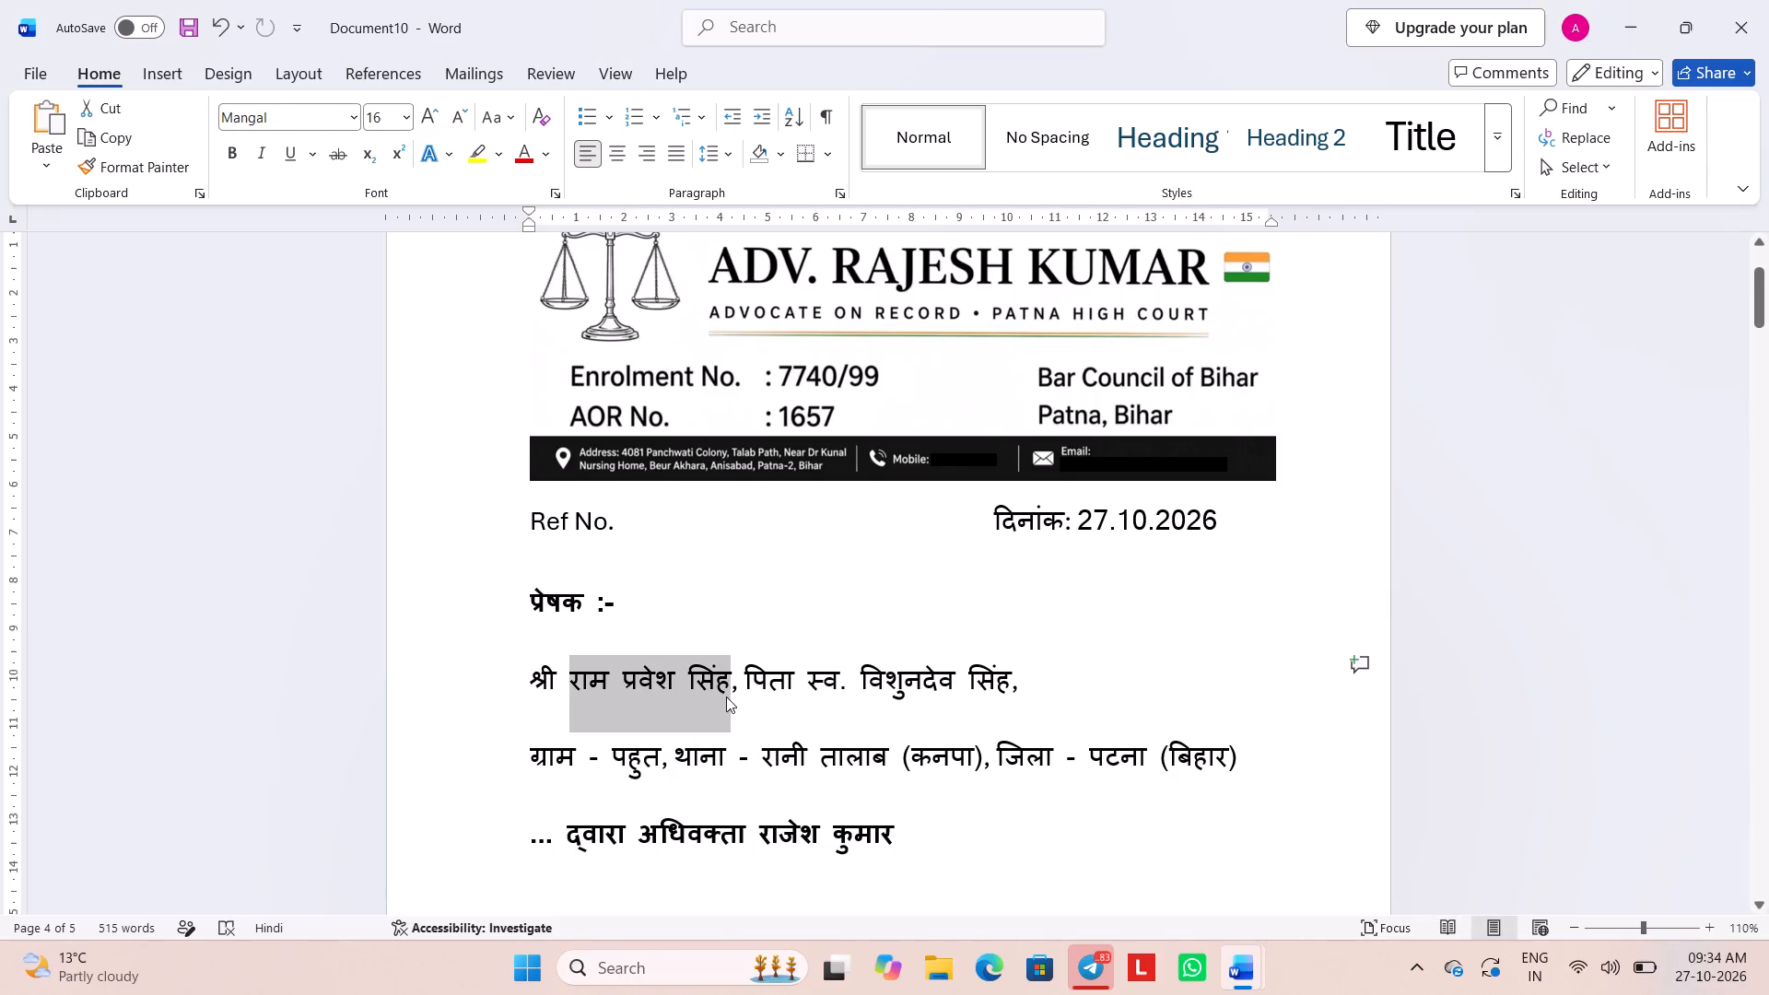
pyautogui.hotkey('ctrl', 'c')
pyautogui.click(448, 0)
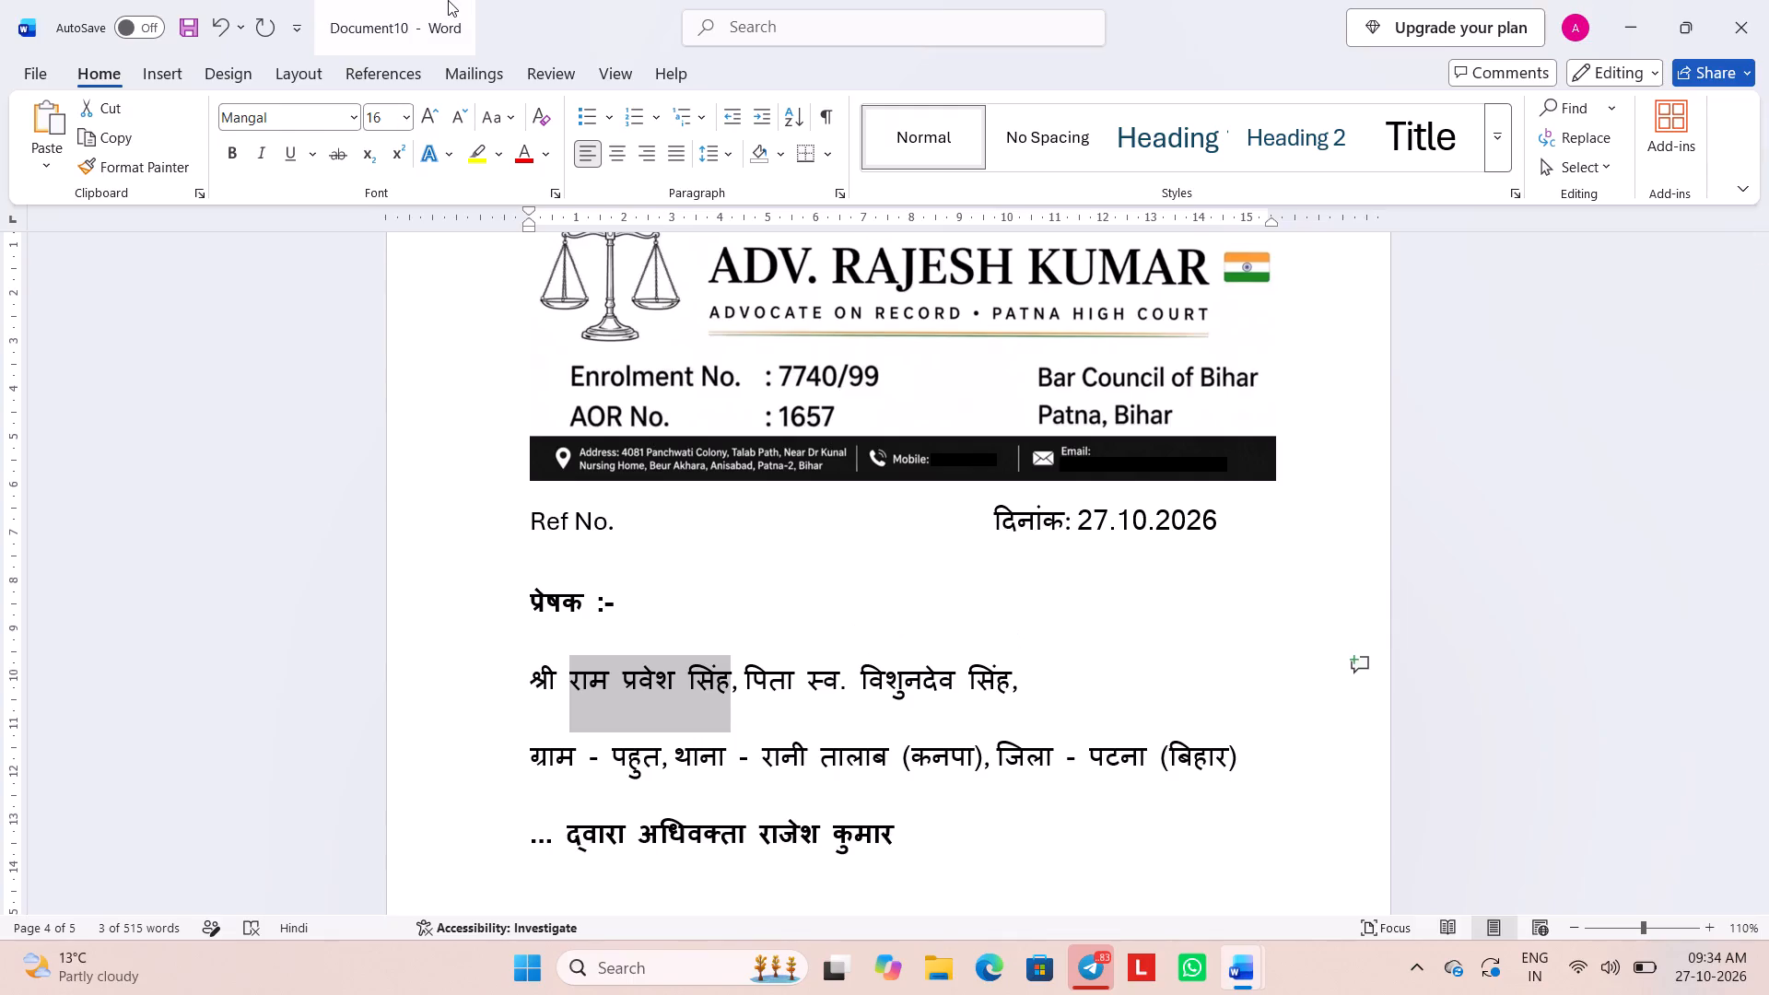
pyautogui.hotkey('ctrl', 'v')
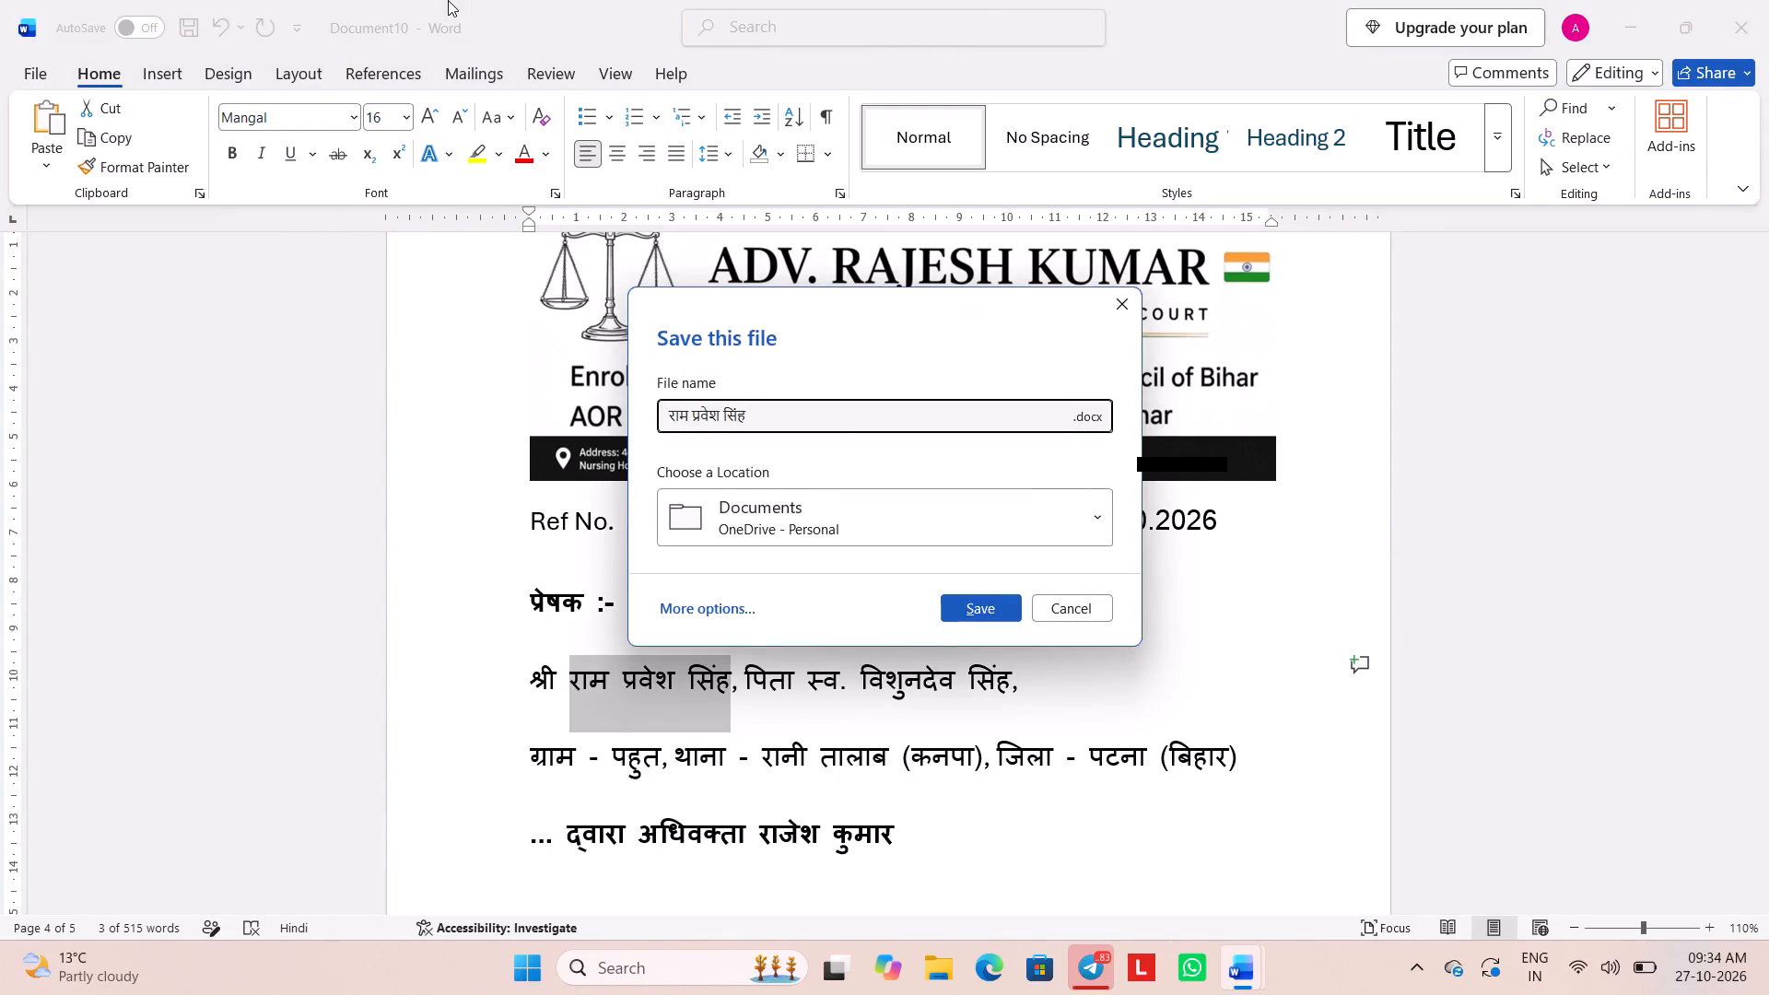
pyautogui.press('Return')
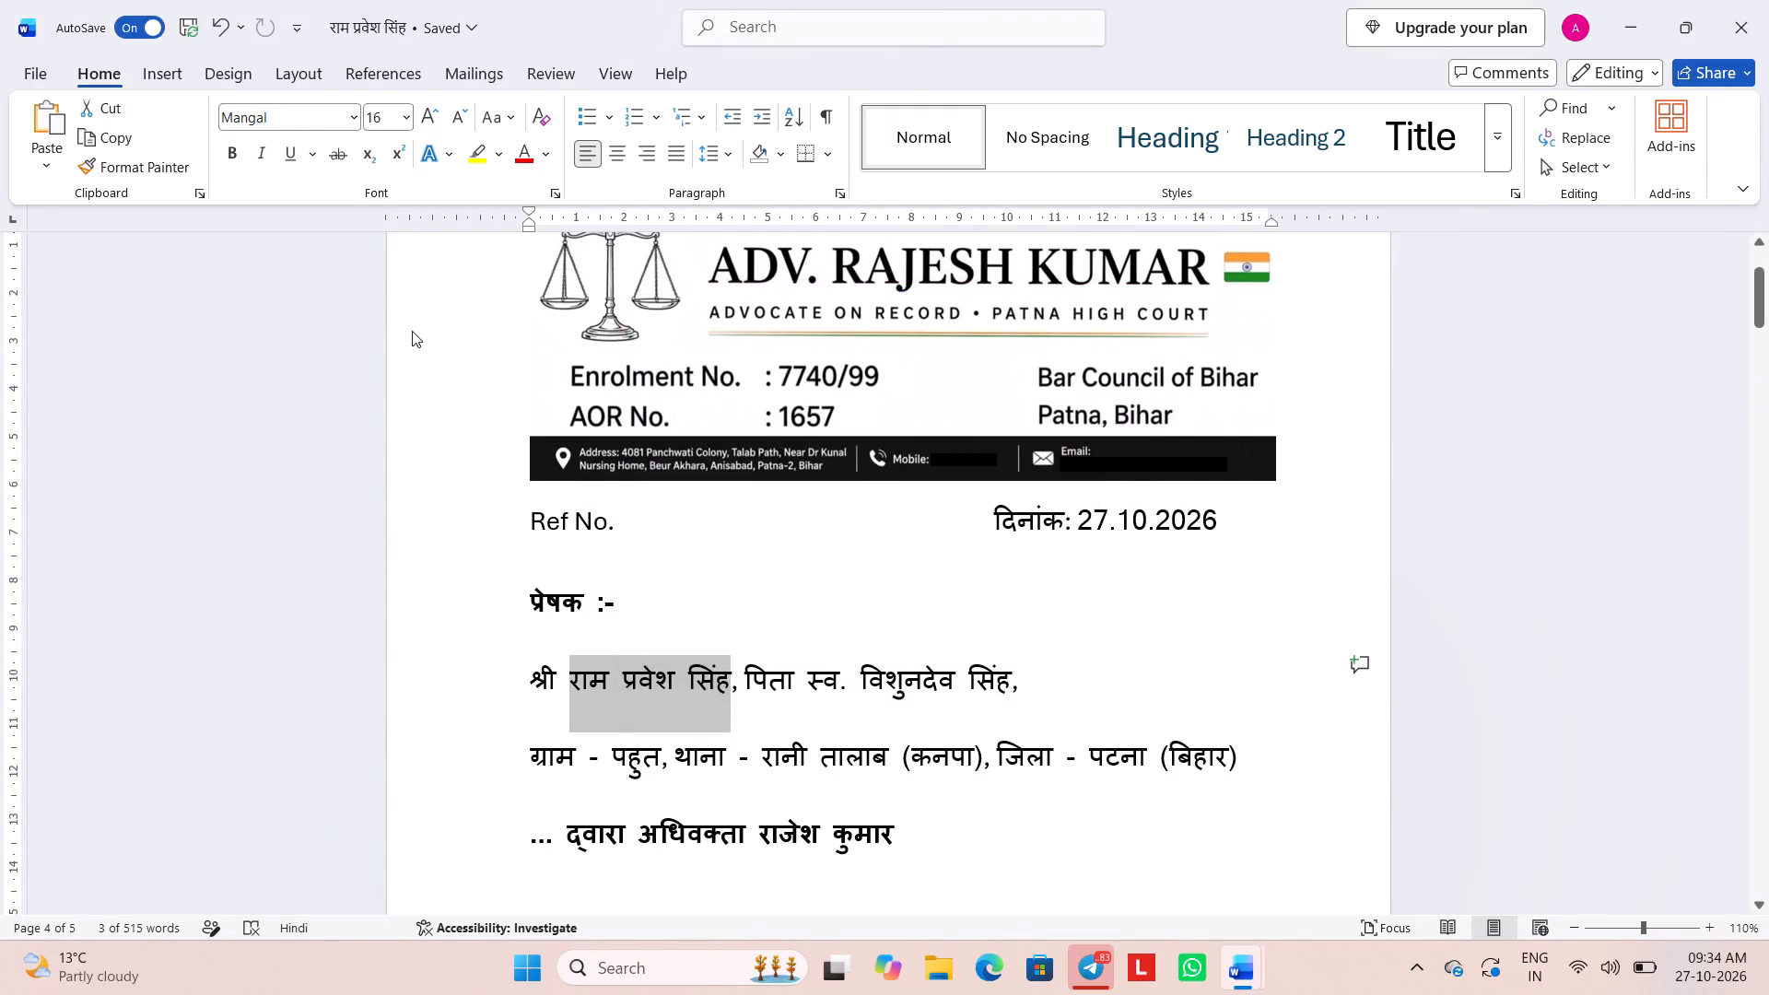
# Start another Word window and open the recent rejoinder file named after a Smt. and Mr. pair from OneDrive Documents.
pyautogui.click(540, 994)
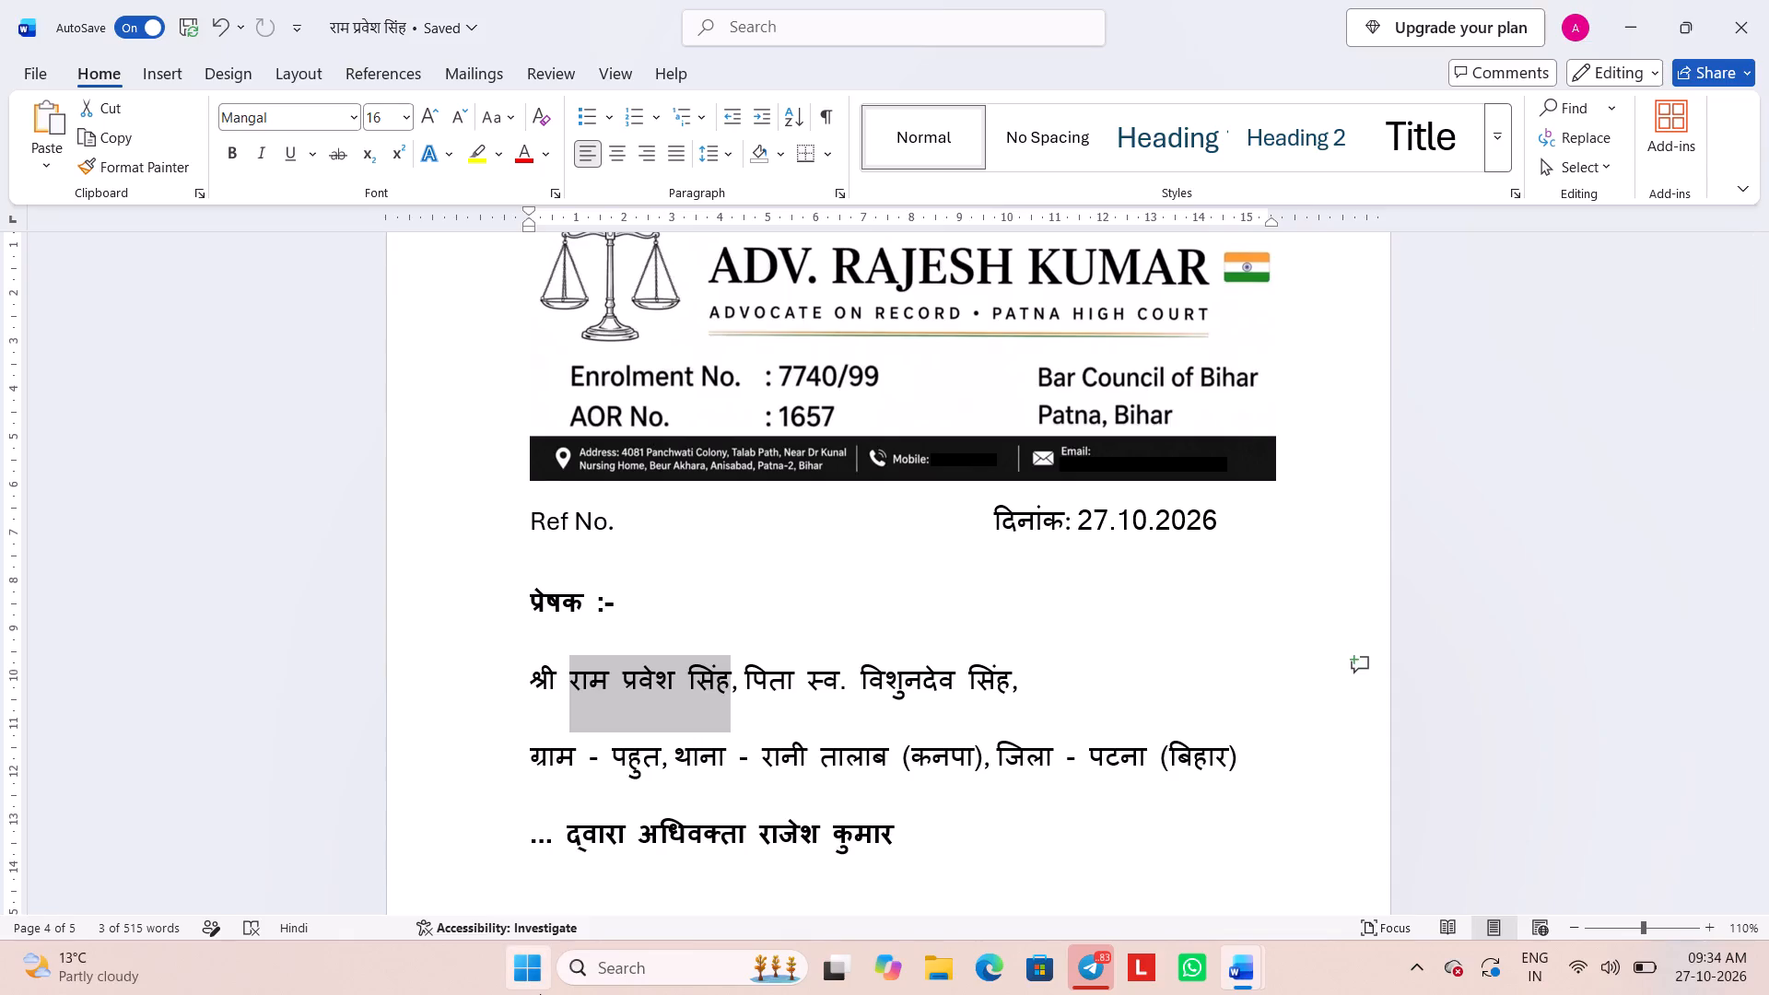
pyautogui.click(655, 792)
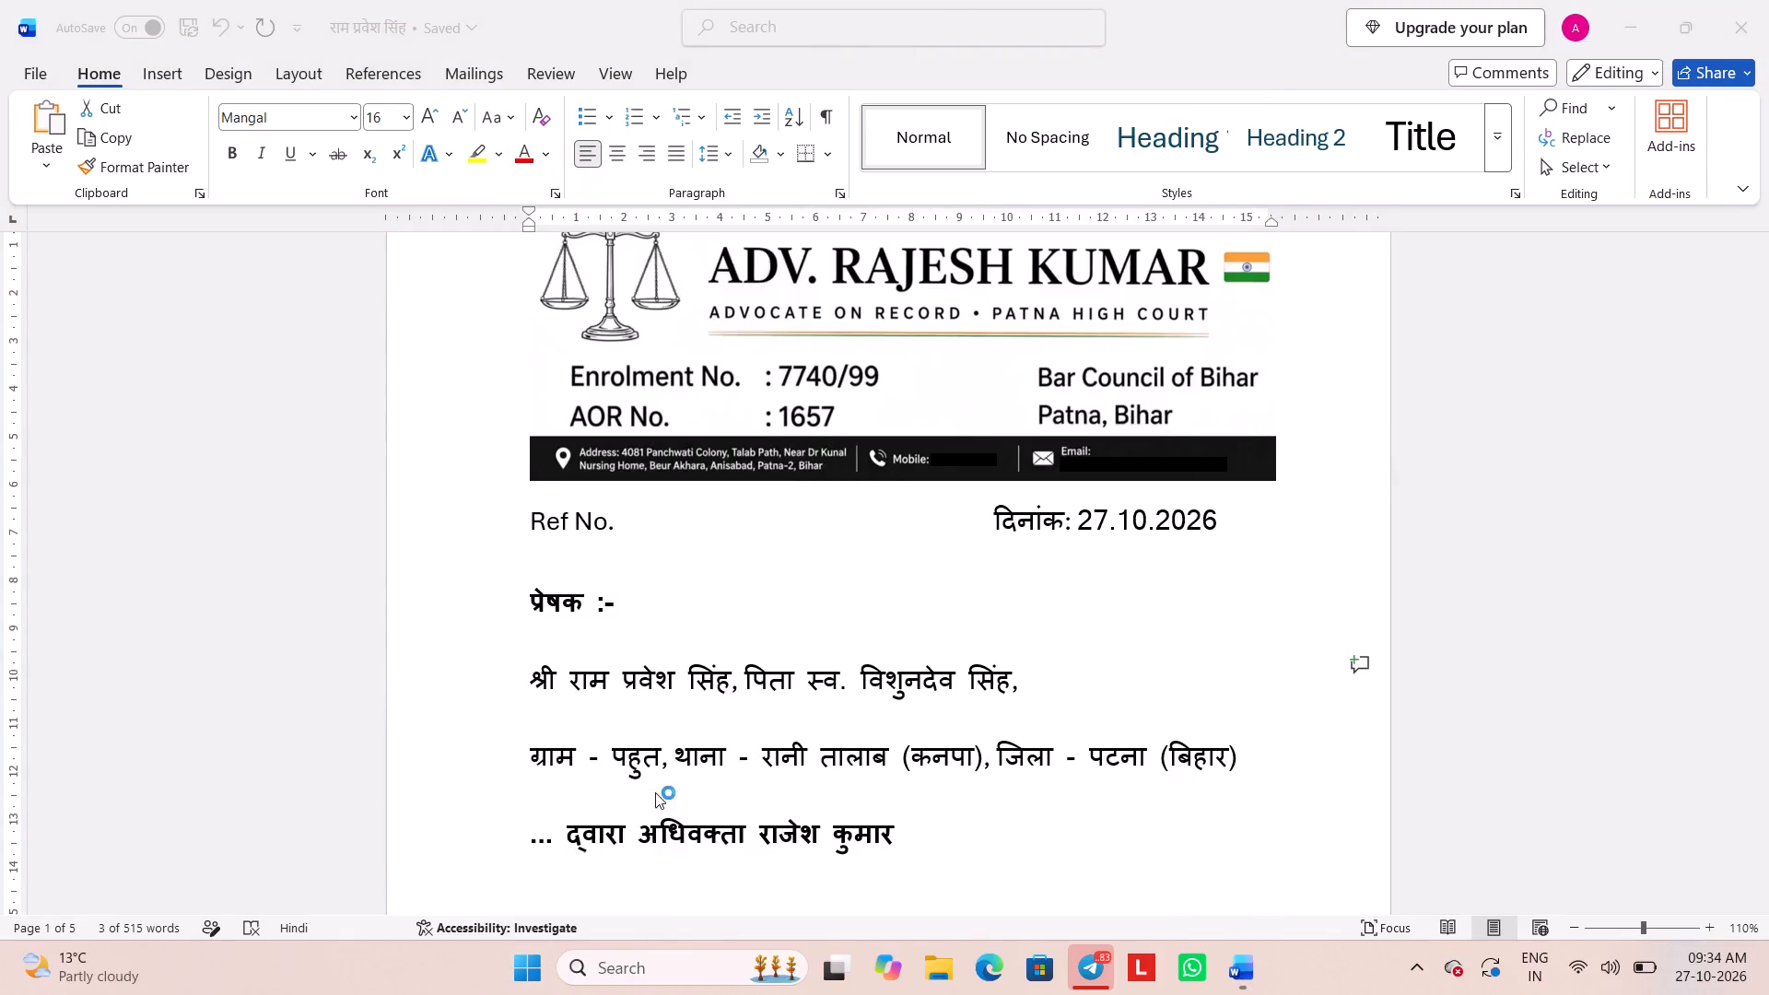
pyautogui.scroll(-1, 600, 698)
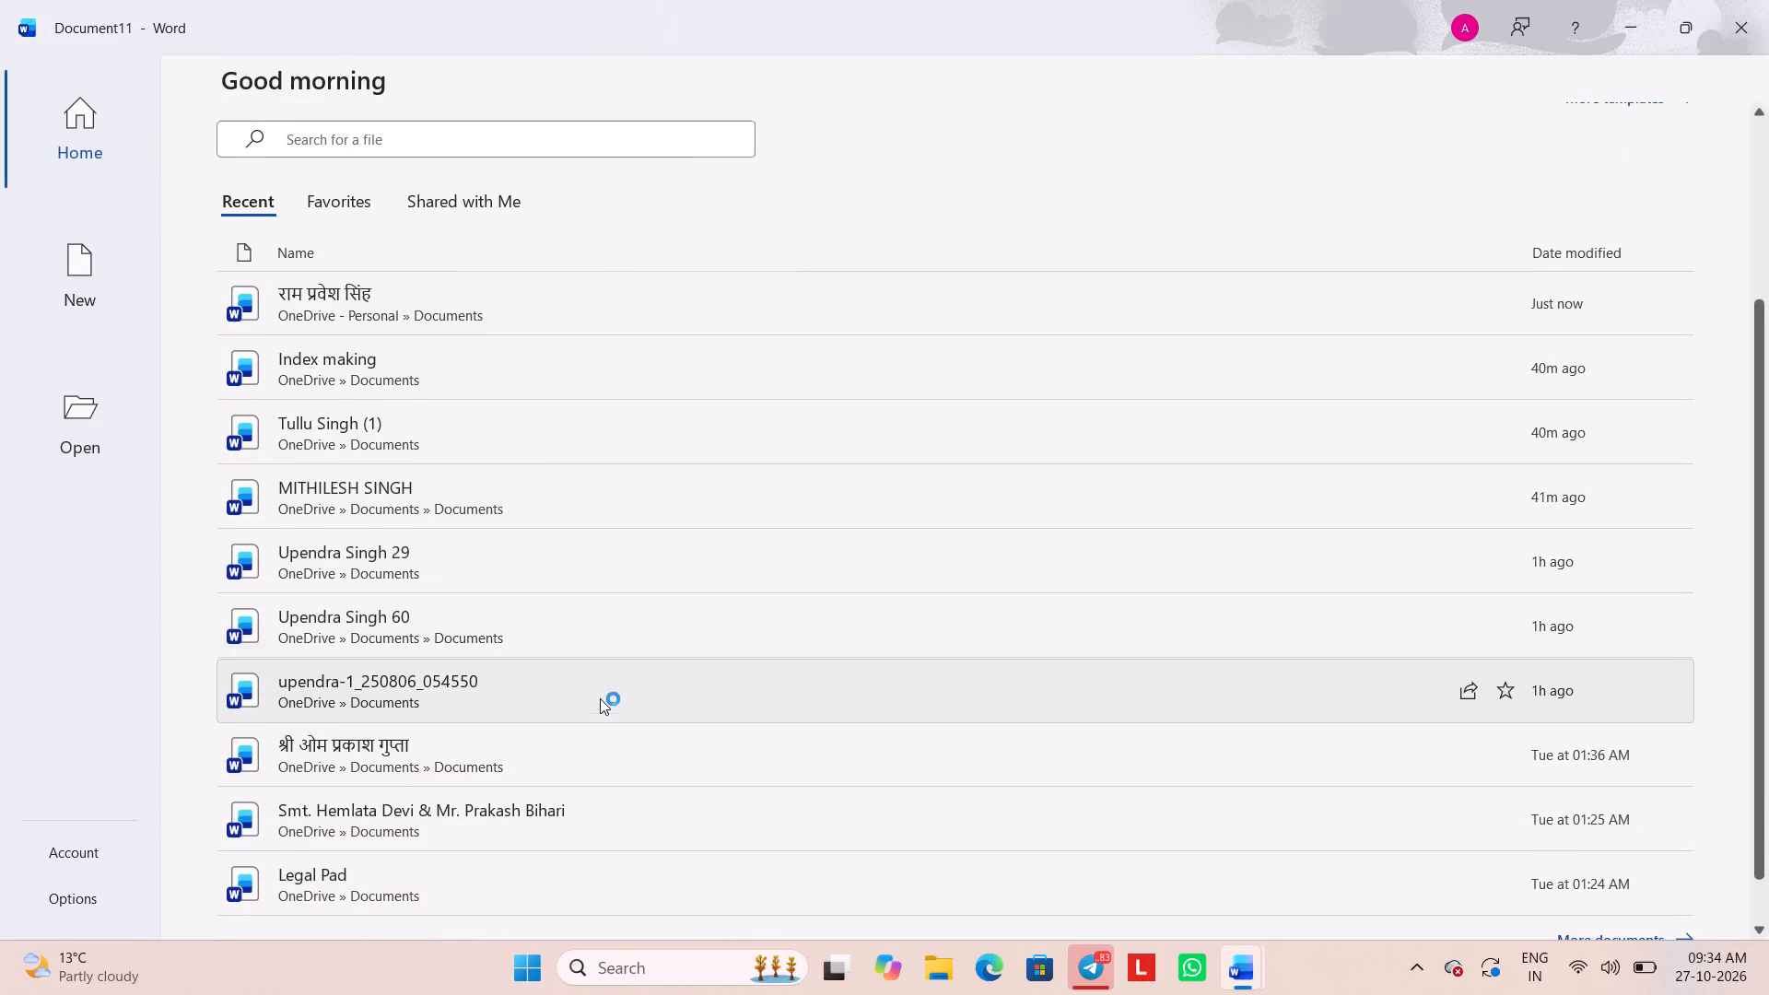
pyautogui.scroll(-1, 600, 698)
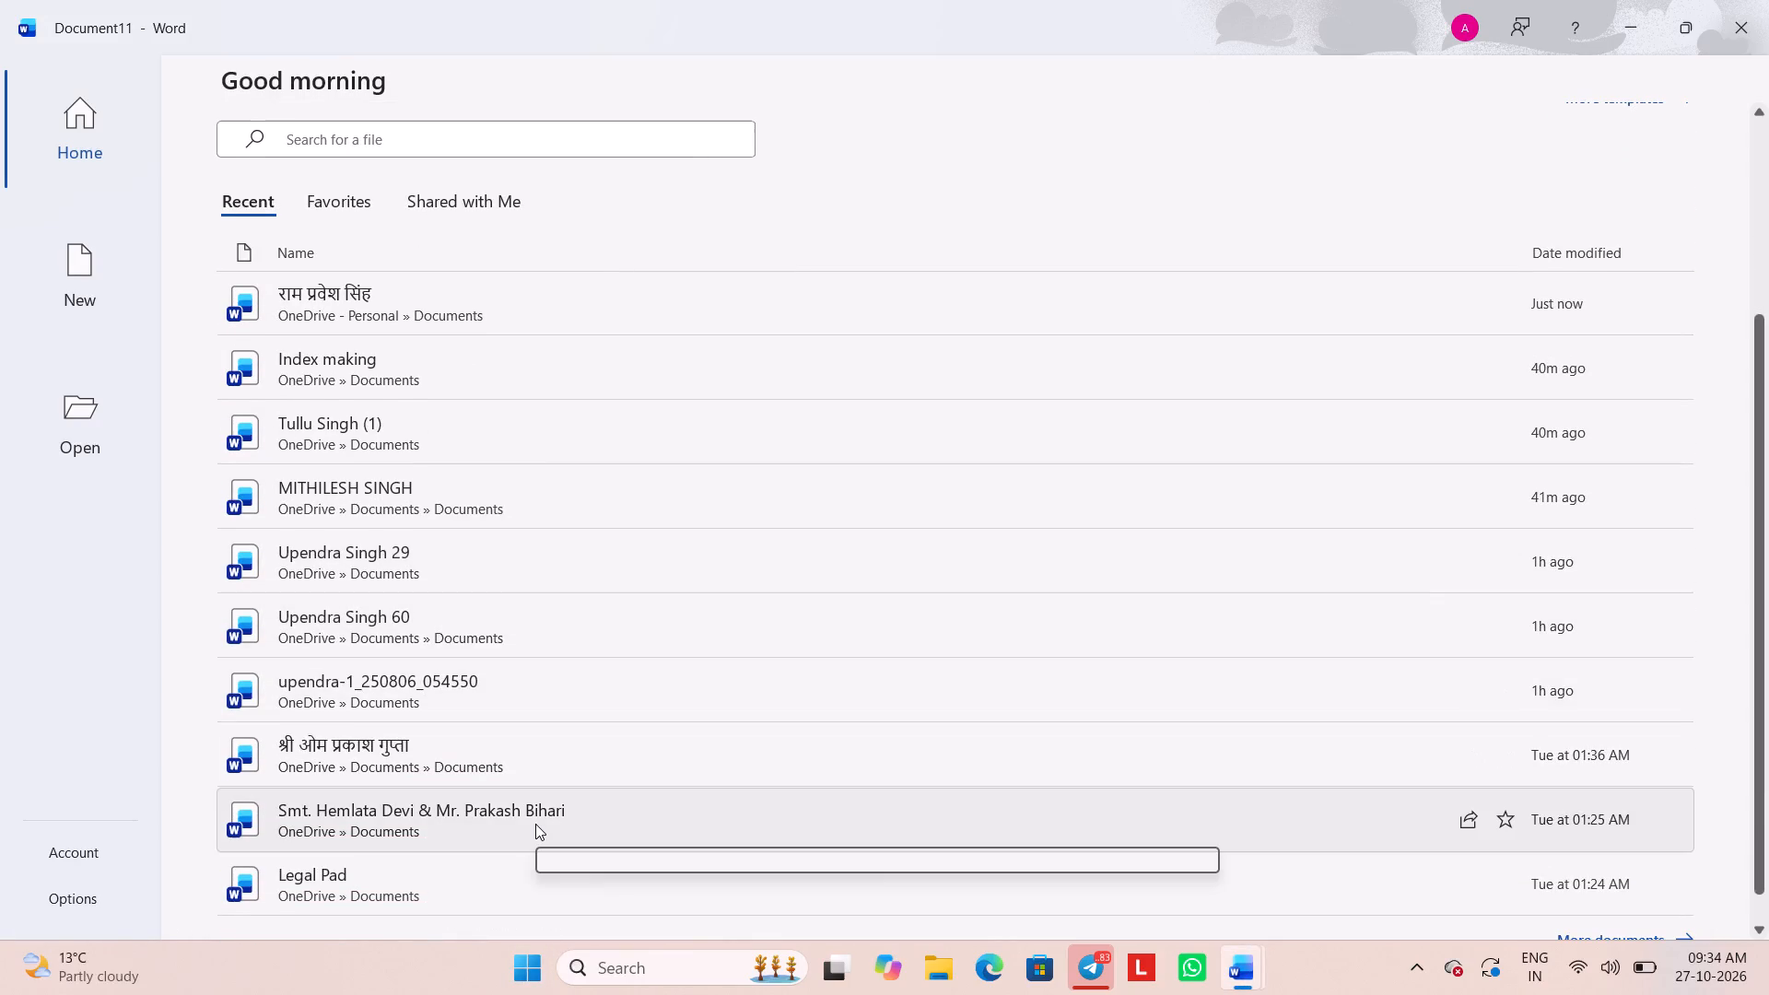
pyautogui.click(535, 824)
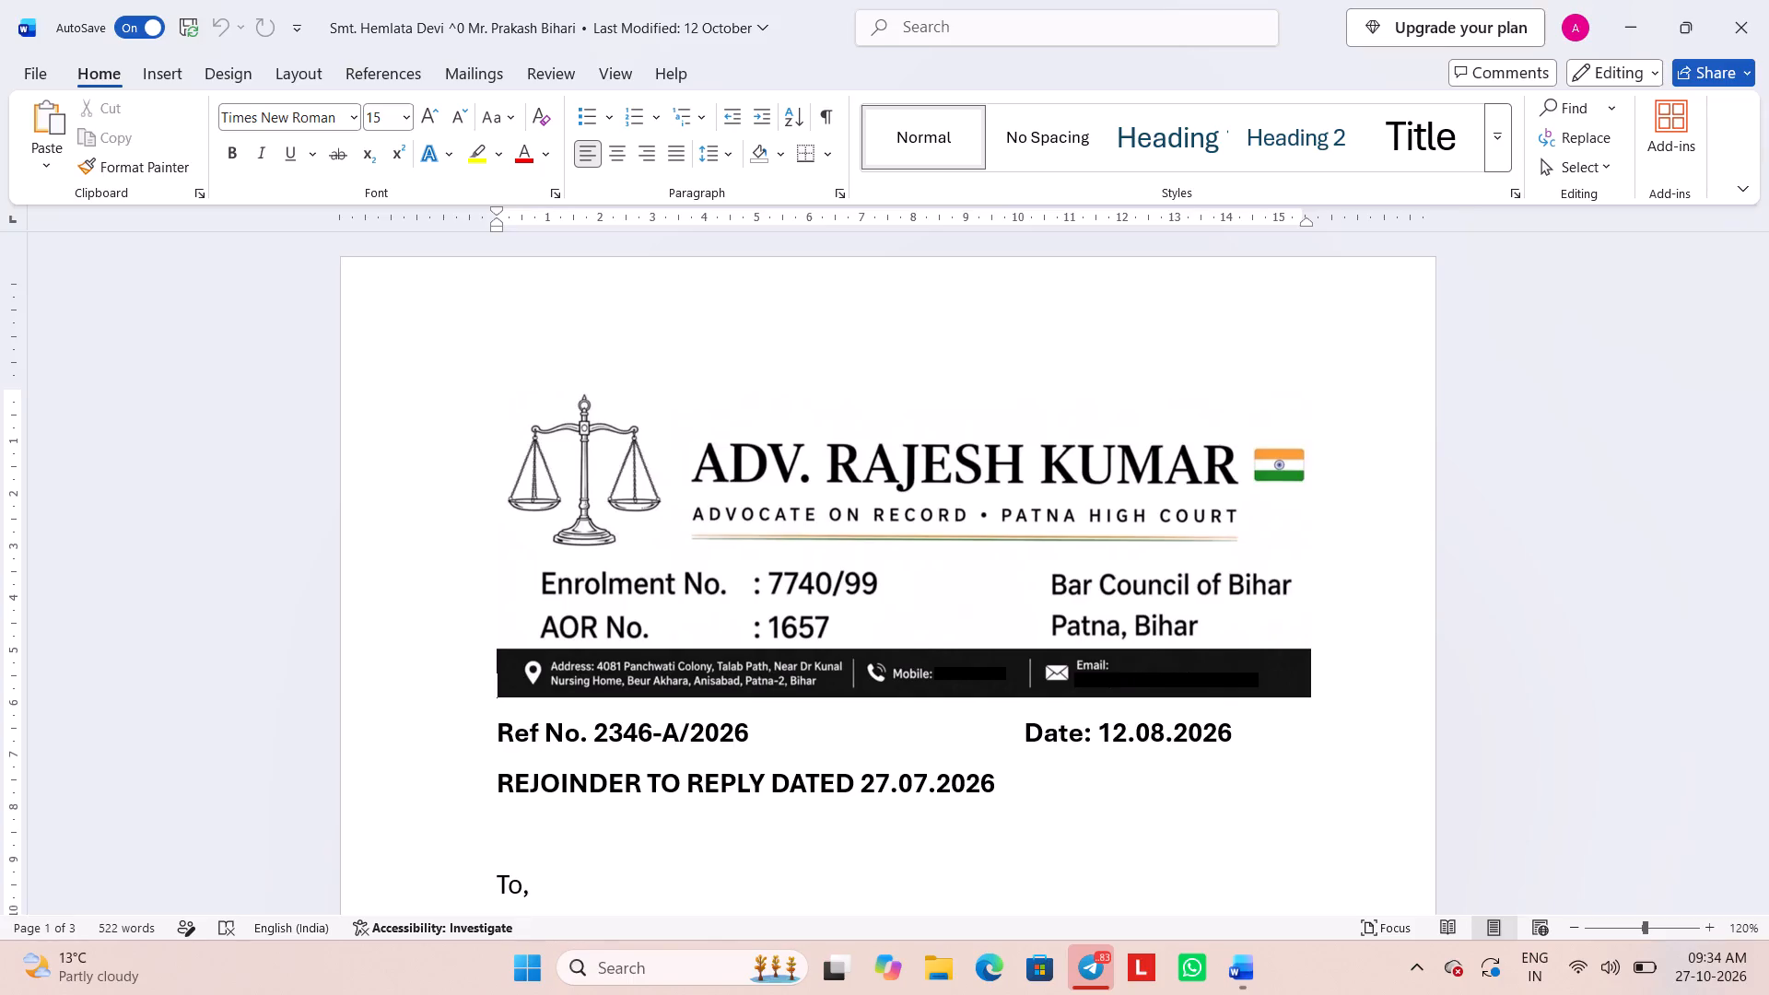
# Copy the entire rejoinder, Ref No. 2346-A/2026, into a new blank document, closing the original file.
pyautogui.hotkey('ctrl', 'a')
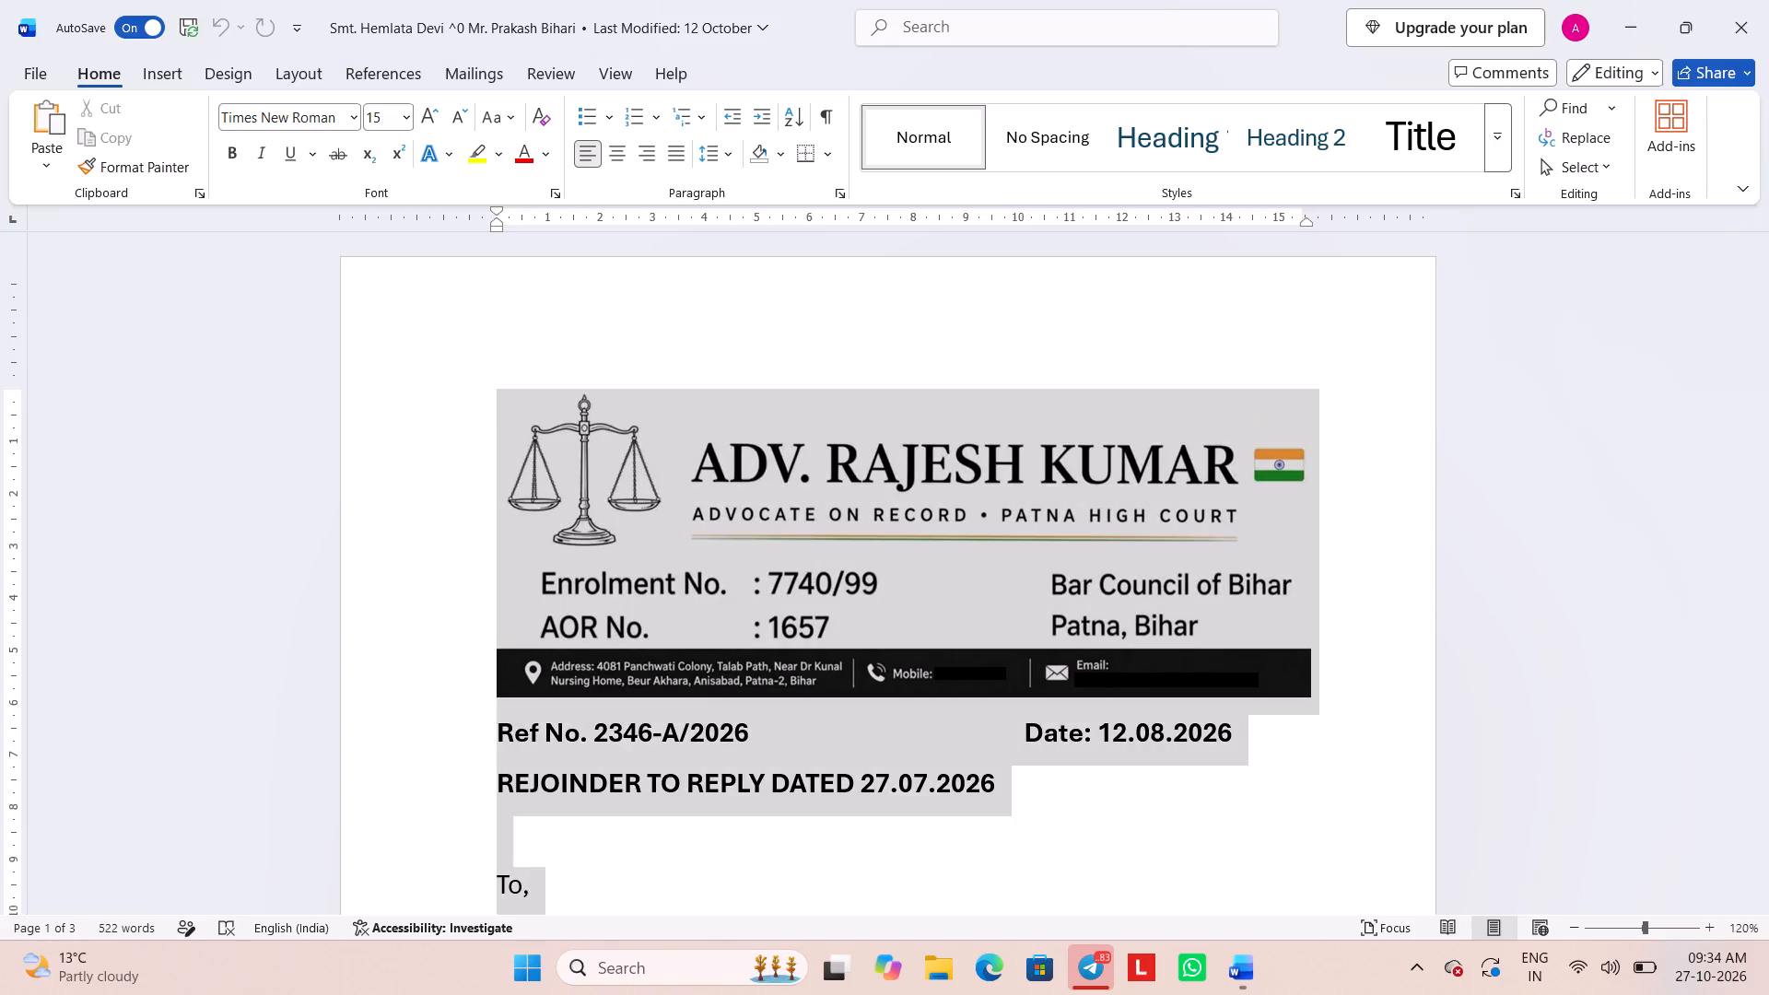
pyautogui.hotkey('ctrl', 'c')
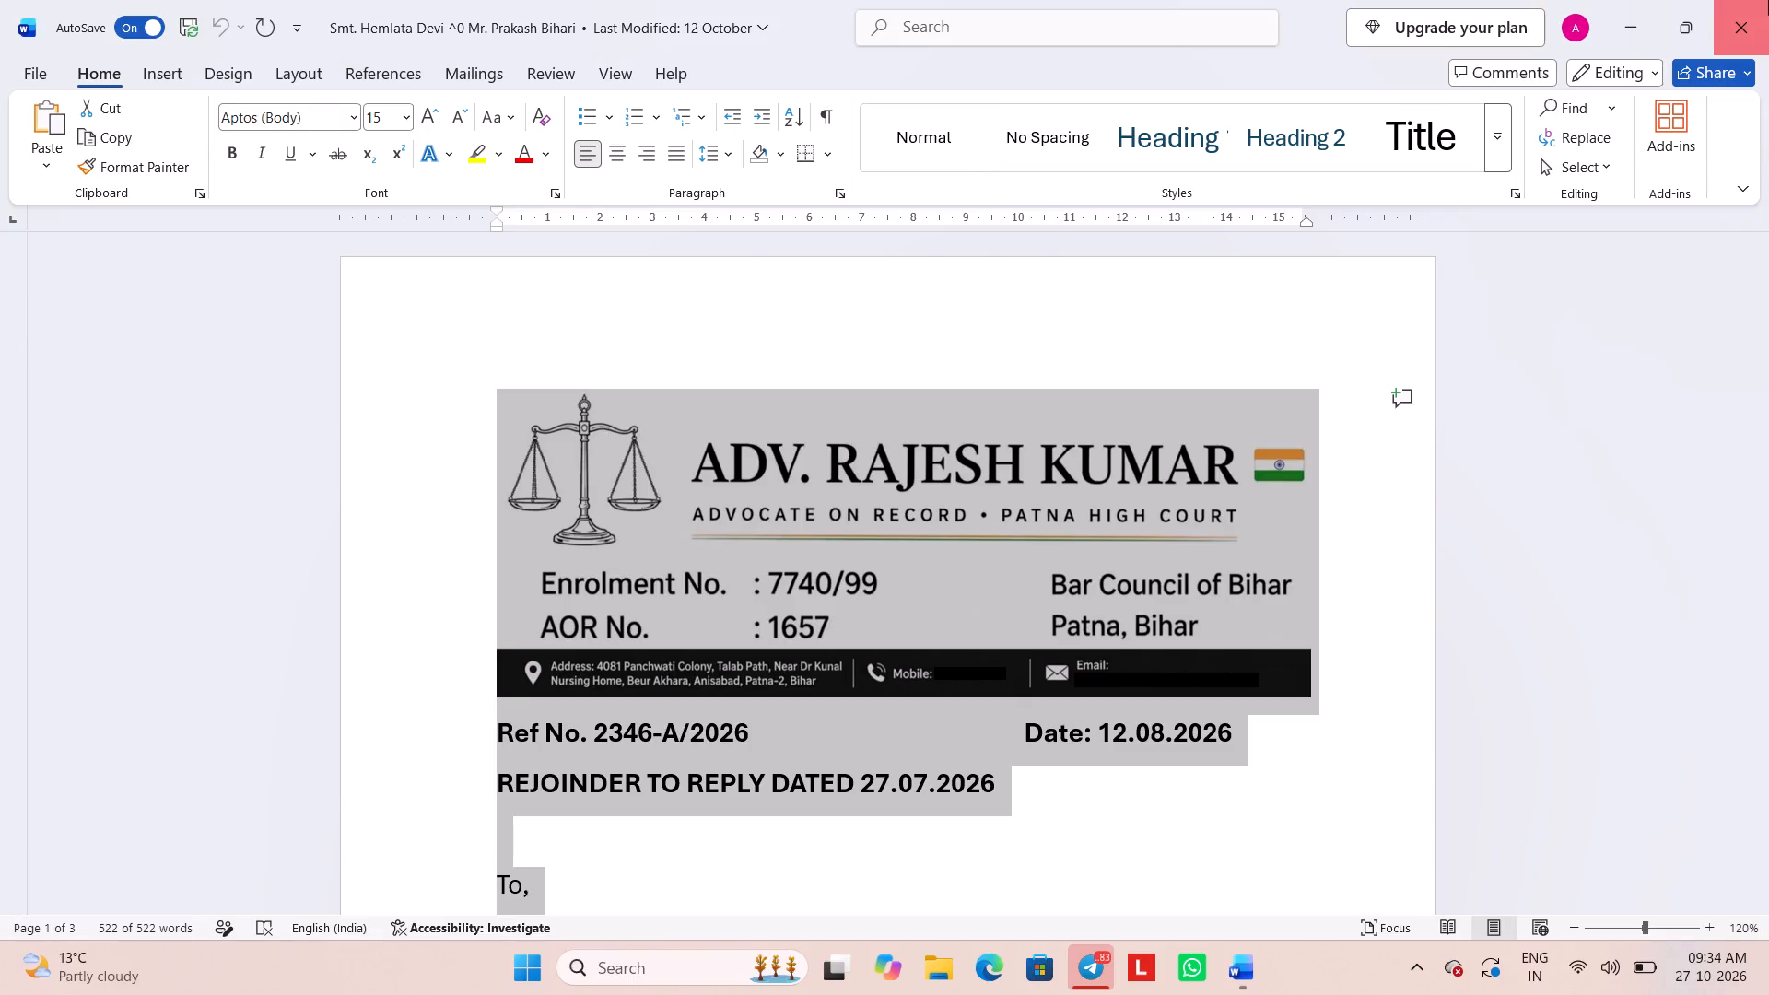
pyautogui.click(1768, 0)
pyautogui.click(522, 987)
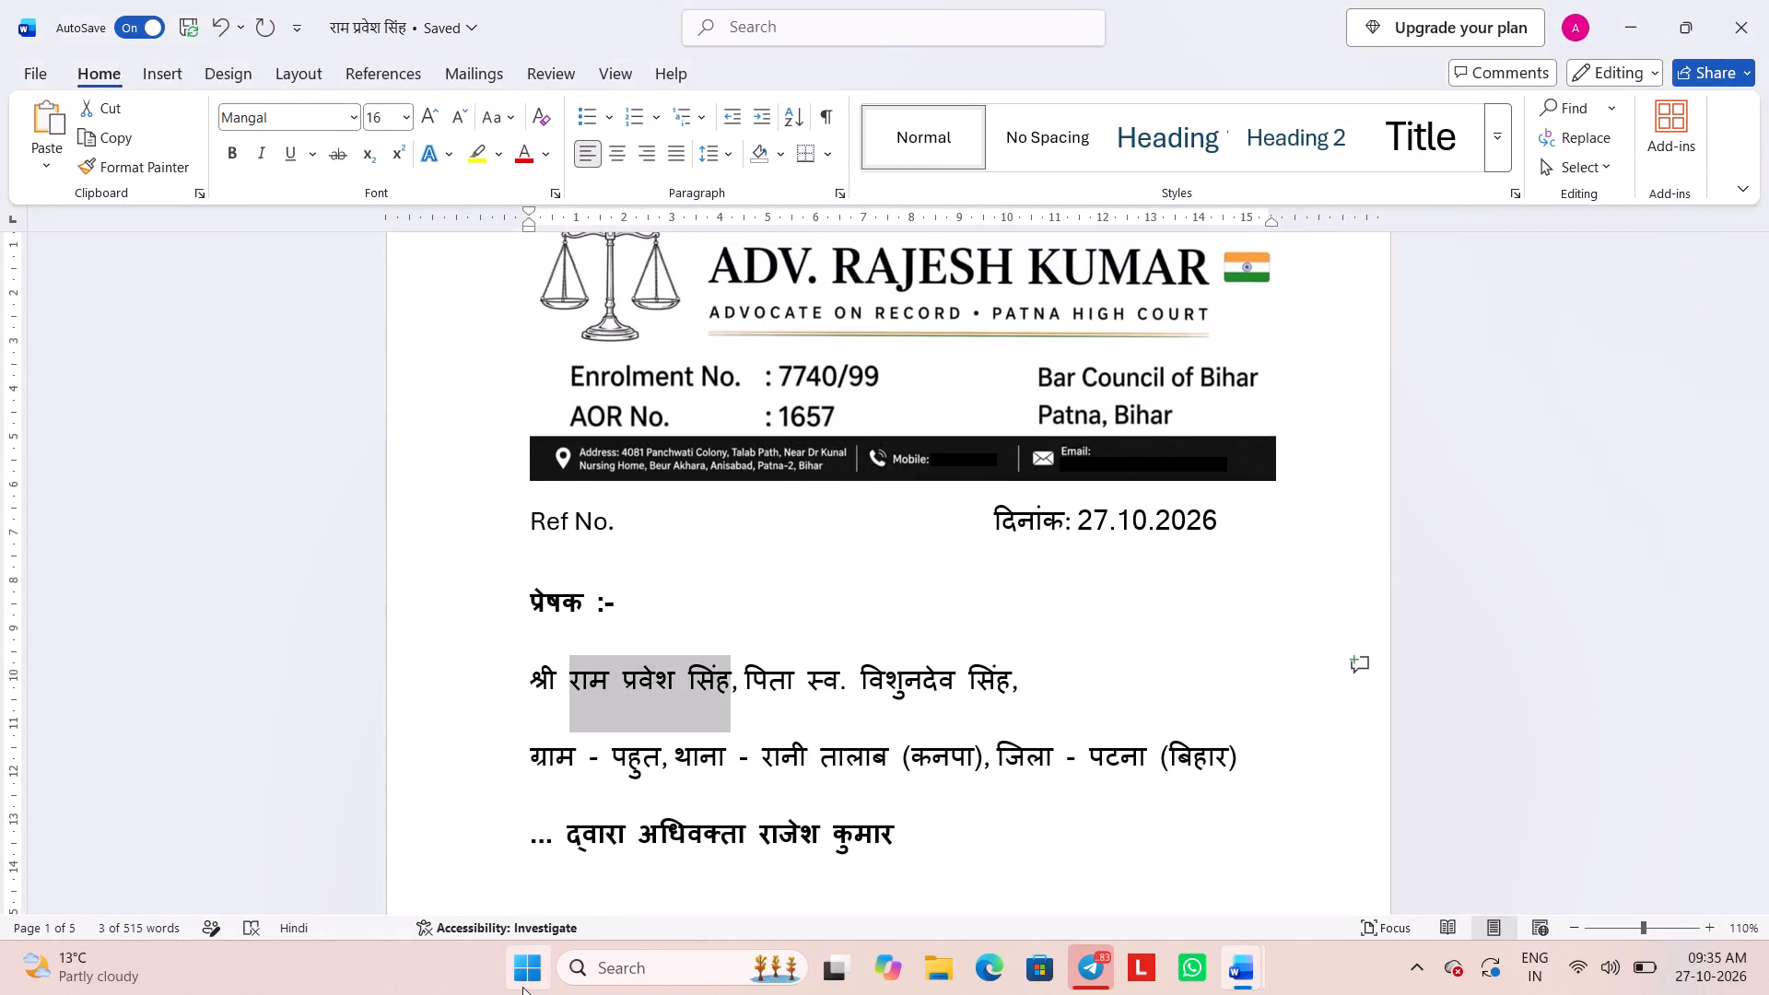
pyautogui.click(646, 776)
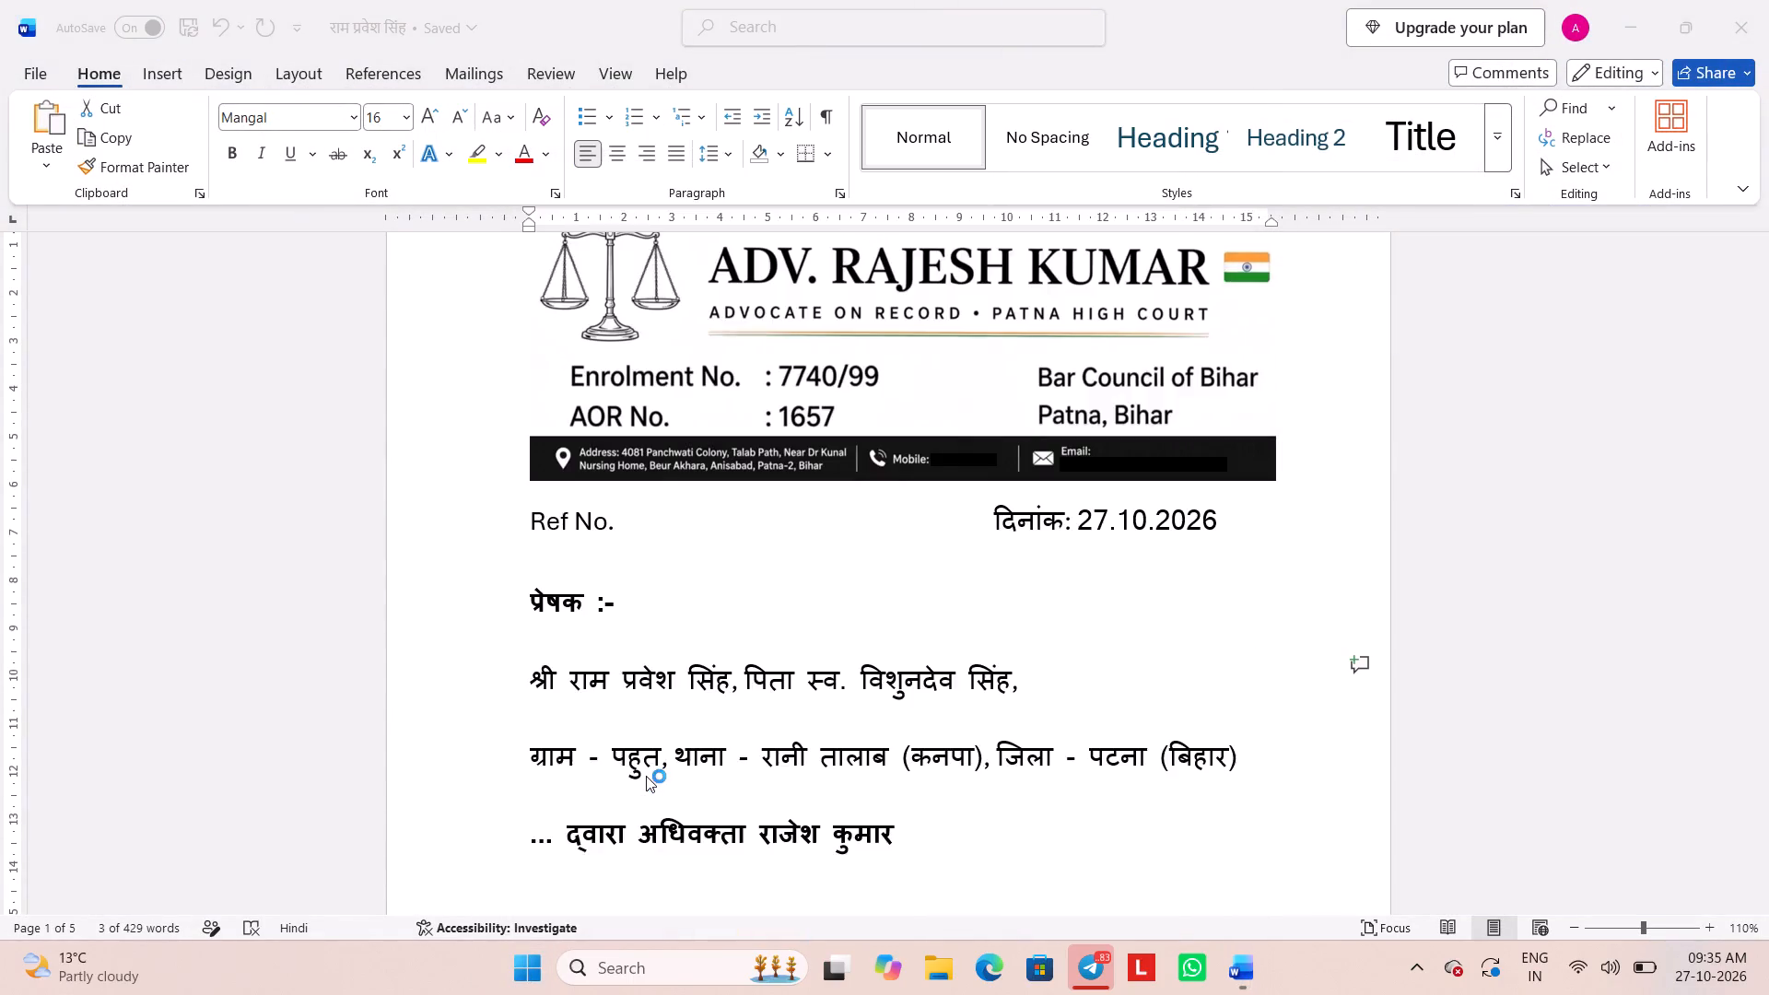
pyautogui.press('Return')
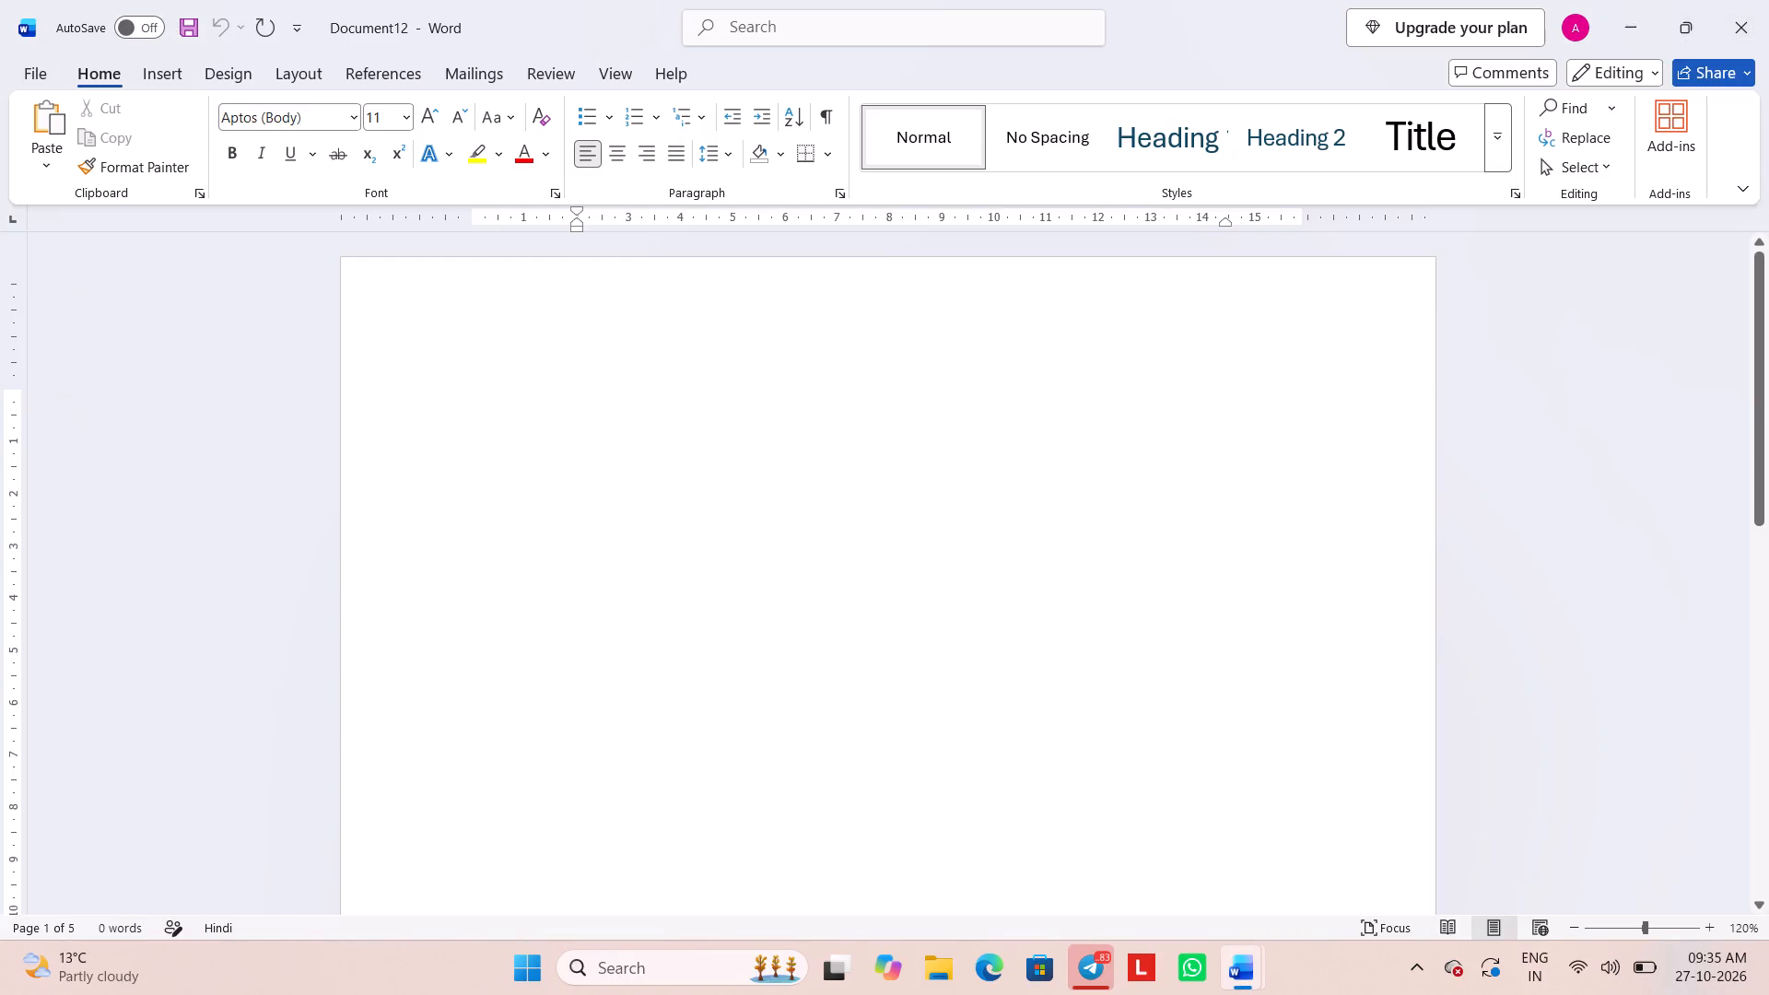
pyautogui.hotkey('ctrl', 'v')
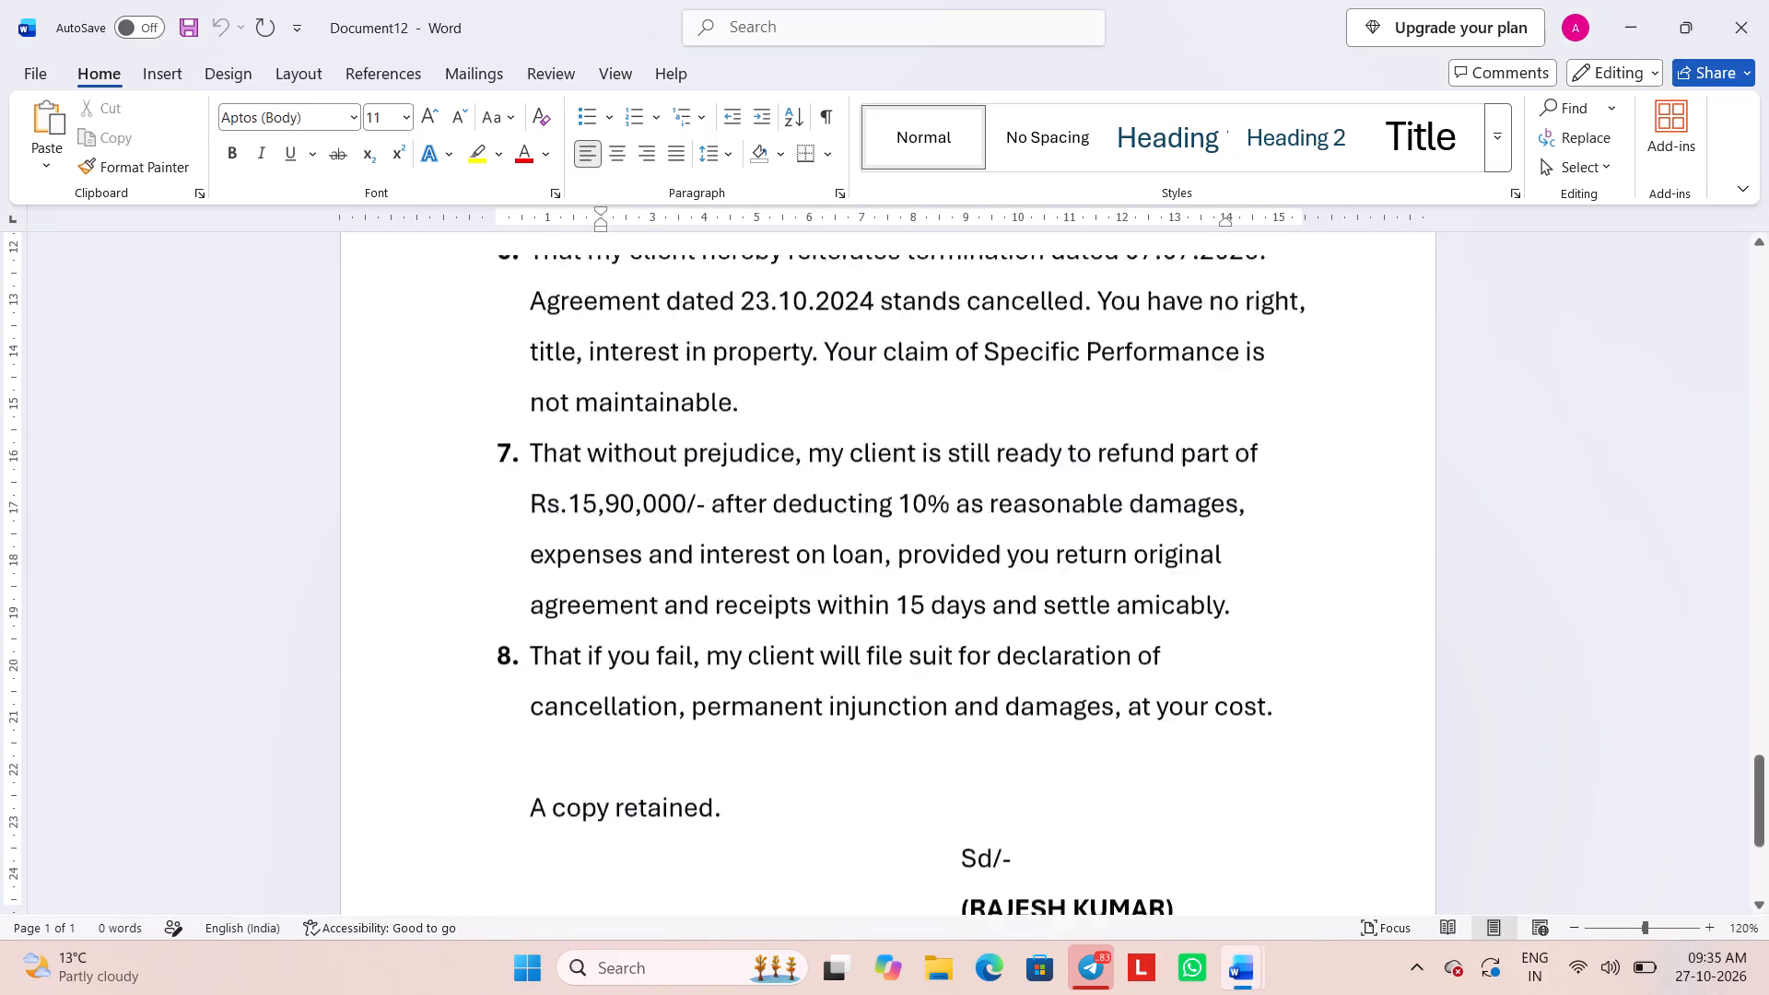
# Delete the letter text from the REJOINDER TO REPLY heading through "A copy retained.", keeping the letterhead, reference and date line, and signature block.
pyautogui.scroll(20, 748, 661)
pyautogui.scroll(1, 748, 661)
pyautogui.scroll(-1, 748, 661)
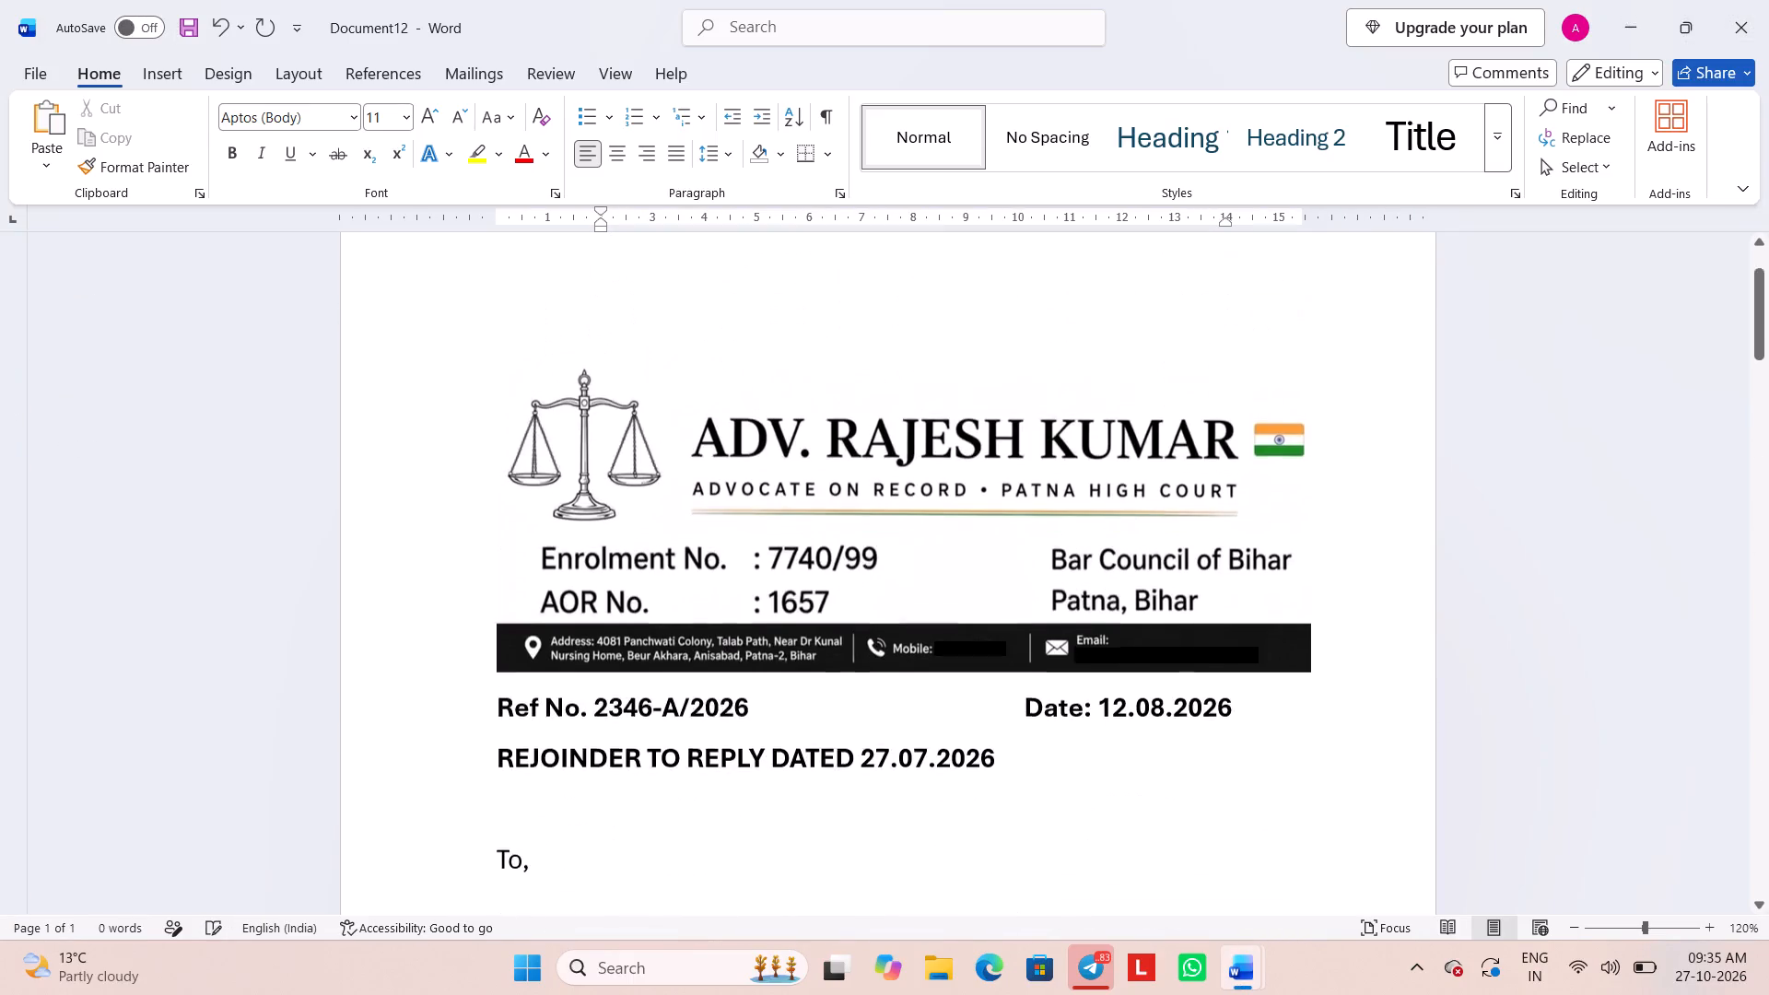
pyautogui.scroll(-1, 748, 661)
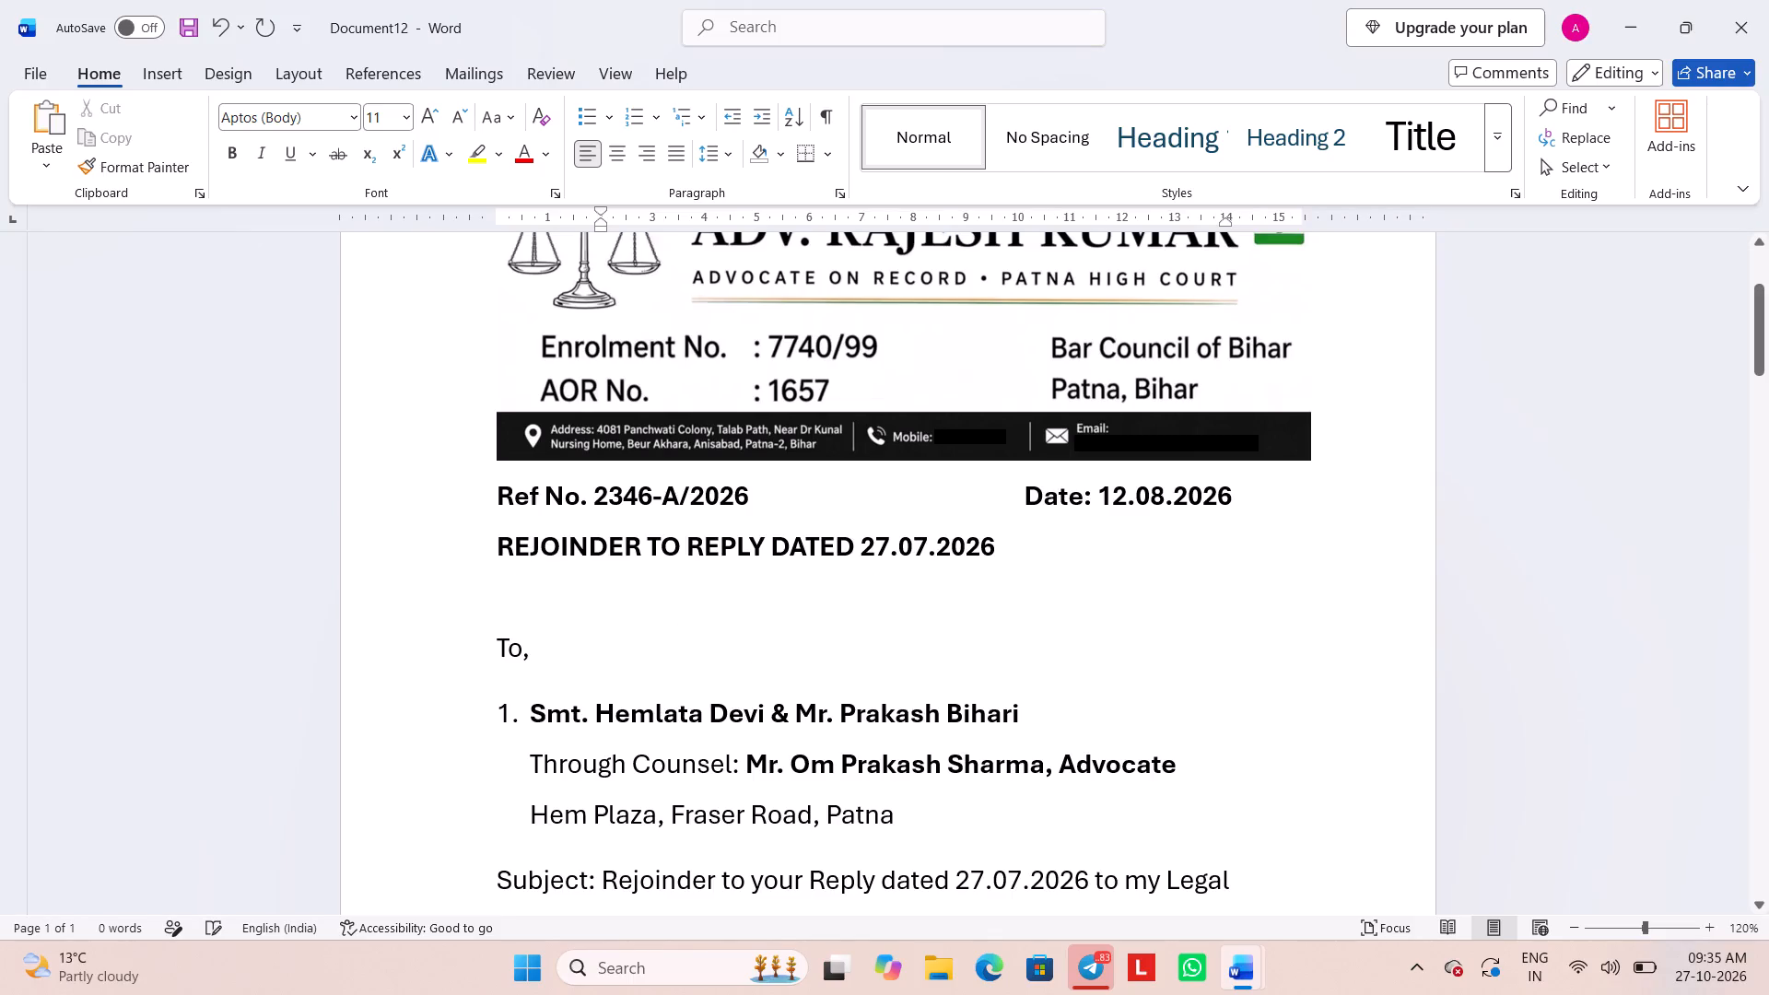
pyautogui.moveTo(488, 592); pyautogui.dragTo(1072, 994)
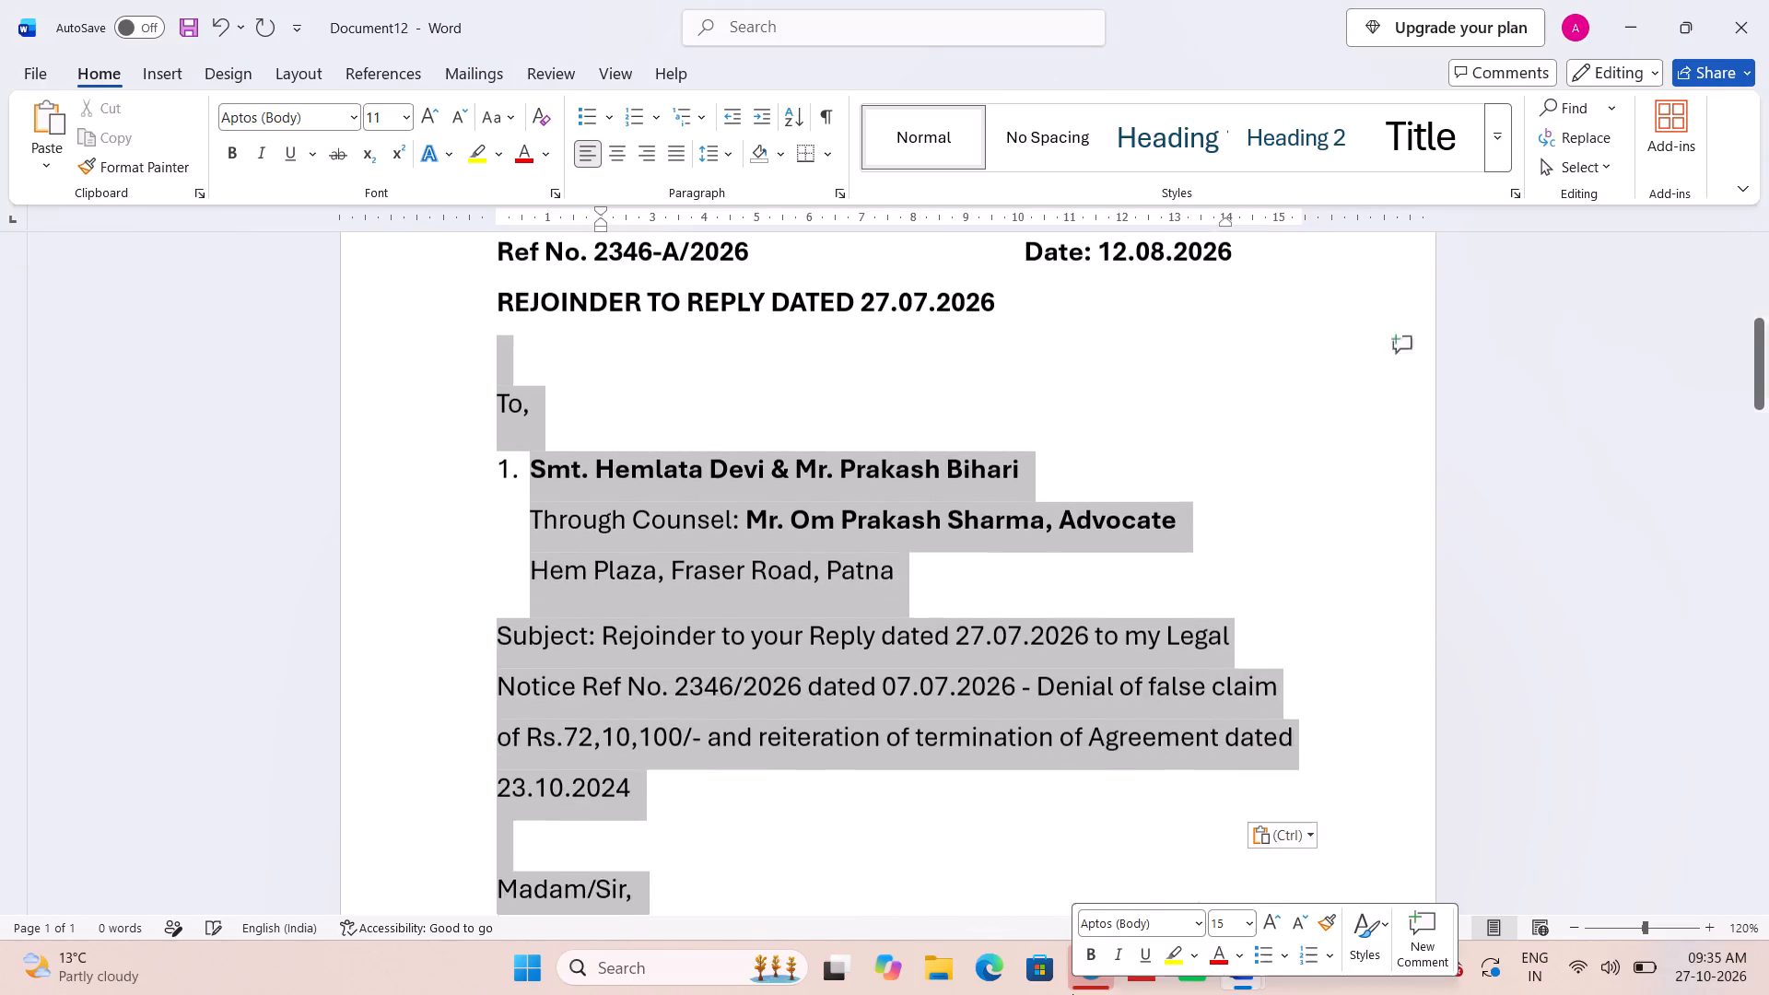
pyautogui.click(1021, 538)
pyautogui.scroll(1, 1021, 538)
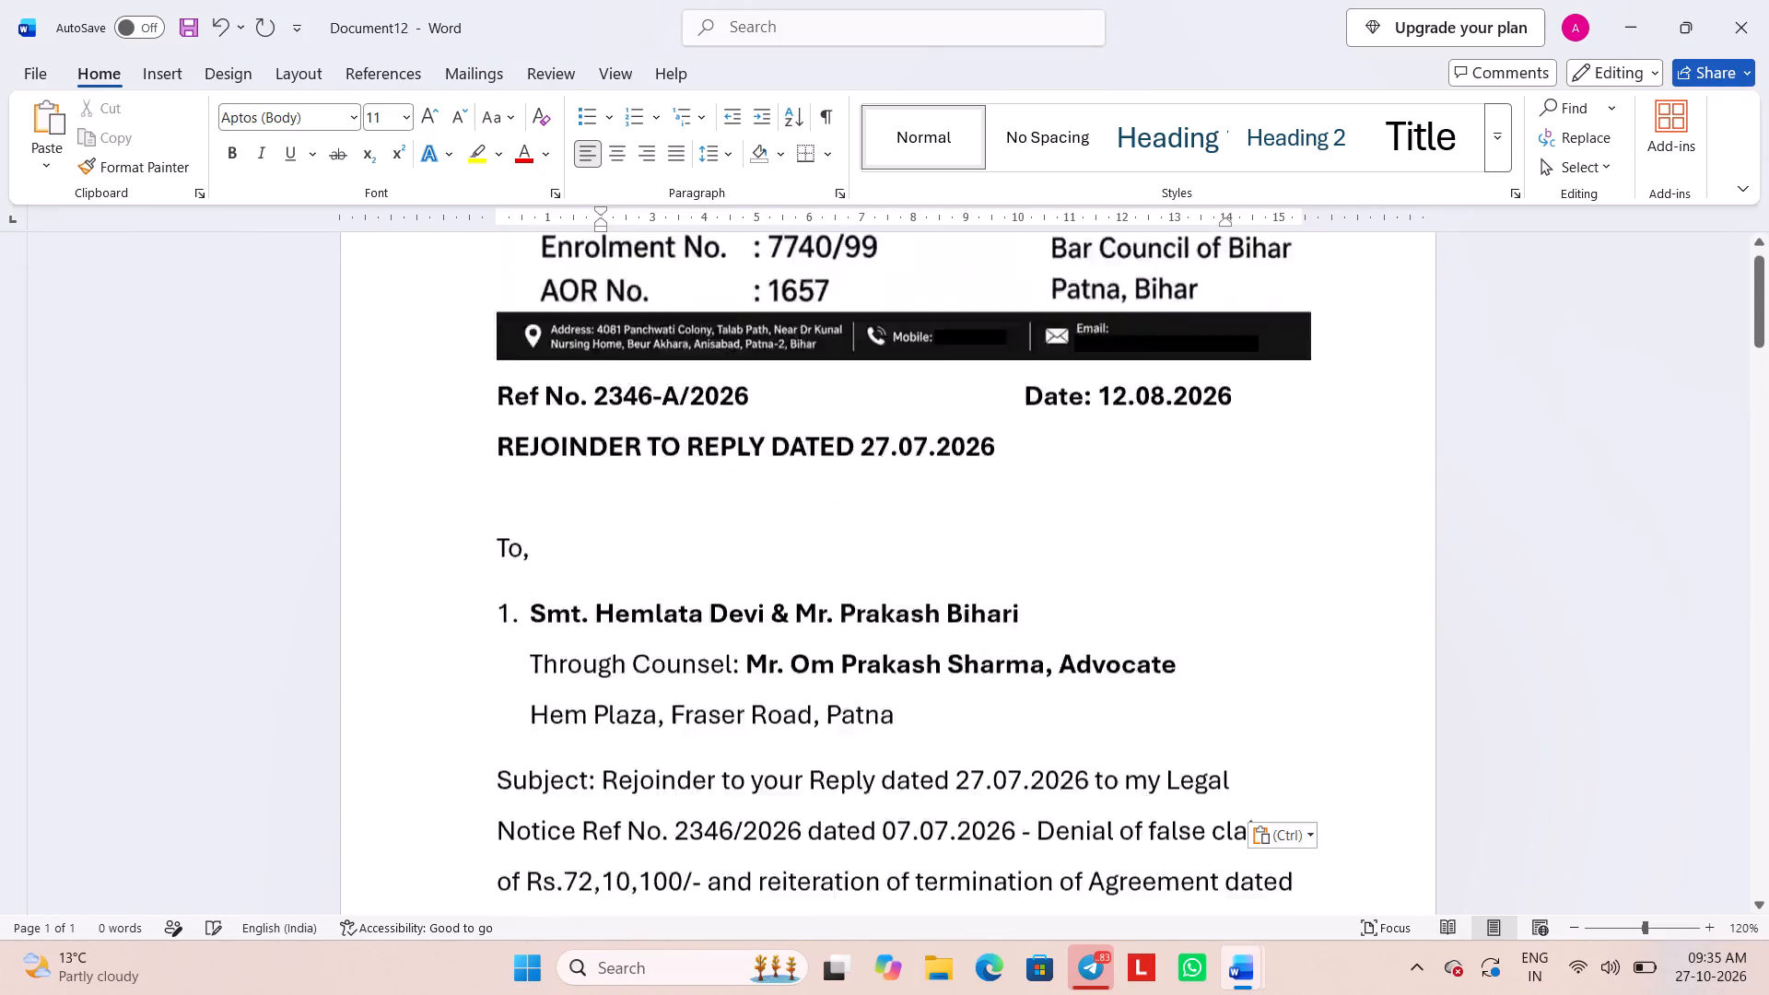
pyautogui.scroll(1, 1021, 538)
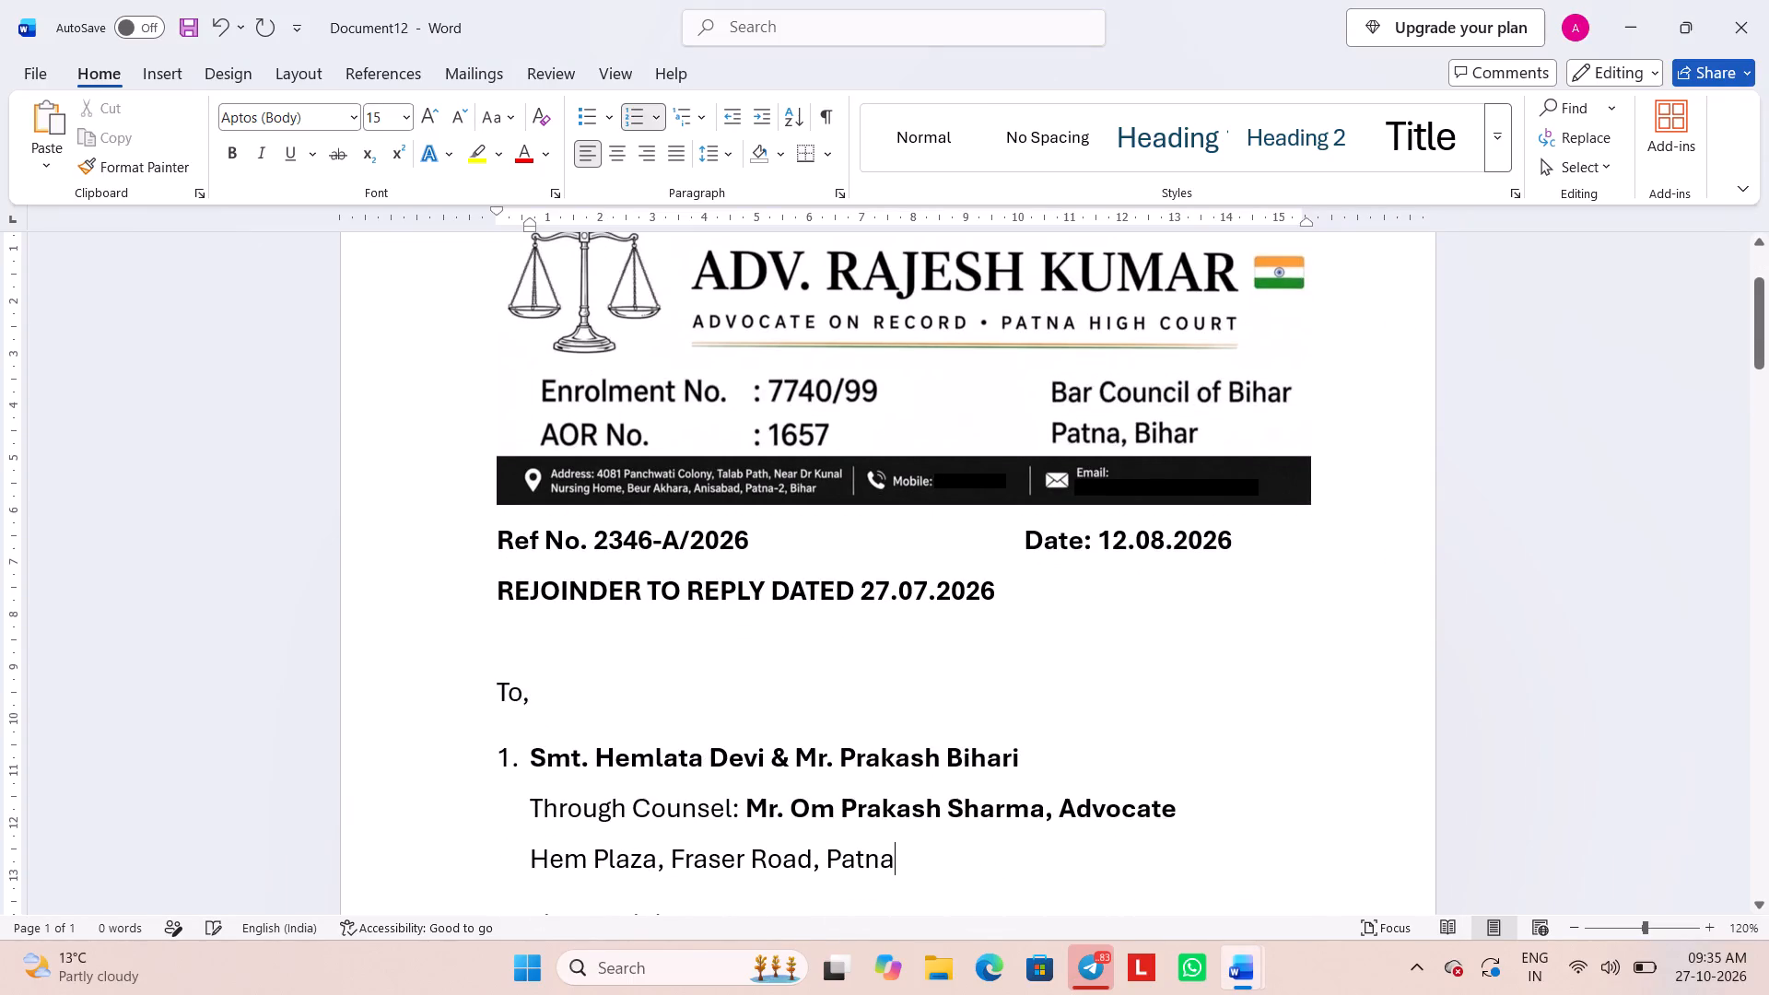
pyautogui.moveTo(498, 577); pyautogui.dragTo(1041, 994)
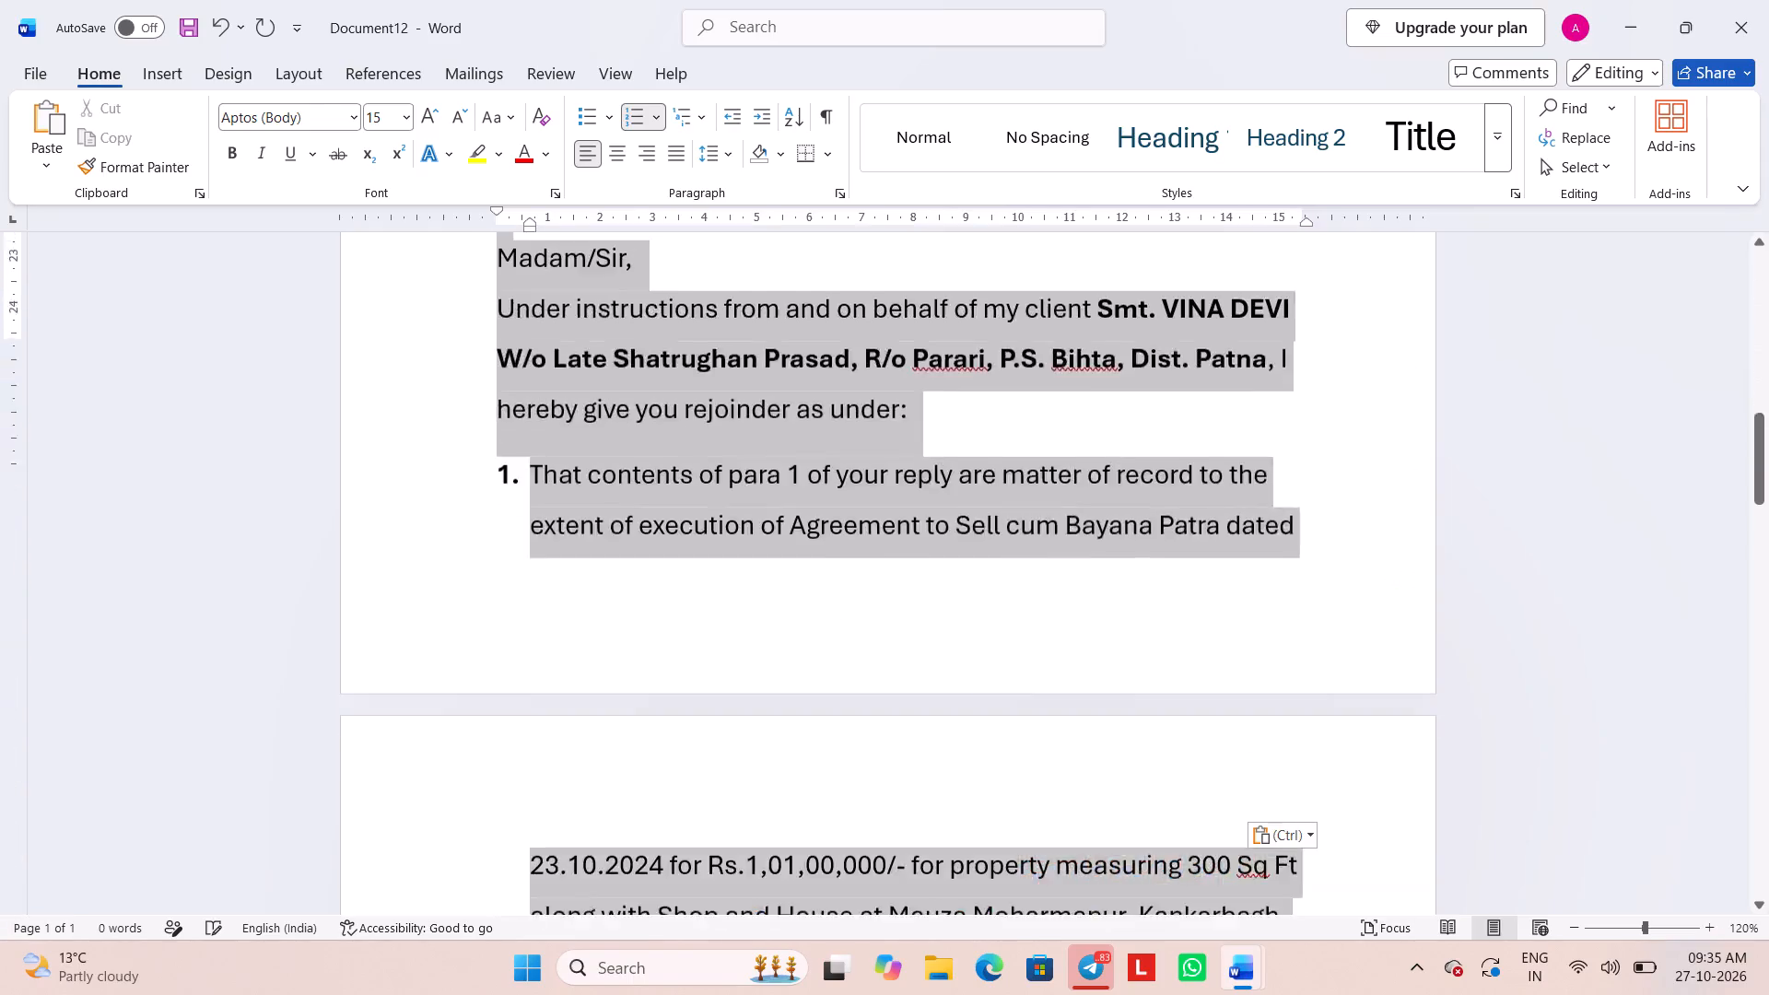
pyautogui.moveTo(1041, 994); pyautogui.dragTo(1268, 780)
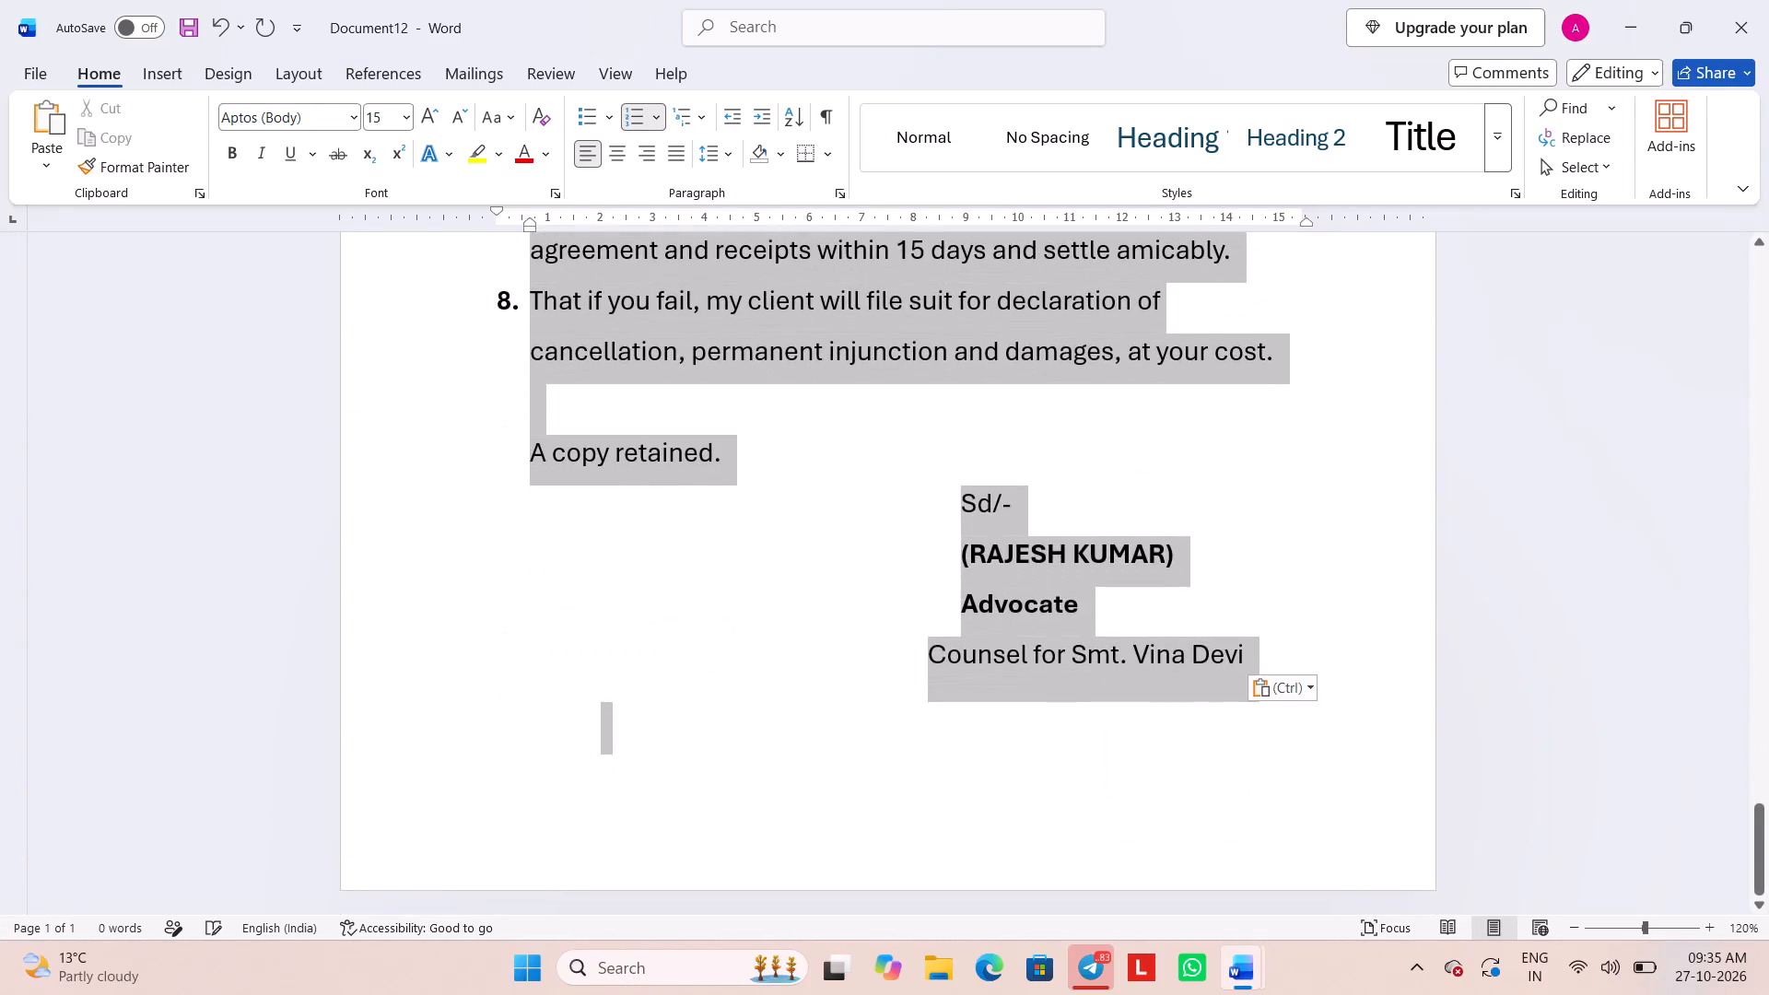
pyautogui.moveTo(1268, 780); pyautogui.dragTo(920, 498)
pyautogui.press('BackSpace')
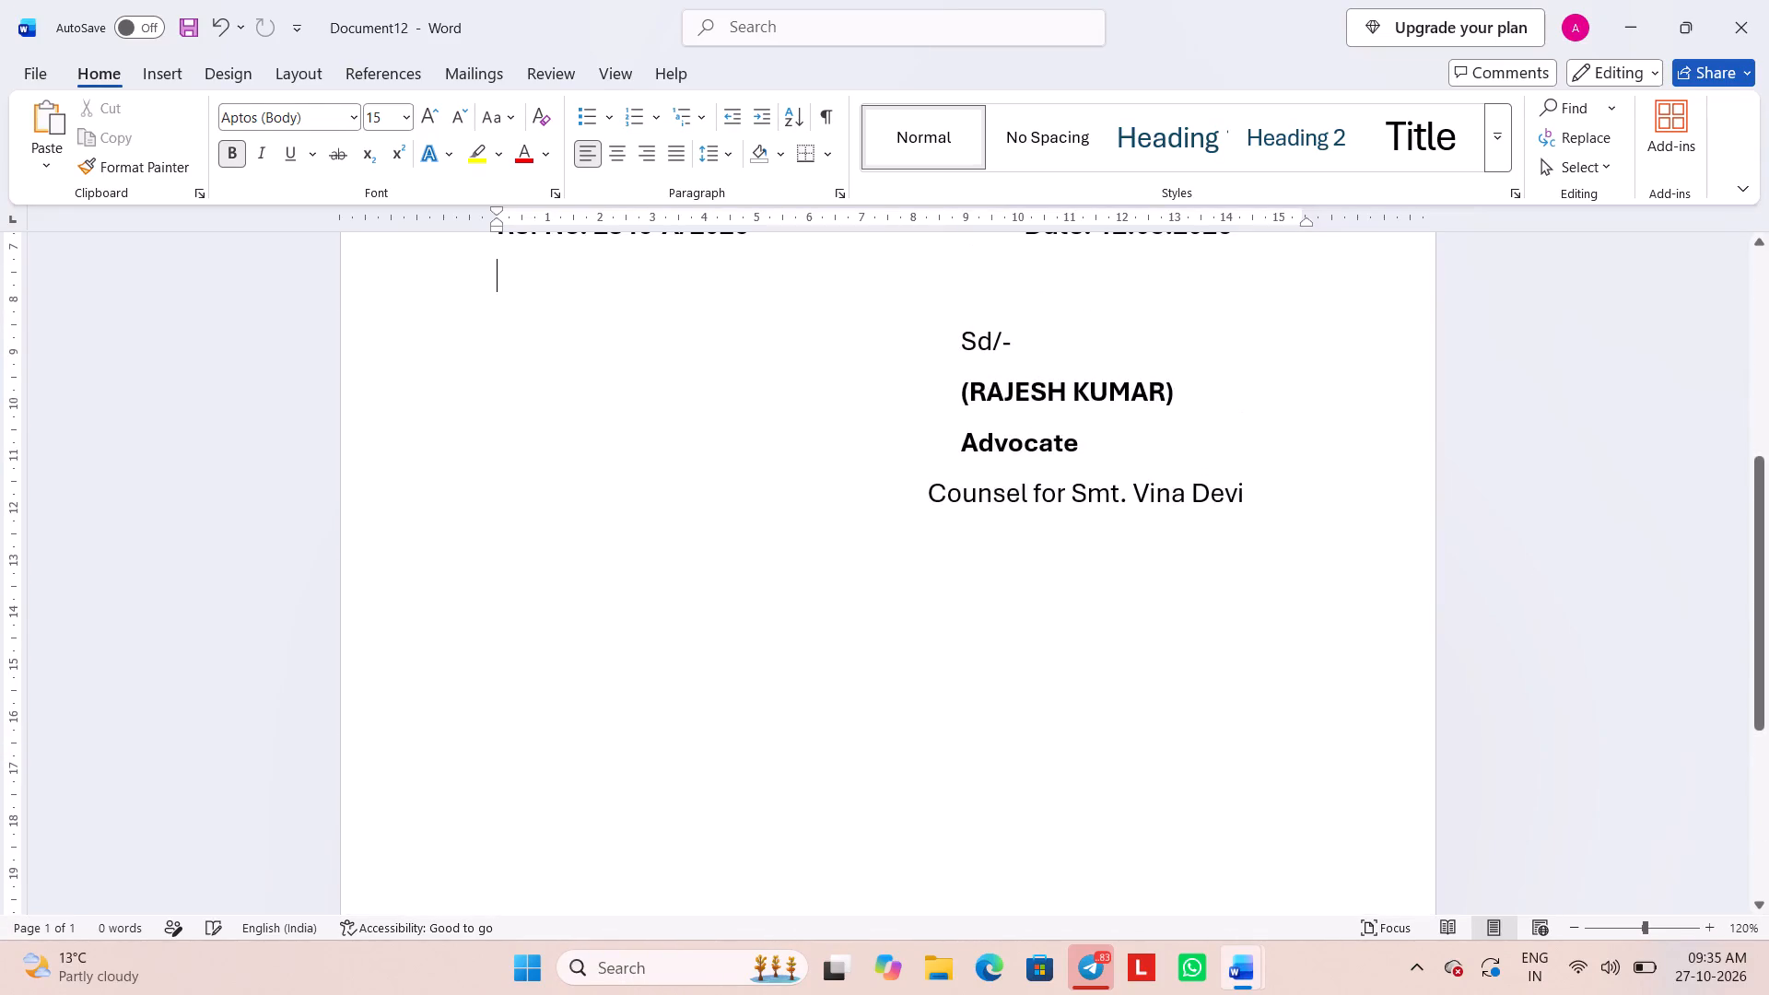
# Start a new line with space below the reference and date line, and turn off bold for the new text.
pyautogui.scroll(2, 920, 498)
pyautogui.press('Return')
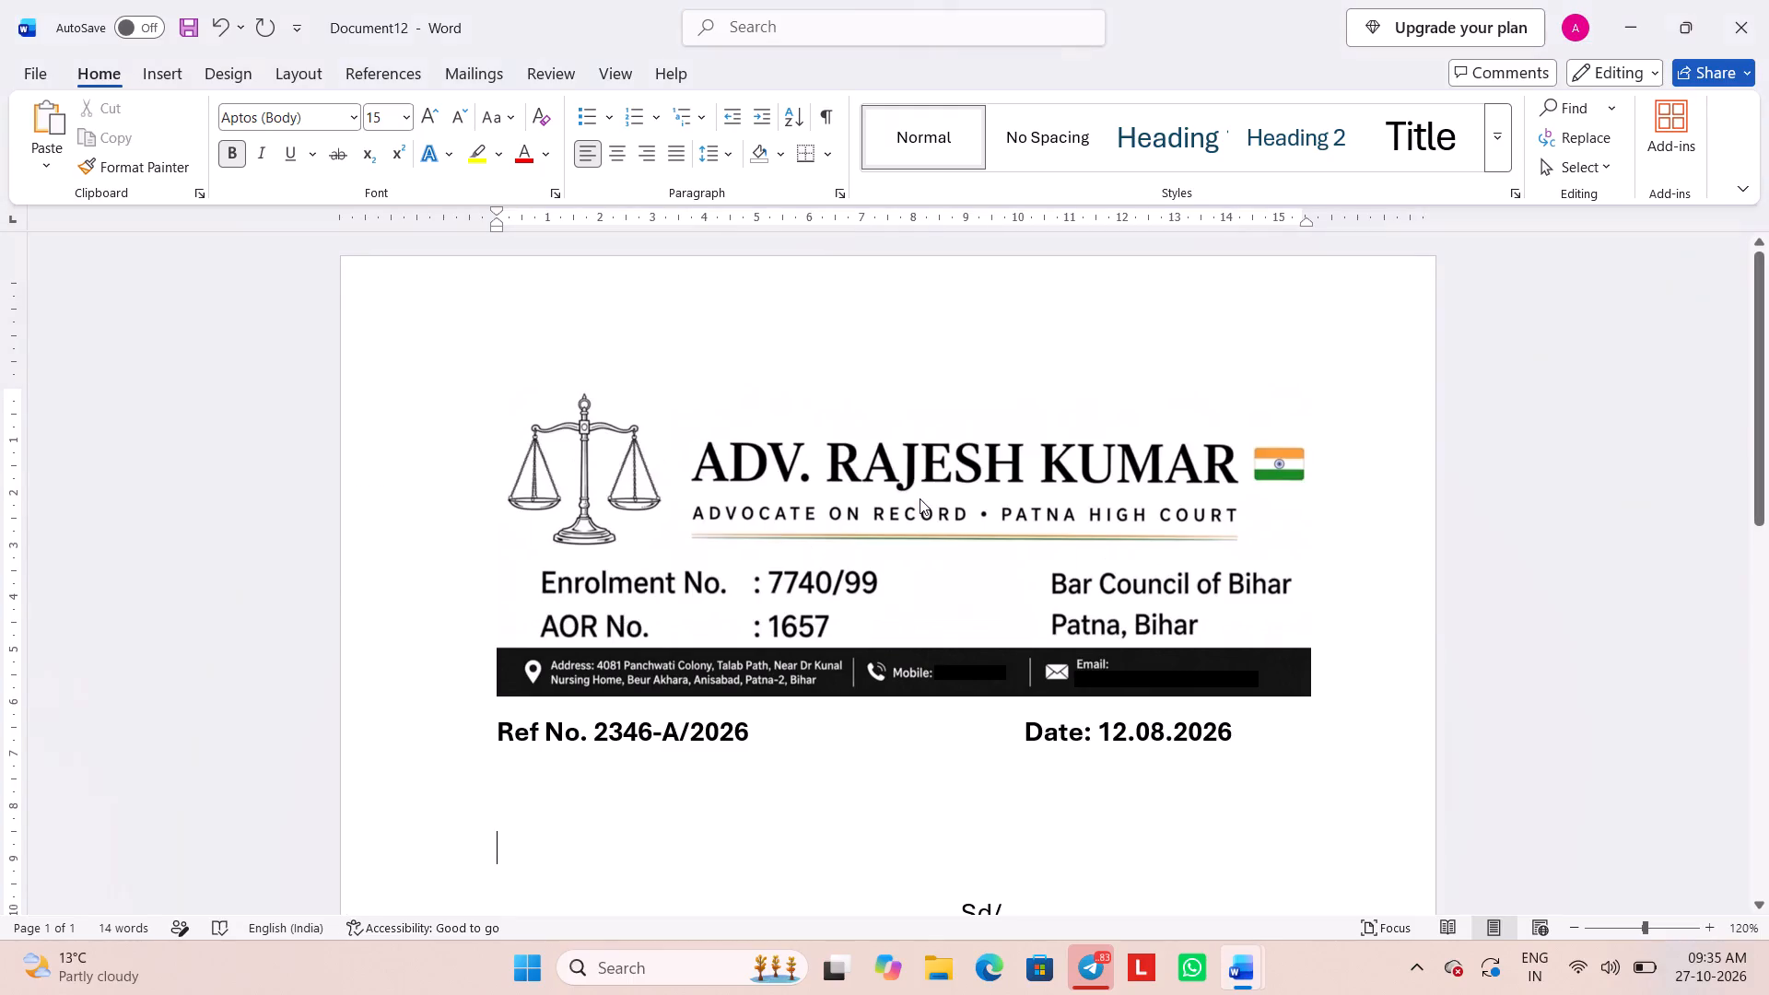
pyautogui.press('BackSpace')
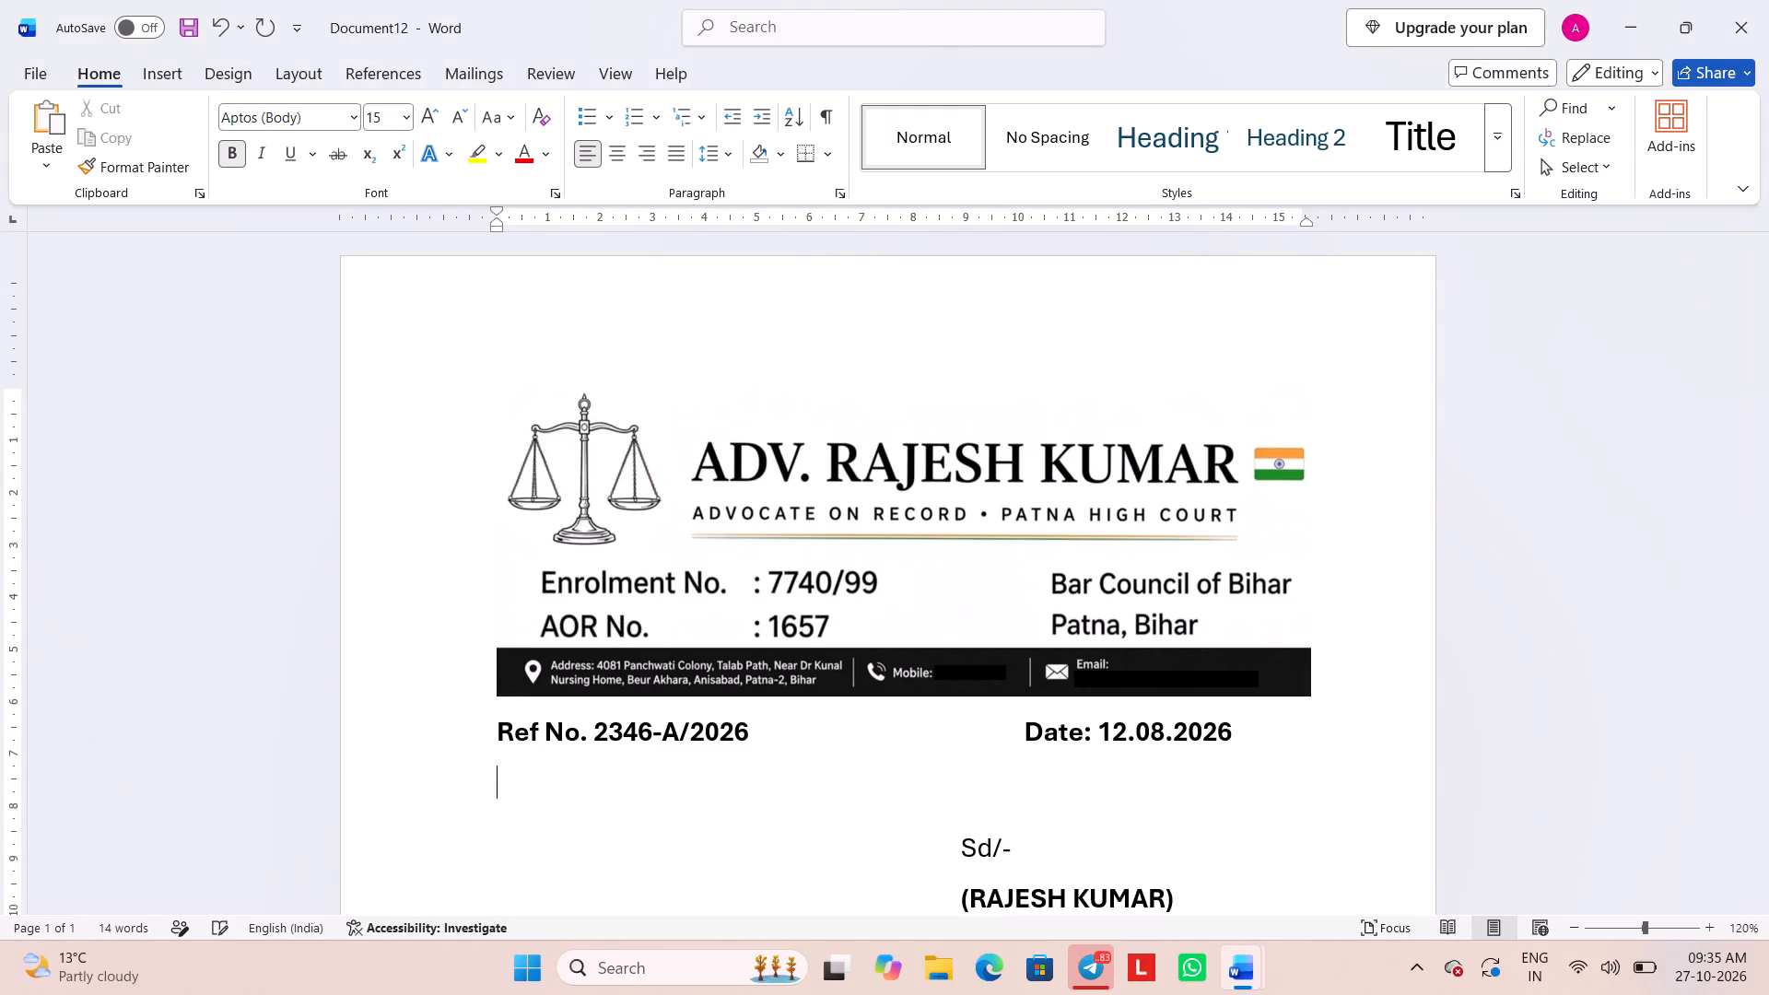
pyautogui.press('Return')
pyautogui.press('n')
pyautogui.press('BackSpace')
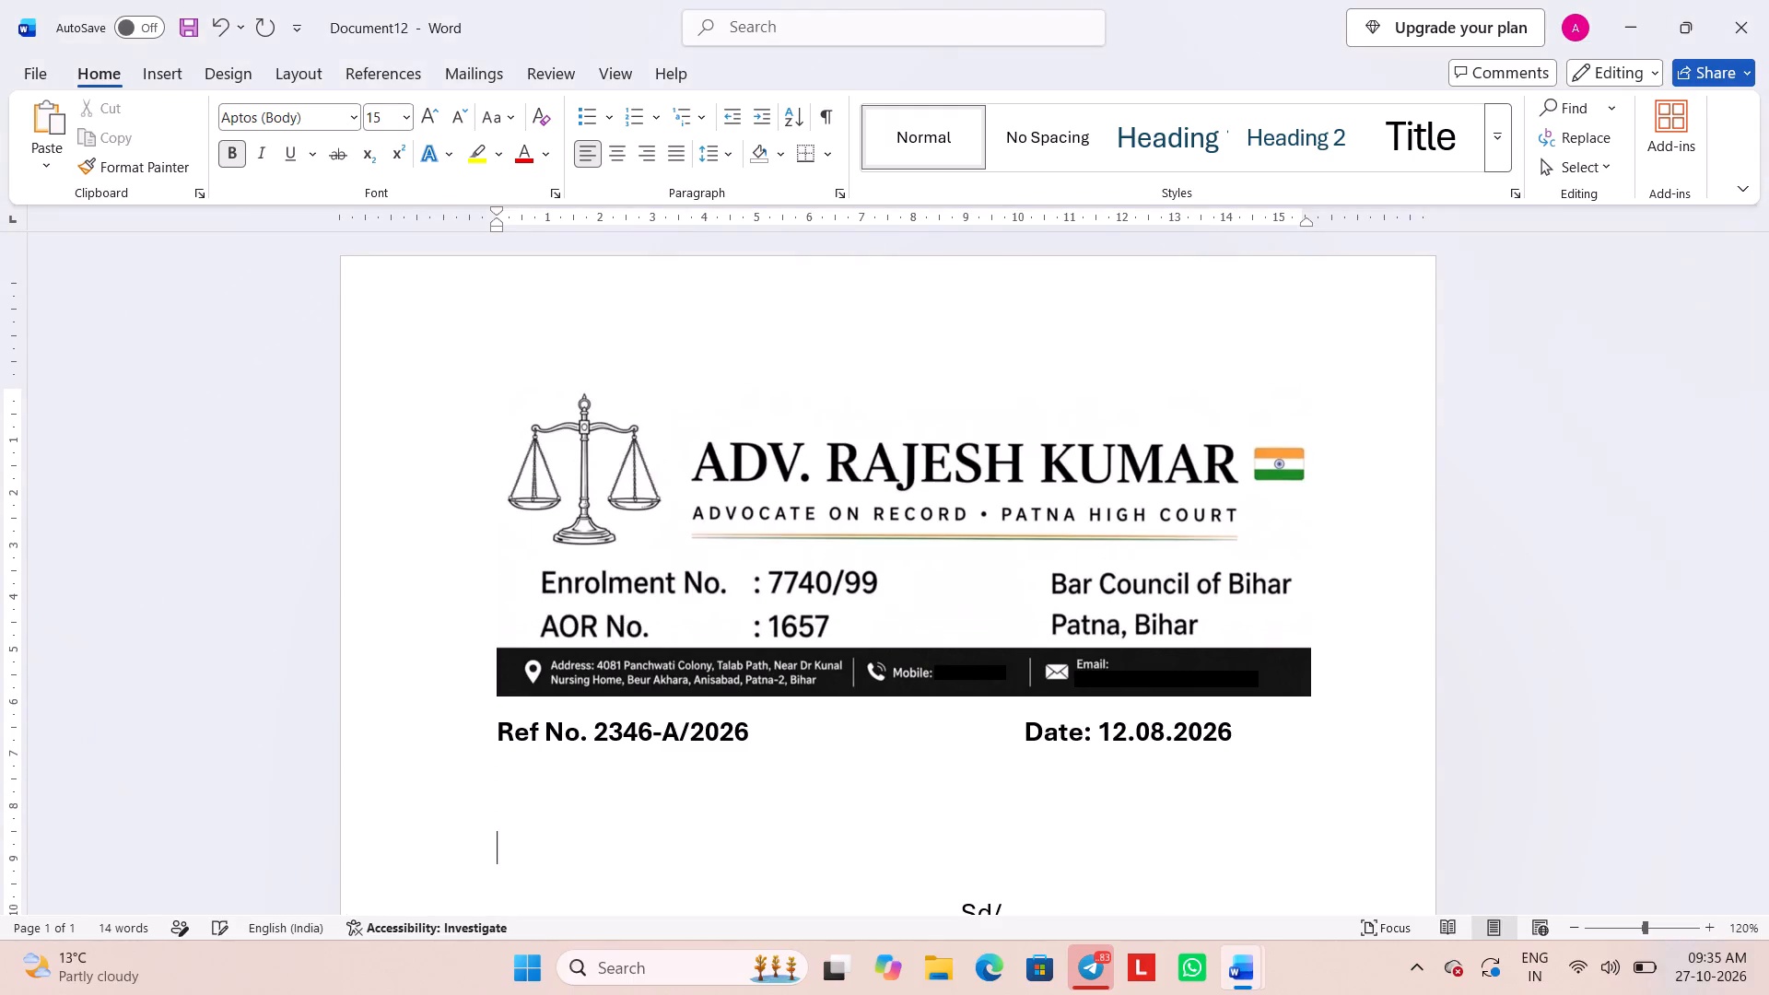
pyautogui.click(222, 151)
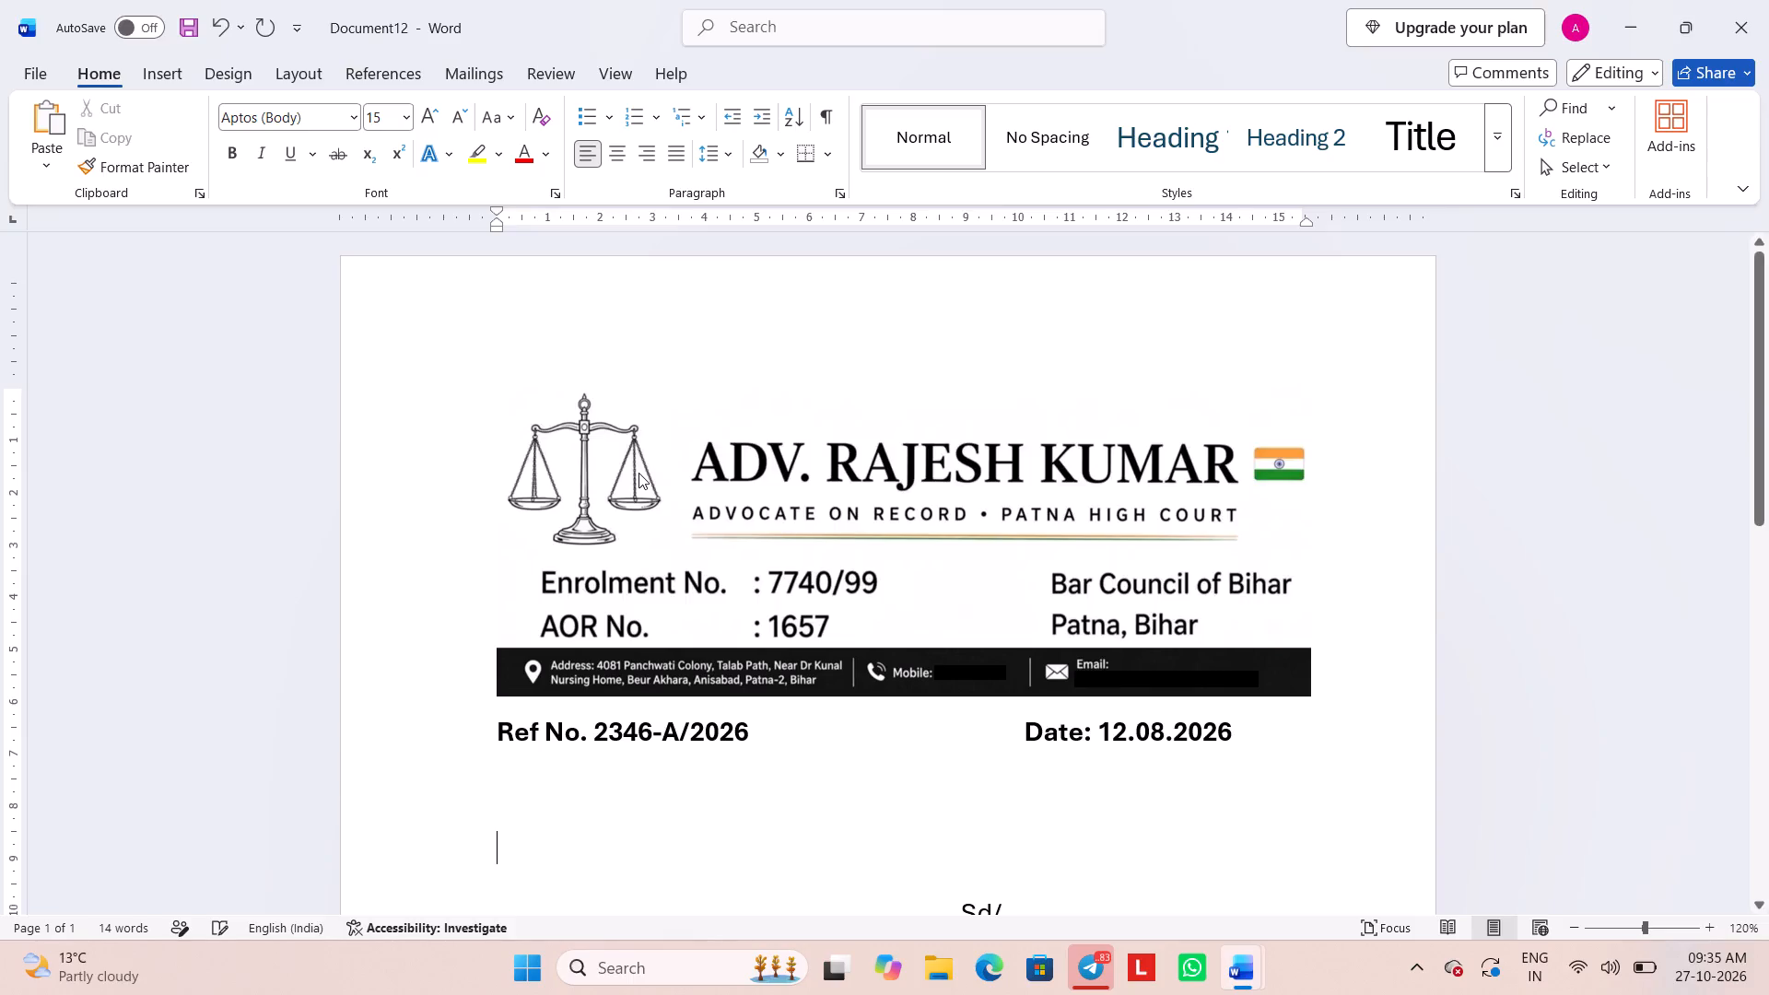
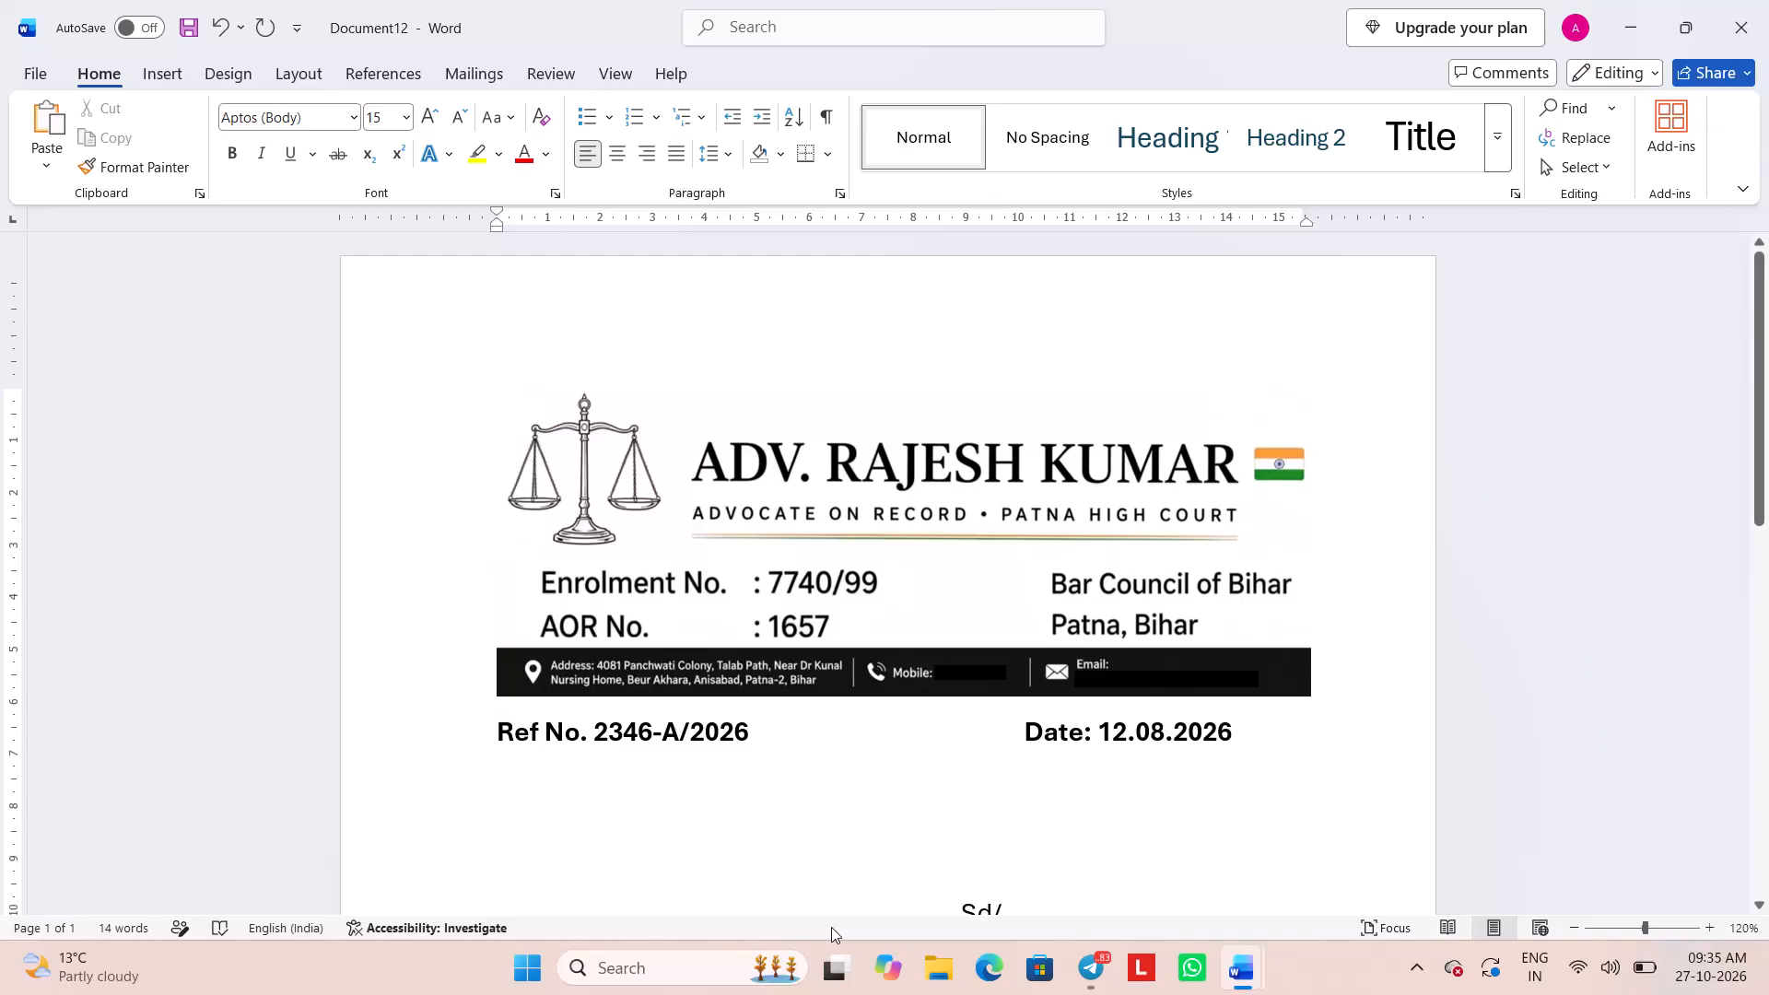
# Paste the copied English legal notice text between the reference and date line and the signature block.
pyautogui.hotkey('ctrl', 'v')
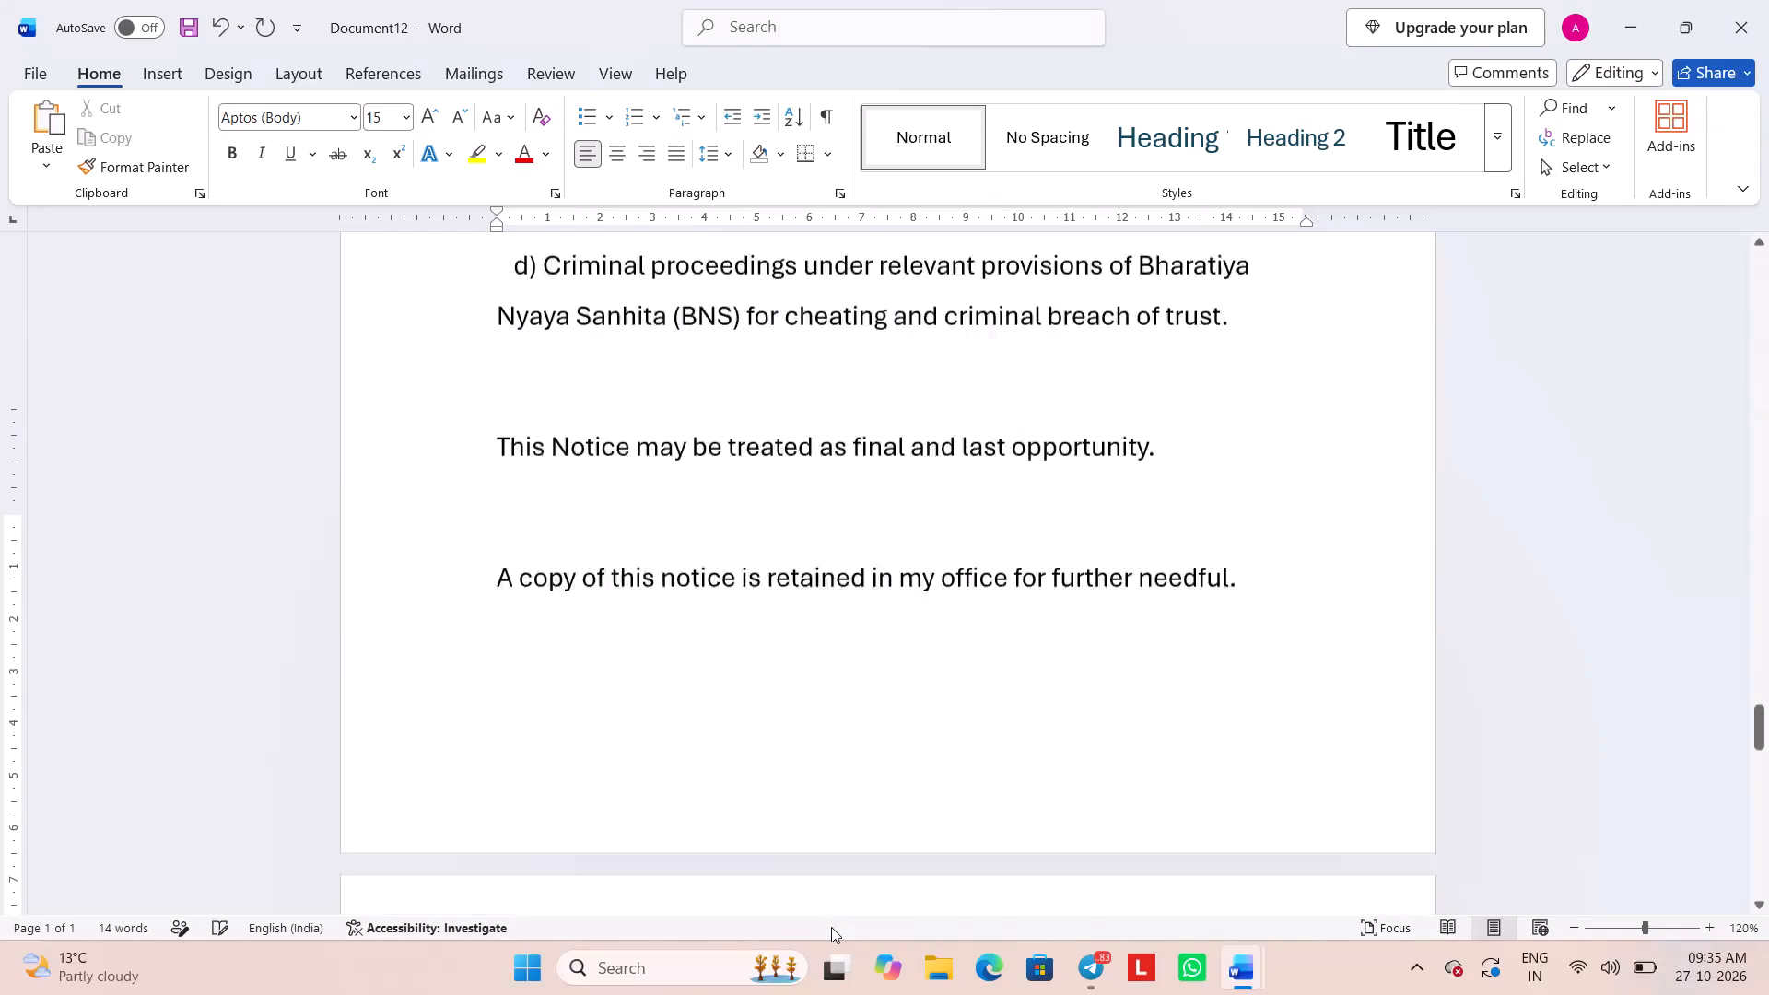
pyautogui.scroll(-1, 831, 927)
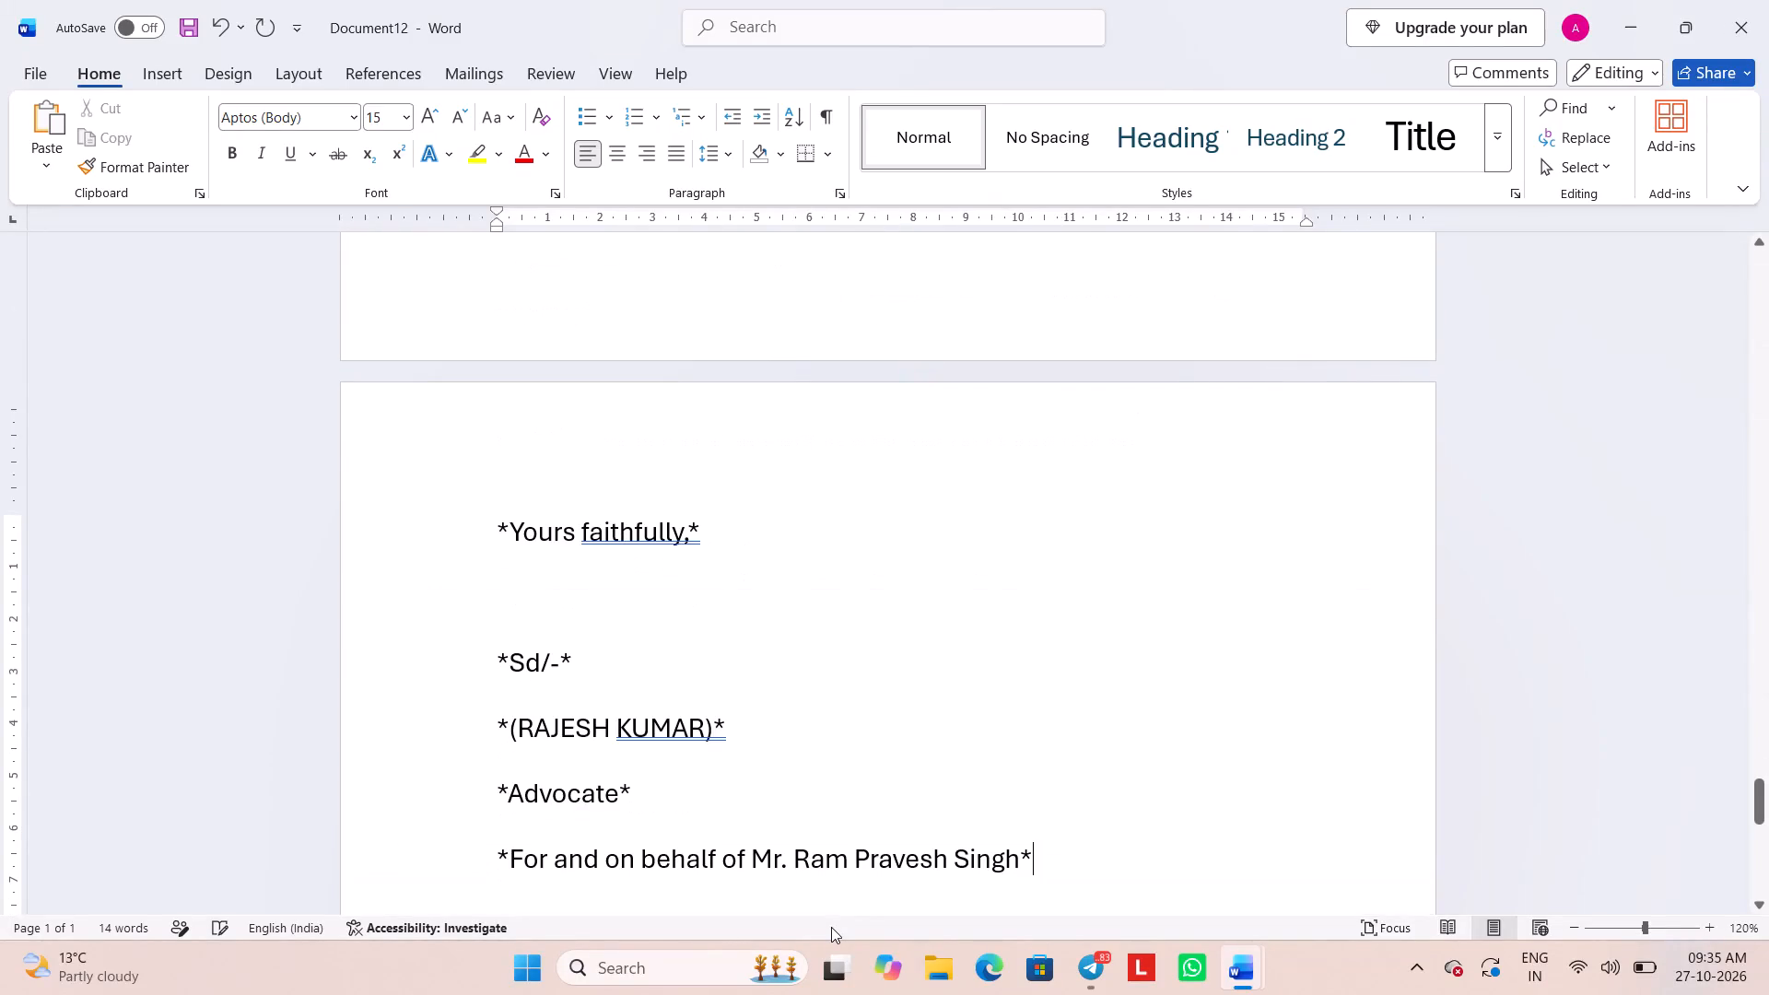
pyautogui.scroll(-1, 892, 809)
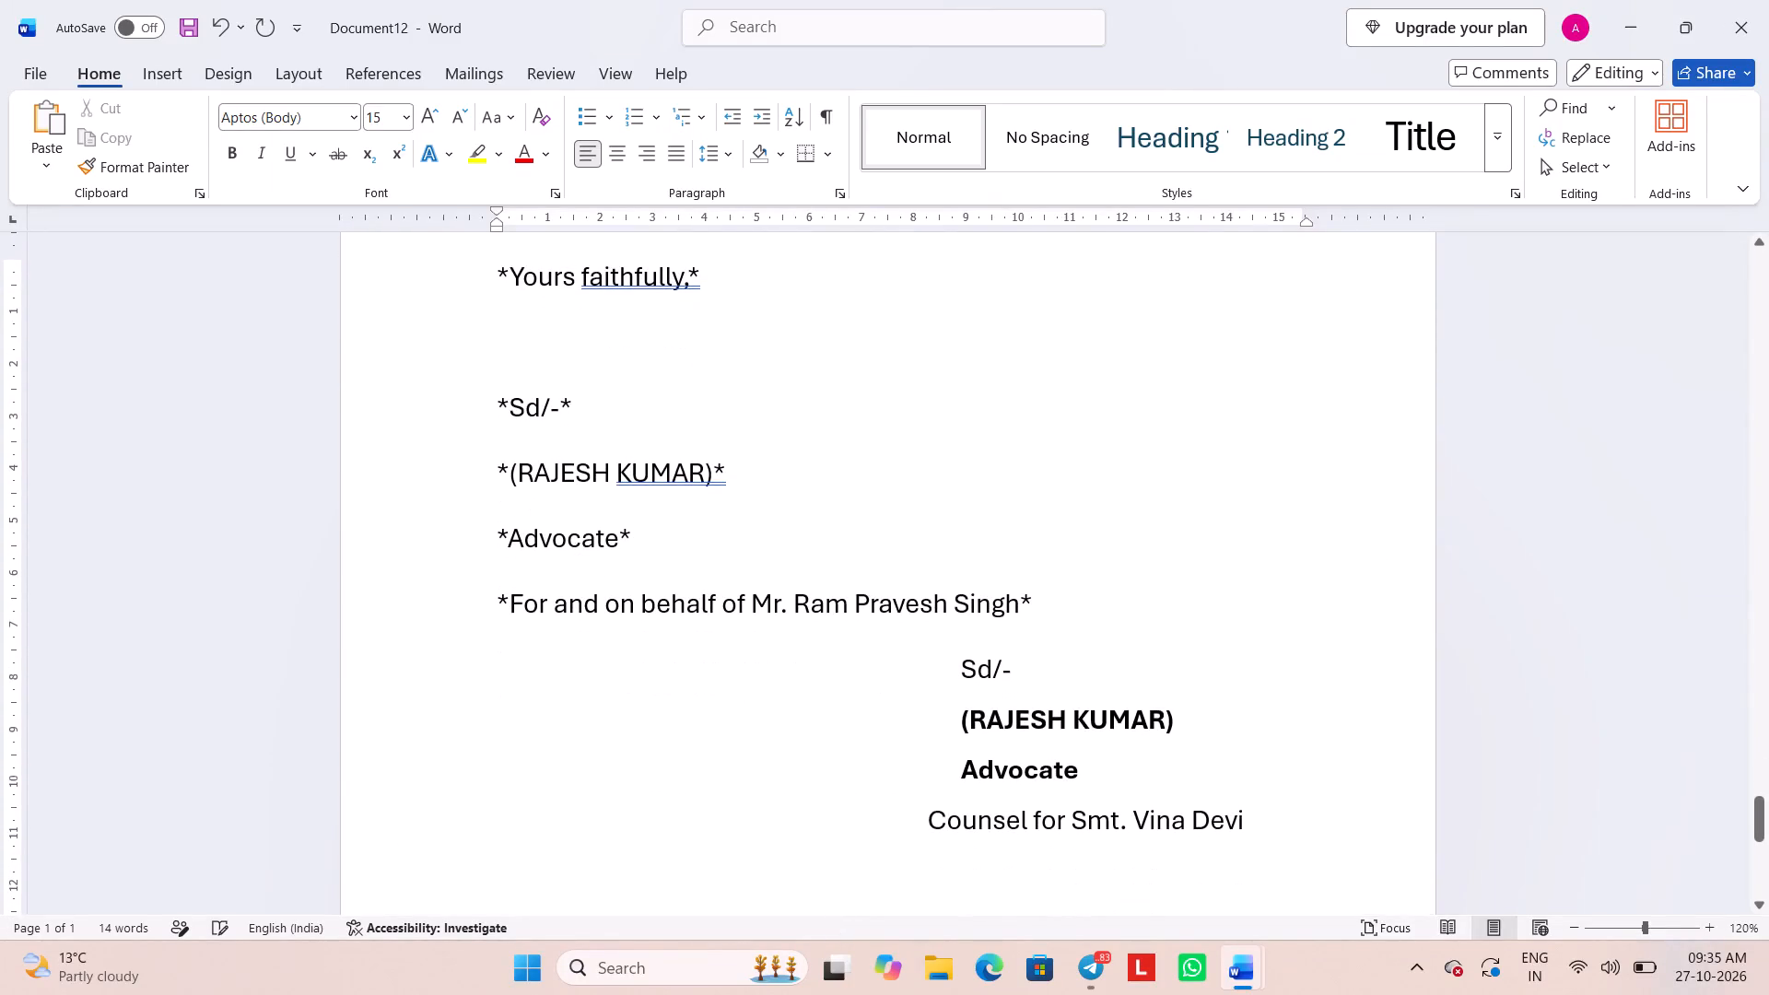
# Remove every asterisk from the document by replacing all * characters with nothing.
pyautogui.click(1567, 137)
pyautogui.click(1012, 289)
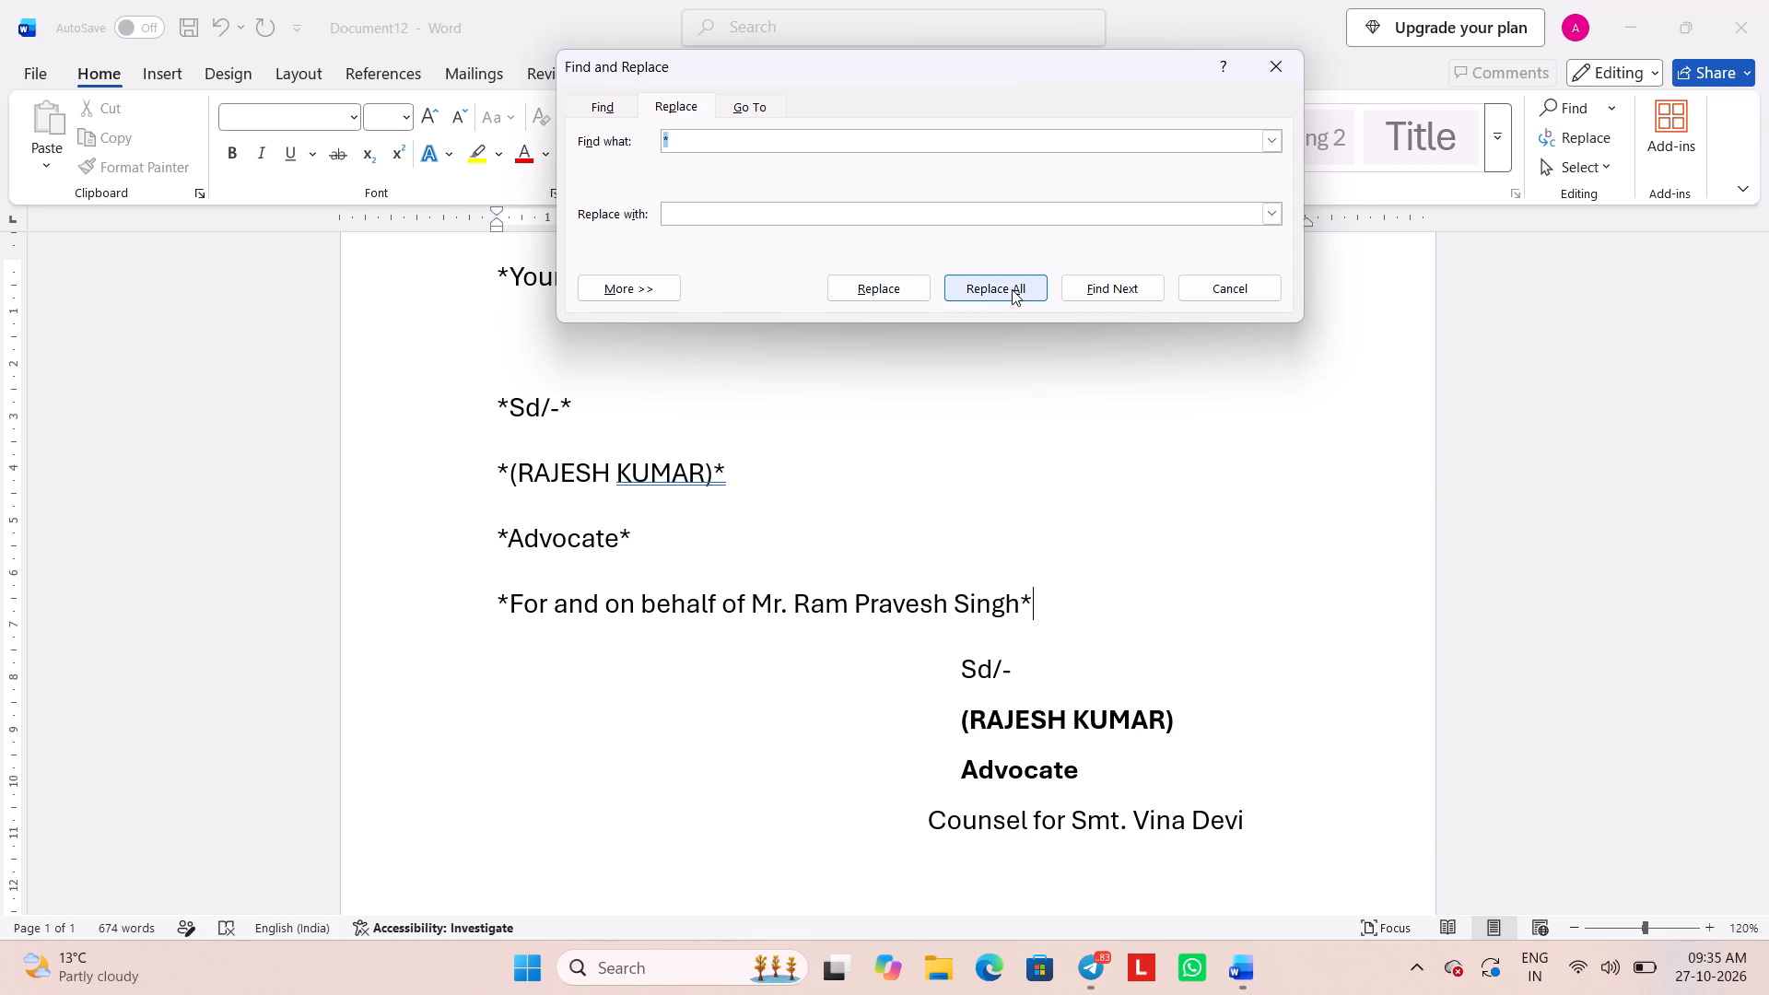
pyautogui.click(1055, 251)
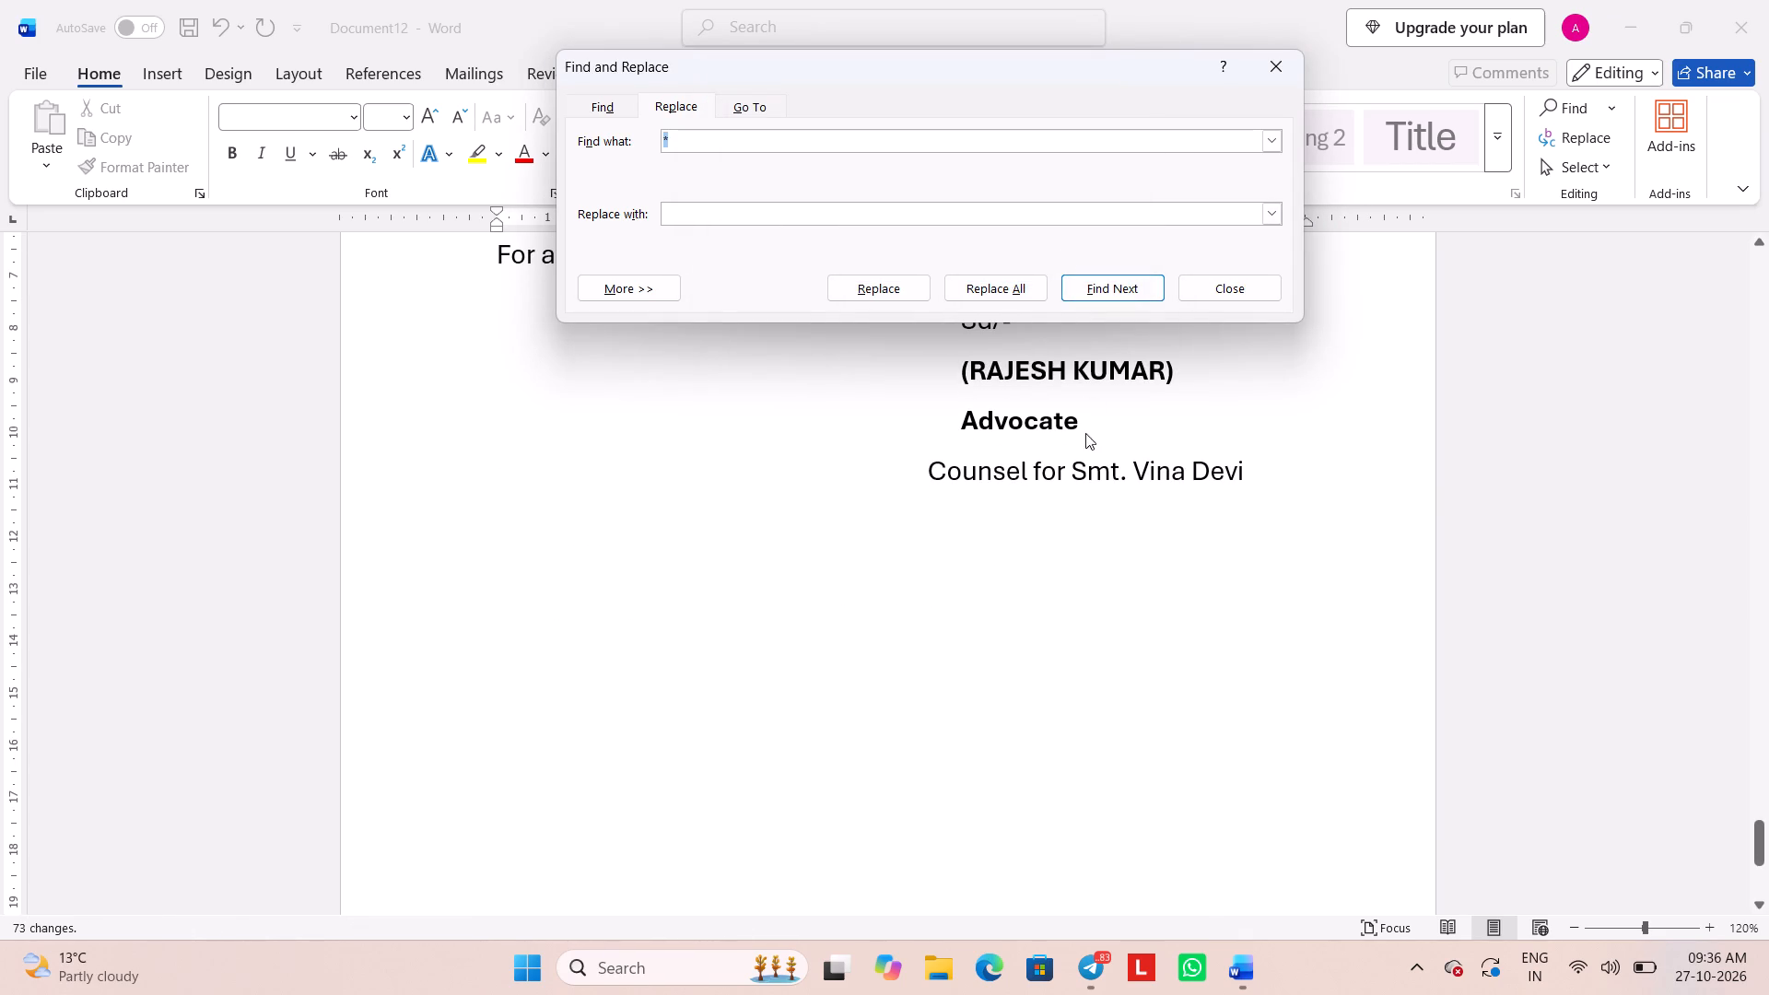
pyautogui.click(1085, 433)
pyautogui.click(1243, 301)
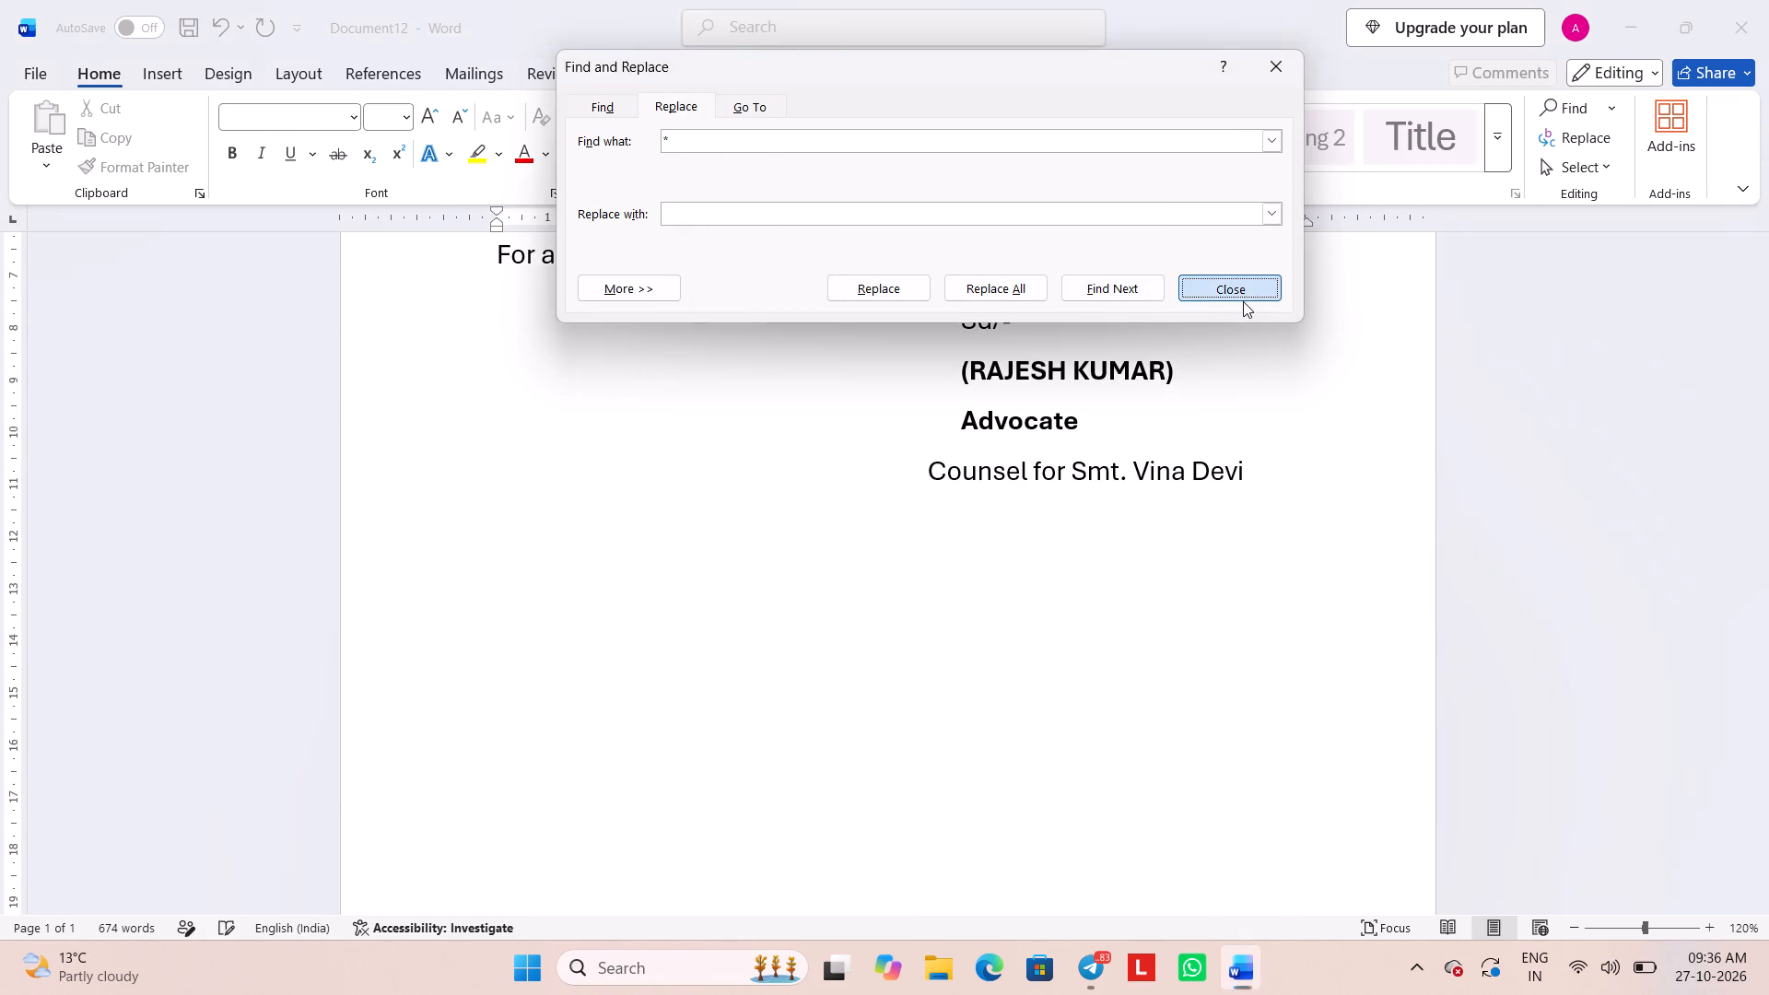
# Delete the "Counsel for" line at the end of the signature block, together with the leftover empty line.
pyautogui.scroll(1, 1245, 464)
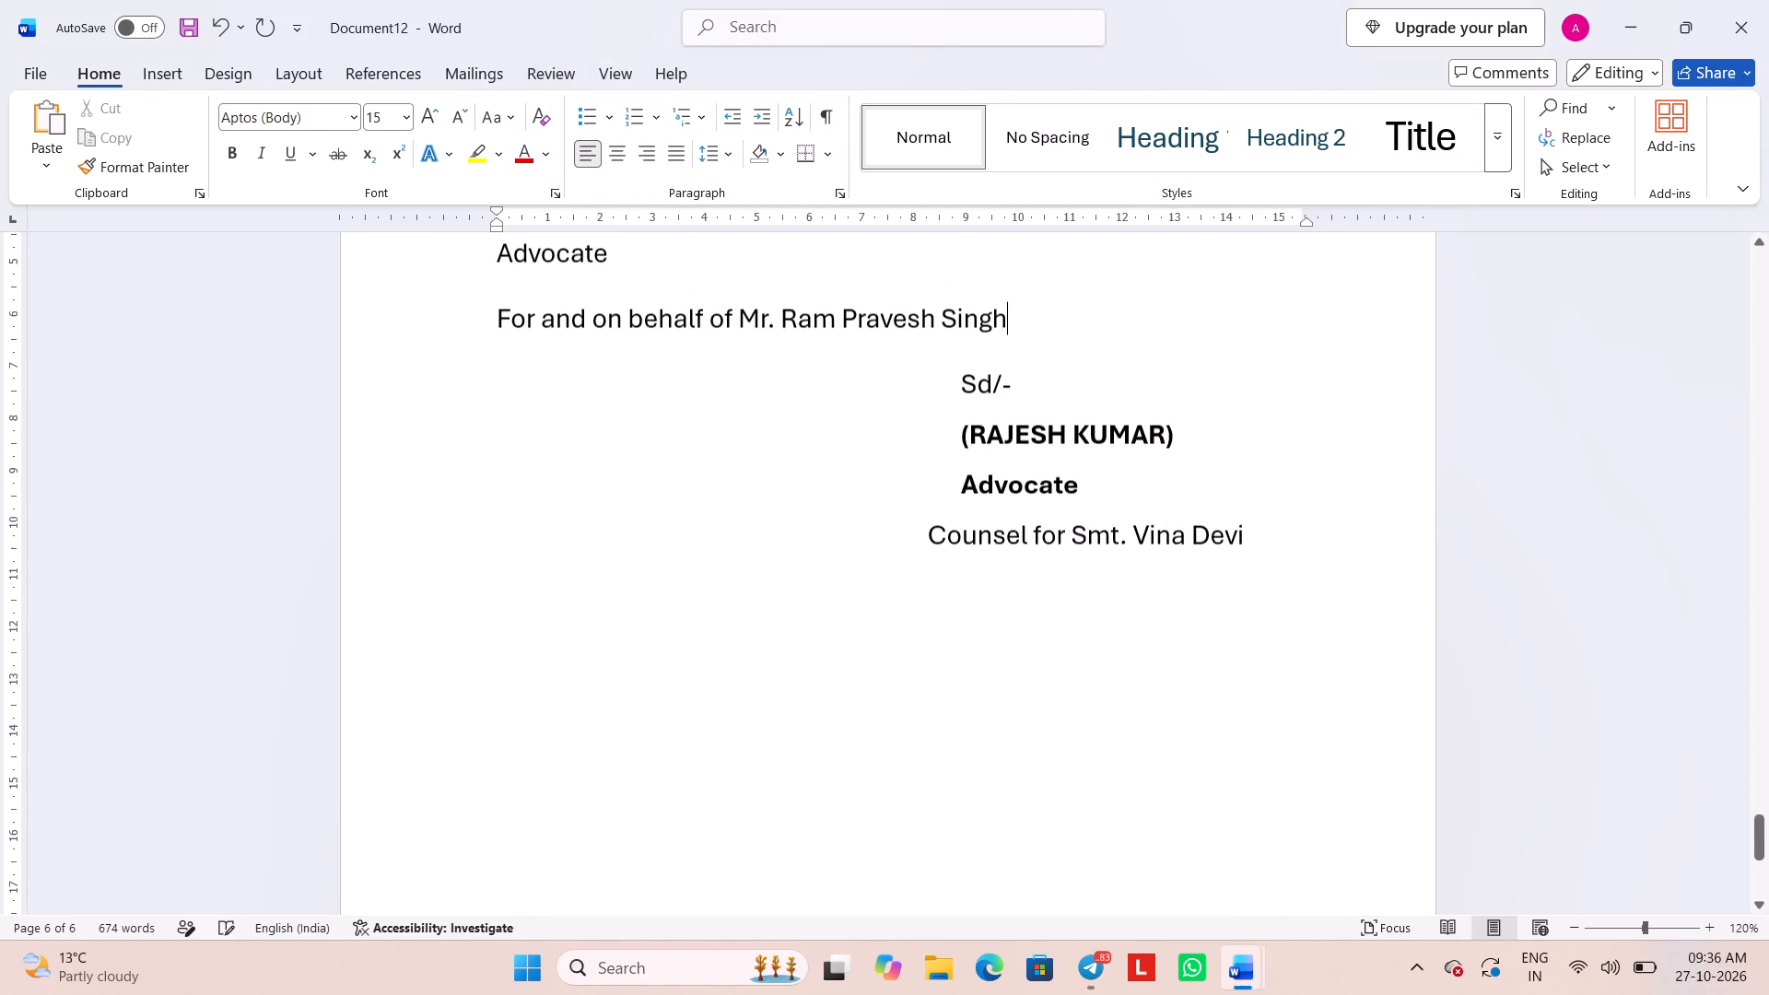
pyautogui.scroll(1, 1245, 464)
pyautogui.moveTo(1259, 593); pyautogui.dragTo(961, 609)
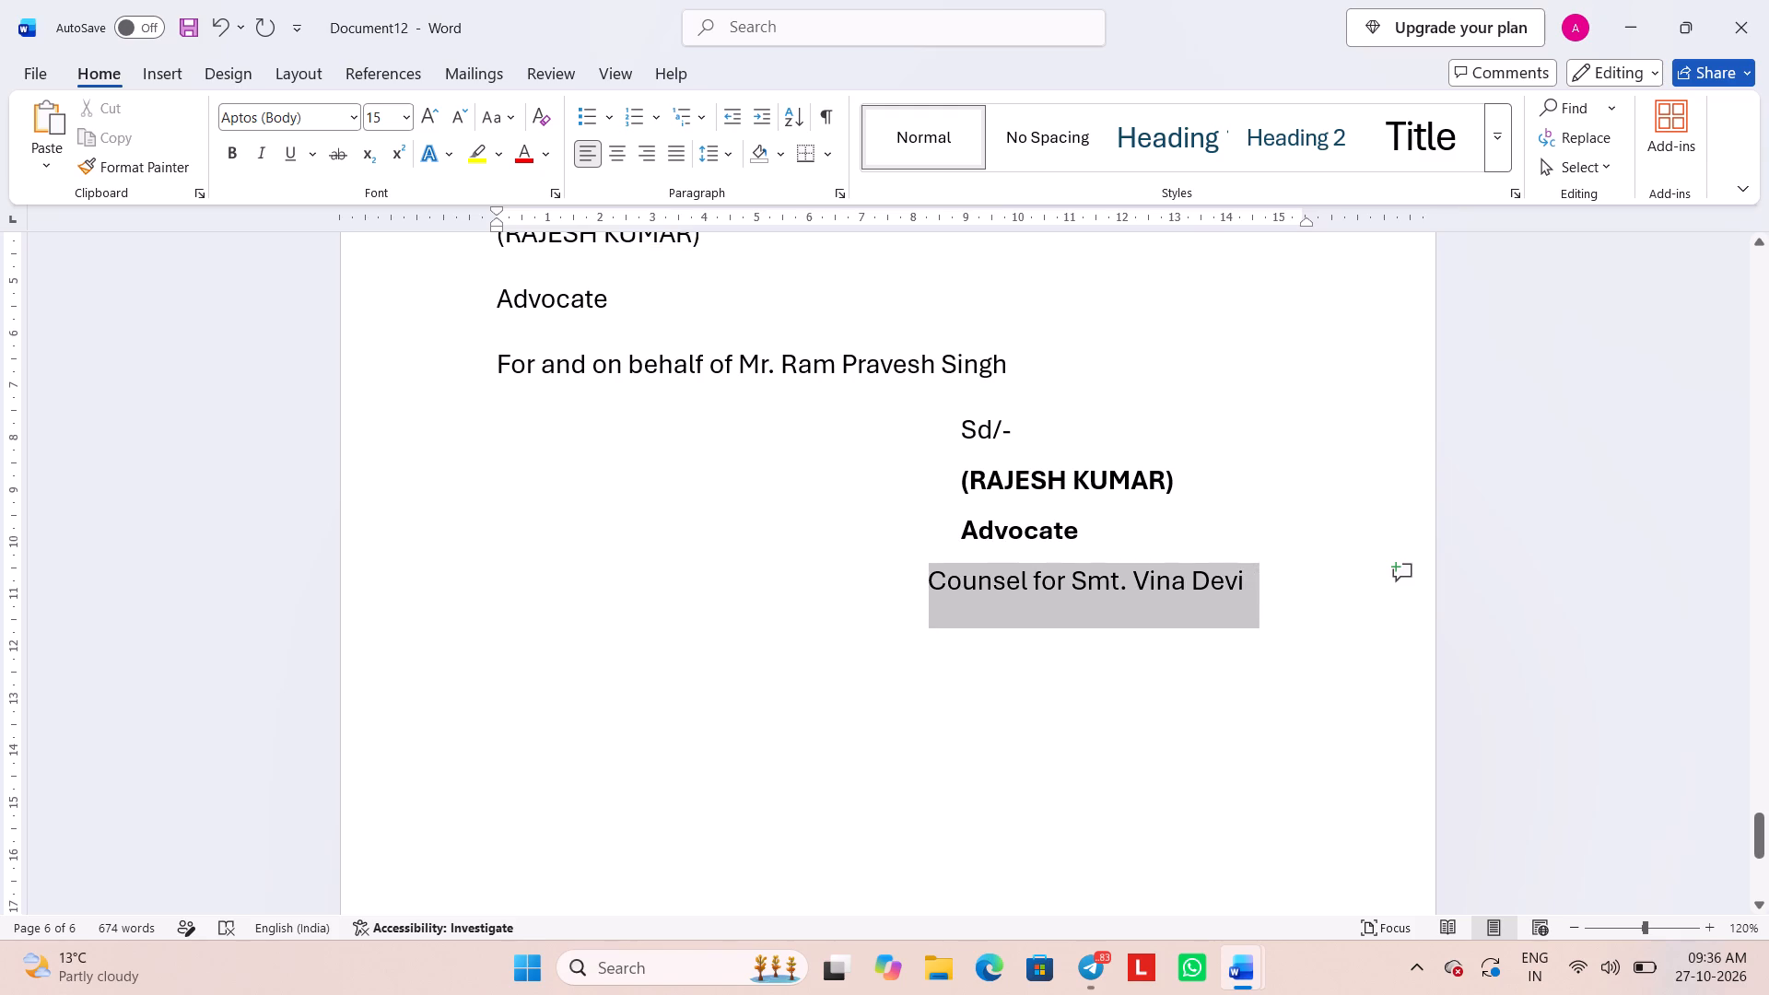
pyautogui.moveTo(961, 609); pyautogui.dragTo(960, 608)
pyautogui.press('BackSpace')
pyautogui.press('BackSpace')
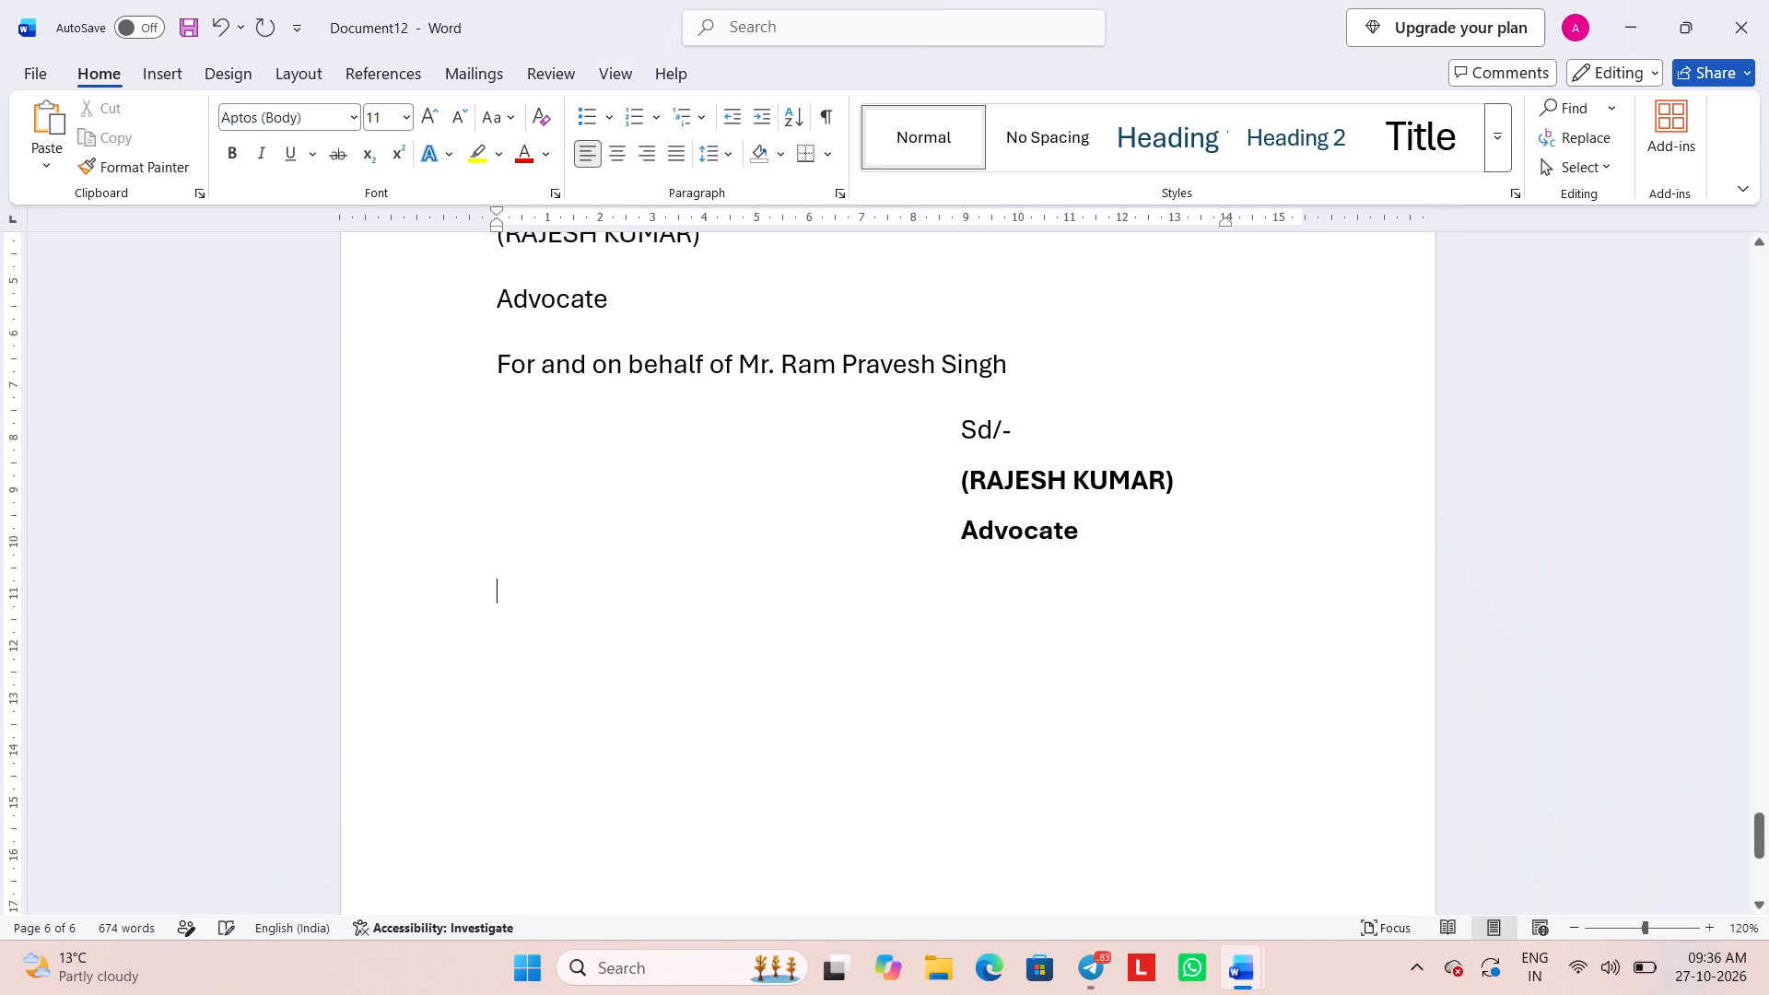
pyautogui.press('BackSpace')
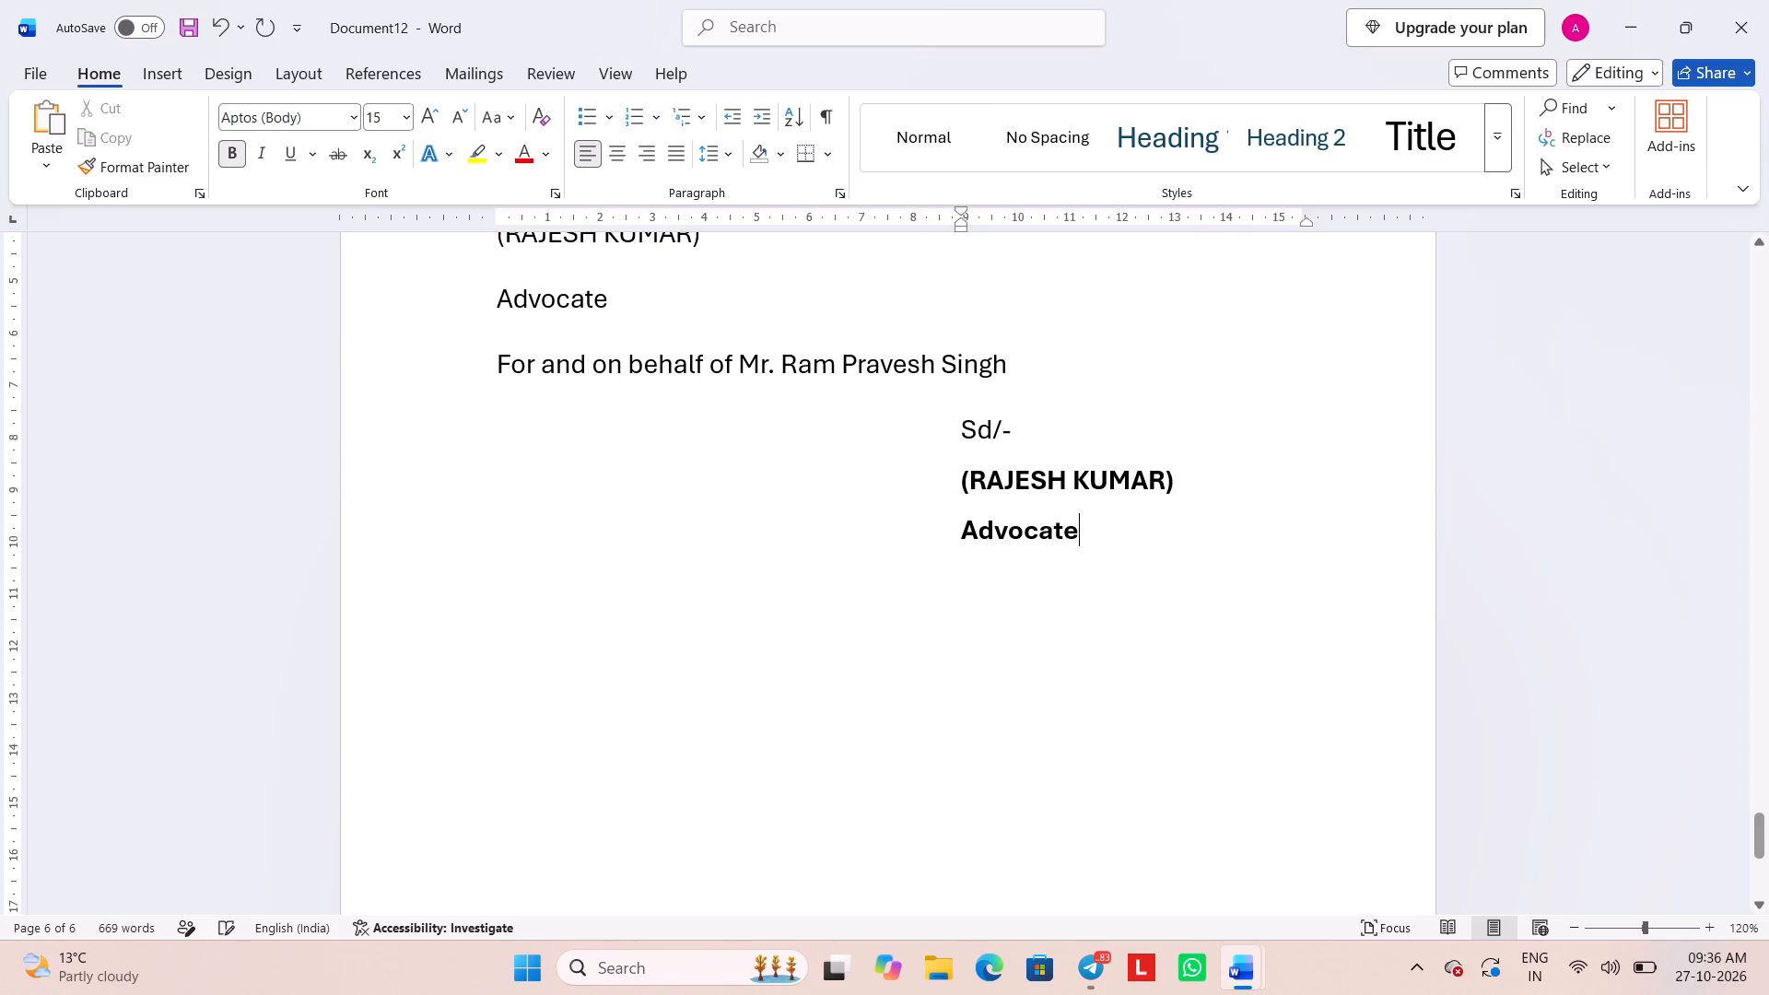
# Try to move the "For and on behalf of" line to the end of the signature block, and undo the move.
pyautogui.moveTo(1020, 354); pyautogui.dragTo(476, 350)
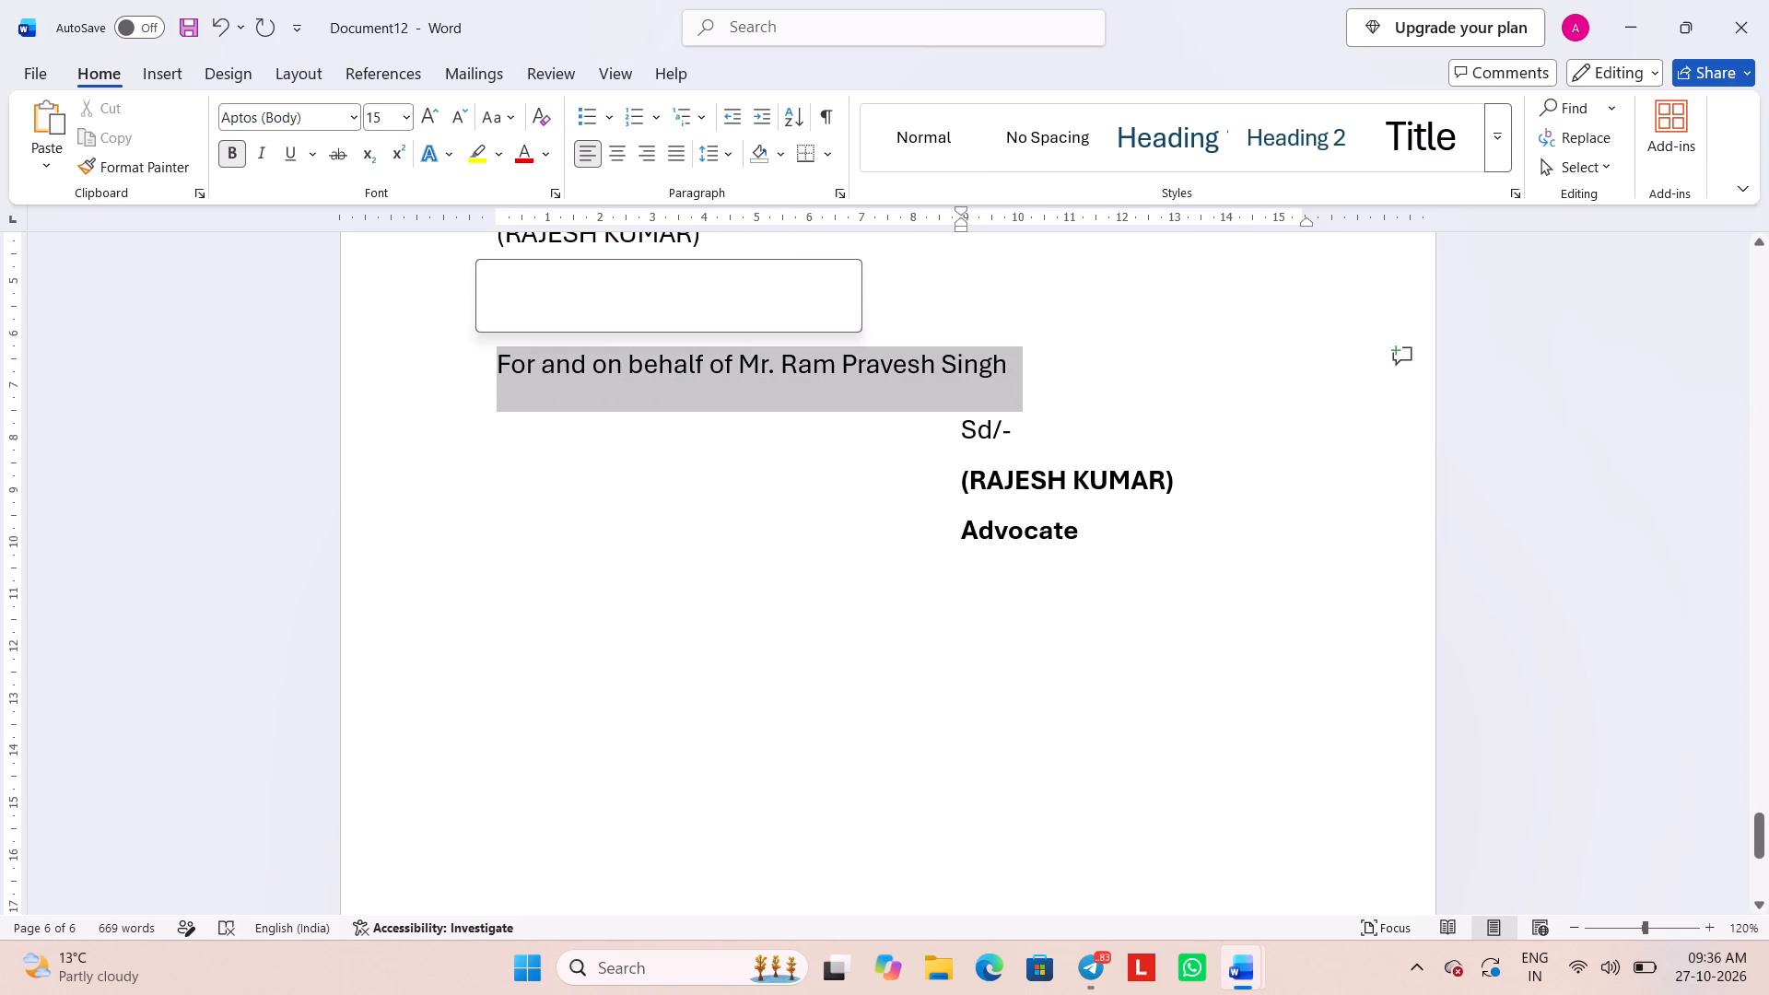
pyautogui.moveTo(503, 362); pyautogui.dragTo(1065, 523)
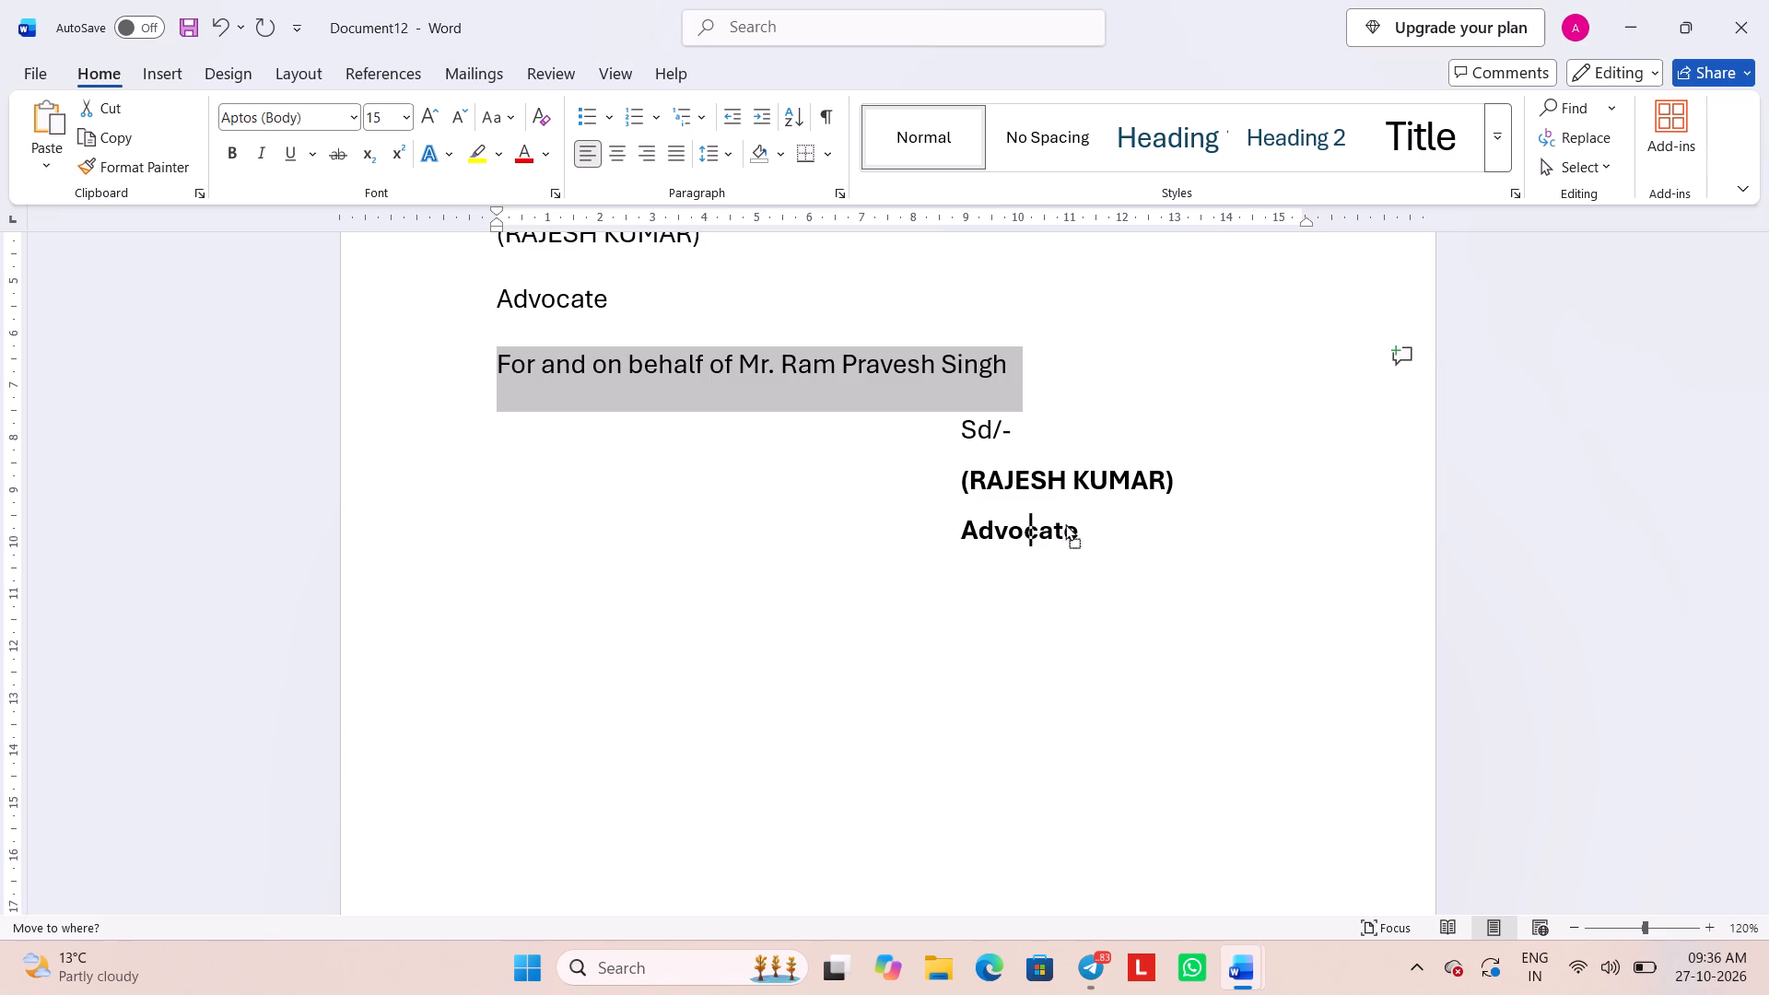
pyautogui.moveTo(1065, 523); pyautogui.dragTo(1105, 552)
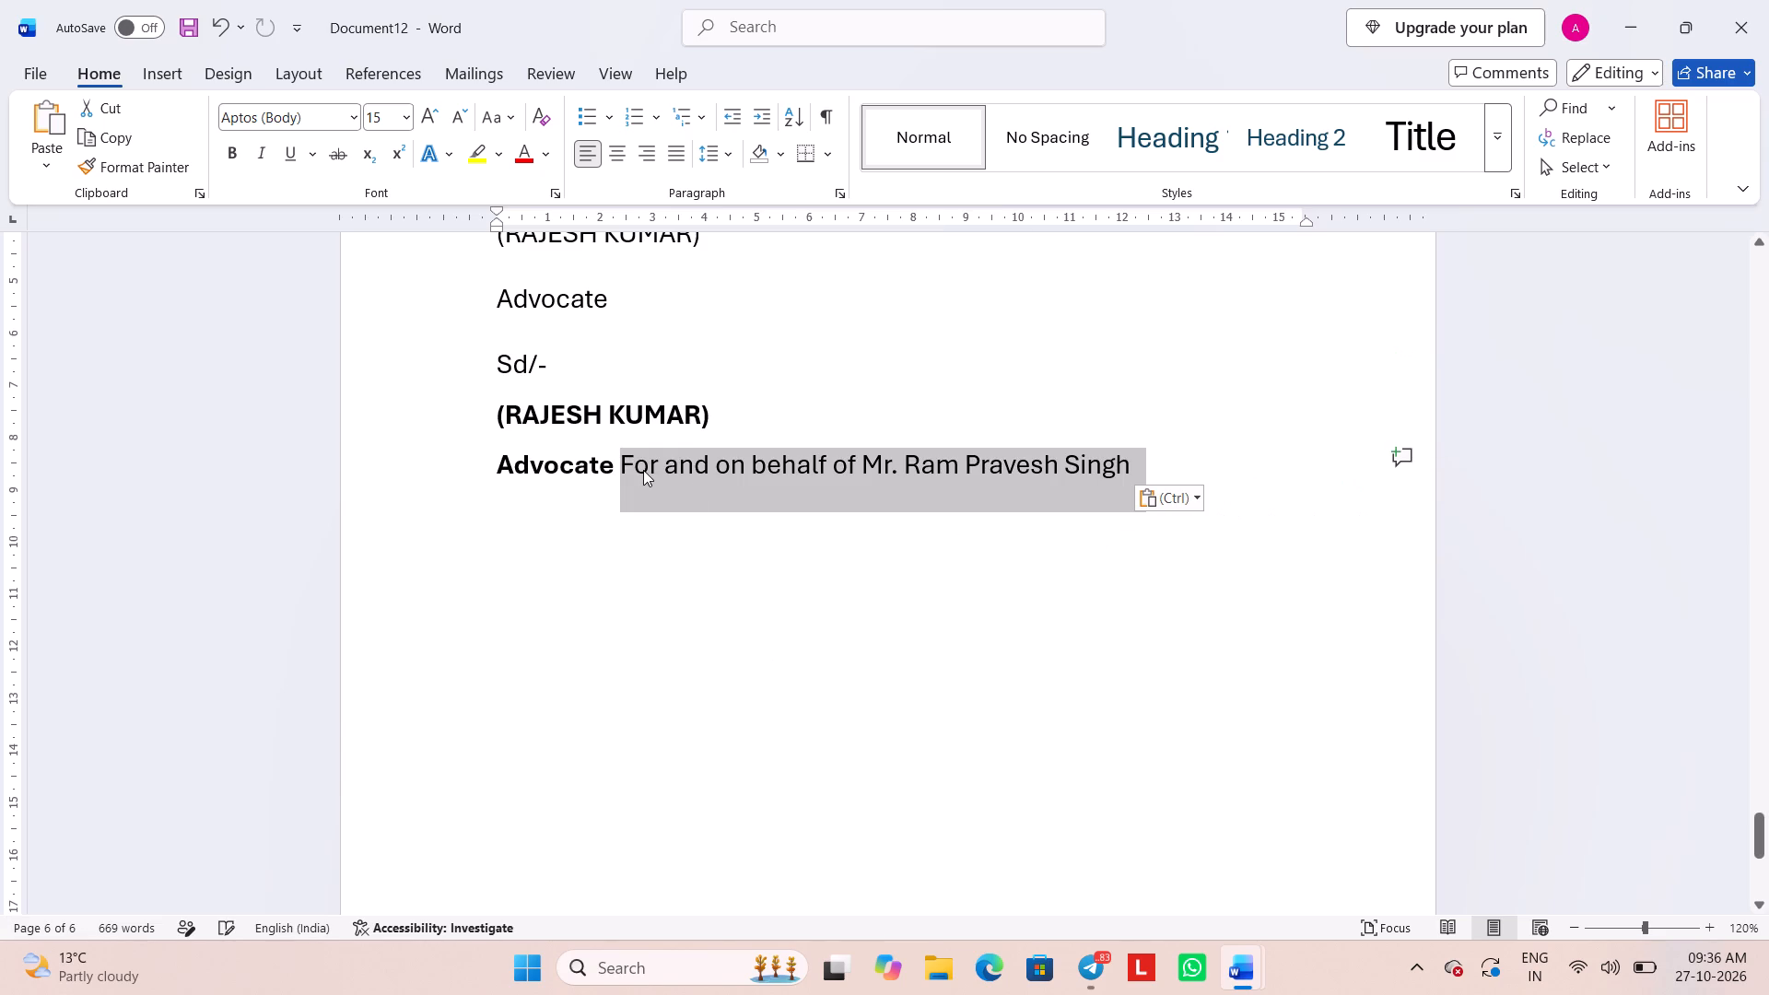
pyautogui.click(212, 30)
# Move the "For and on behalf of" line onto a new unindented, non-bold line below the indented signature block's Advocate line.
pyautogui.click(1126, 526)
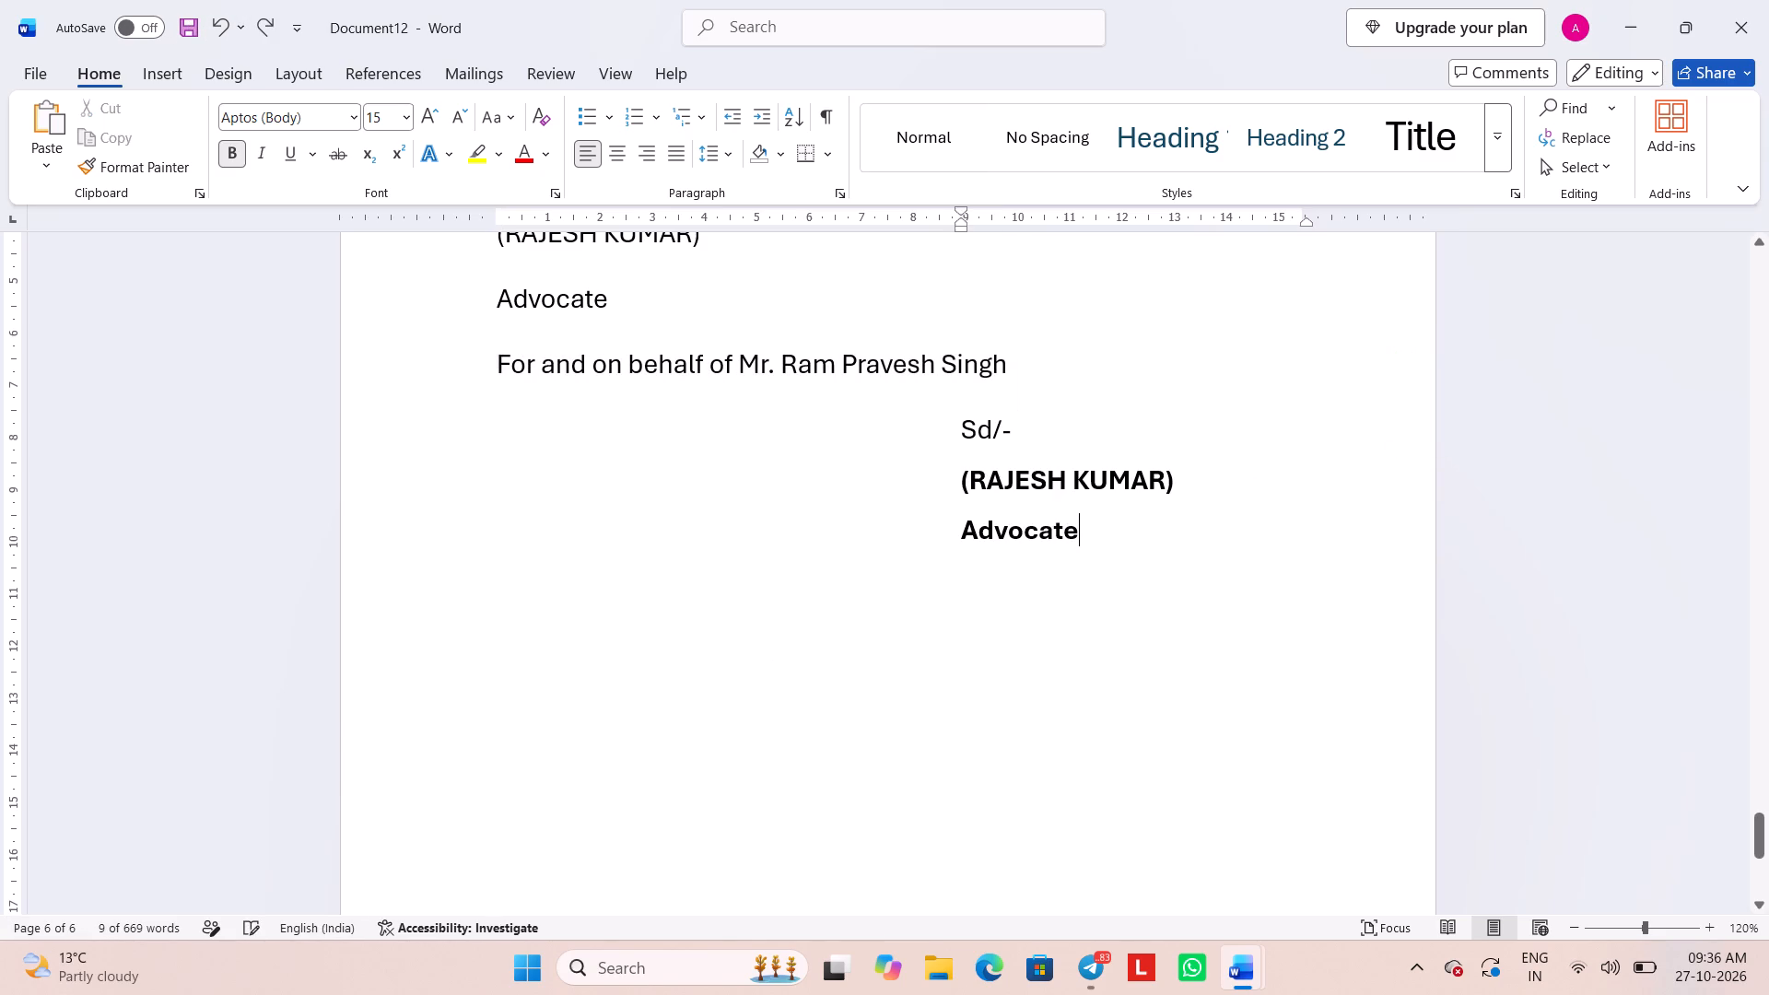
pyautogui.press('Return')
pyautogui.press('BackSpace')
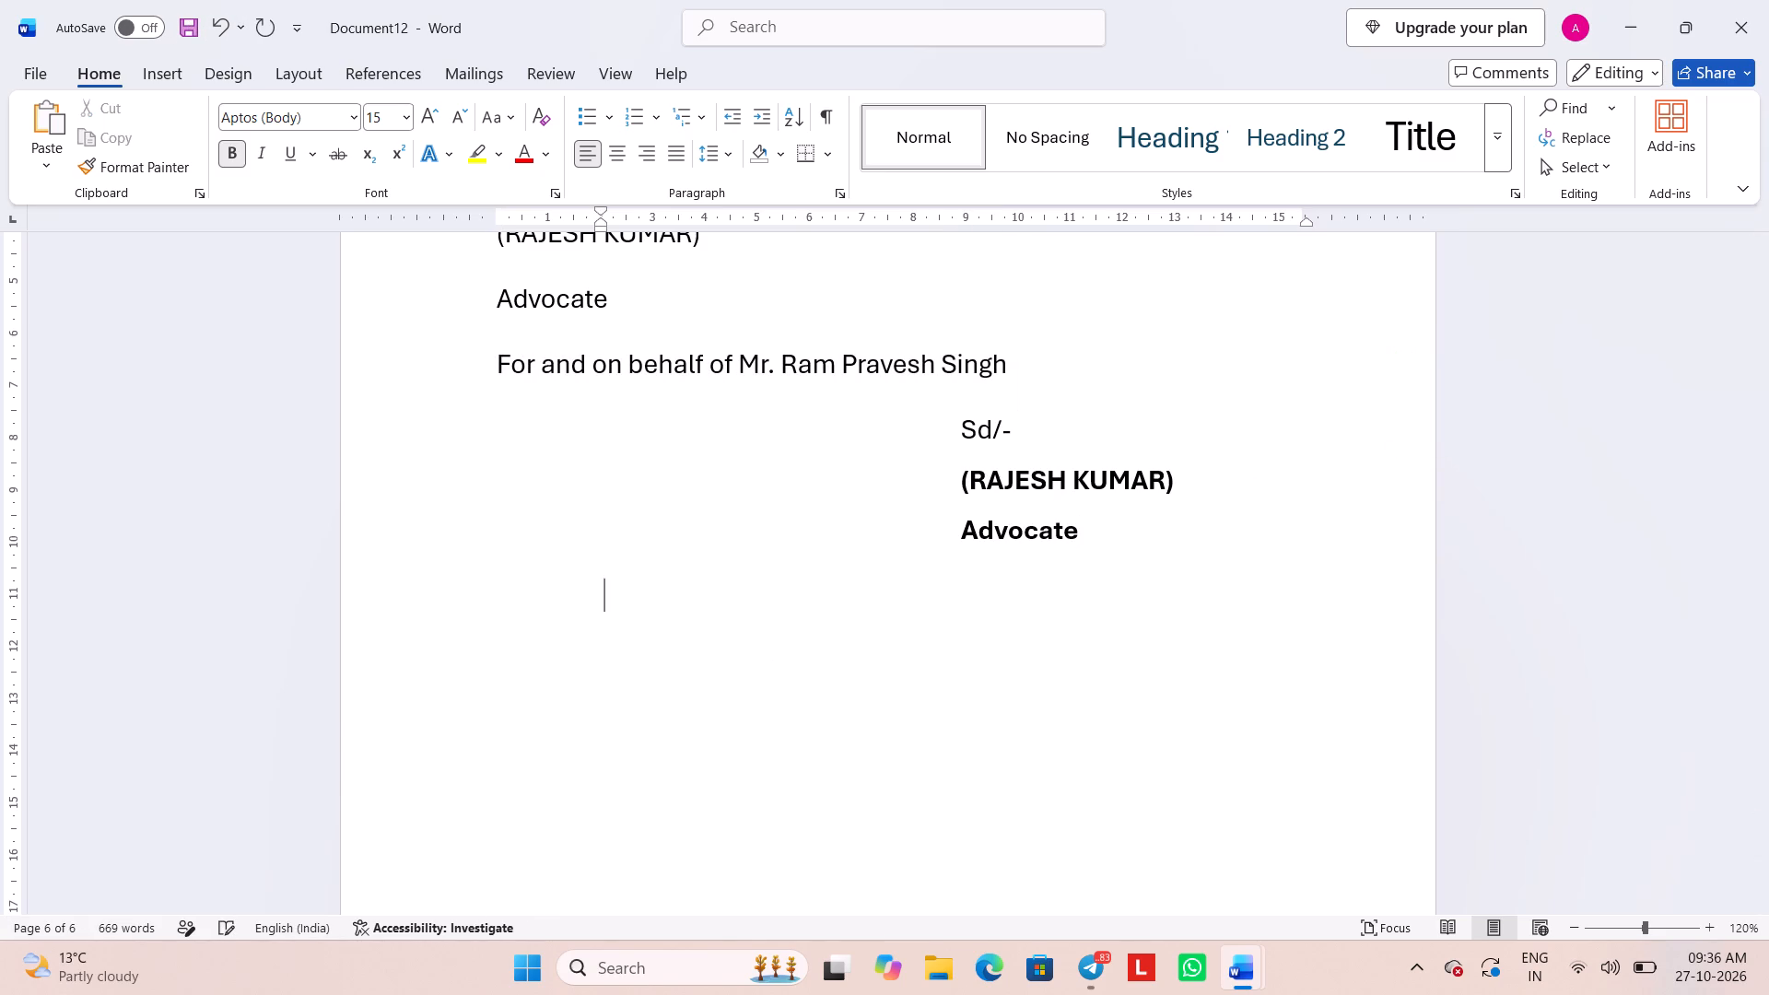
pyautogui.press('BackSpace')
pyautogui.click(235, 150)
pyautogui.moveTo(1013, 380); pyautogui.dragTo(986, 376)
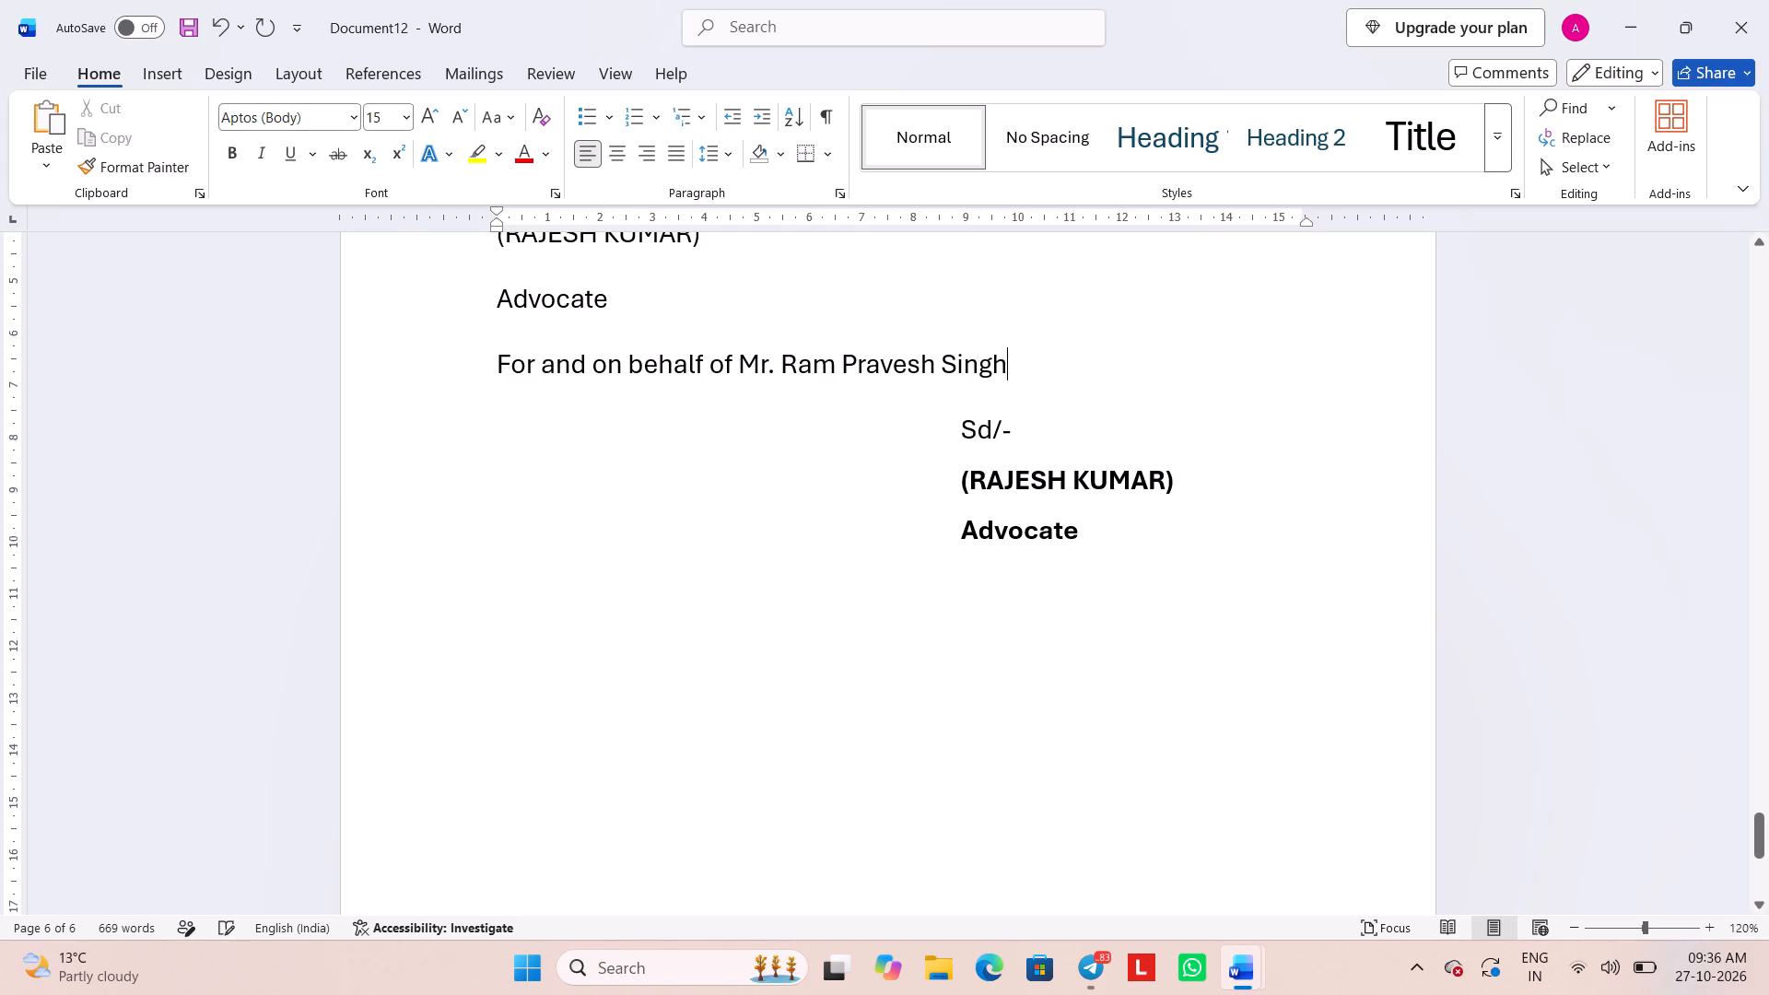
pyautogui.moveTo(986, 376); pyautogui.dragTo(505, 378)
pyautogui.moveTo(505, 378); pyautogui.dragTo(540, 669)
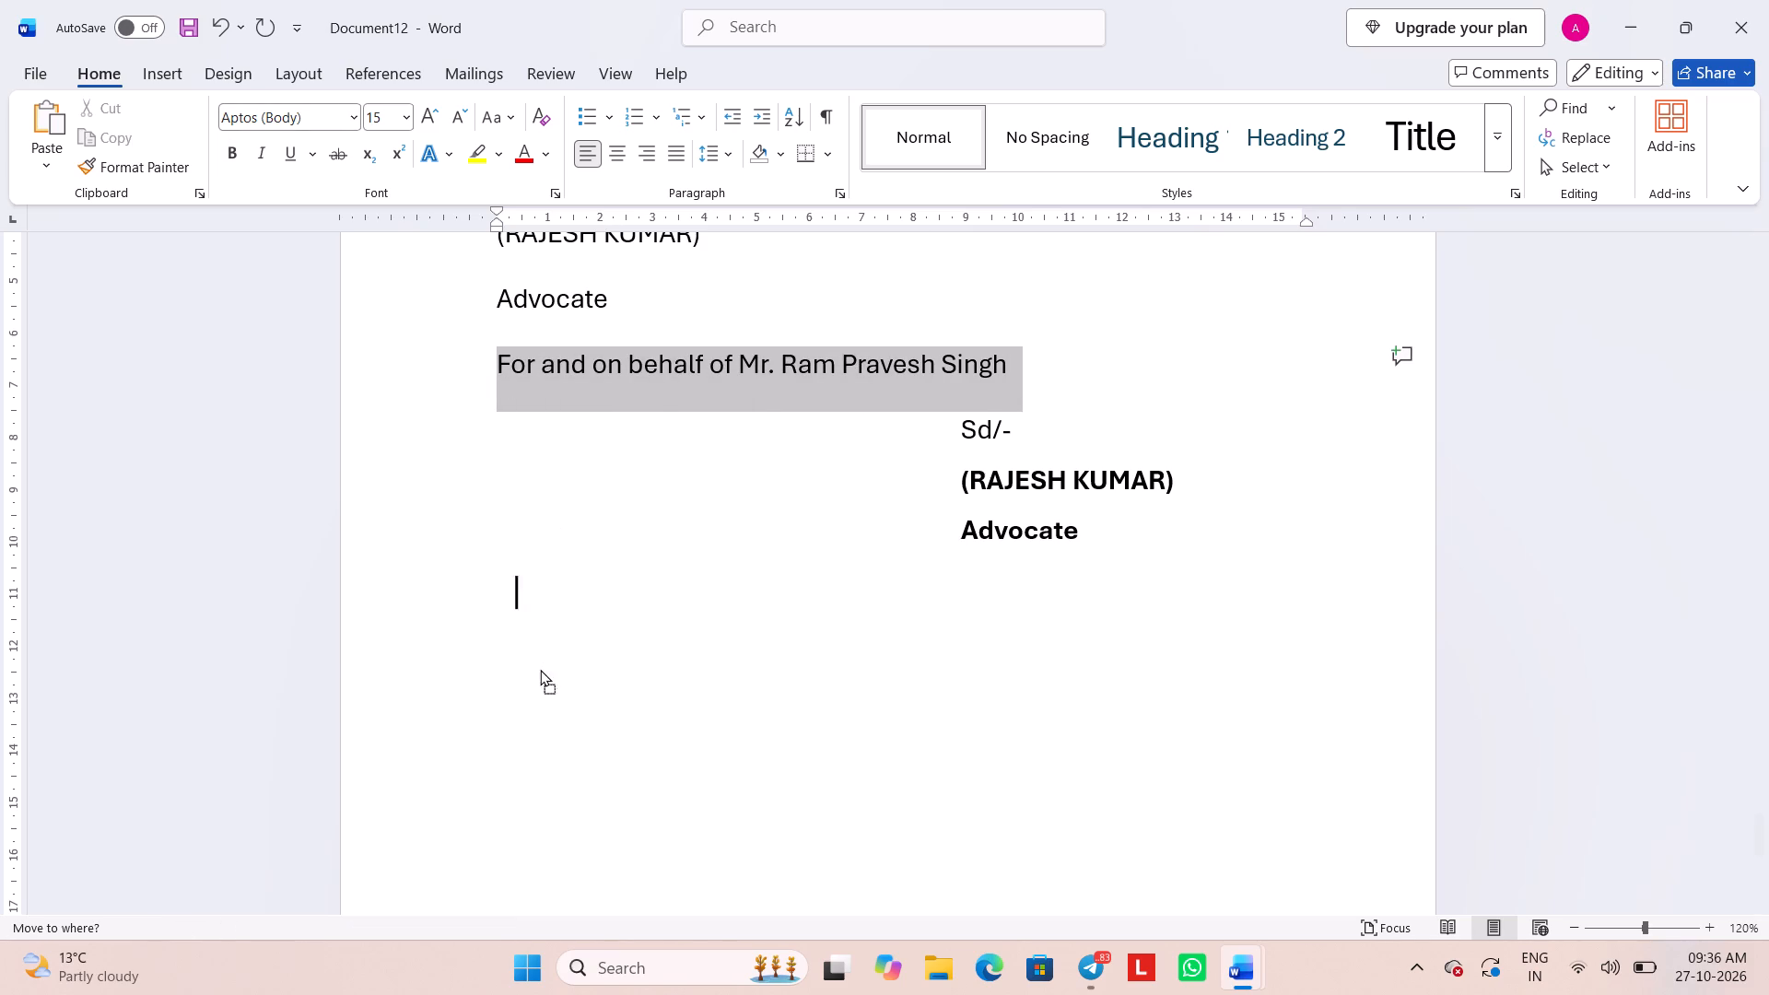
pyautogui.moveTo(540, 669); pyautogui.dragTo(518, 693)
# Delete the duplicate unindented Sd/-, advocate name and Advocate lines between "Yours faithfully," and the indented signature block.
pyautogui.scroll(1, 719, 519)
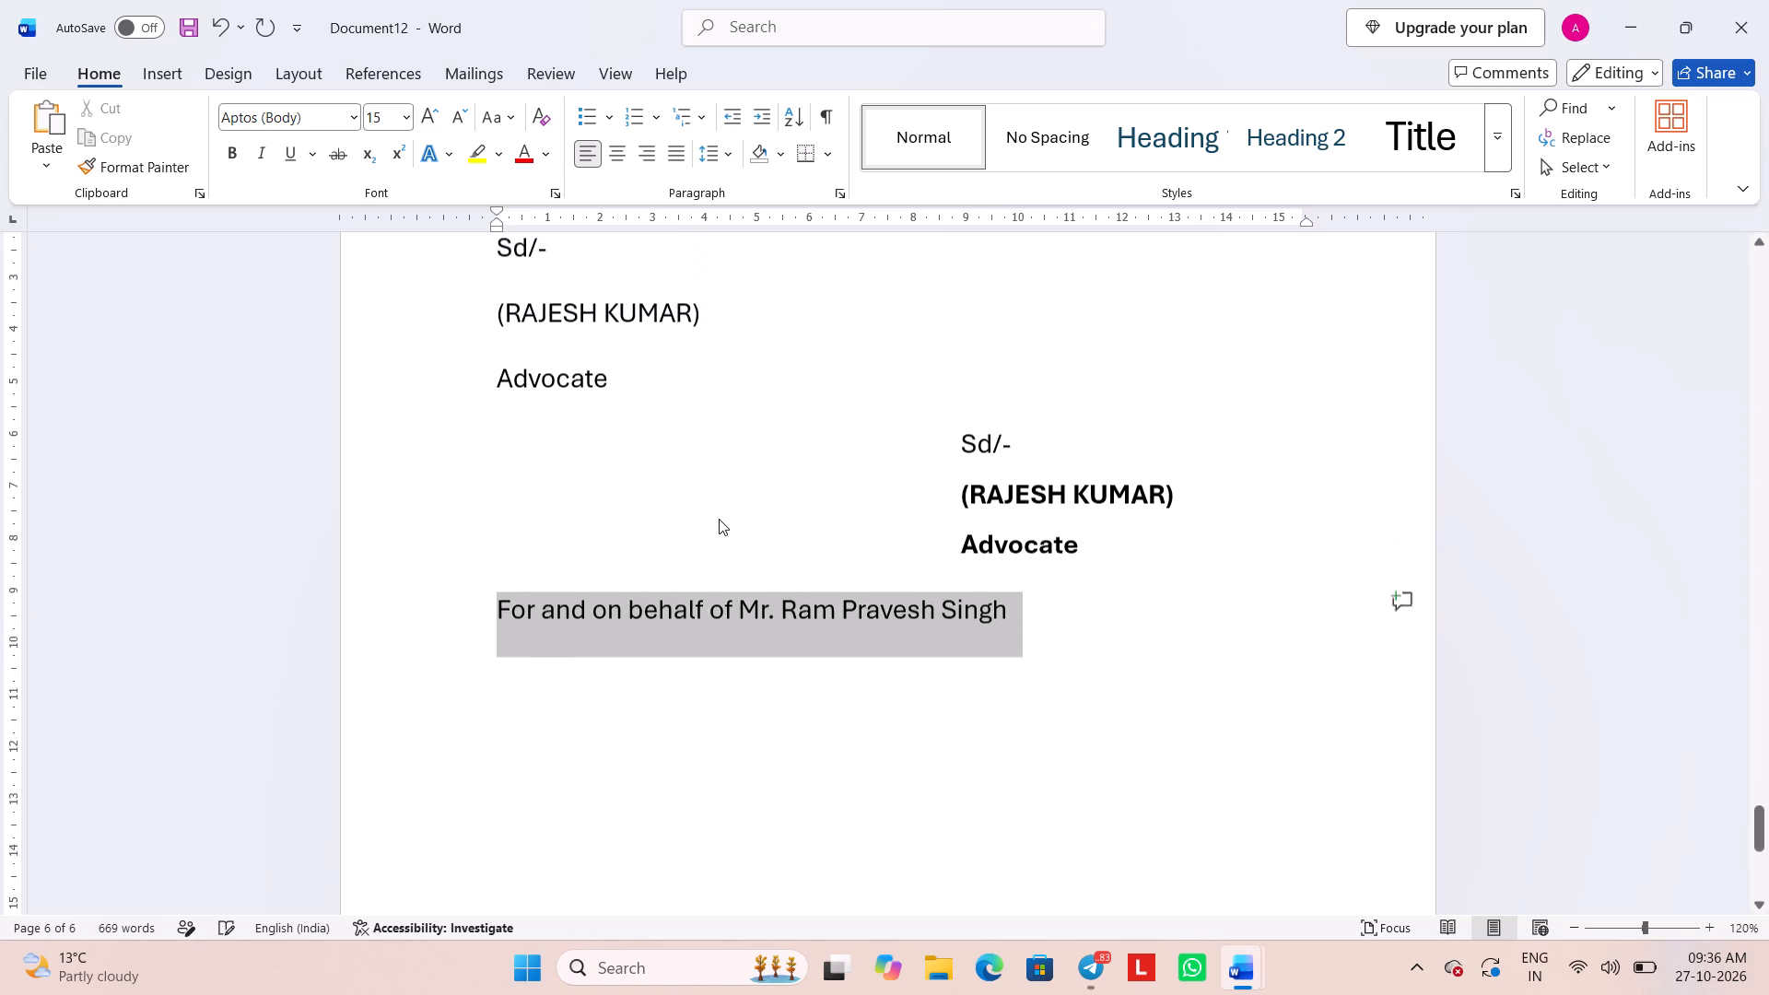
pyautogui.scroll(1, 719, 519)
pyautogui.moveTo(677, 535); pyautogui.dragTo(455, 395)
pyautogui.press('BackSpace')
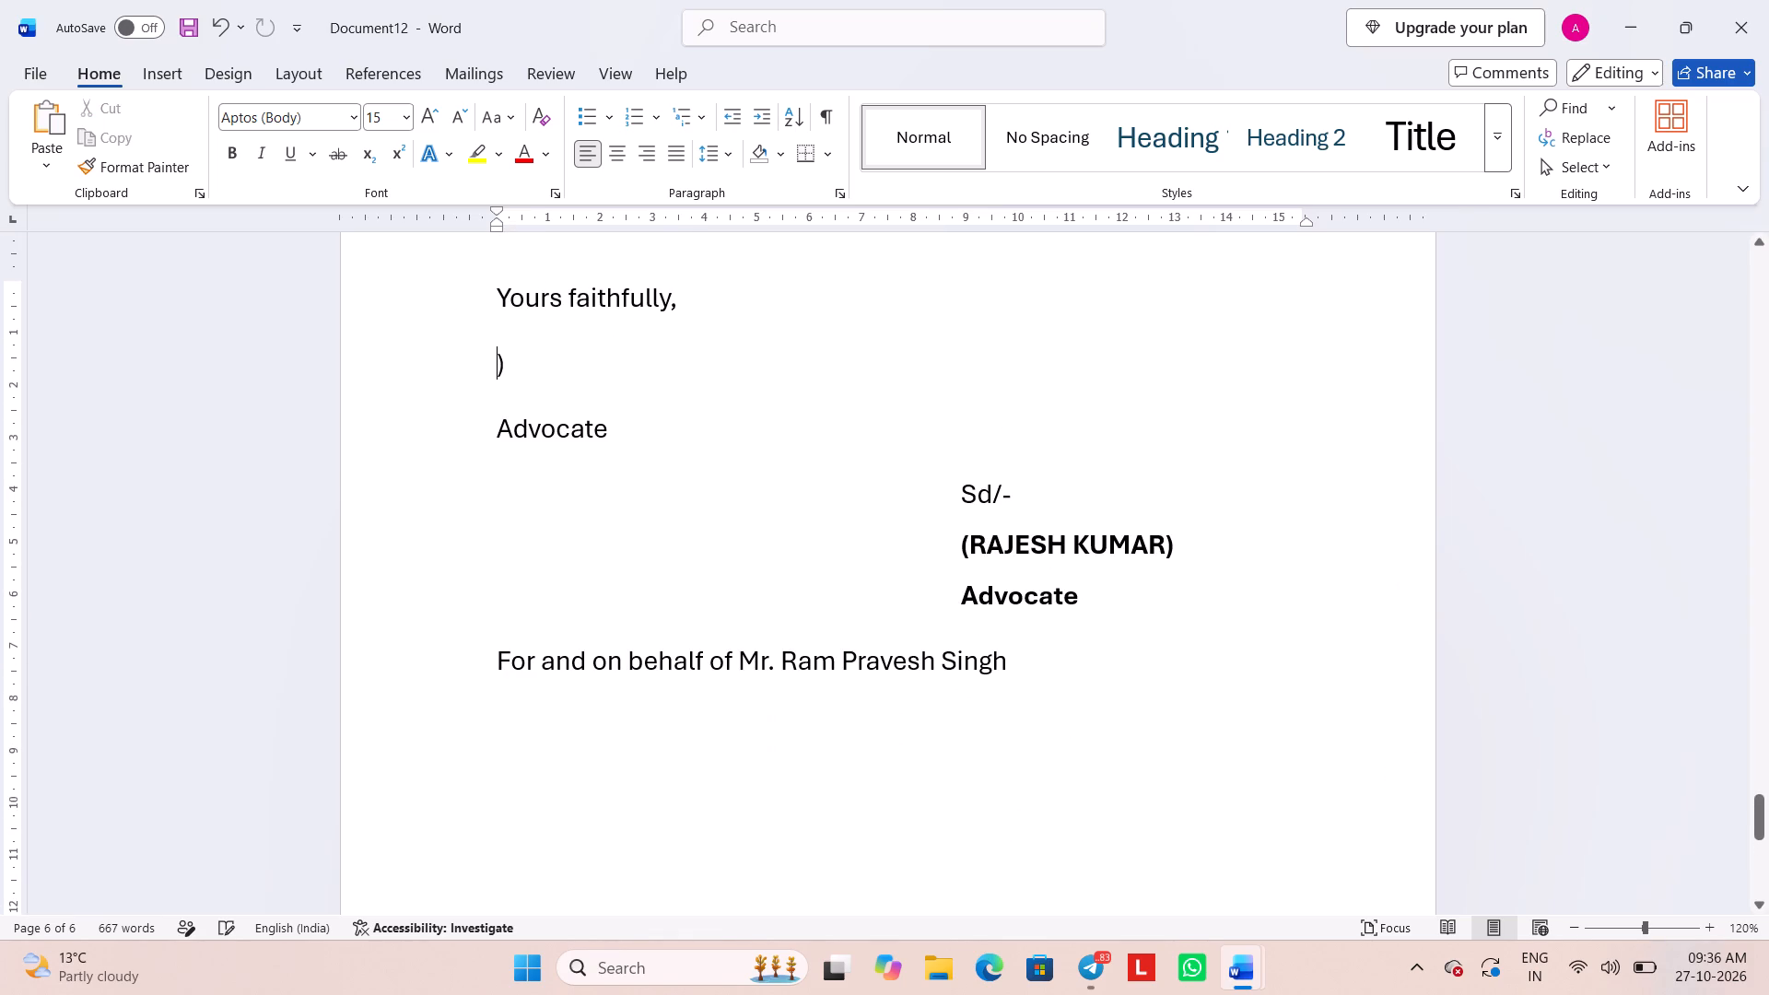
pyautogui.moveTo(636, 450); pyautogui.dragTo(482, 365)
pyautogui.press('BackSpace')
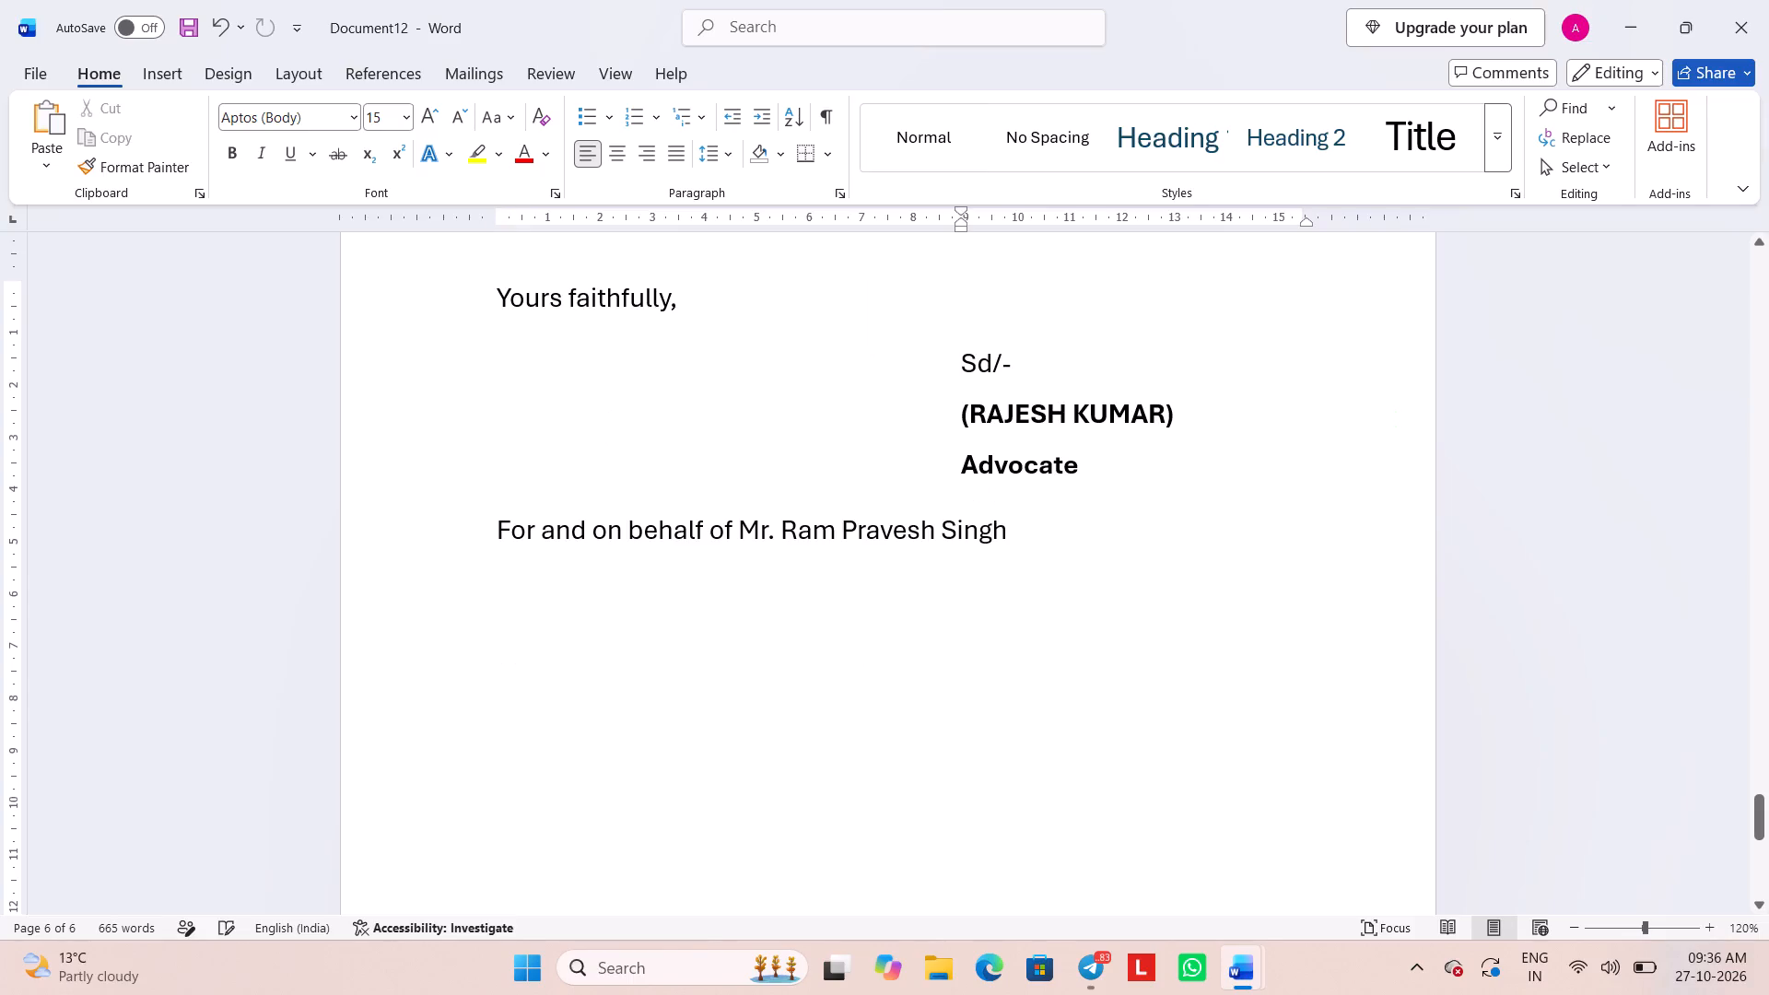
# Return to the reference and date line below the letterhead at the start of the notice.
pyautogui.scroll(7, 625, 346)
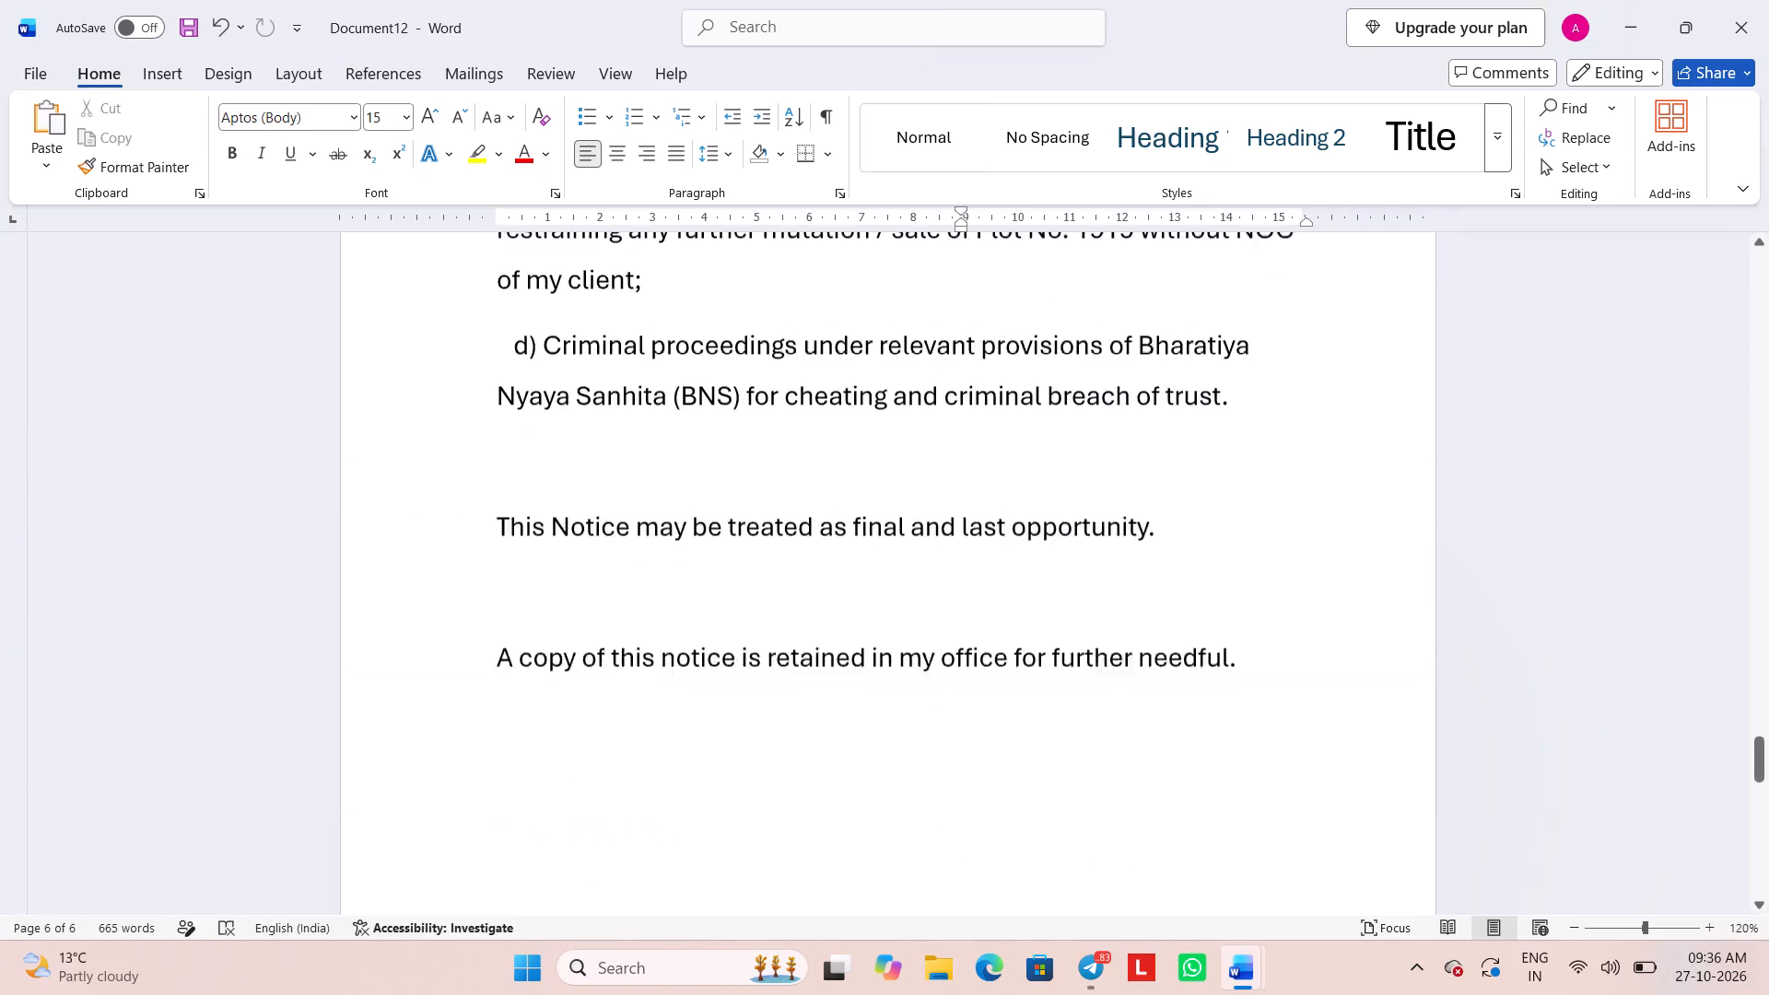
pyautogui.scroll(7, 625, 346)
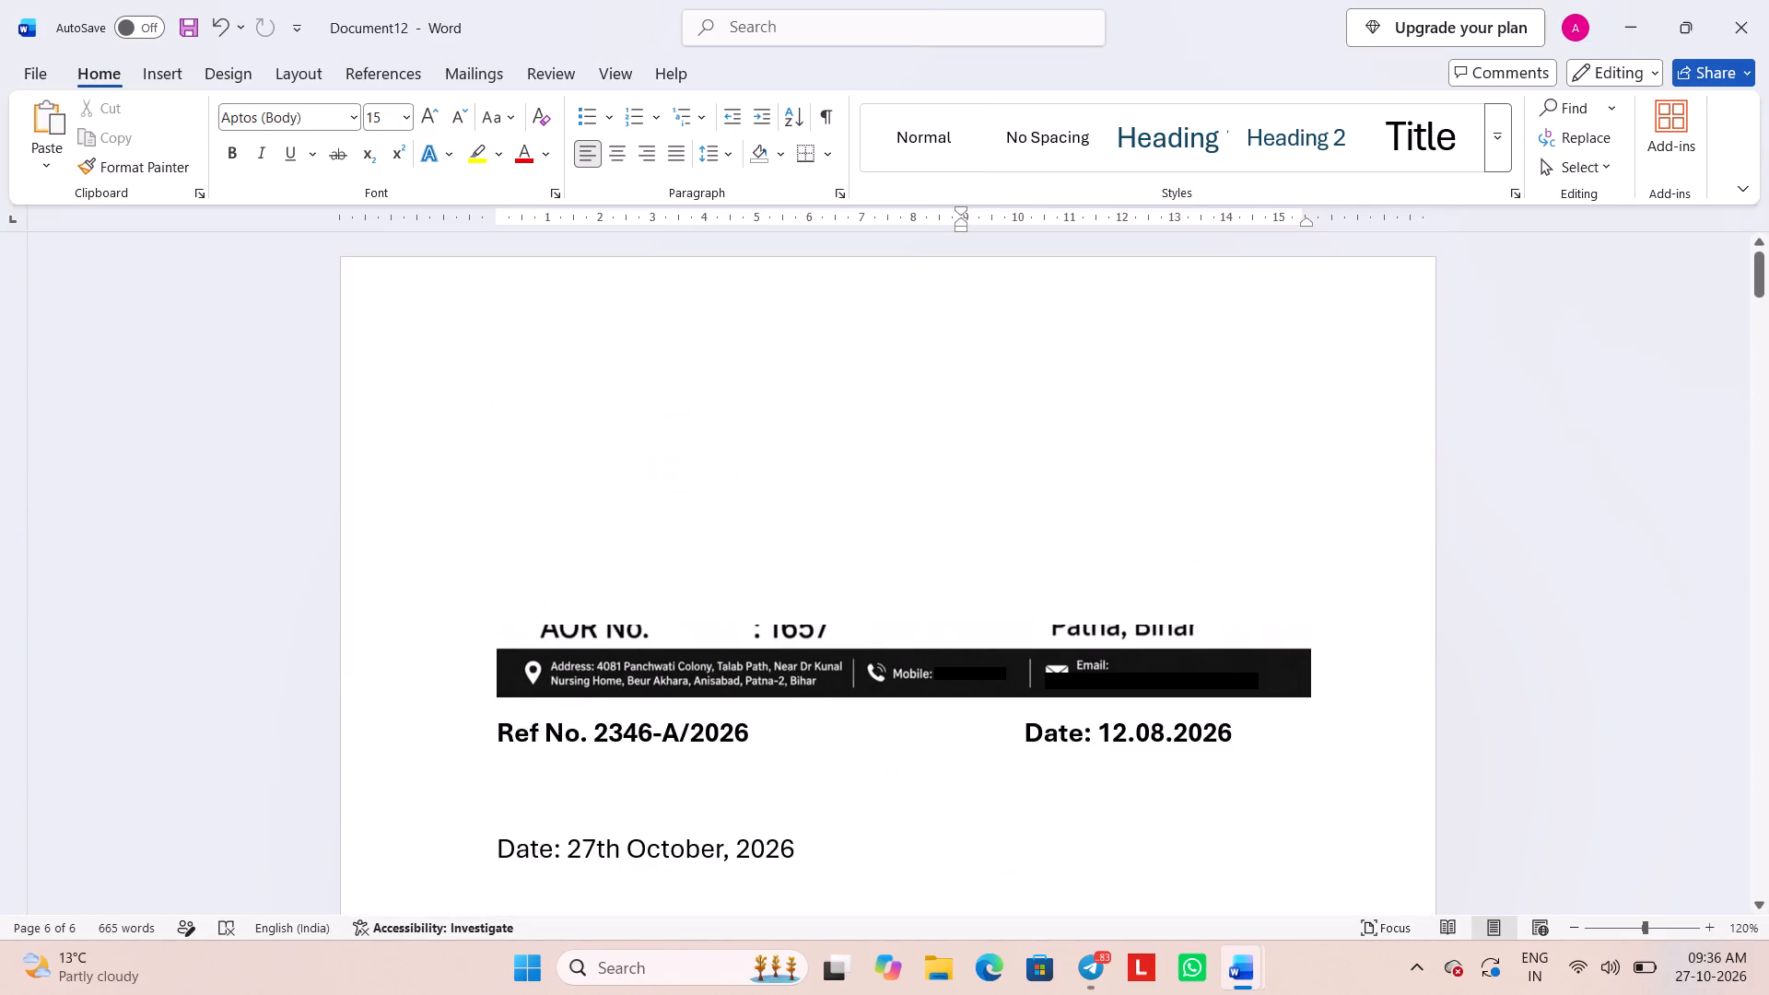
# Move 27th October, 2026 from the notice's own Date line over the date beside Ref No., tightening the spacing so it fits one line.
pyautogui.scroll(-1, 591, 557)
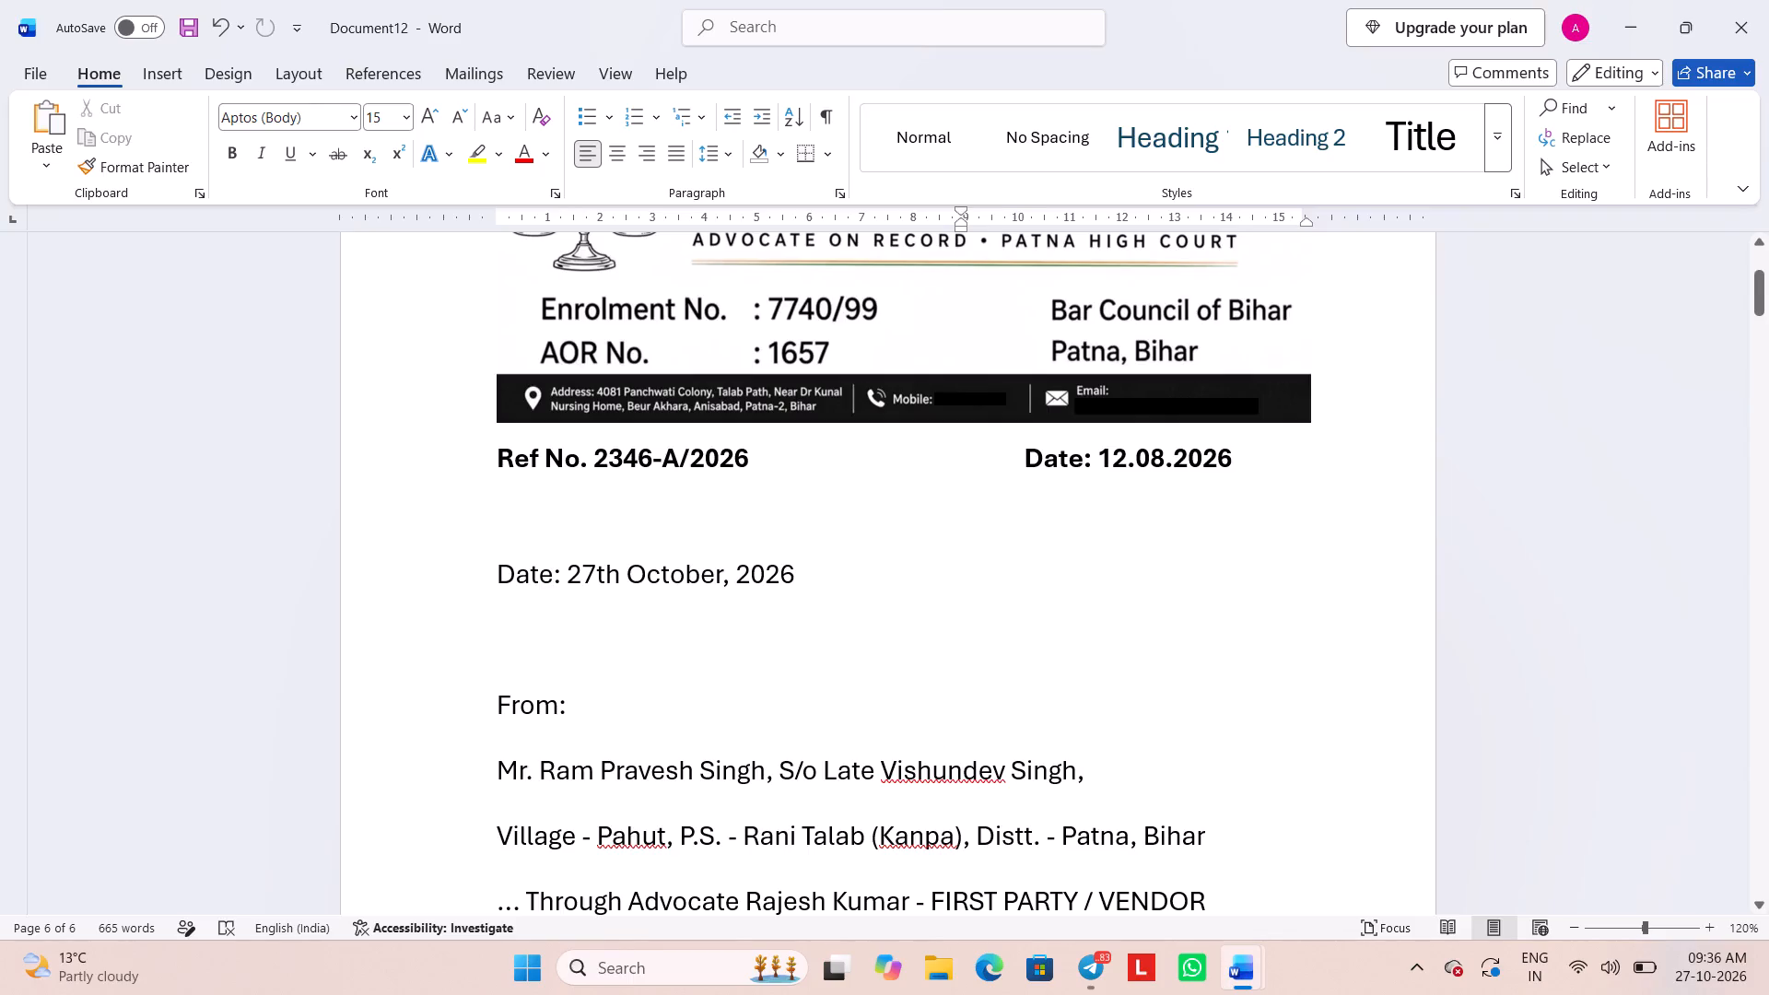
pyautogui.moveTo(568, 574); pyautogui.dragTo(788, 579)
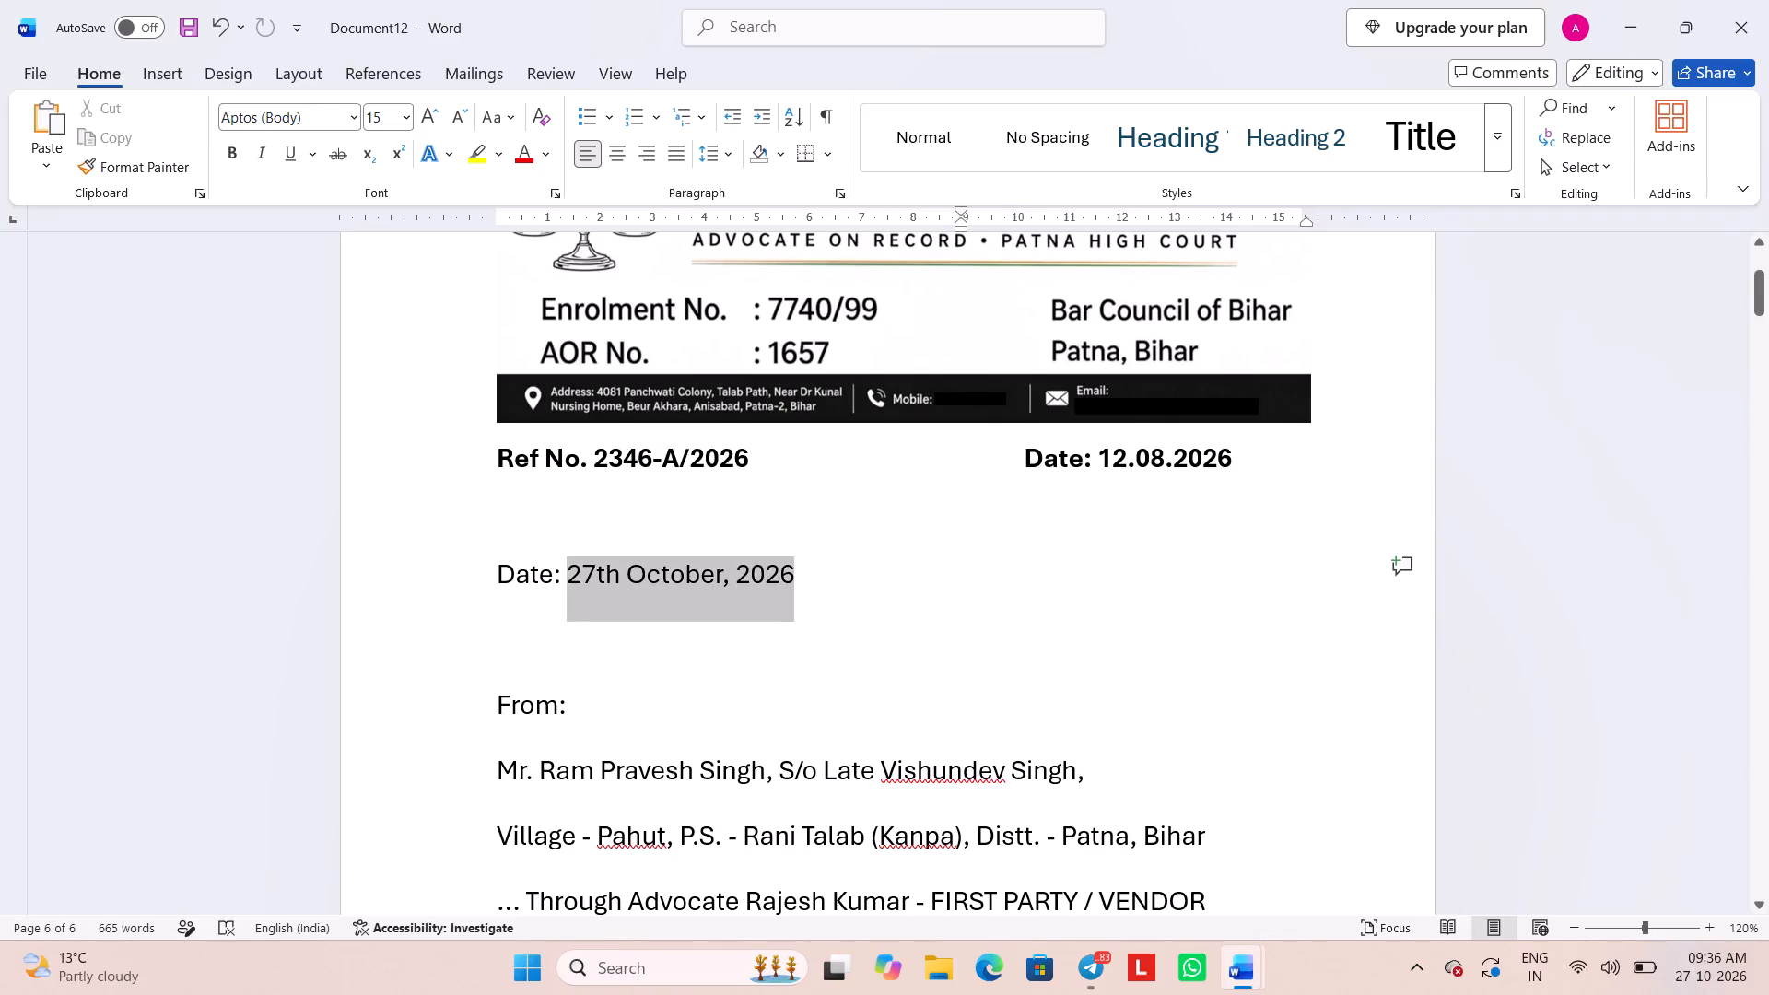
pyautogui.moveTo(788, 579); pyautogui.dragTo(789, 579)
pyautogui.hotkey('ctrl', 'x')
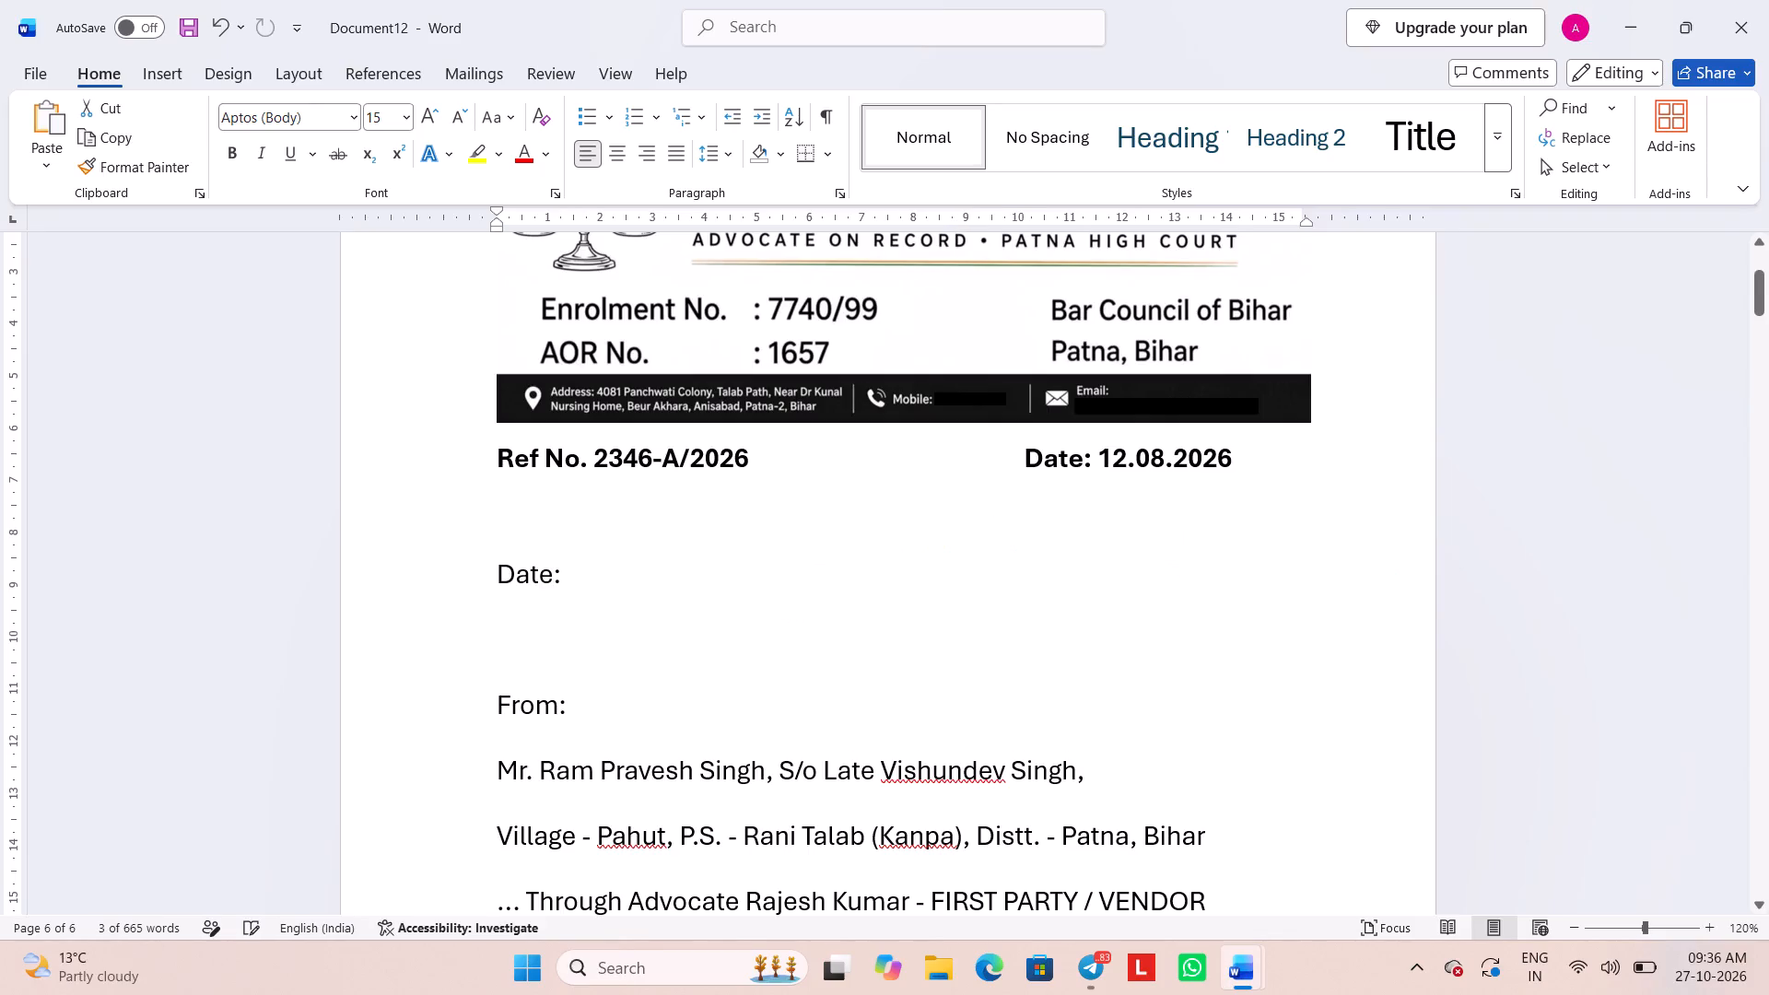
pyautogui.click(1101, 462)
pyautogui.moveTo(1101, 462); pyautogui.dragTo(1226, 468)
pyautogui.hotkey('ctrl', 'v')
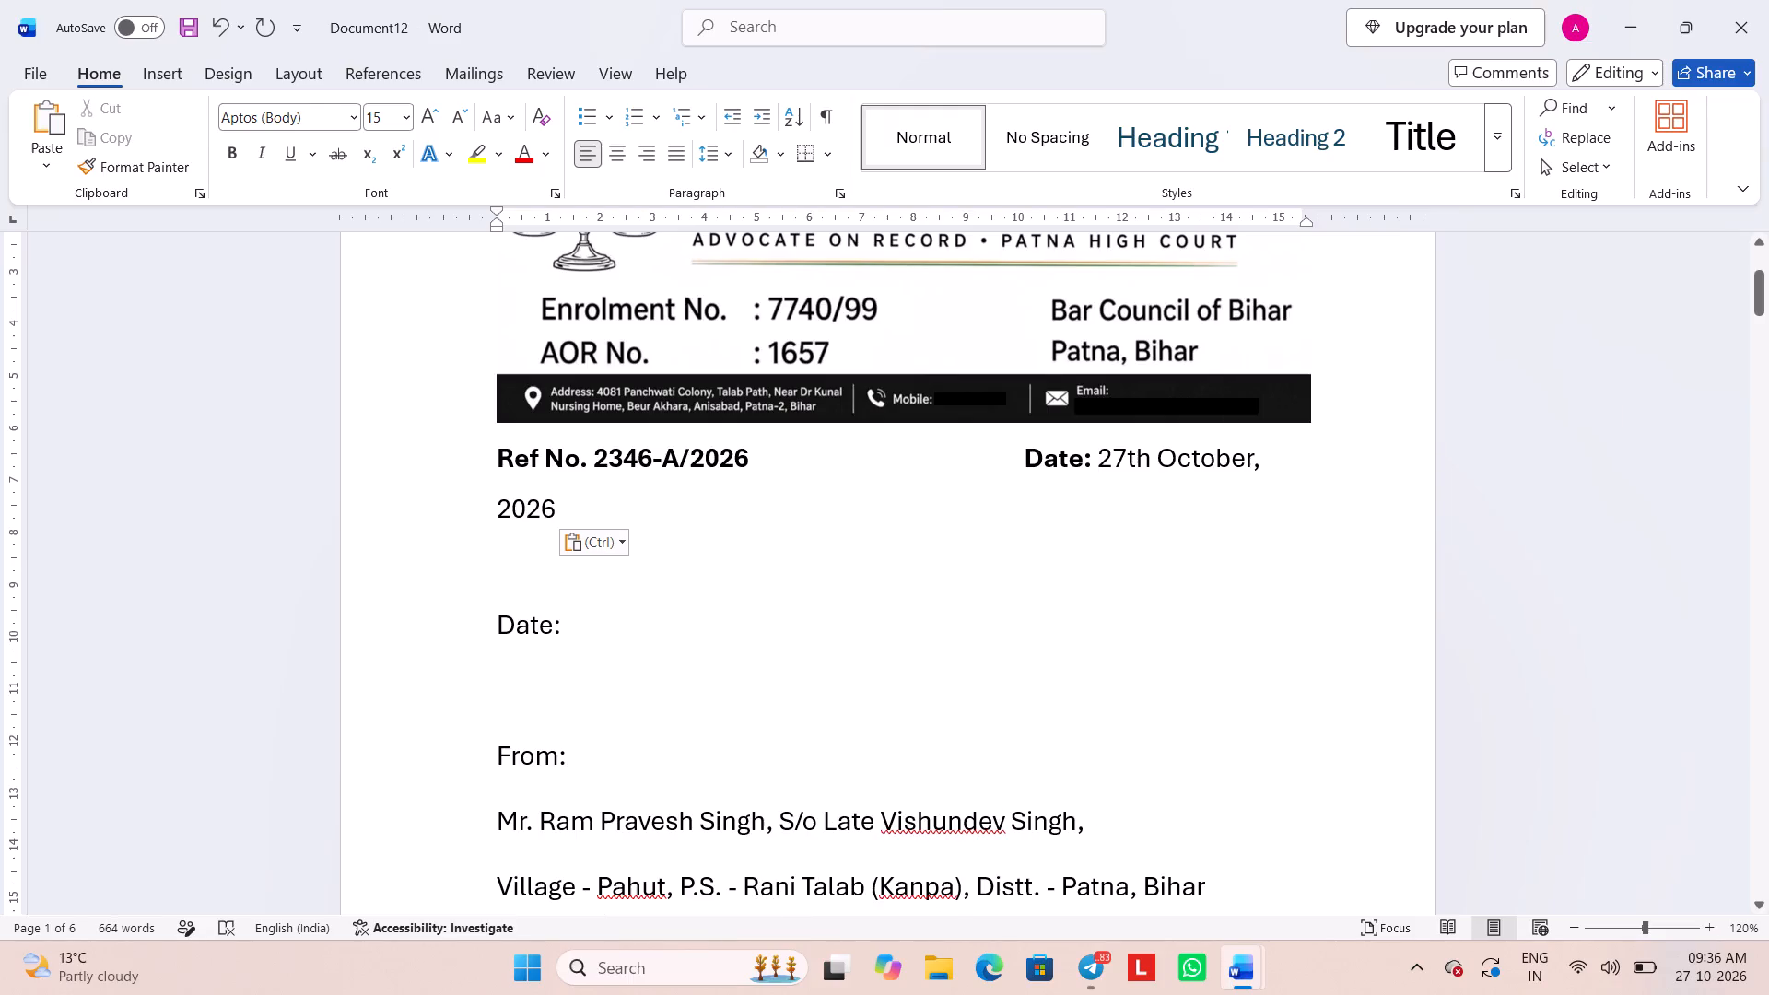
pyautogui.click(1023, 452)
pyautogui.press('BackSpace')
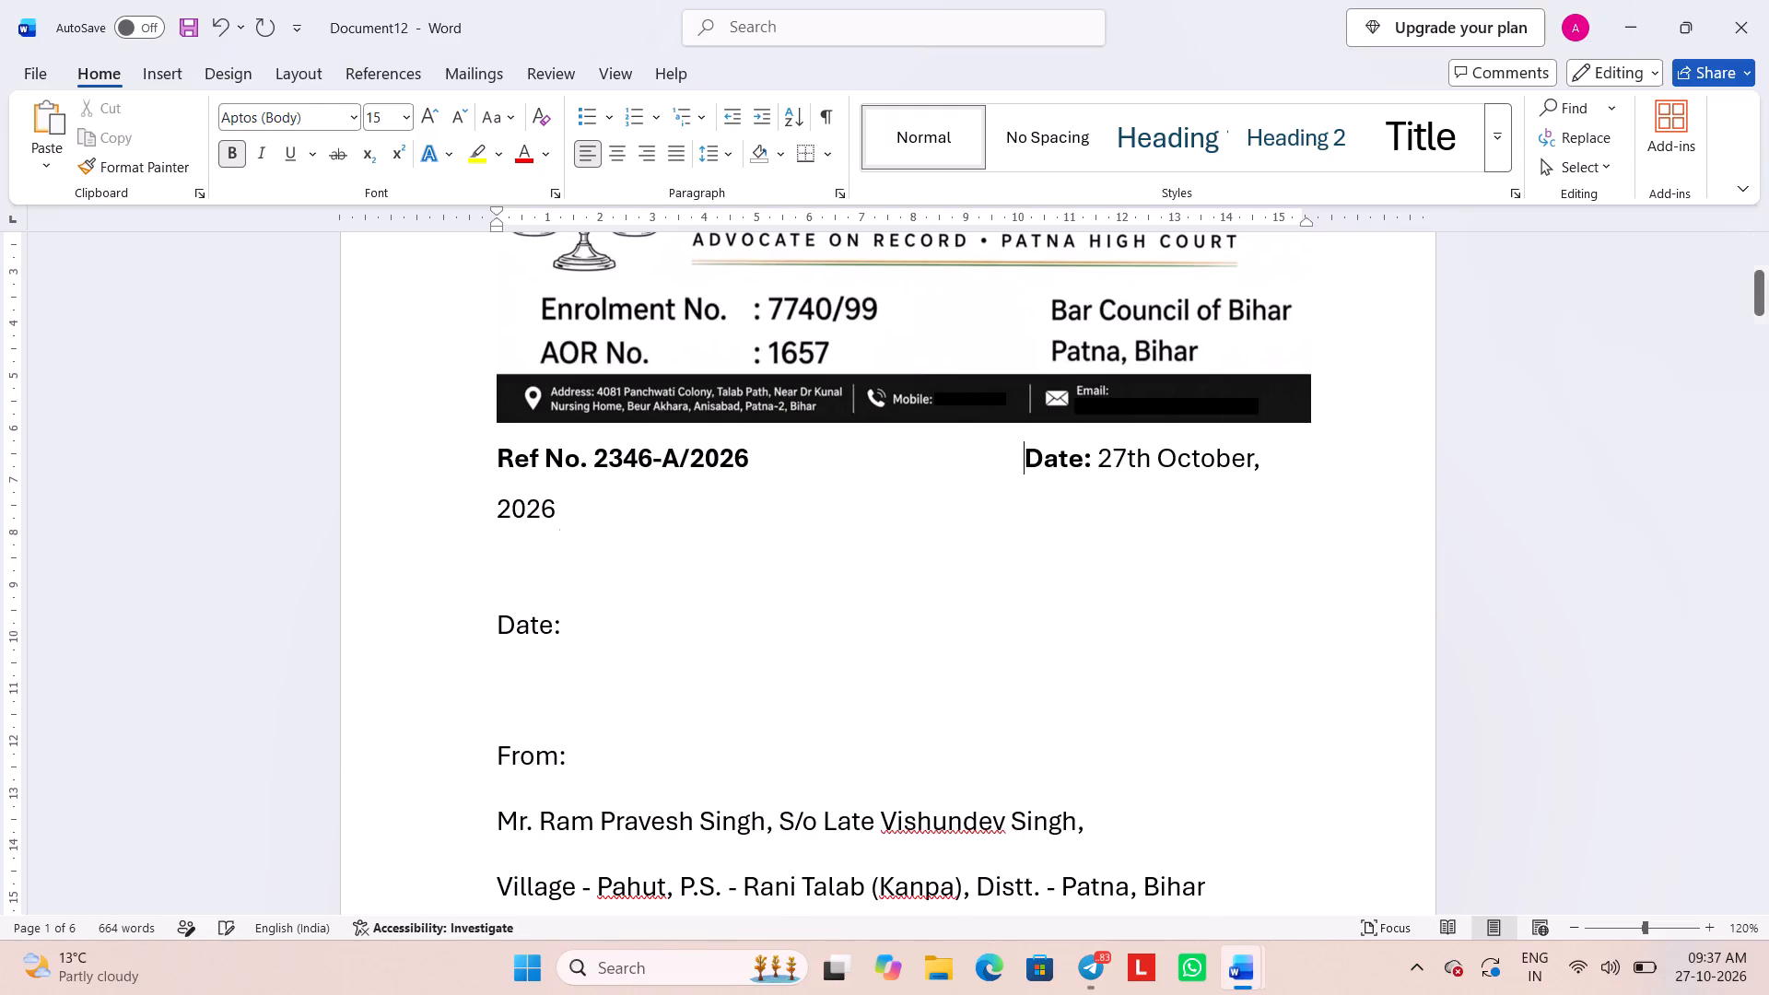
pyautogui.press('BackSpace')
pyautogui.press('BackSpace')
pyautogui.press('BackSpace')
pyautogui.press('BackSpace')
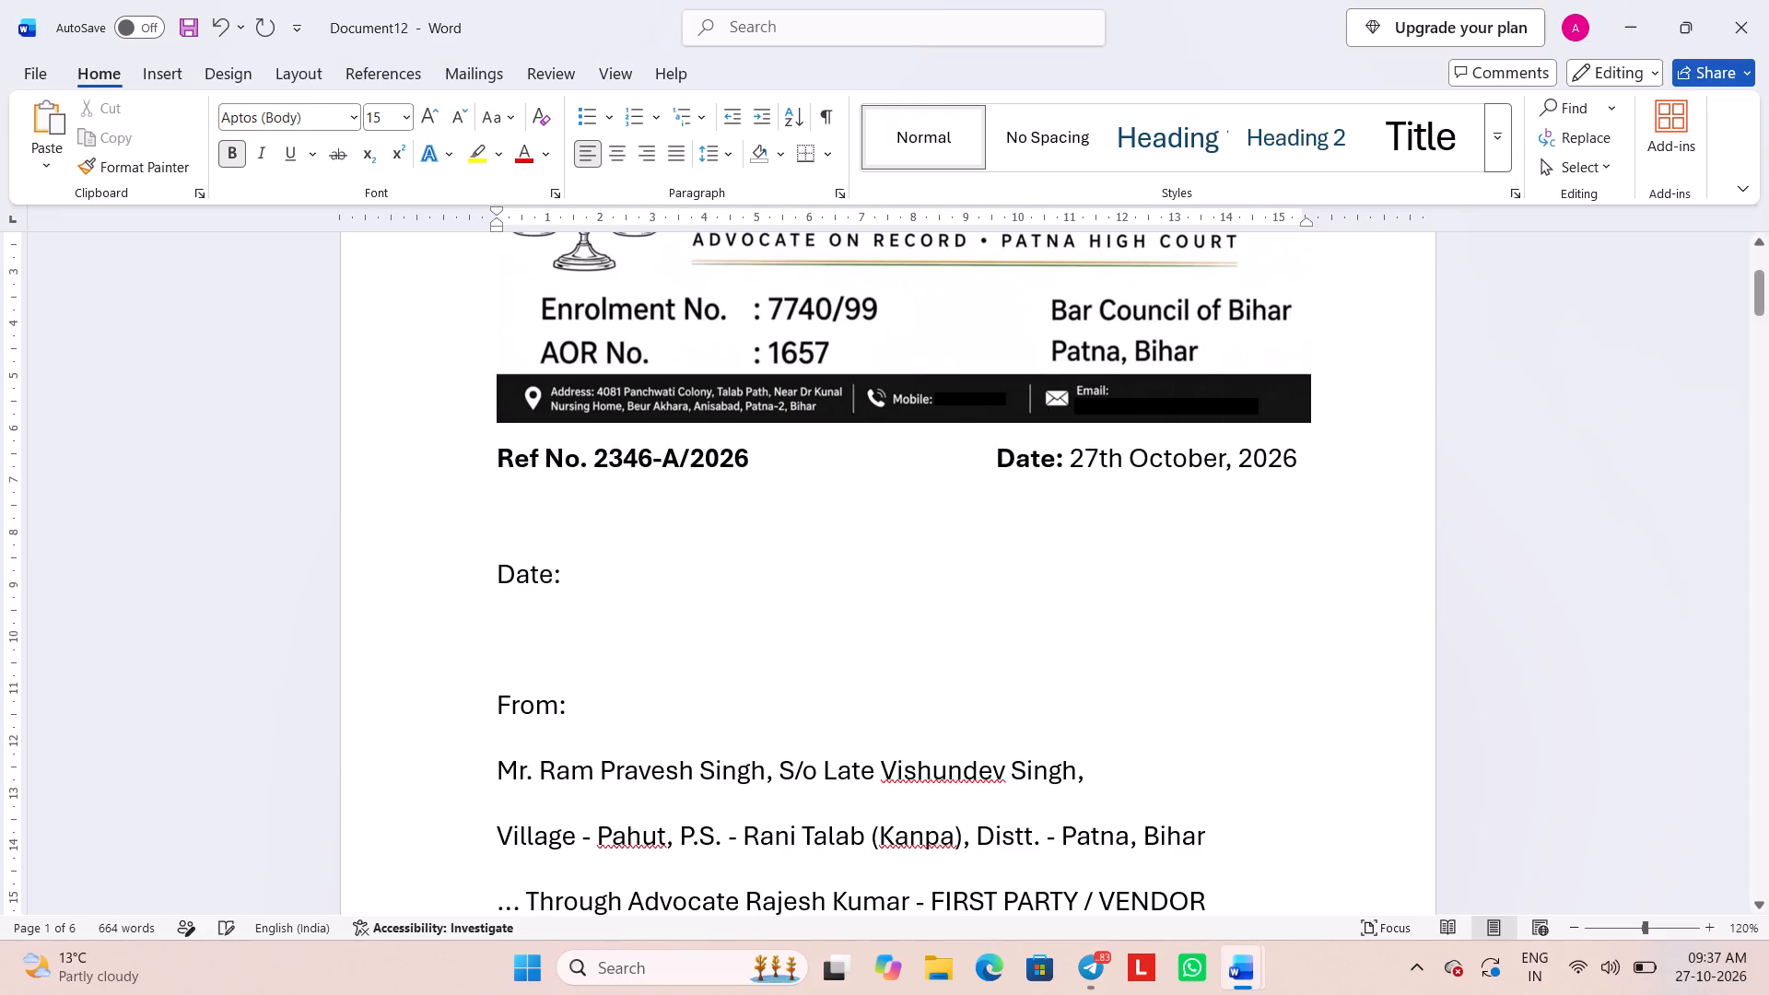
# Make the date 27th October, 2026 on the reference line bold.
pyautogui.moveTo(1071, 458); pyautogui.dragTo(1249, 484)
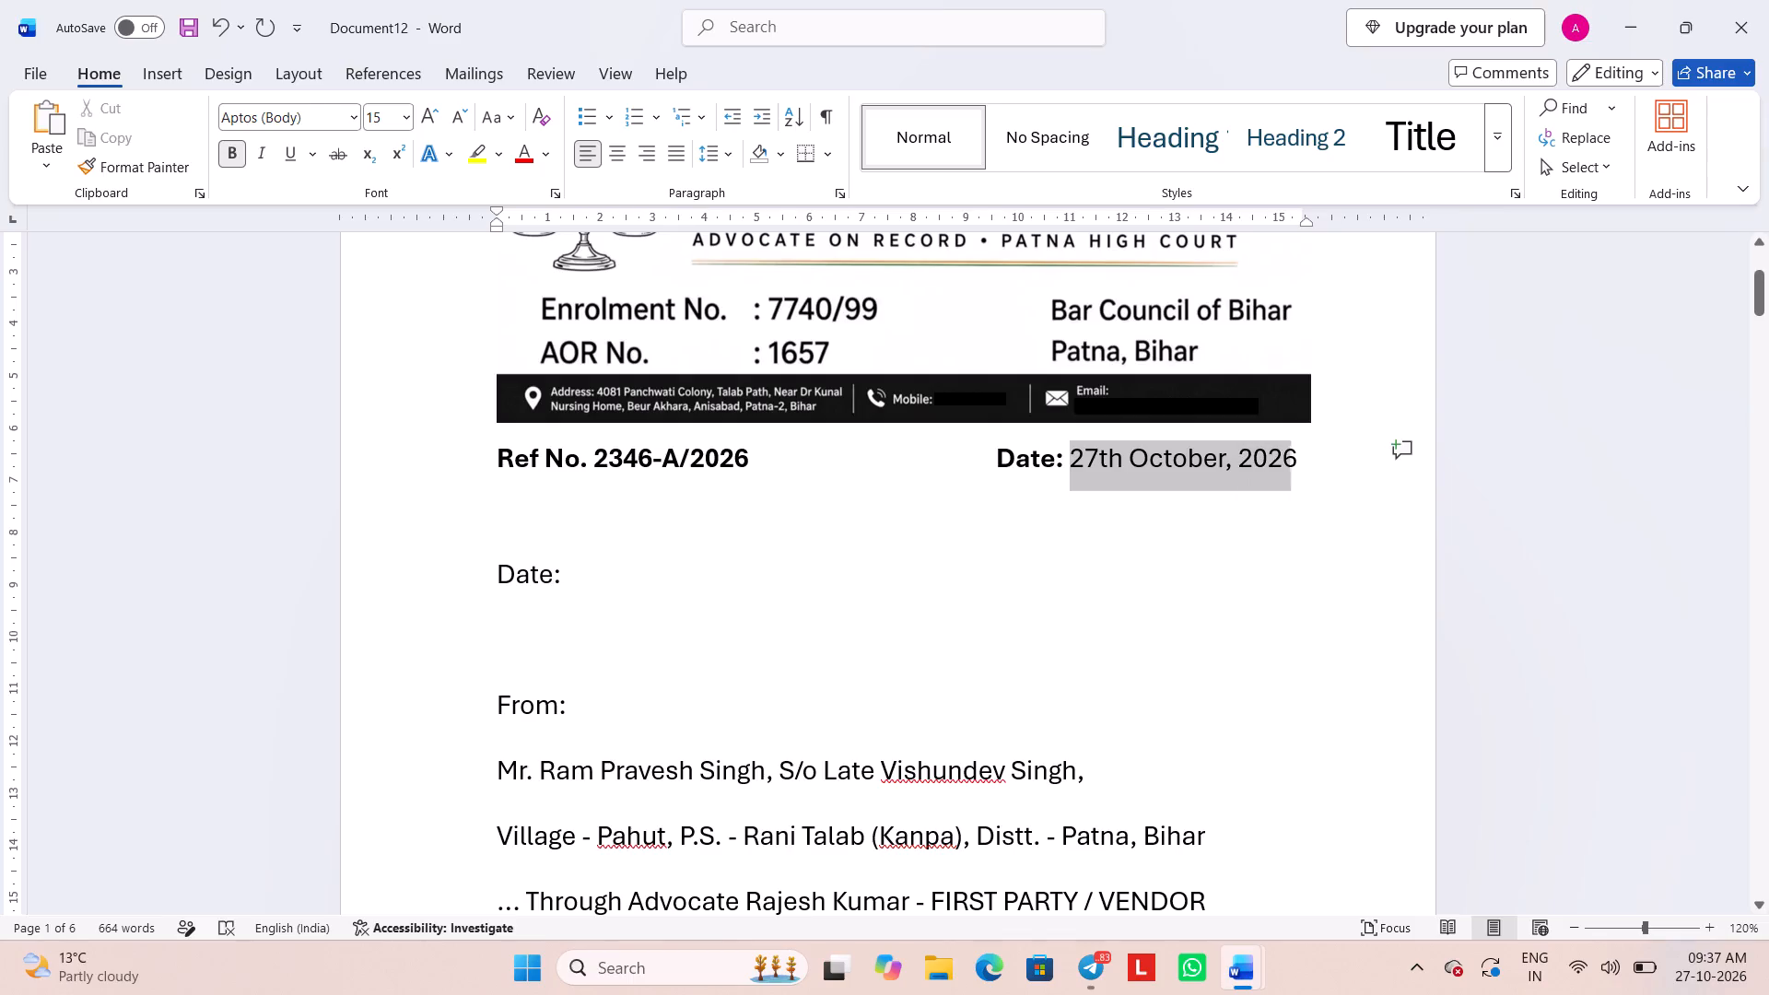
pyautogui.moveTo(1249, 484); pyautogui.dragTo(1291, 476)
pyautogui.click(1313, 439)
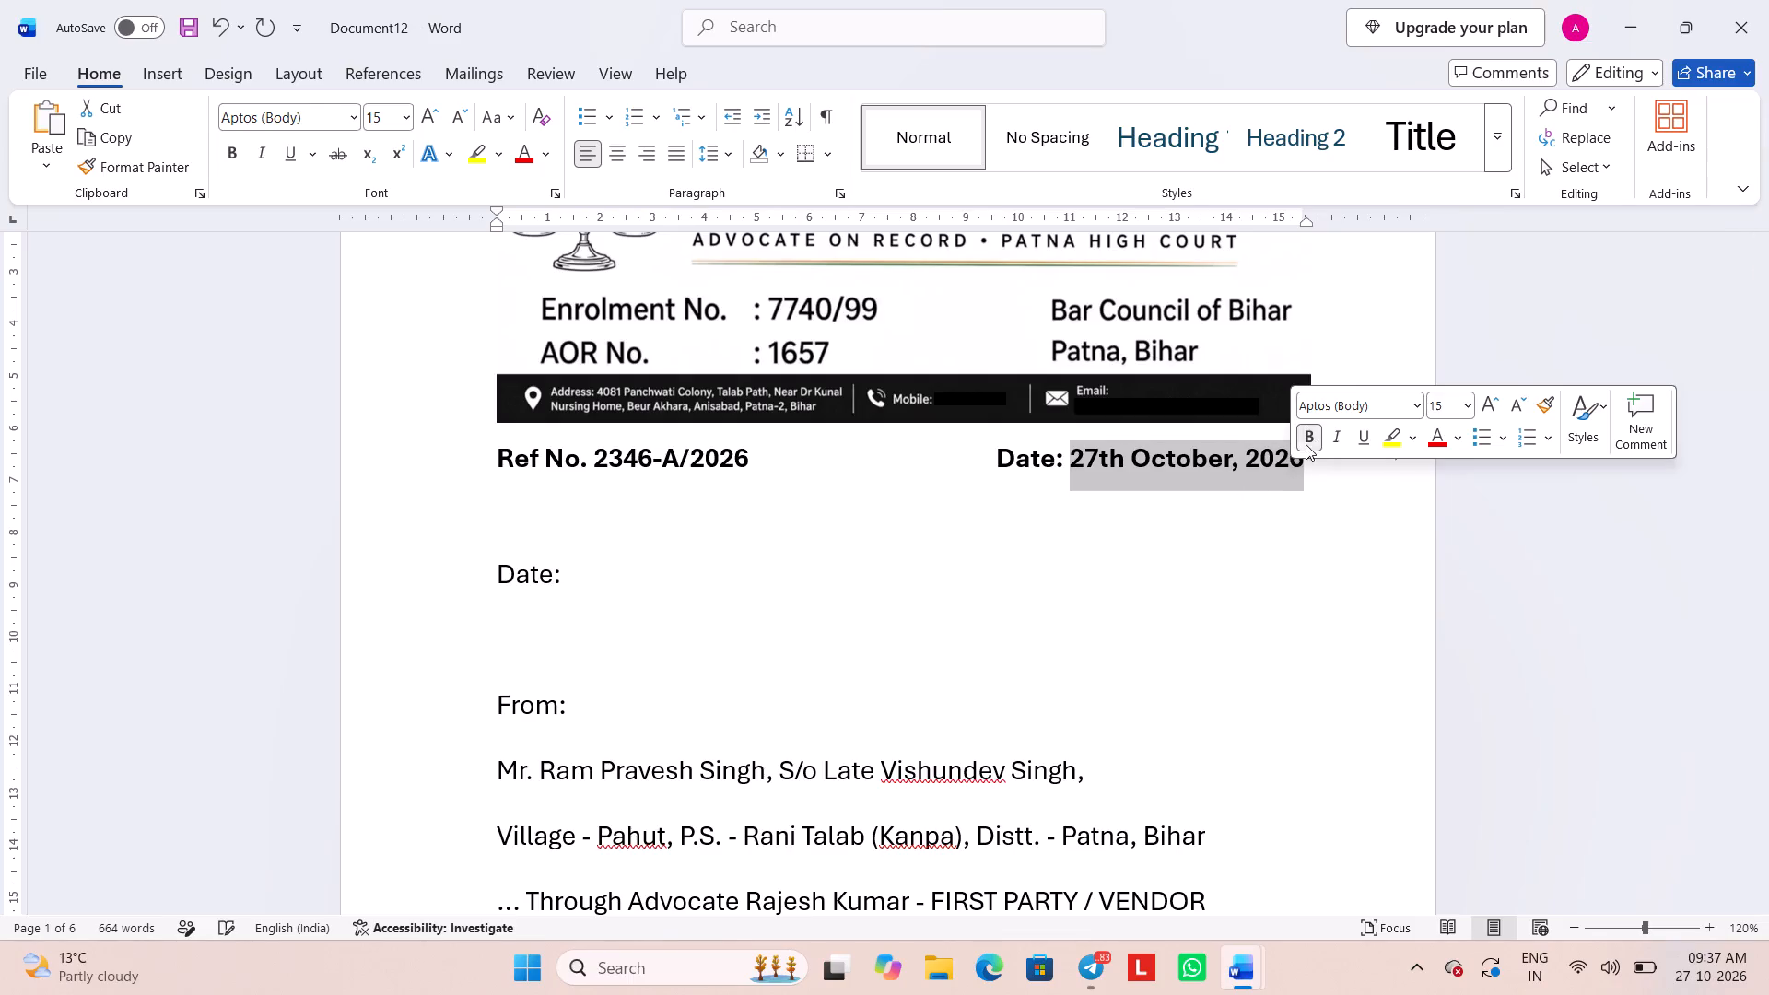
pyautogui.click(1156, 517)
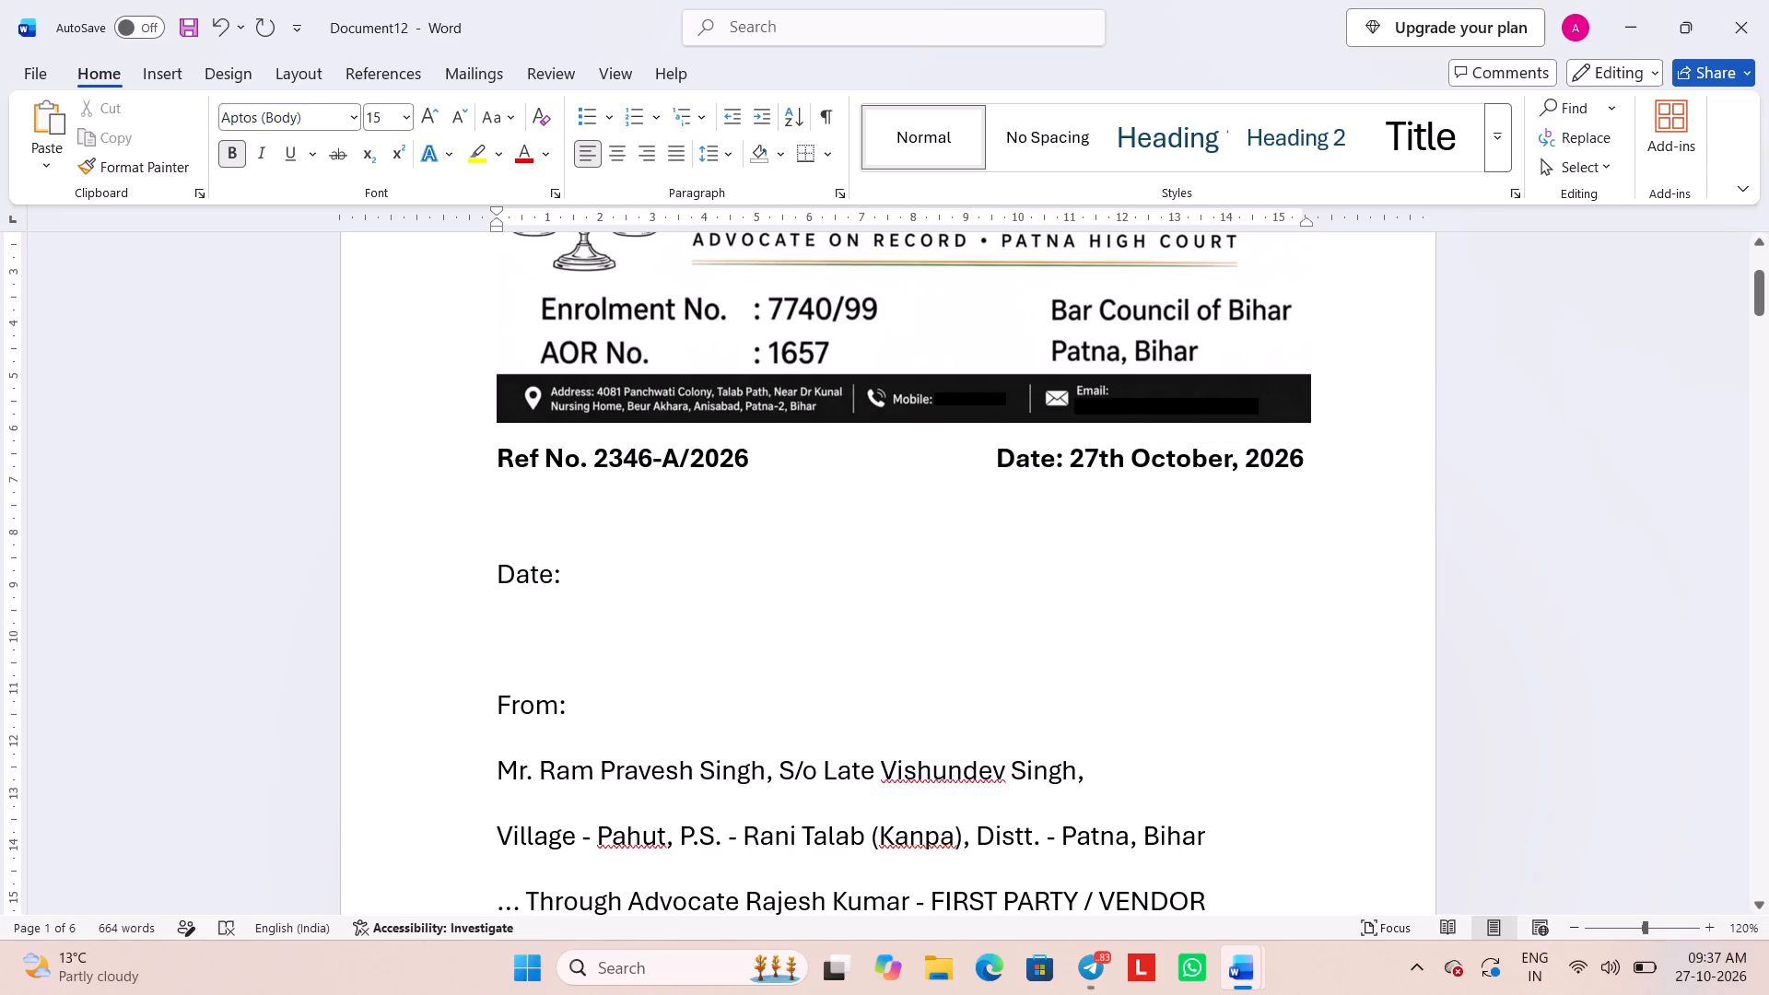
# Delete the leftover empty Date: line and the blank lines between the reference line and From:.
pyautogui.moveTo(492, 708); pyautogui.dragTo(485, 522)
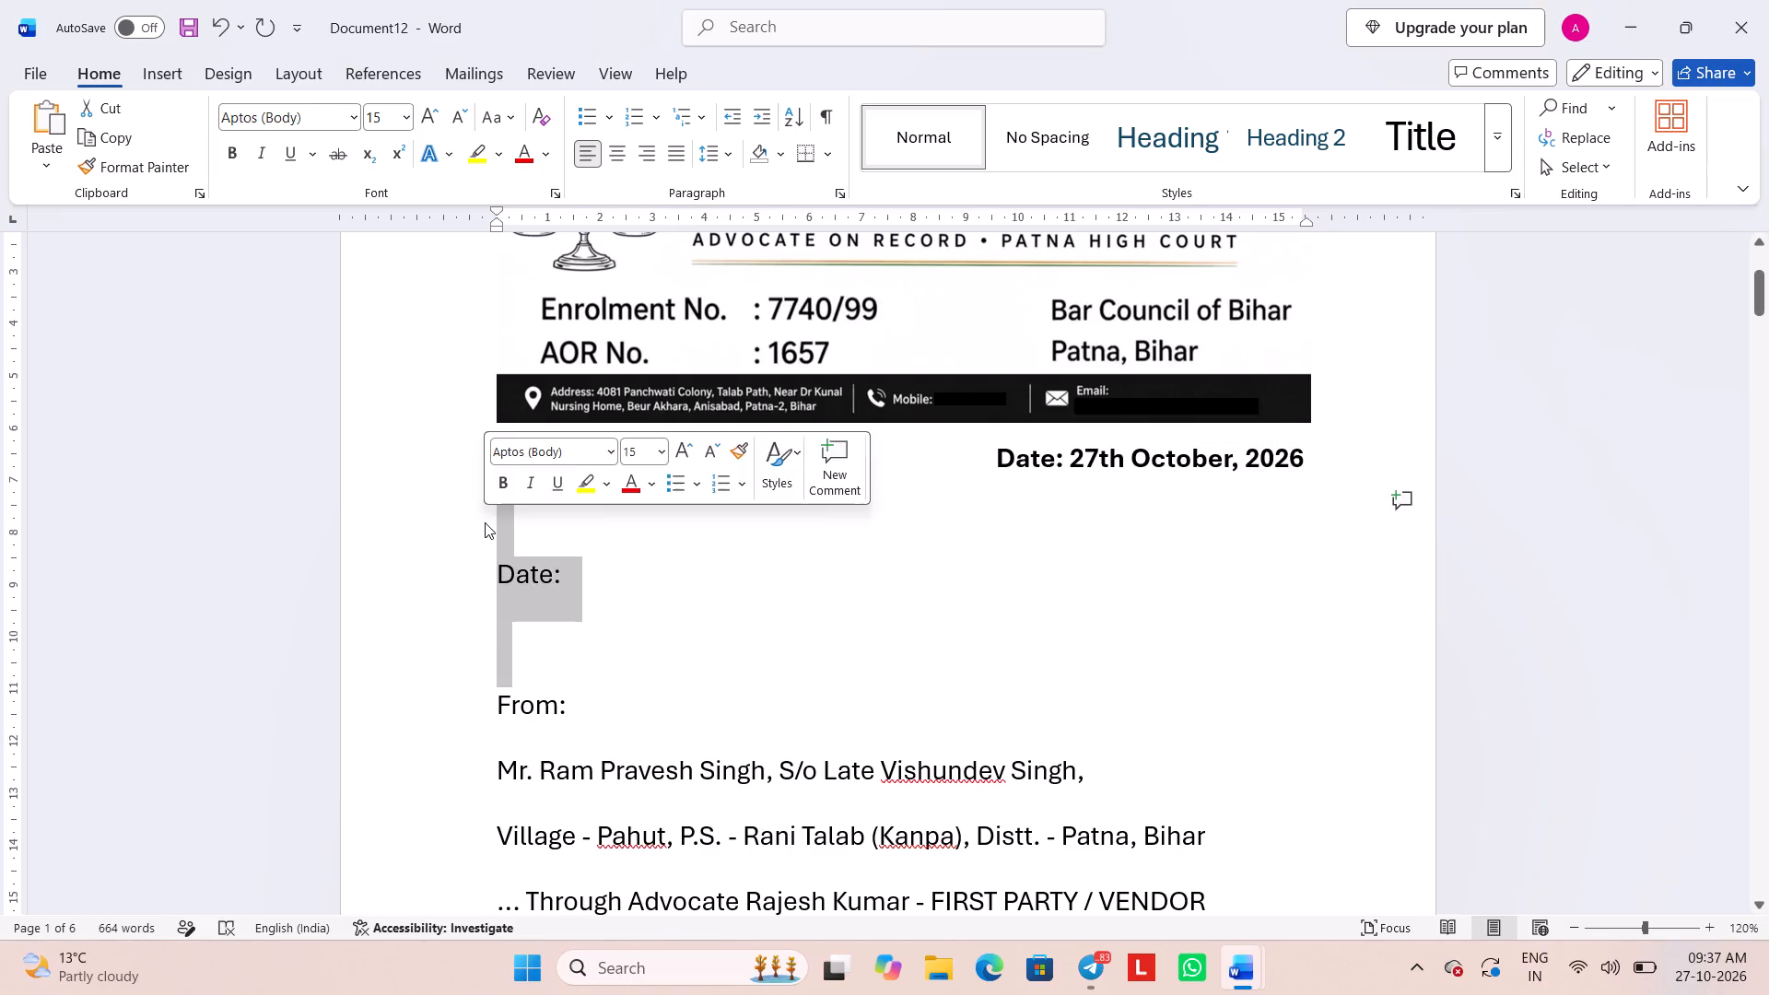
pyautogui.press('BackSpace')
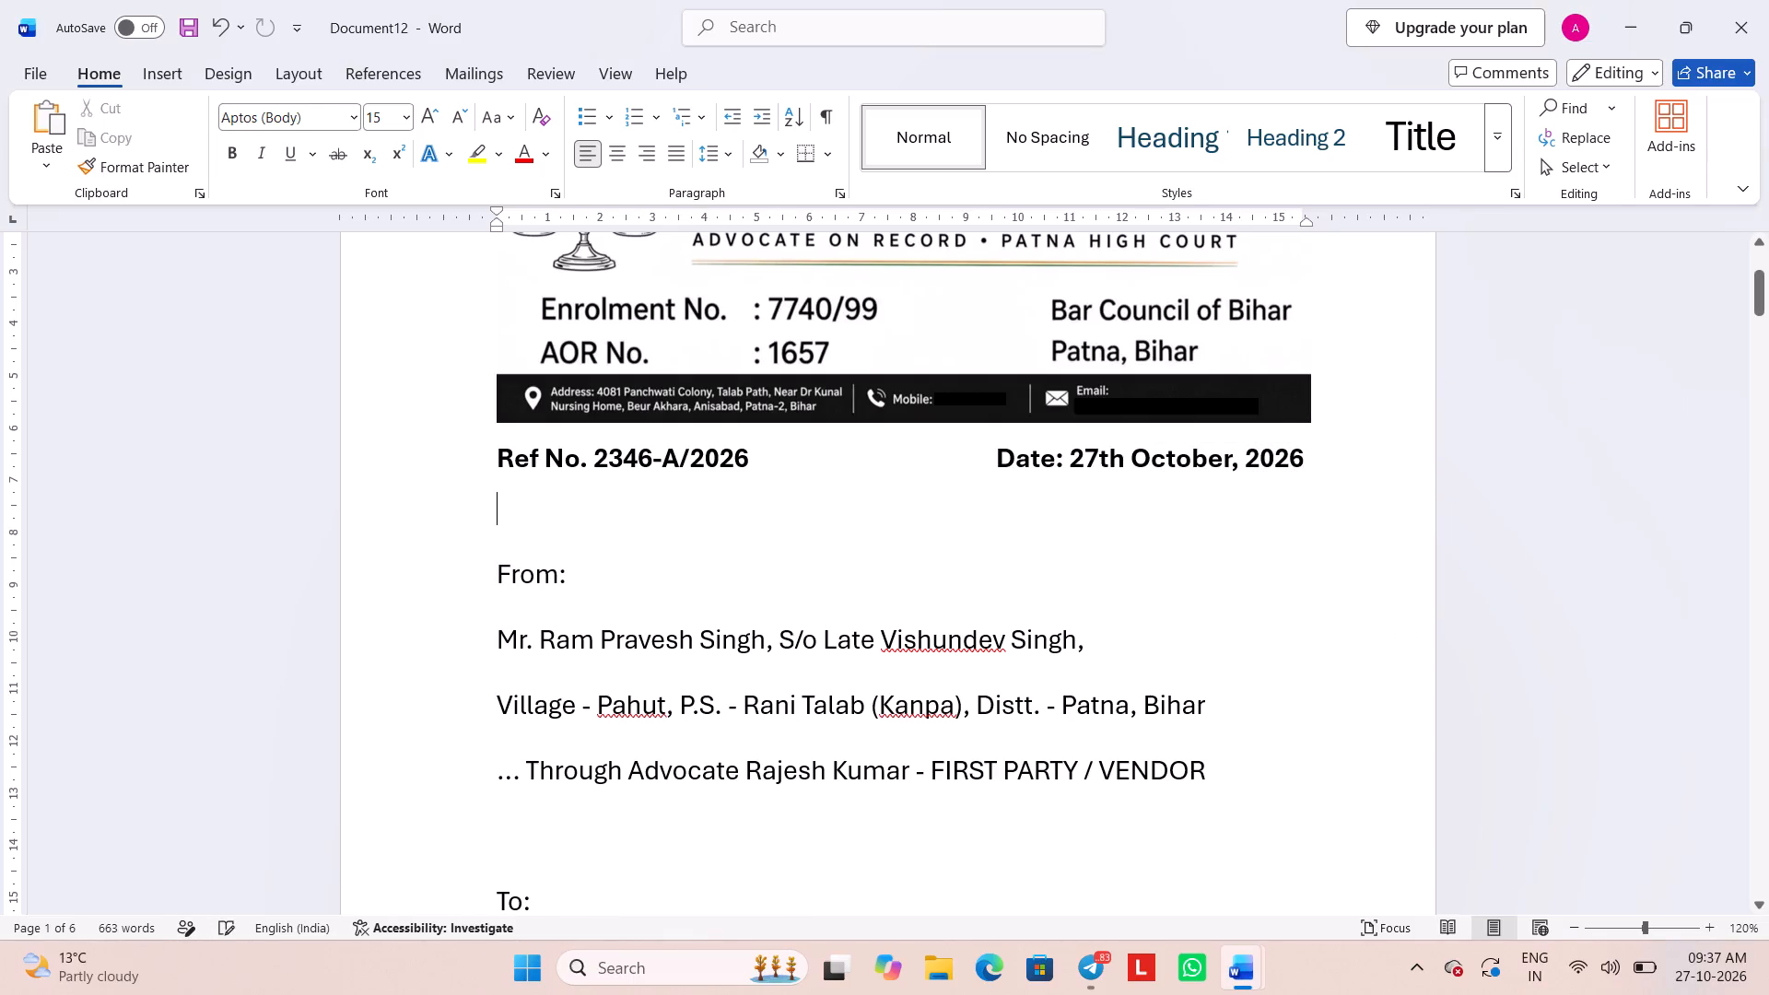
pyautogui.press('Delete')
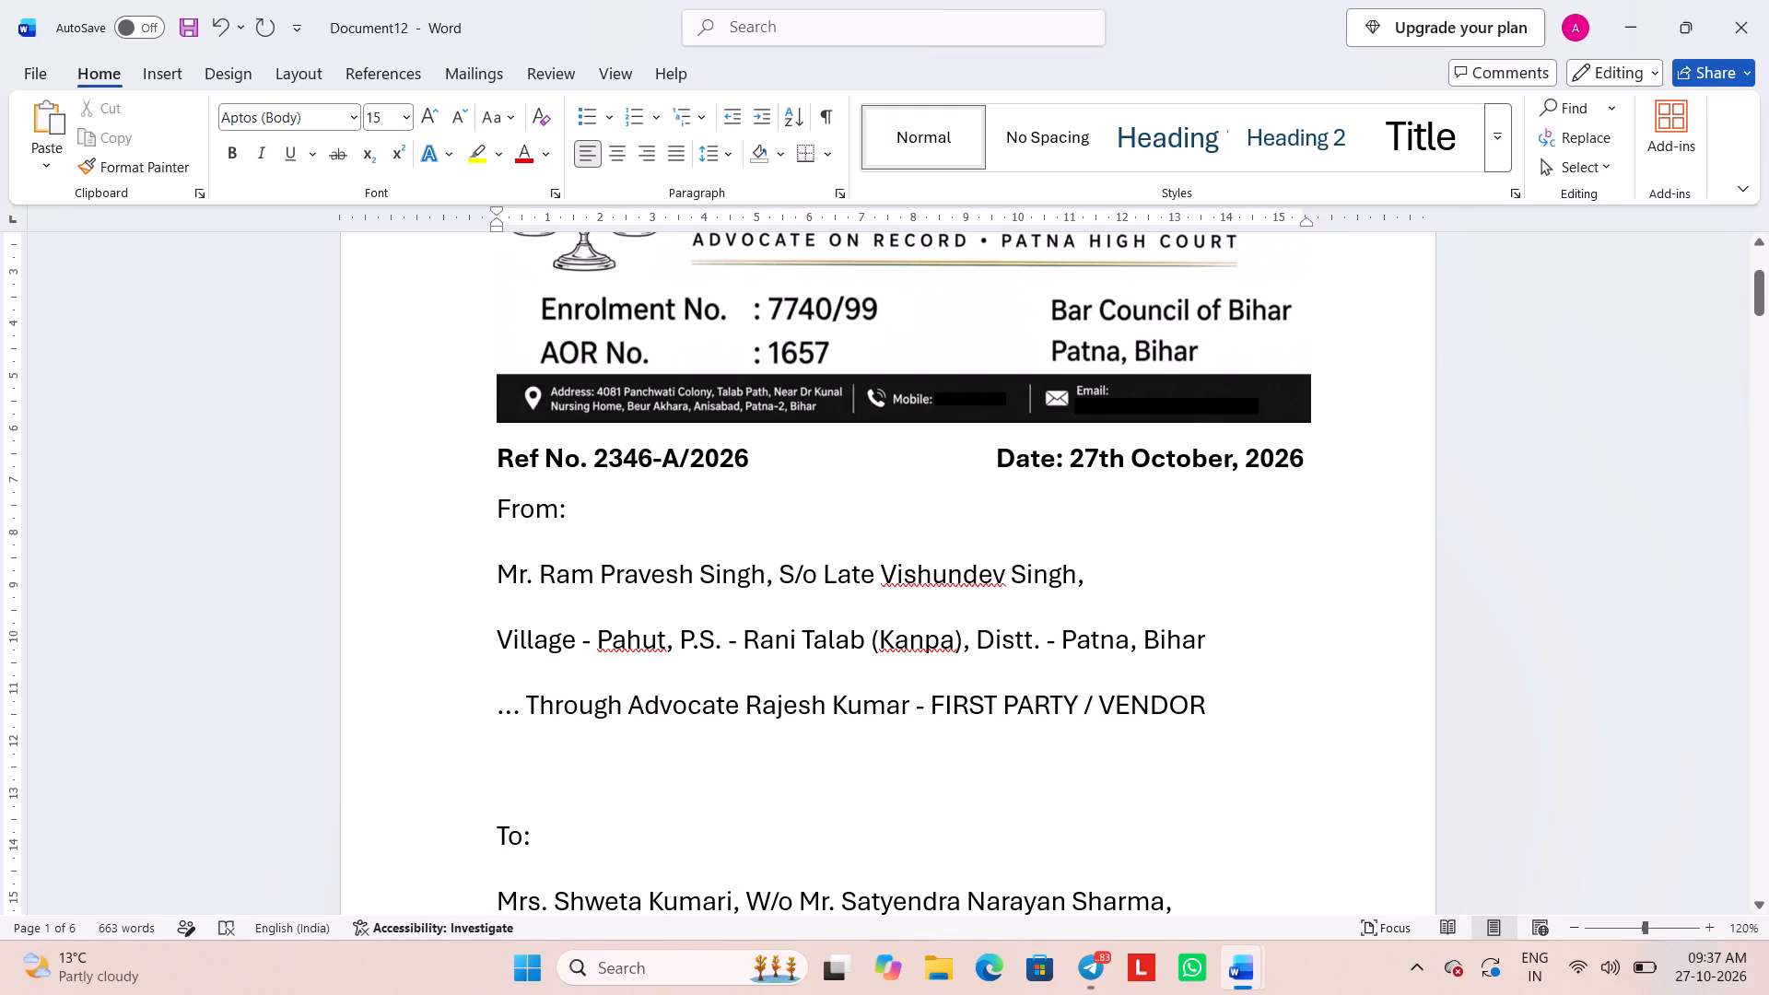
# Clear the number after Ref No. and add spaces so the date sits near the page's right margin again.
pyautogui.moveTo(754, 462); pyautogui.dragTo(587, 462)
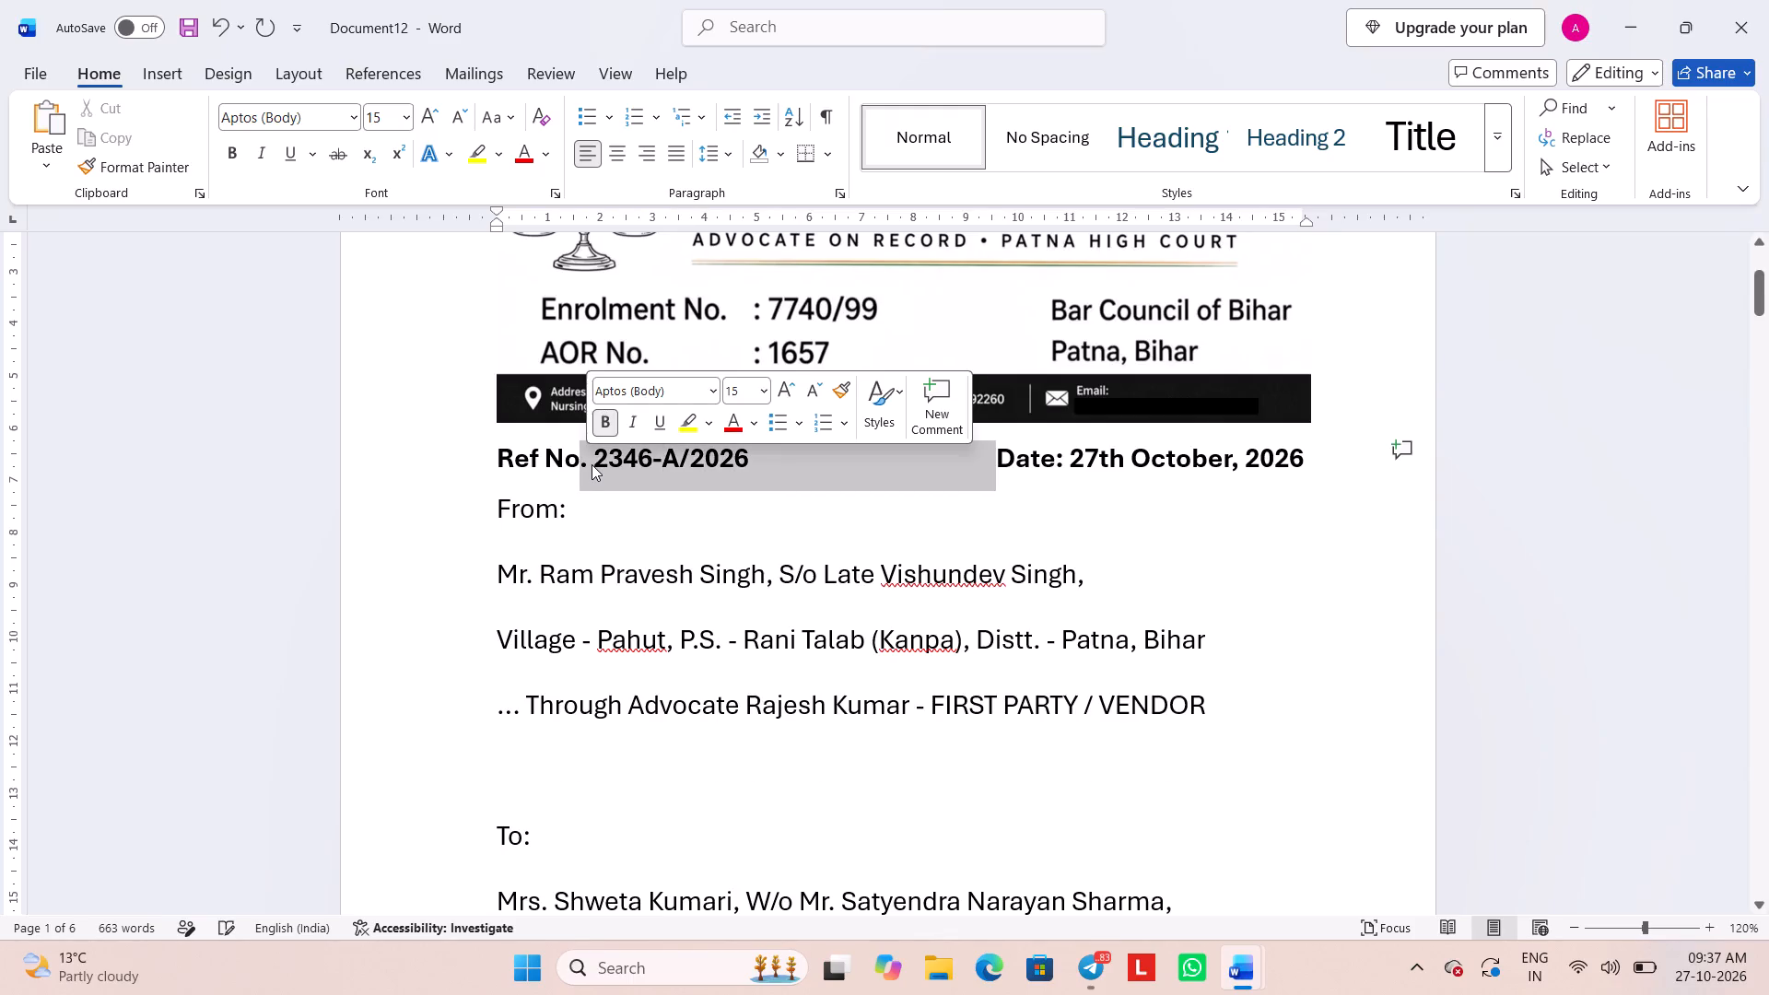
pyautogui.click(592, 464)
pyautogui.moveTo(592, 464); pyautogui.dragTo(744, 482)
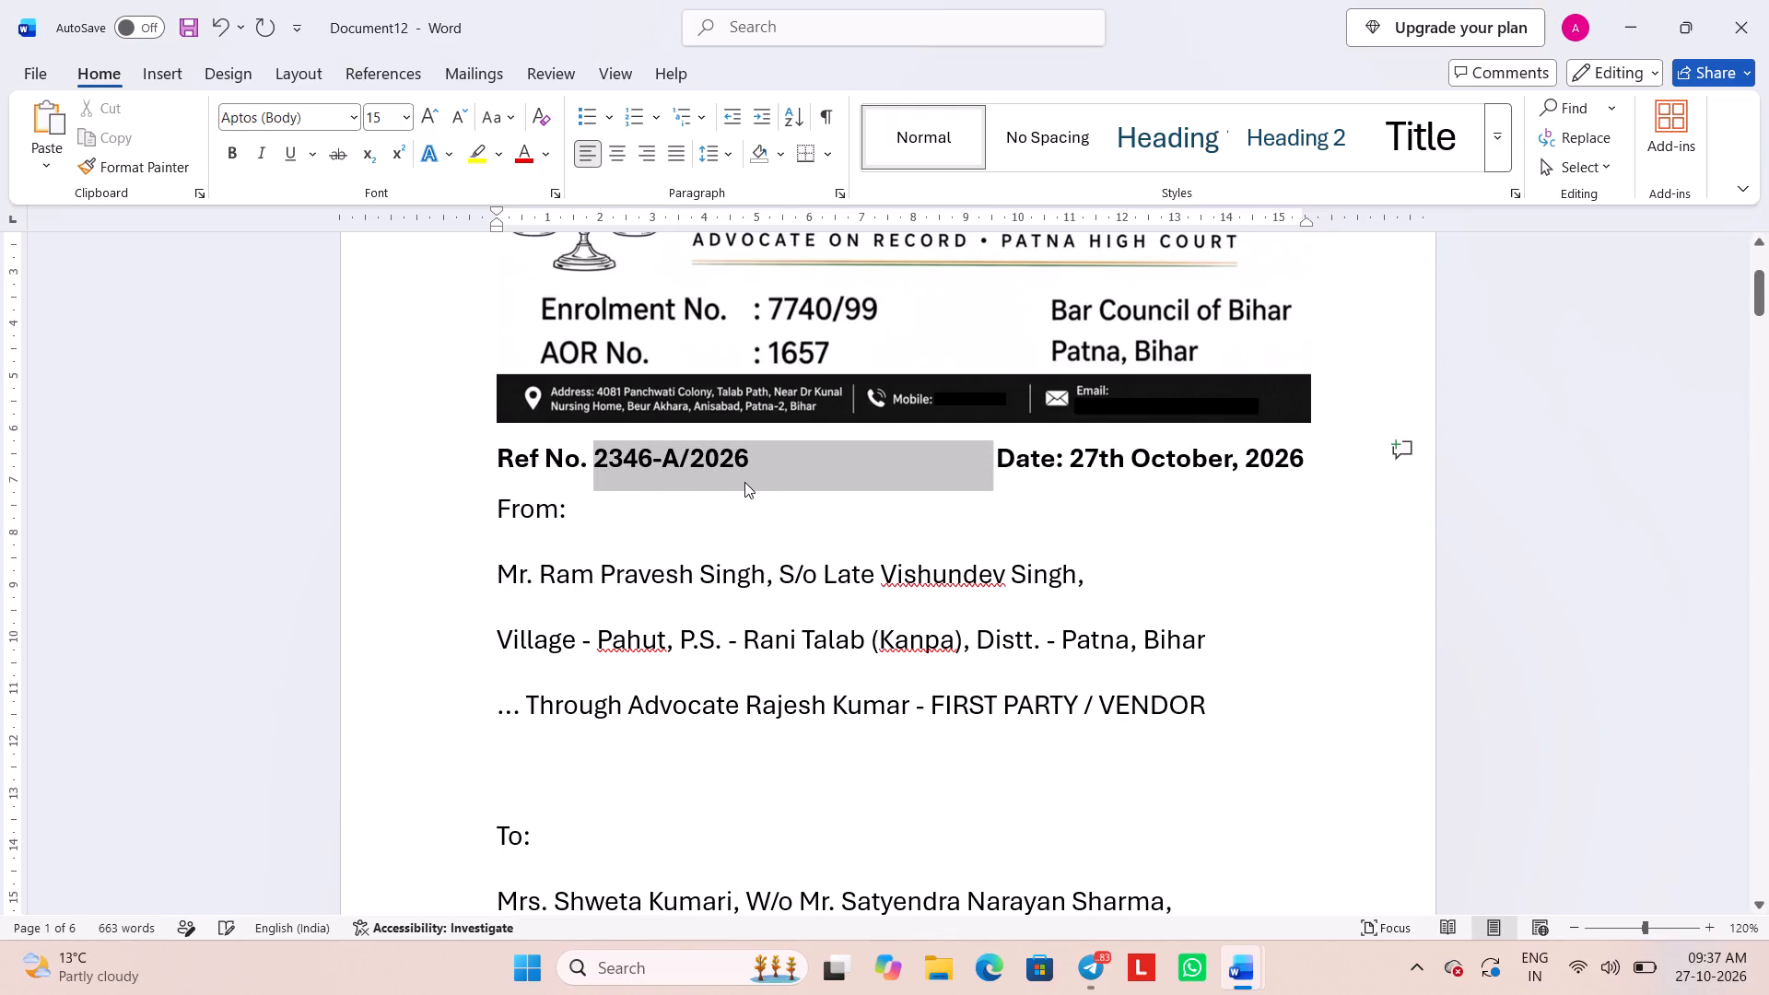
pyautogui.moveTo(744, 482); pyautogui.dragTo(747, 462)
pyautogui.press('BackSpace')
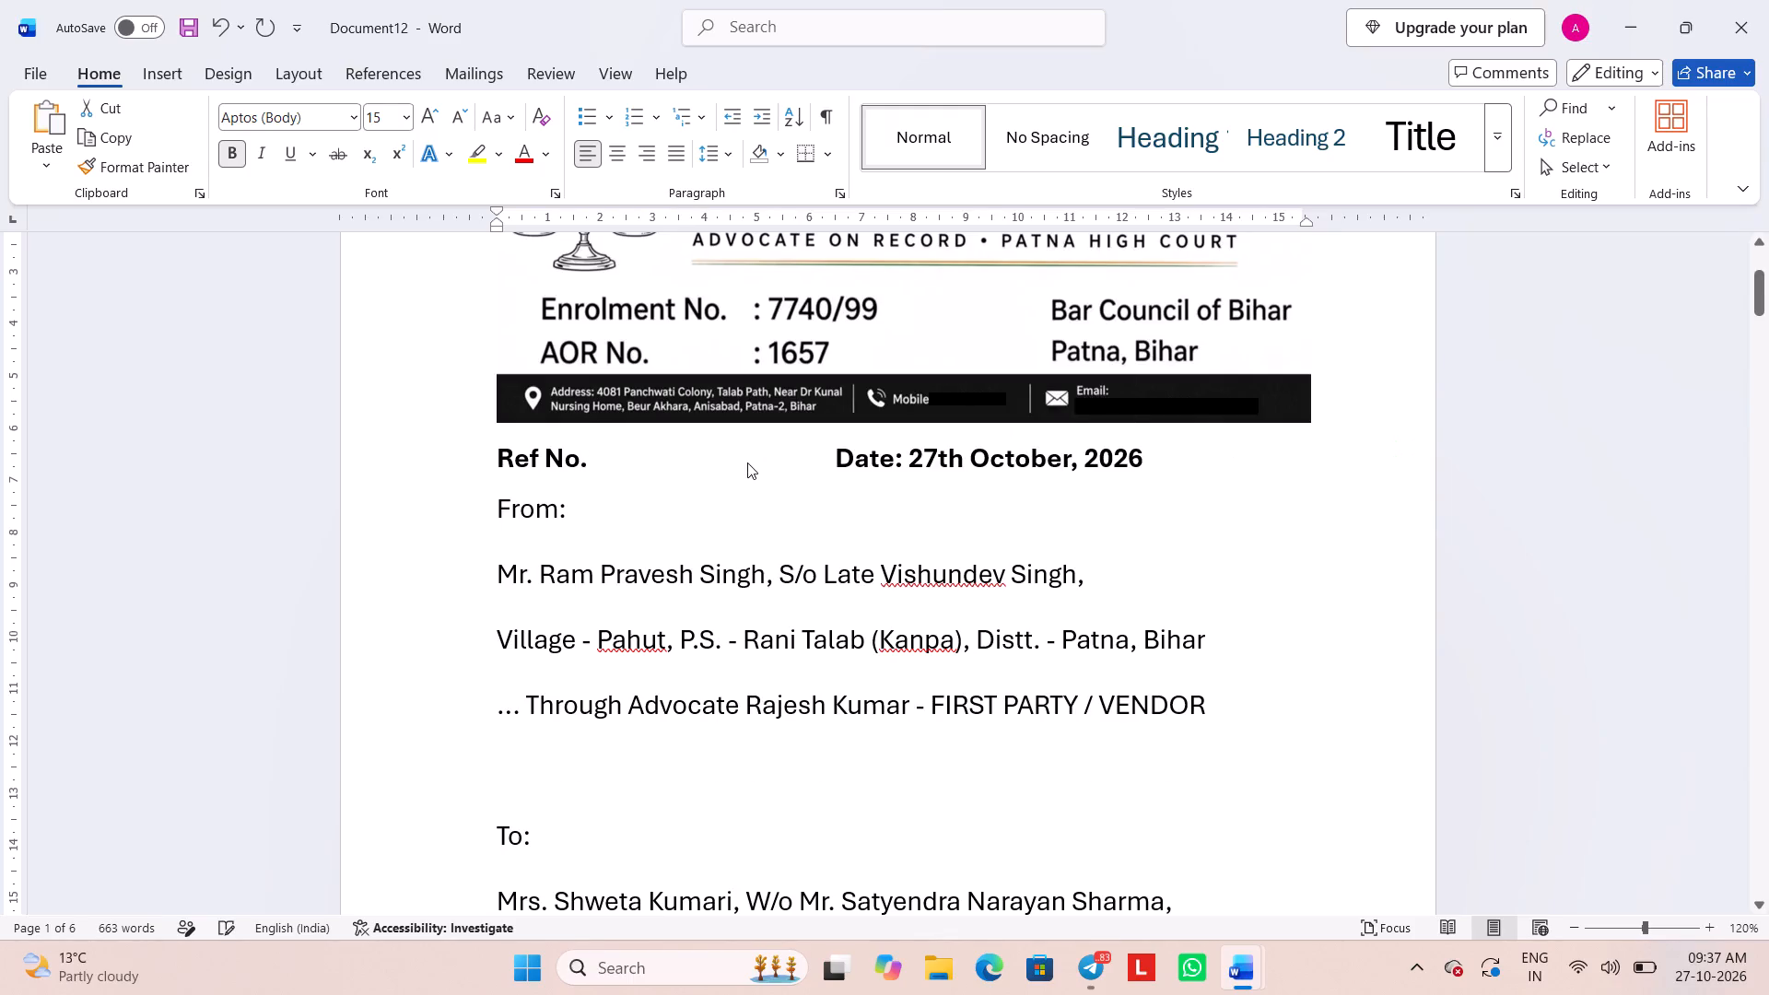
pyautogui.press('space')
pyautogui.press('space')
pyautogui.press('space')
pyautogui.press('space')
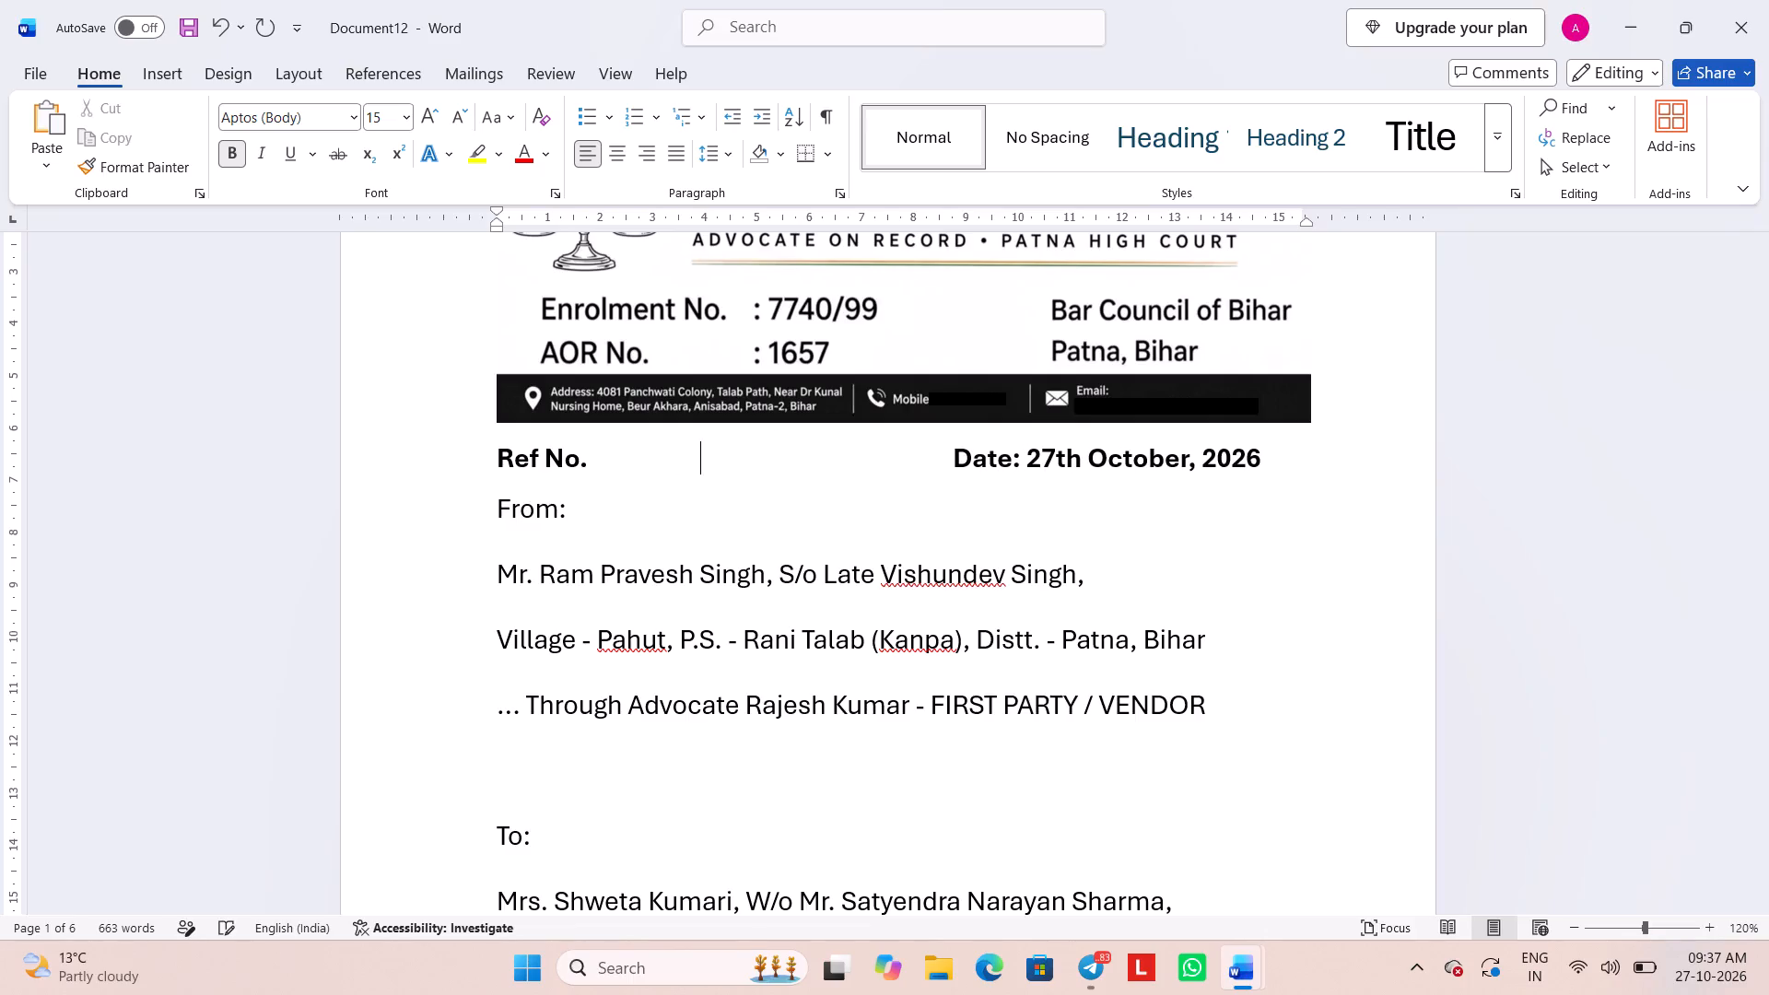
pyautogui.press('space')
pyautogui.press('space')
pyautogui.press('space')
pyautogui.click(798, 579)
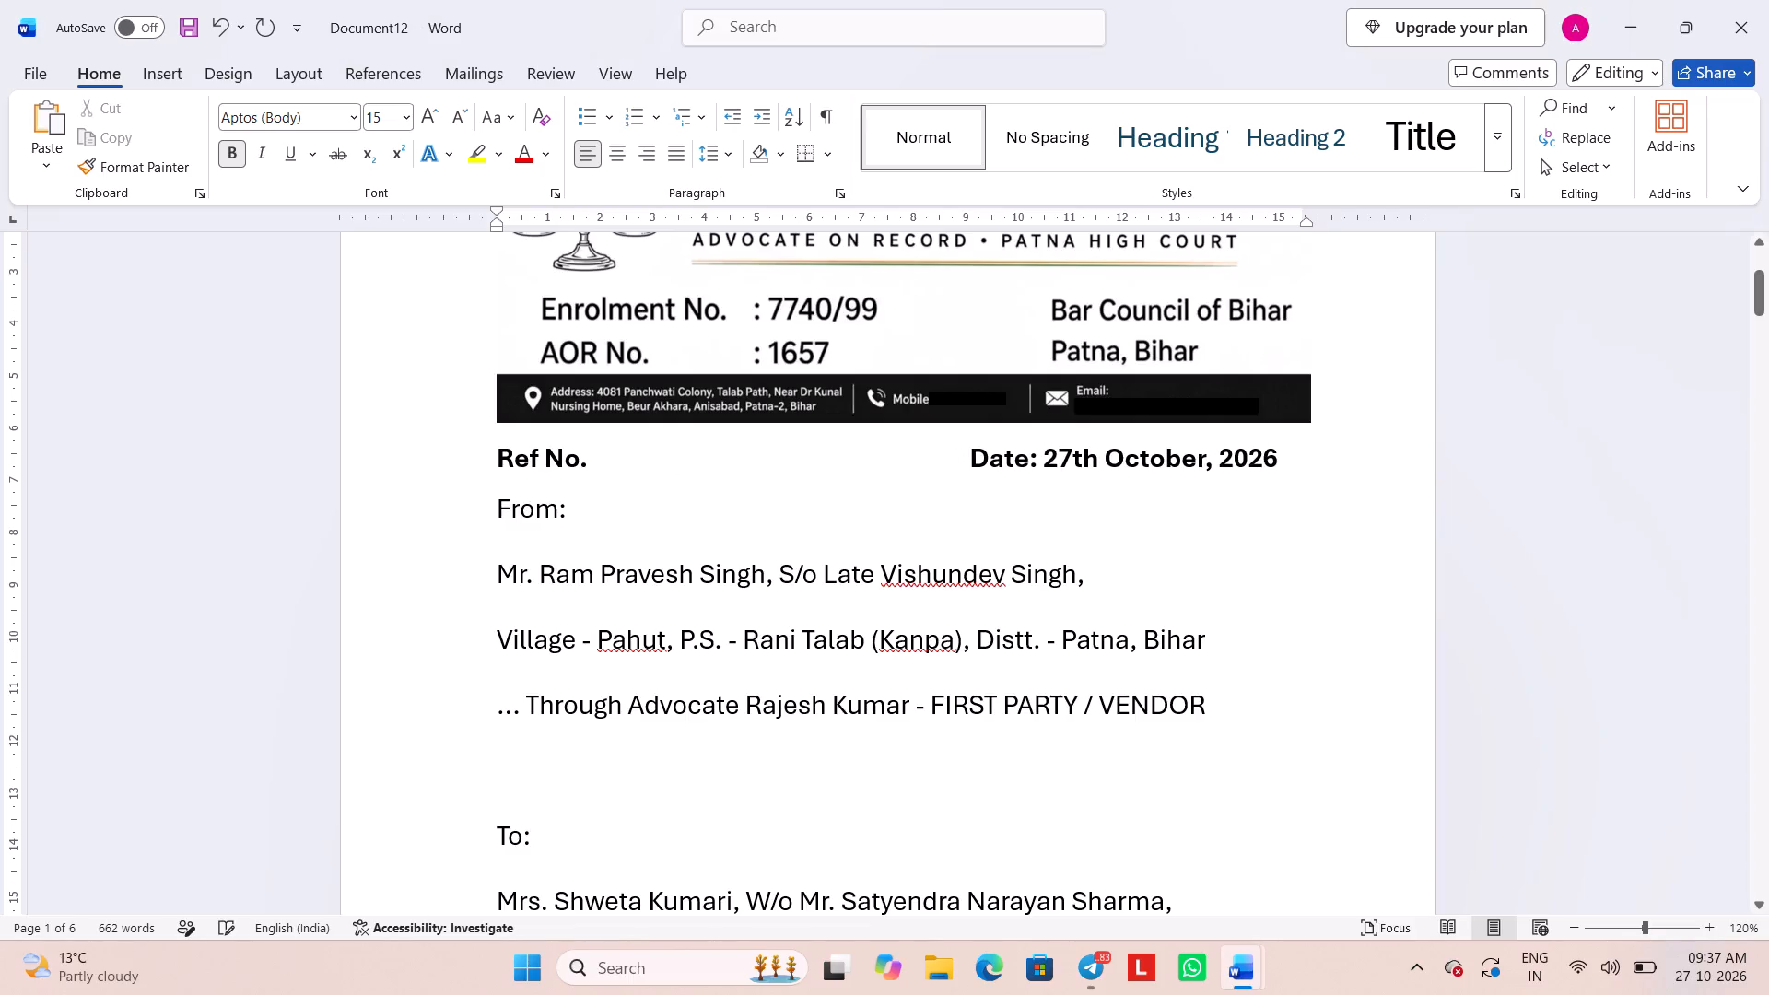
# Look over the From and To party blocks below the reference and date line.
pyautogui.scroll(-1, 798, 579)
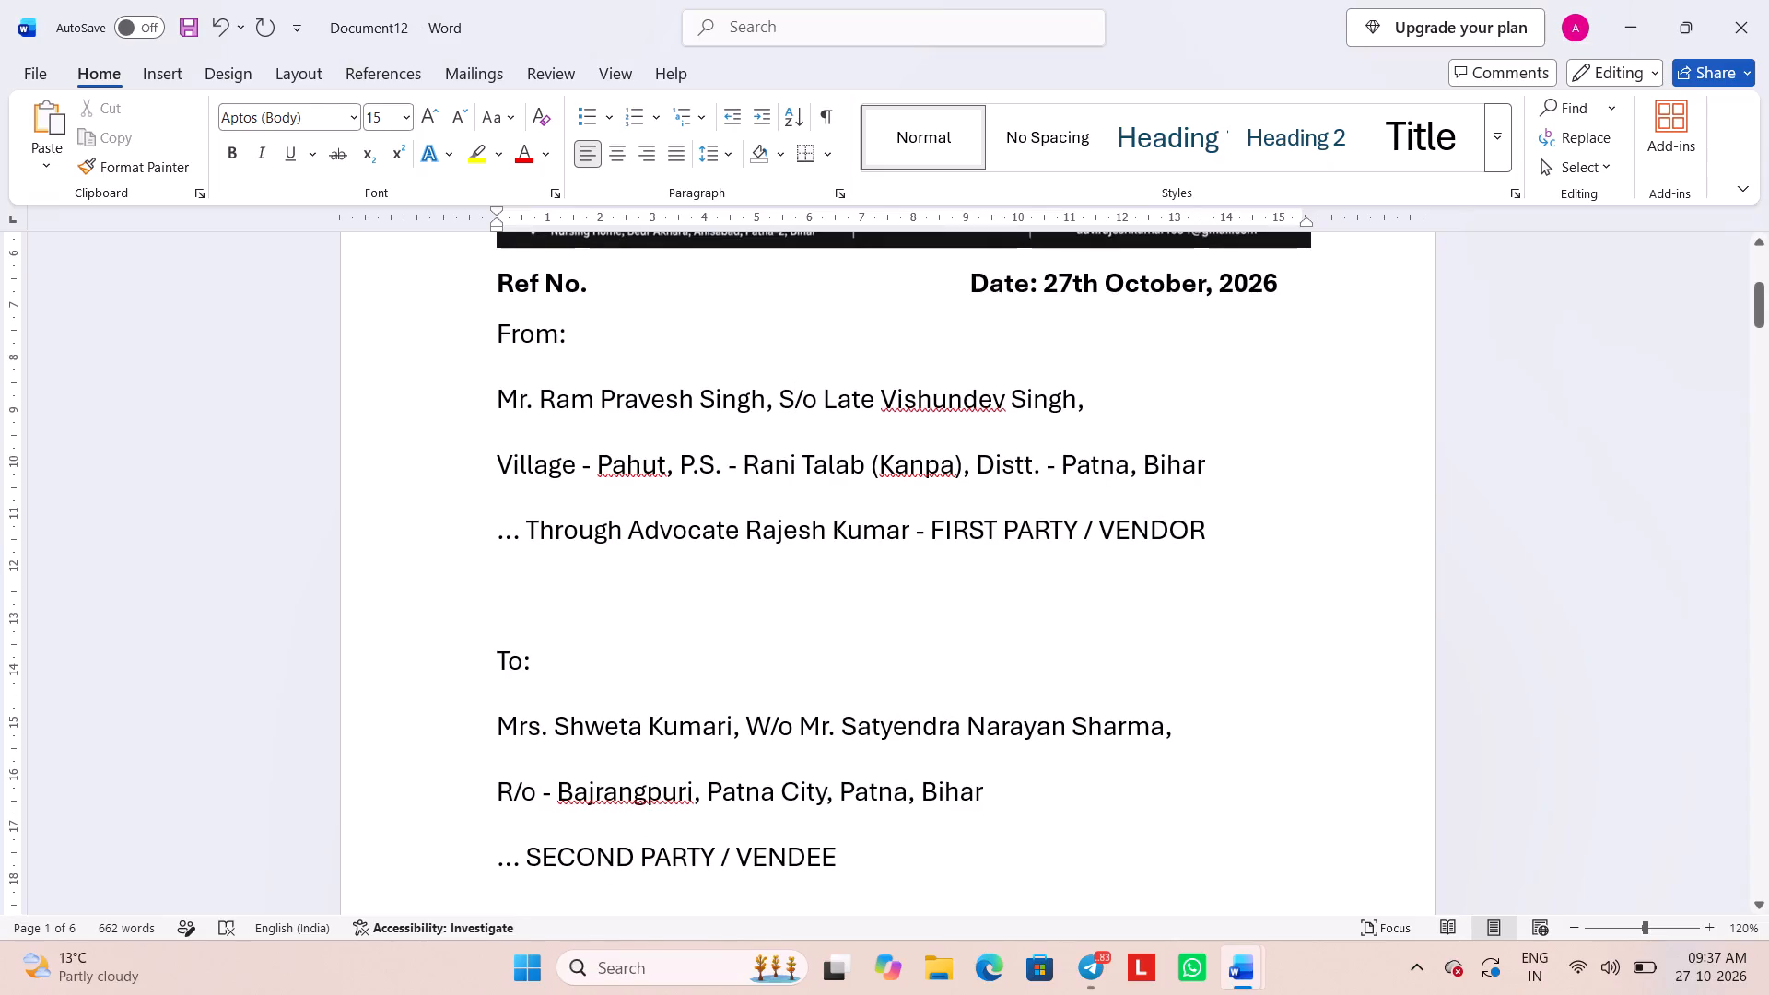
pyautogui.scroll(-1, 798, 579)
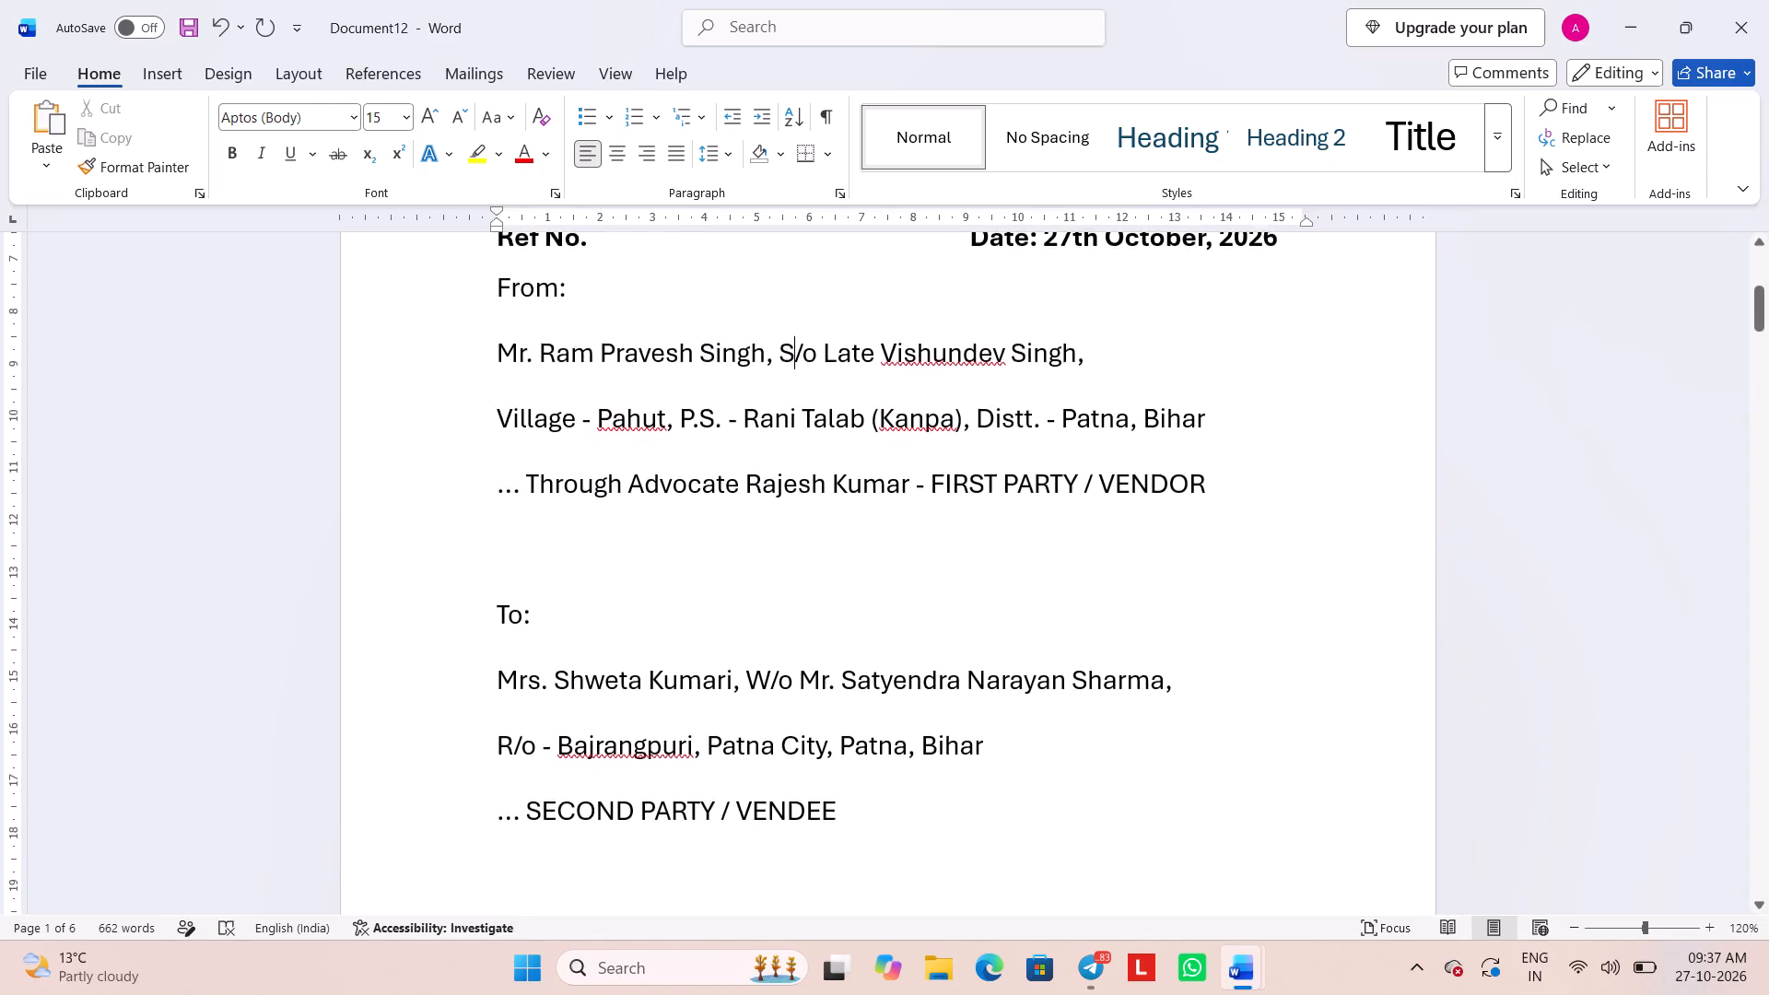
pyautogui.scroll(1, 798, 579)
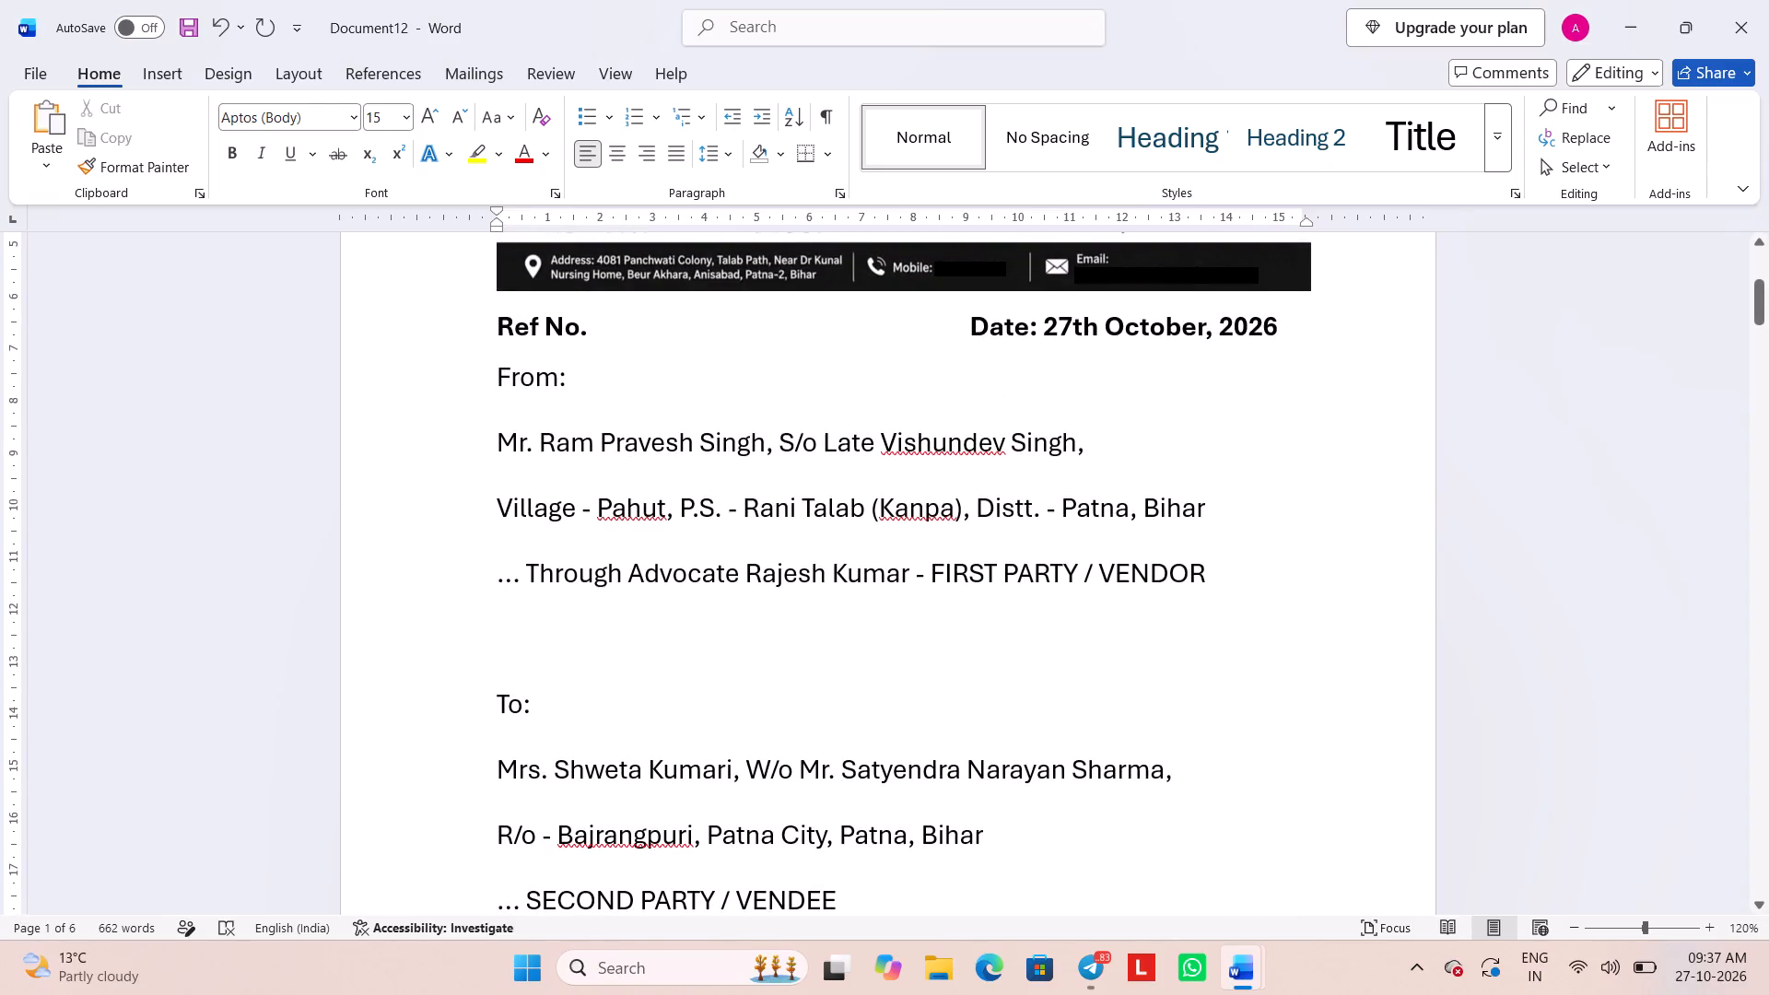
pyautogui.scroll(-1, 662, 651)
pyautogui.click(493, 646)
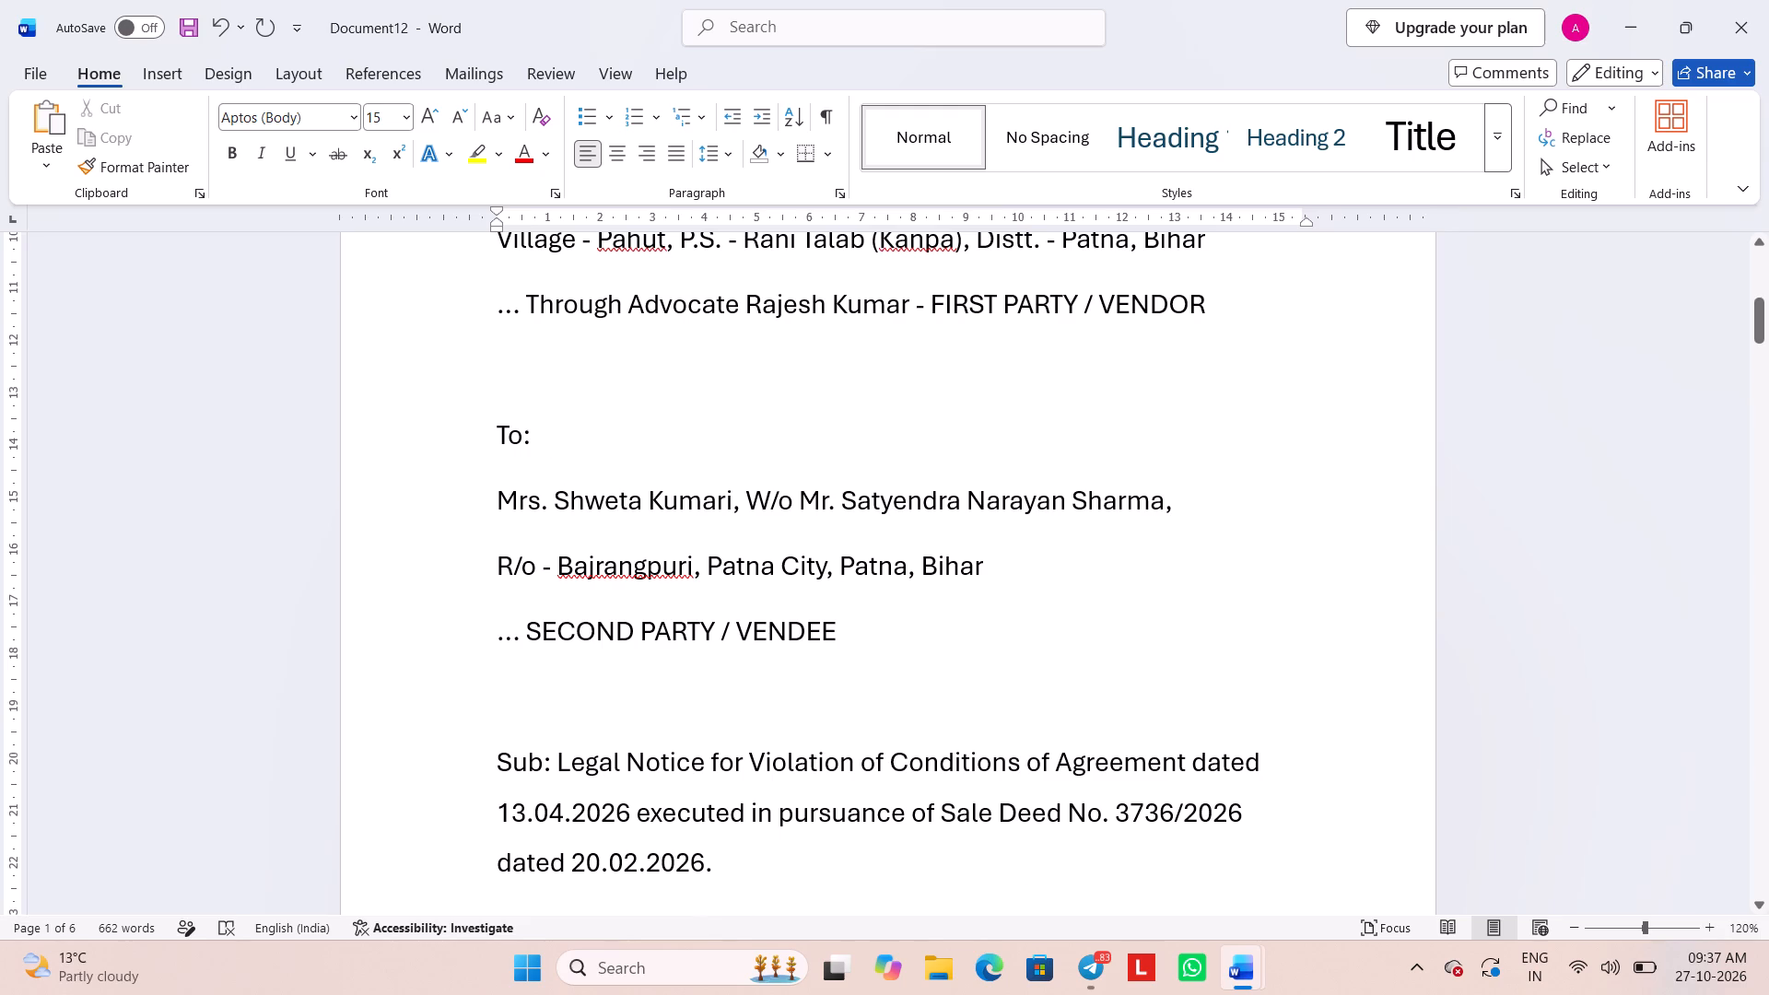
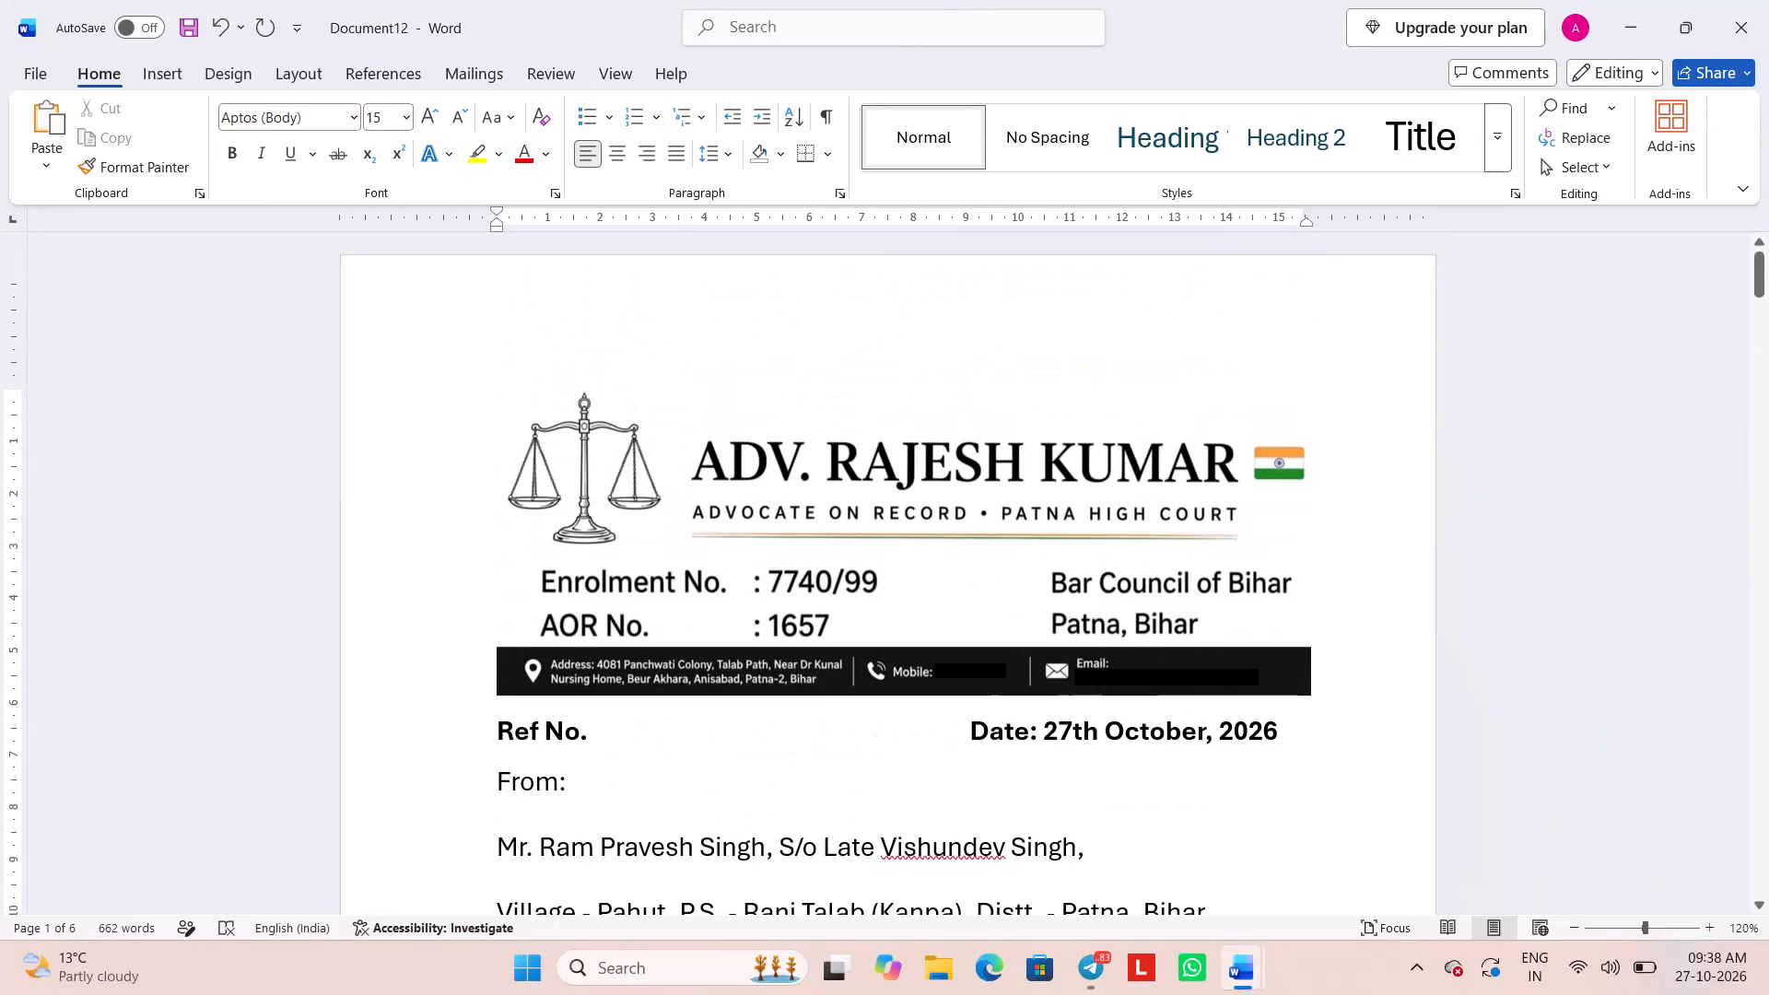
# Set the line spacing of the whole English notice, from the Ref No. line to the end, to 1.15.
pyautogui.scroll(-1, 493, 646)
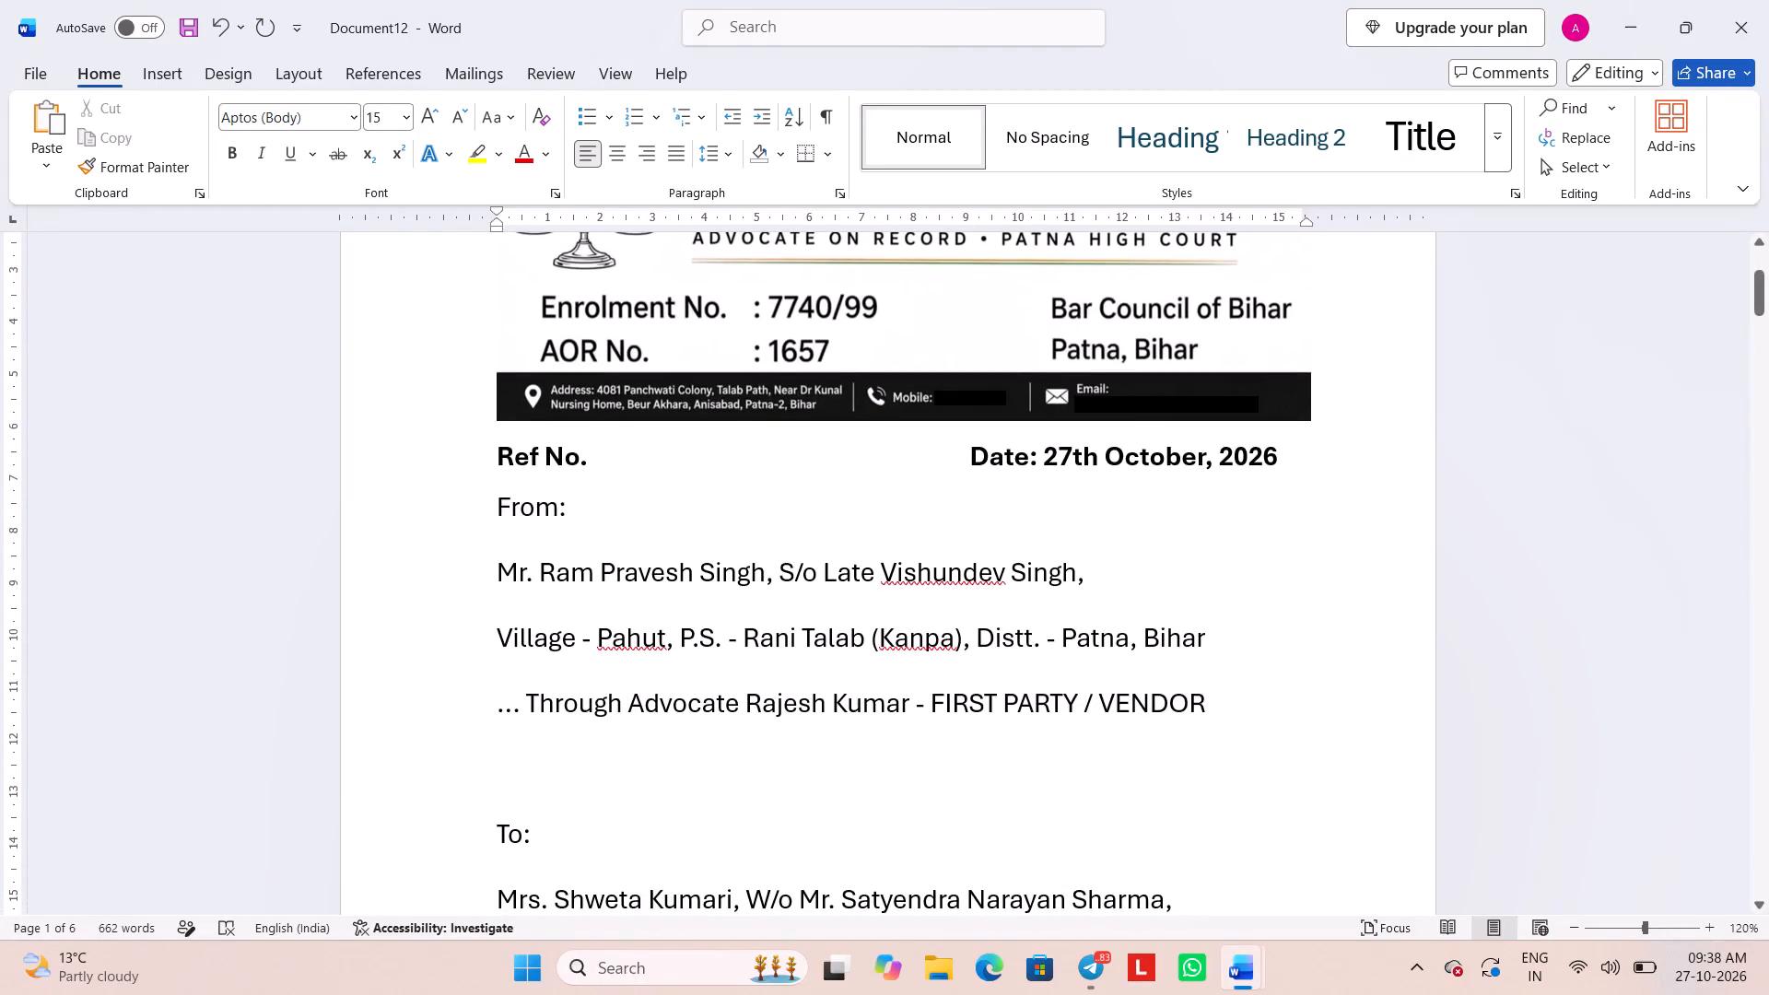
pyautogui.moveTo(487, 456); pyautogui.dragTo(1004, 994)
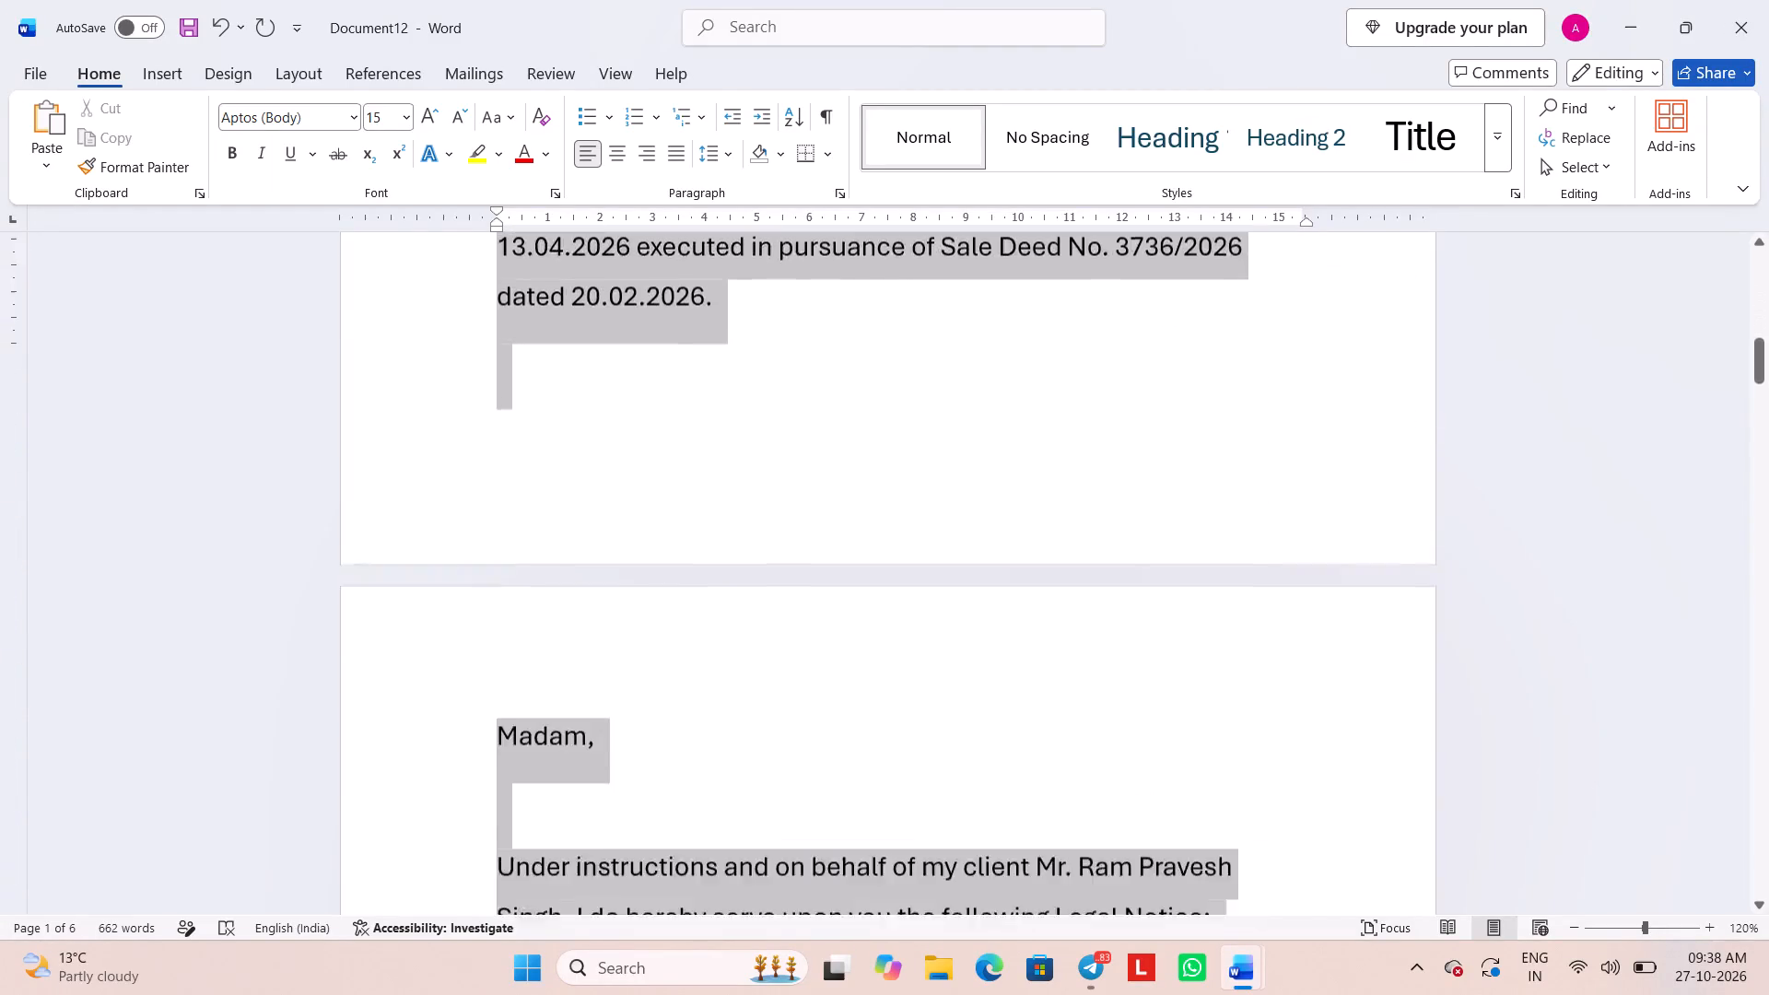
pyautogui.moveTo(1004, 994); pyautogui.dragTo(1472, 994)
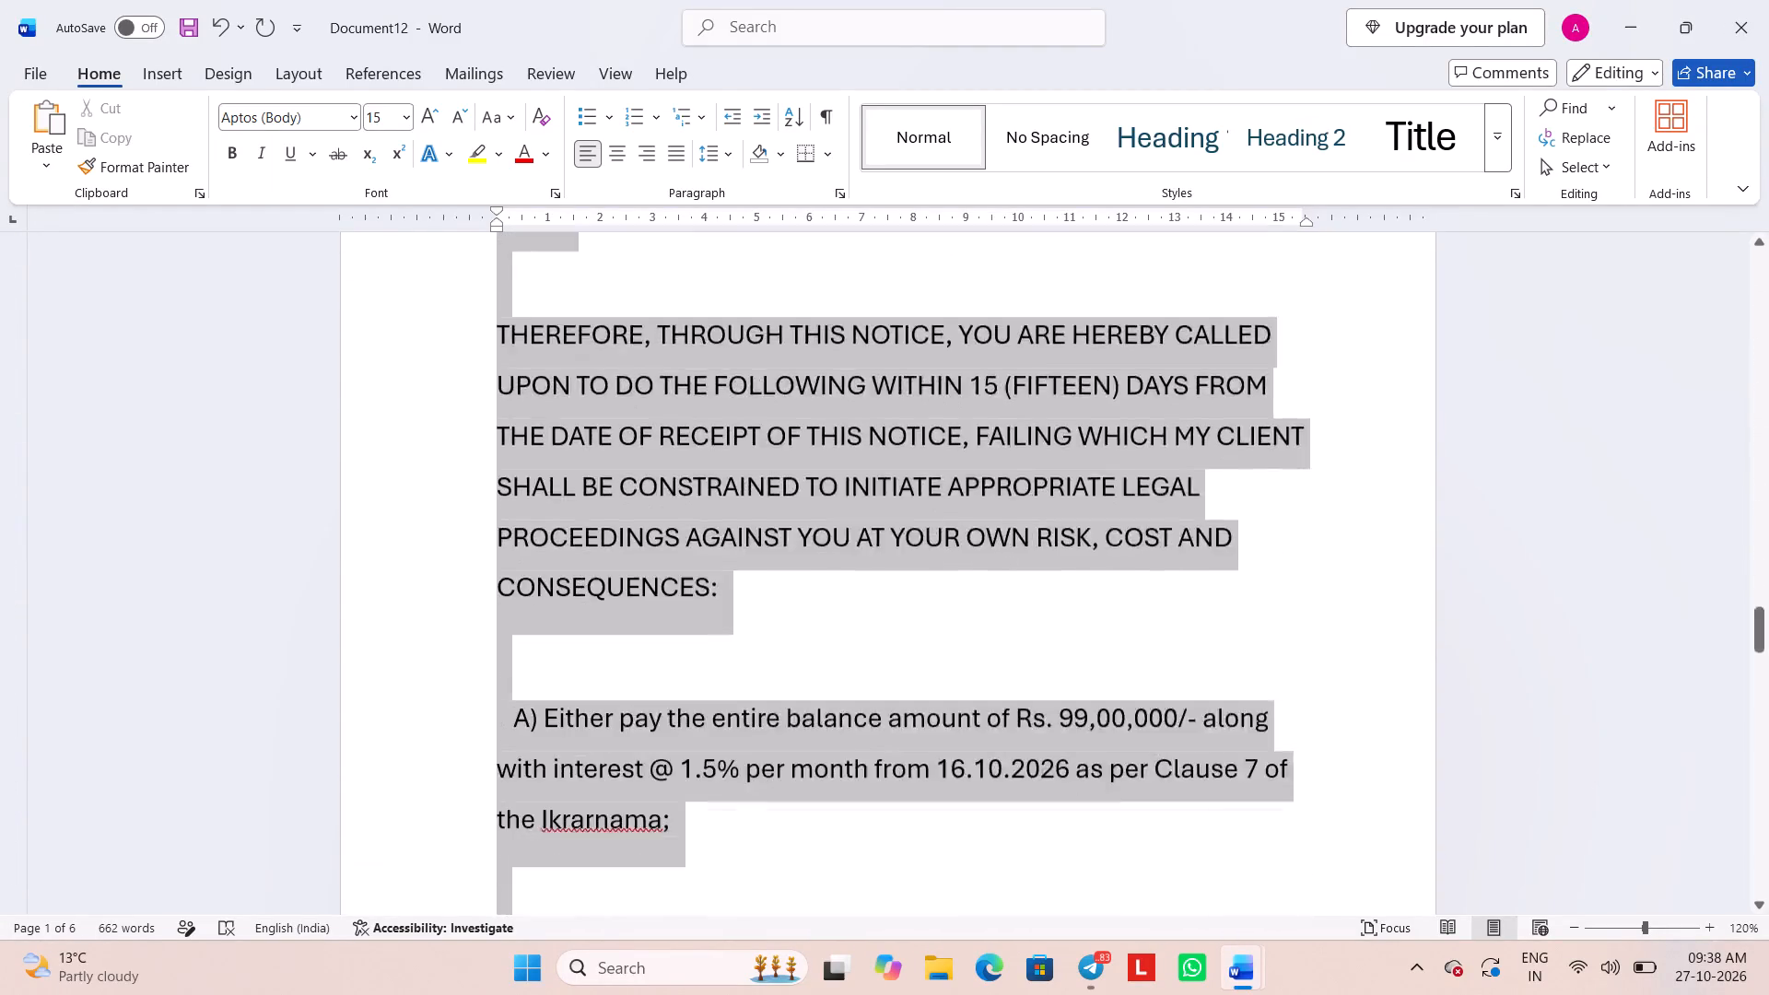
pyautogui.moveTo(1472, 994); pyautogui.dragTo(1764, 859)
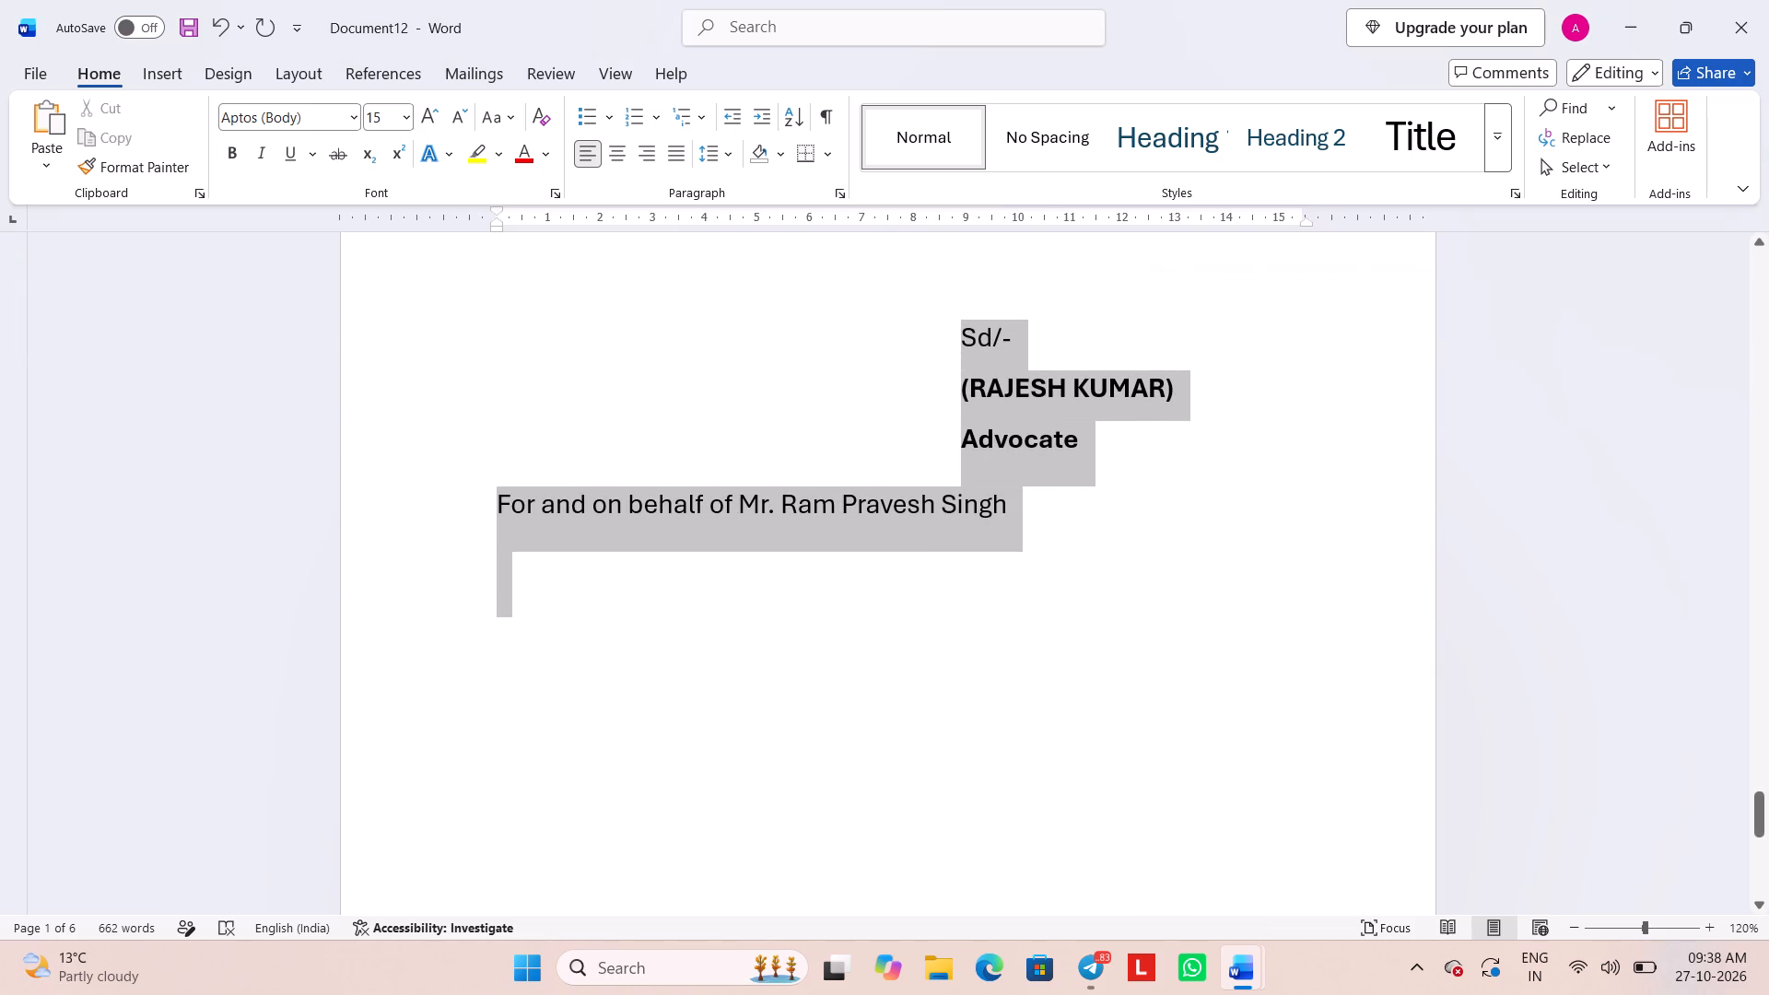
pyautogui.moveTo(1764, 859); pyautogui.dragTo(1768, 506)
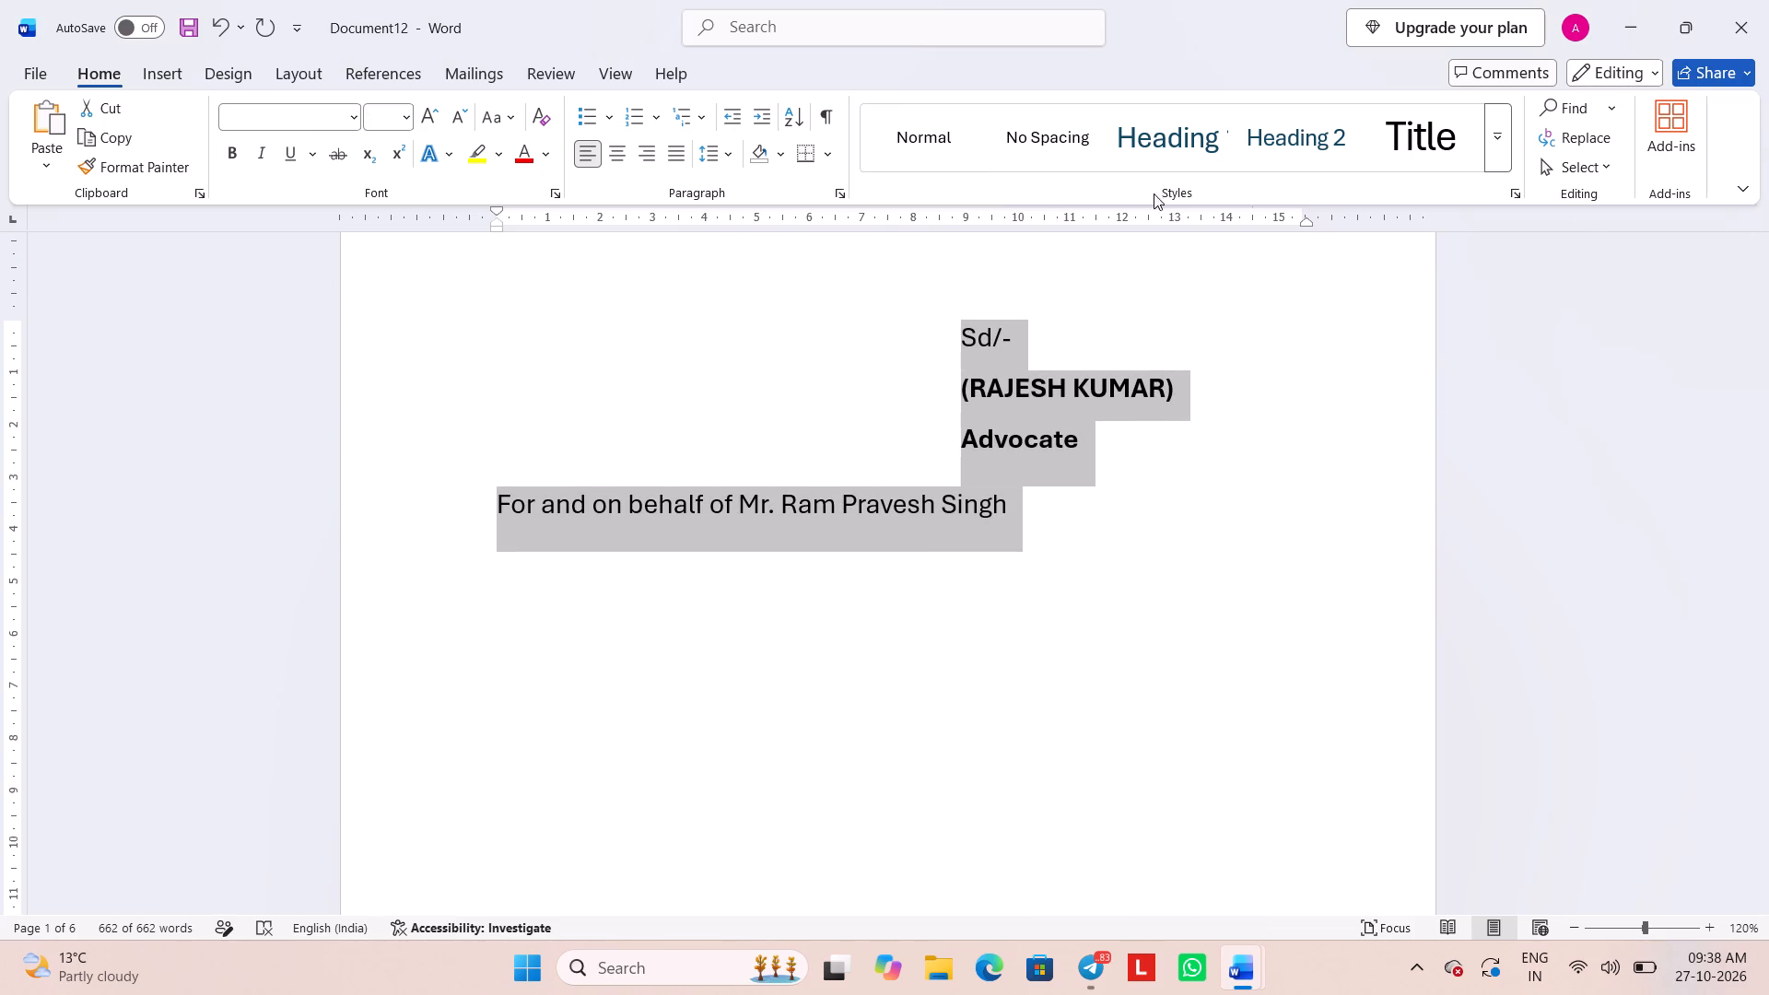
pyautogui.click(715, 156)
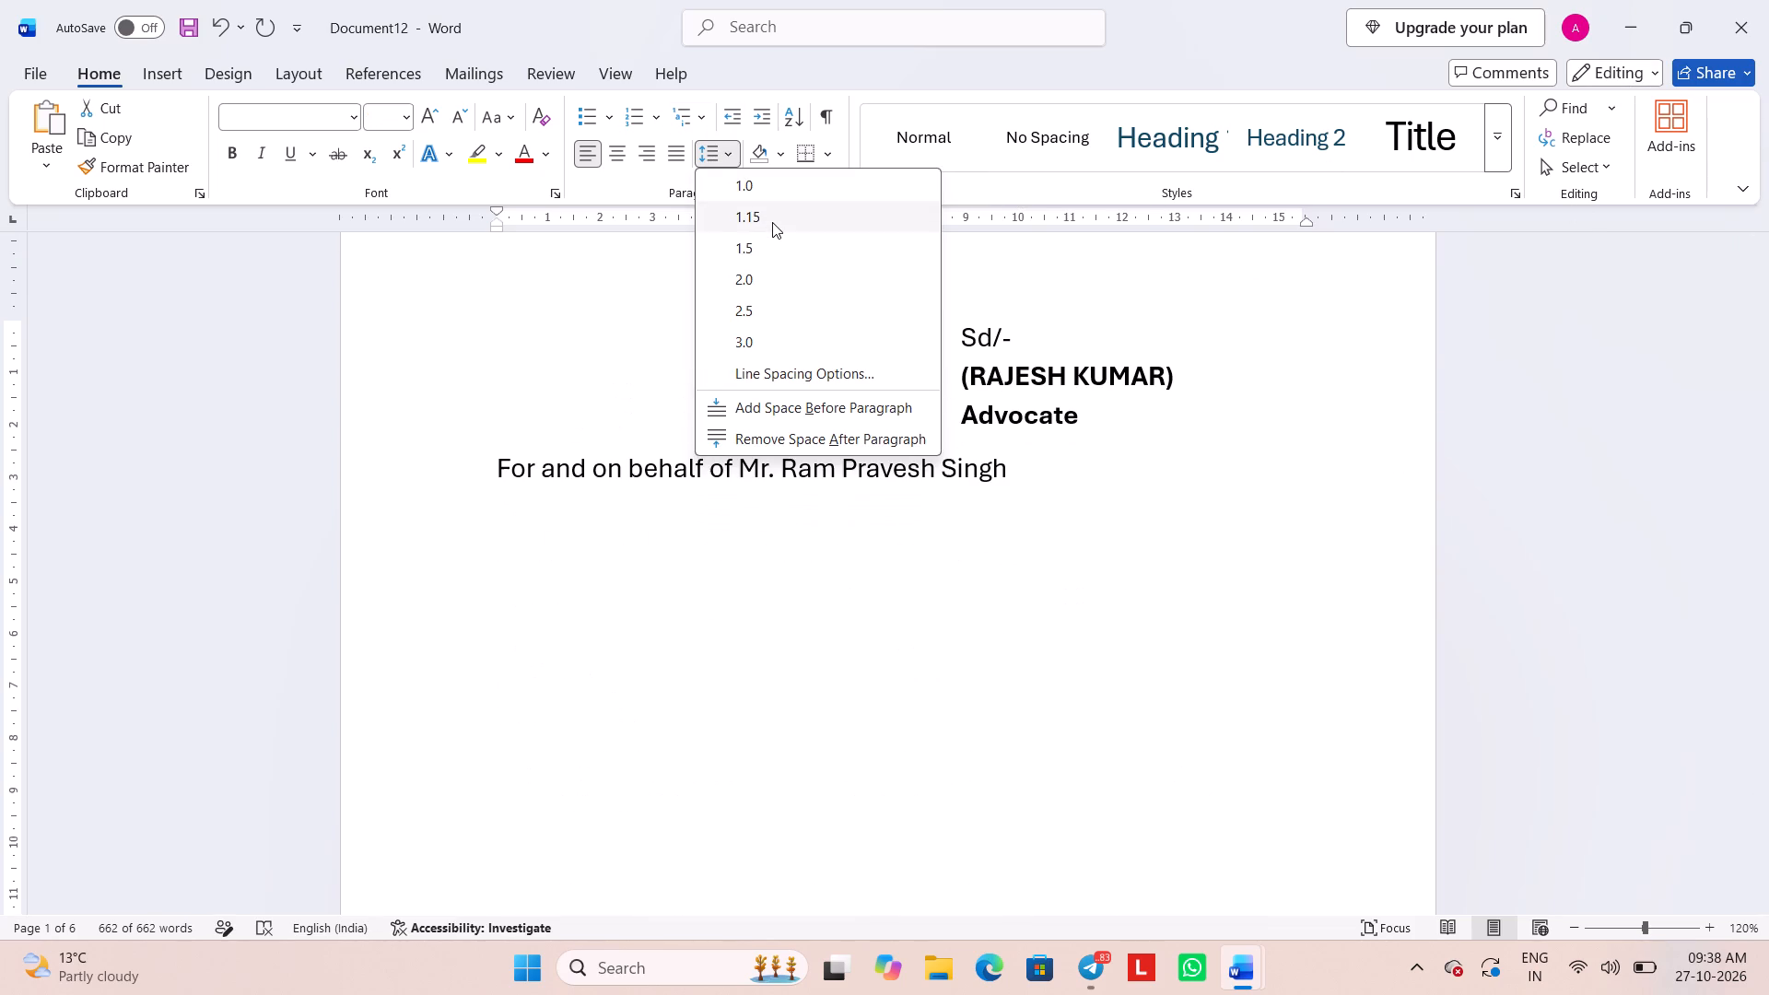
pyautogui.click(772, 223)
pyautogui.scroll(2, 914, 474)
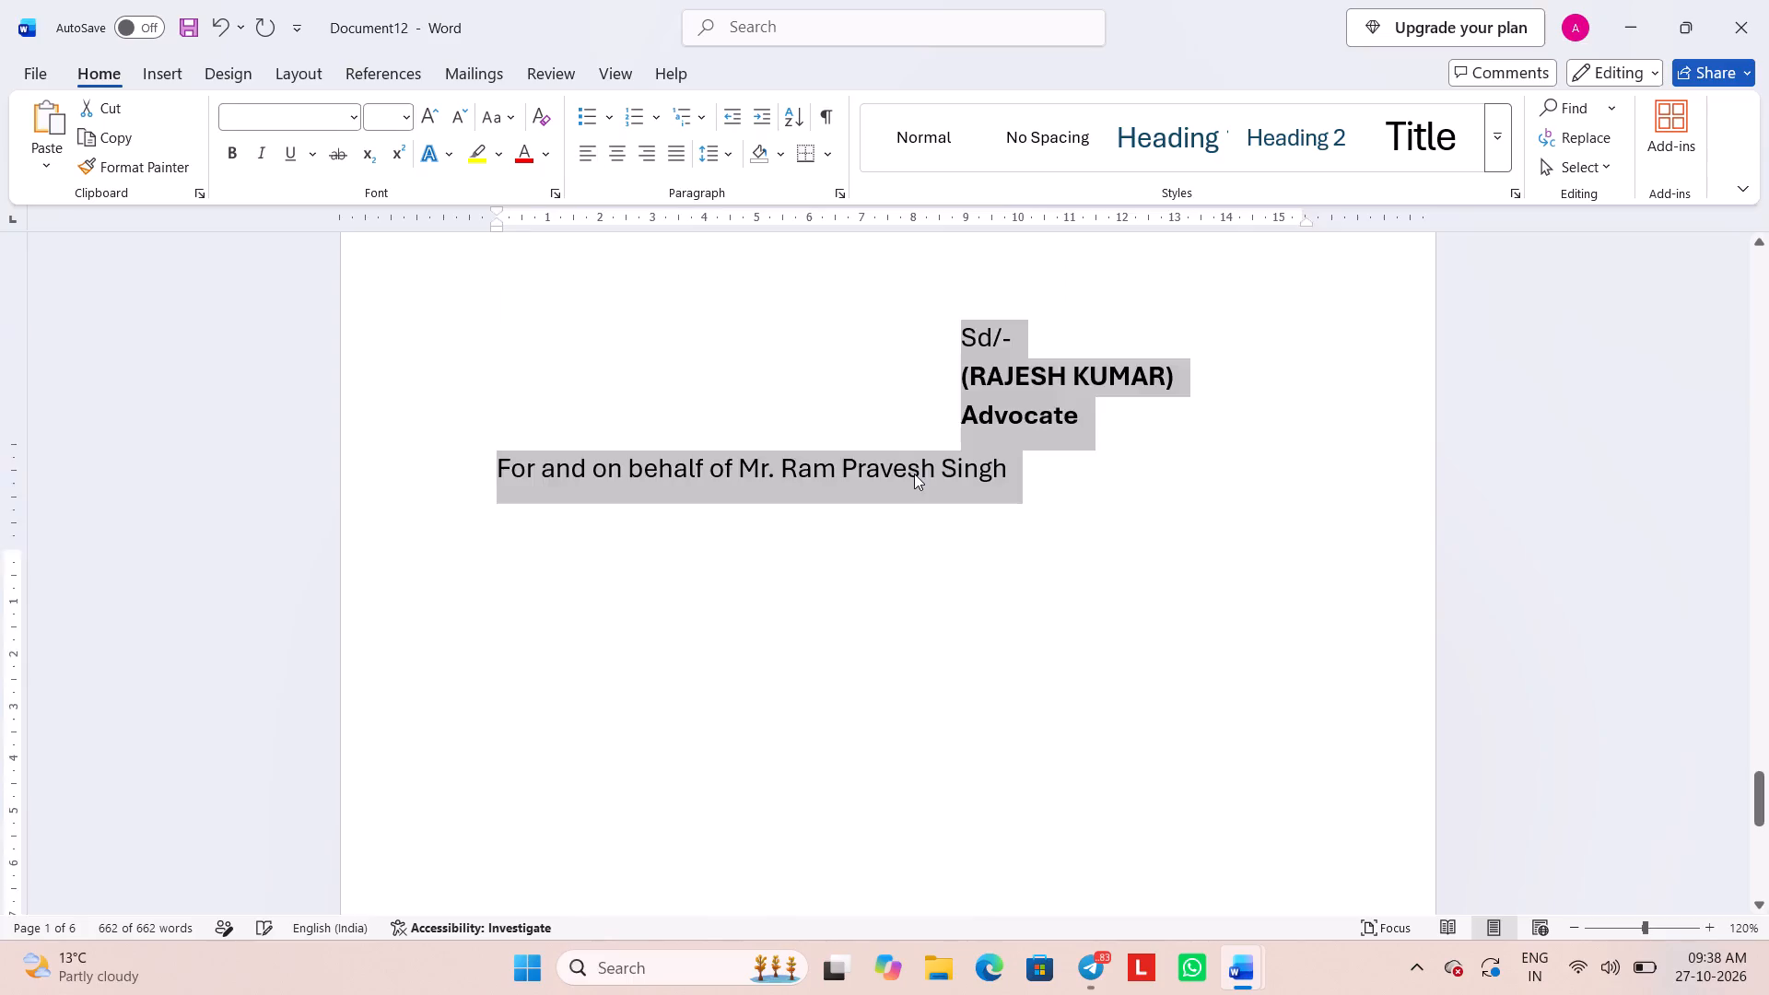
pyautogui.scroll(18, 914, 474)
pyautogui.scroll(-2, 914, 474)
pyautogui.click(914, 474)
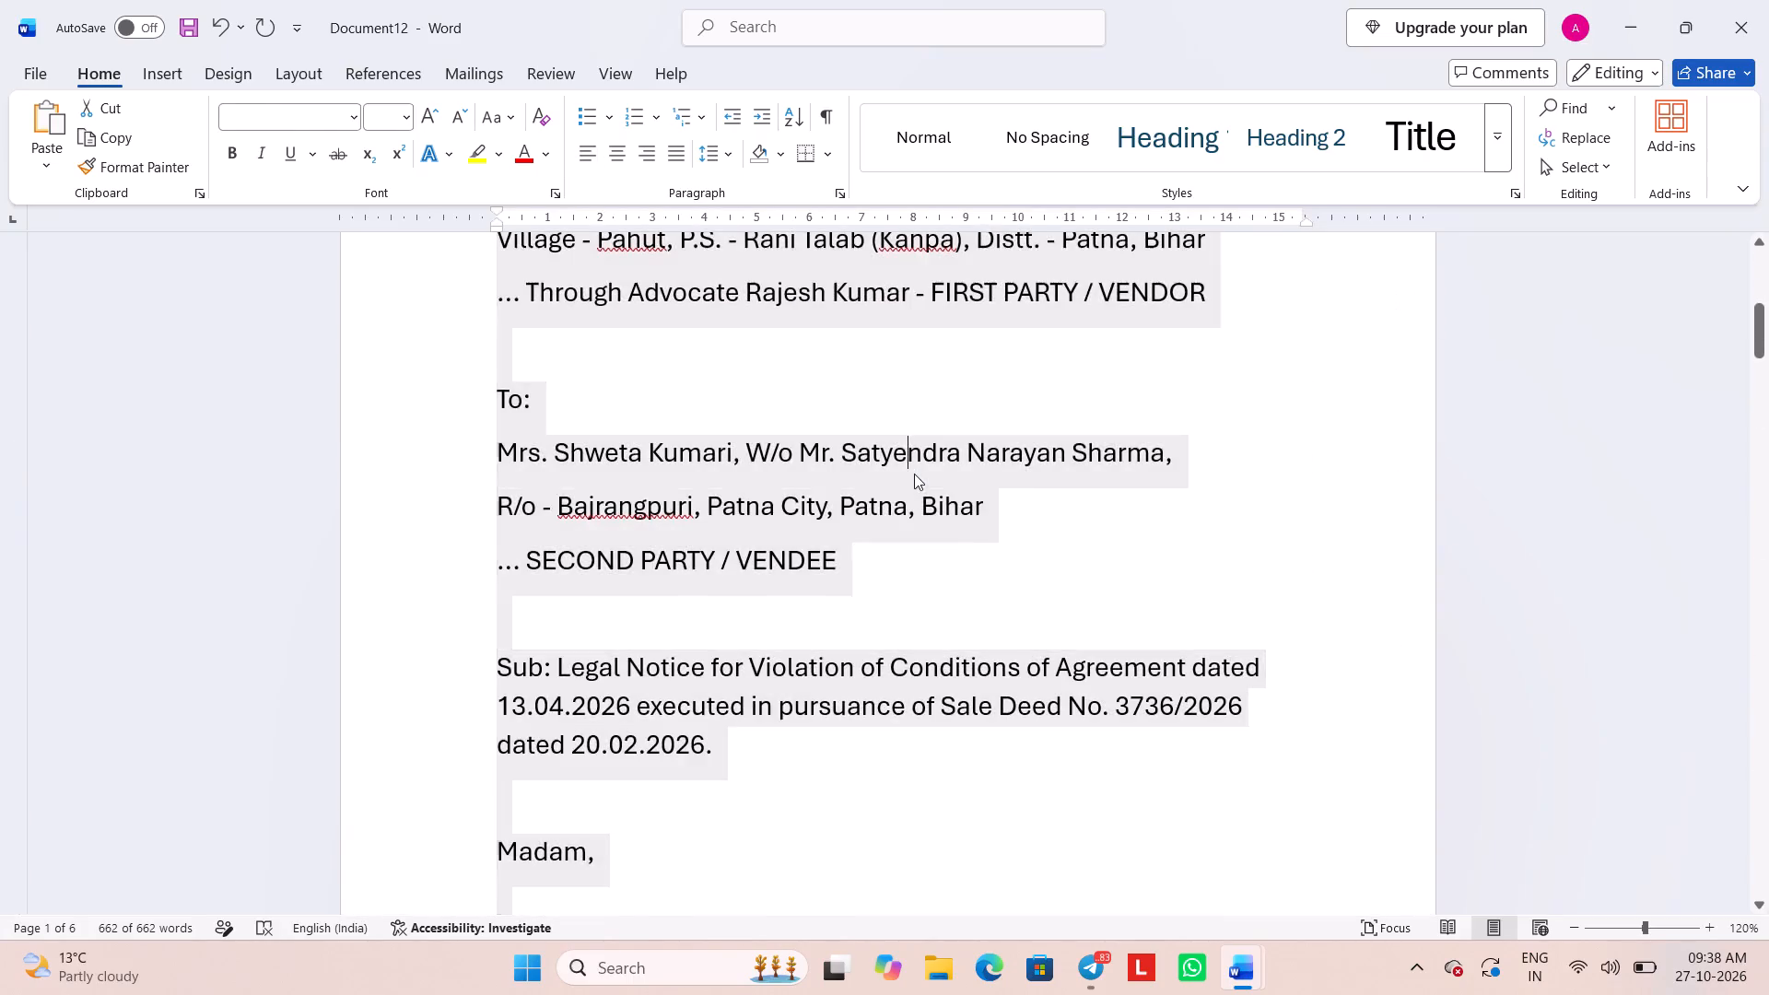
# Look through the respaced English notice, checking the reference line, party blocks, subject and numbered paragraphs.
pyautogui.scroll(-2, 914, 474)
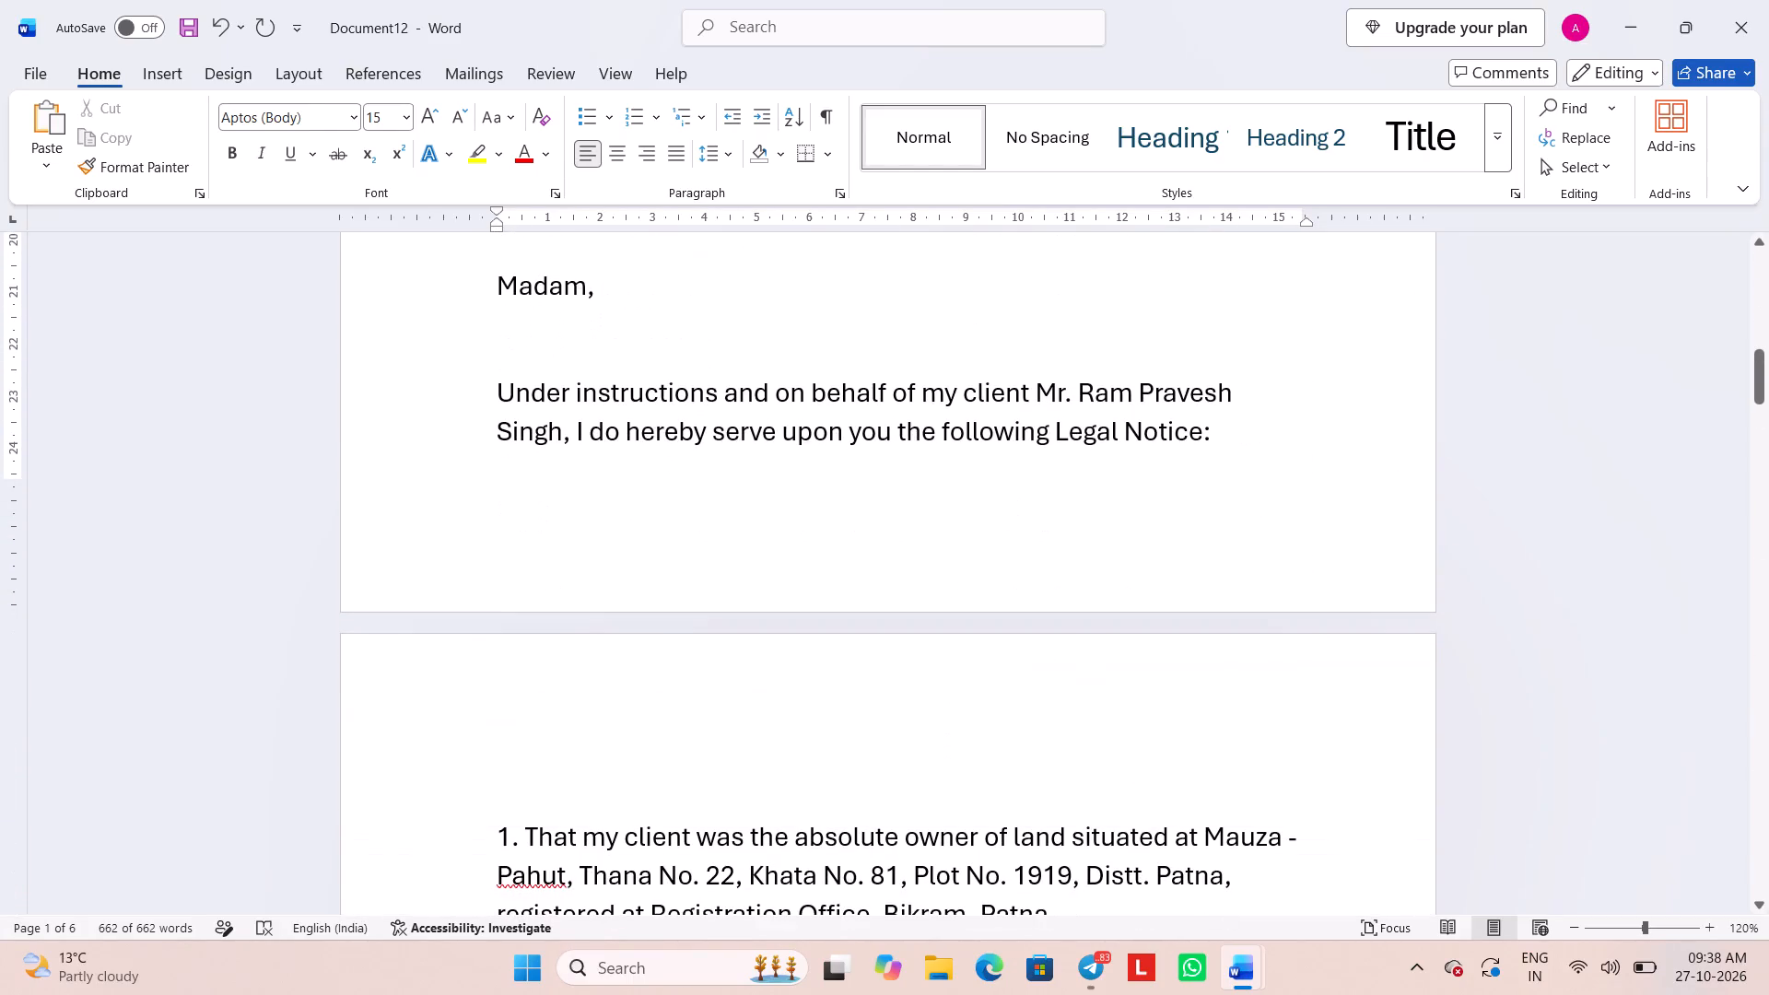
pyautogui.scroll(-4, 842, 363)
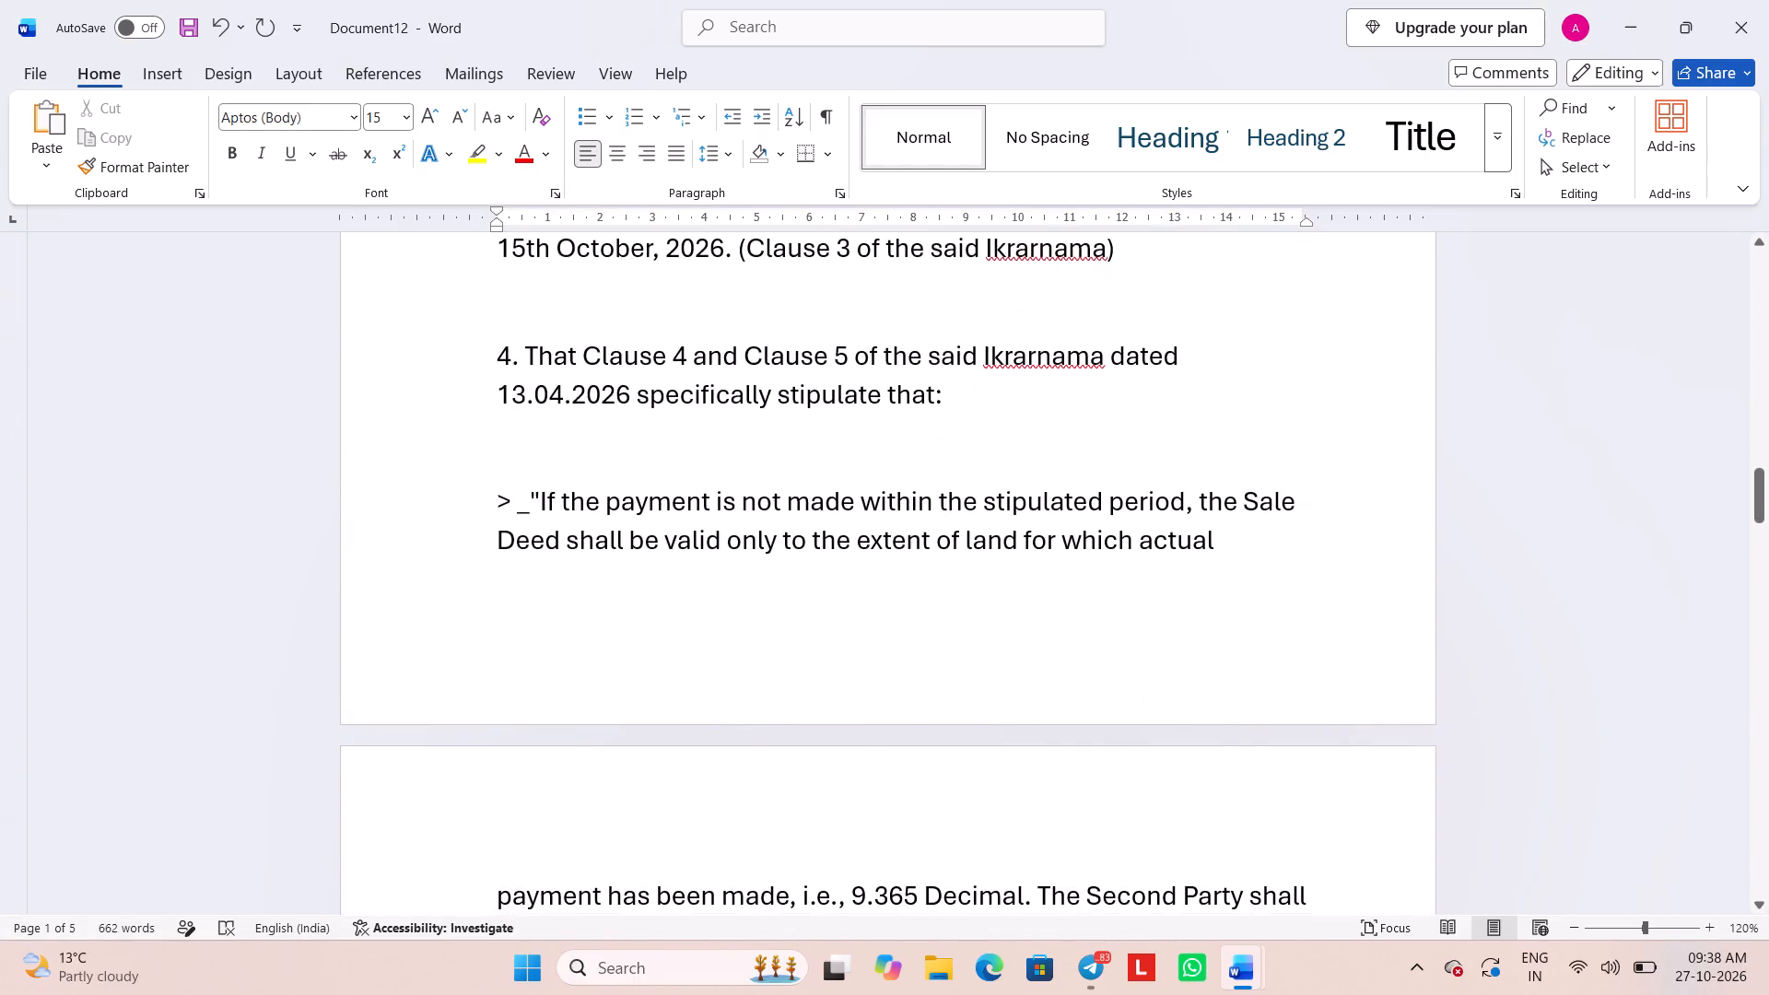
pyautogui.scroll(-6, 842, 363)
pyautogui.scroll(20, 842, 363)
pyautogui.scroll(9, 842, 363)
pyautogui.scroll(-1, 842, 363)
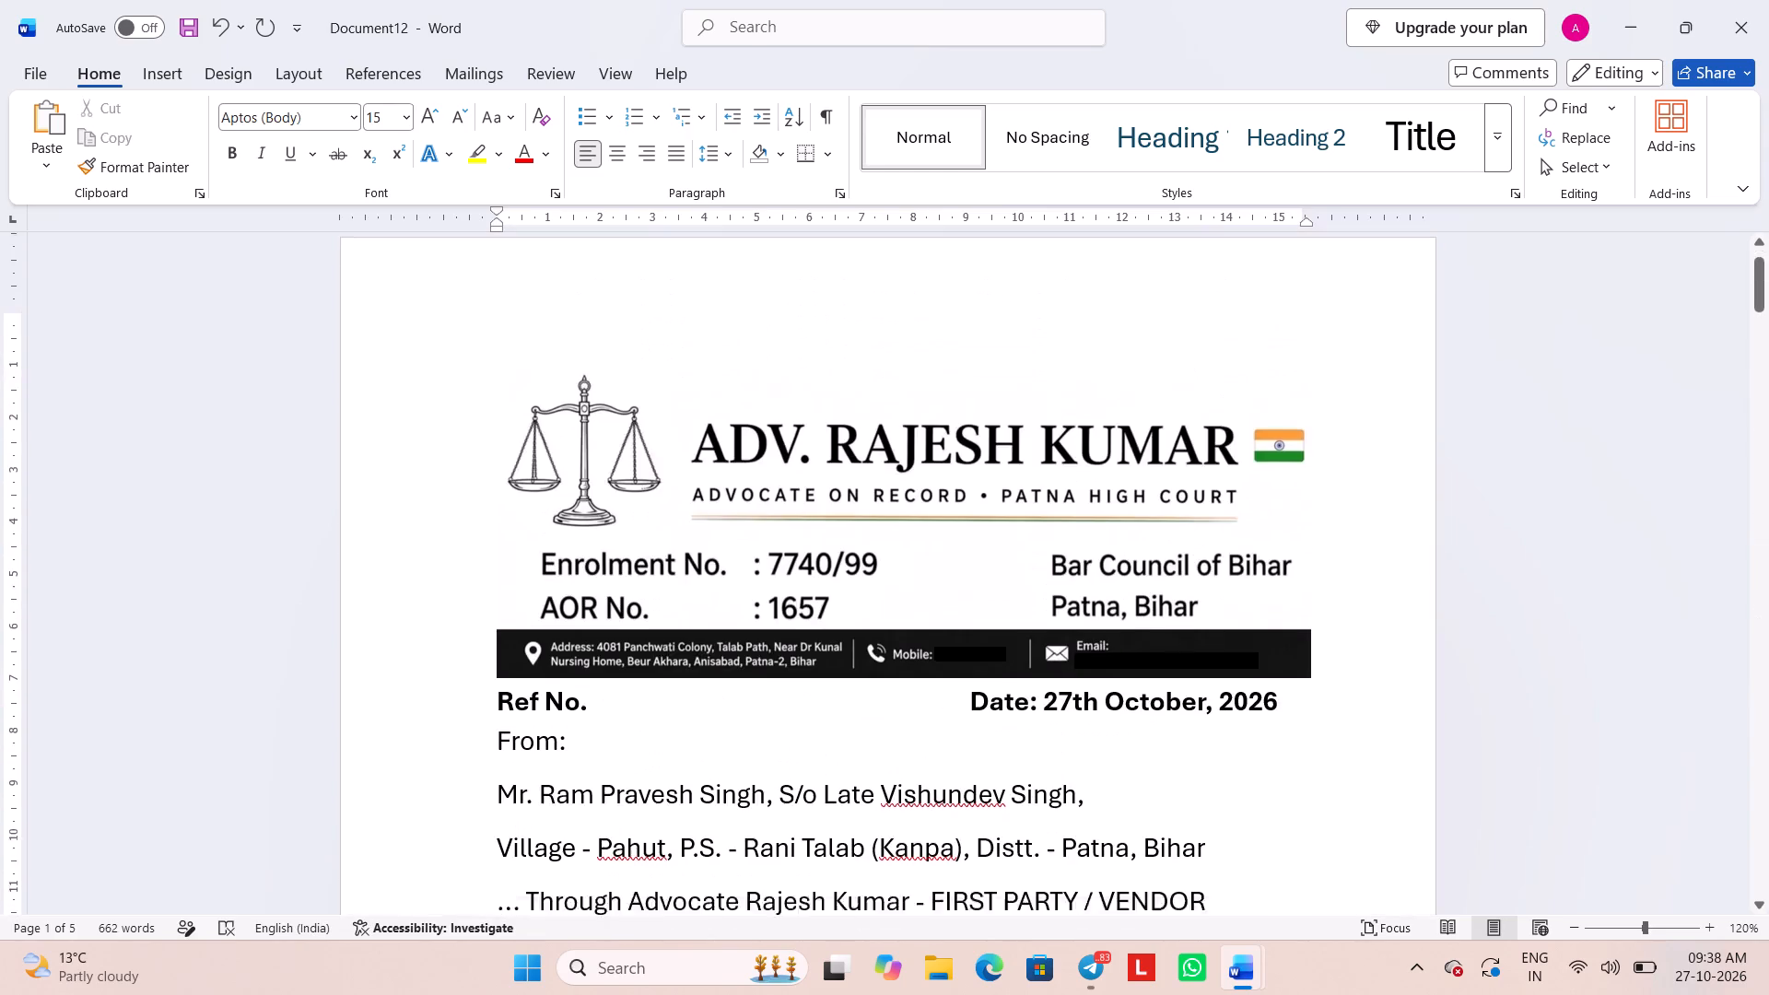
pyautogui.scroll(-1, 842, 363)
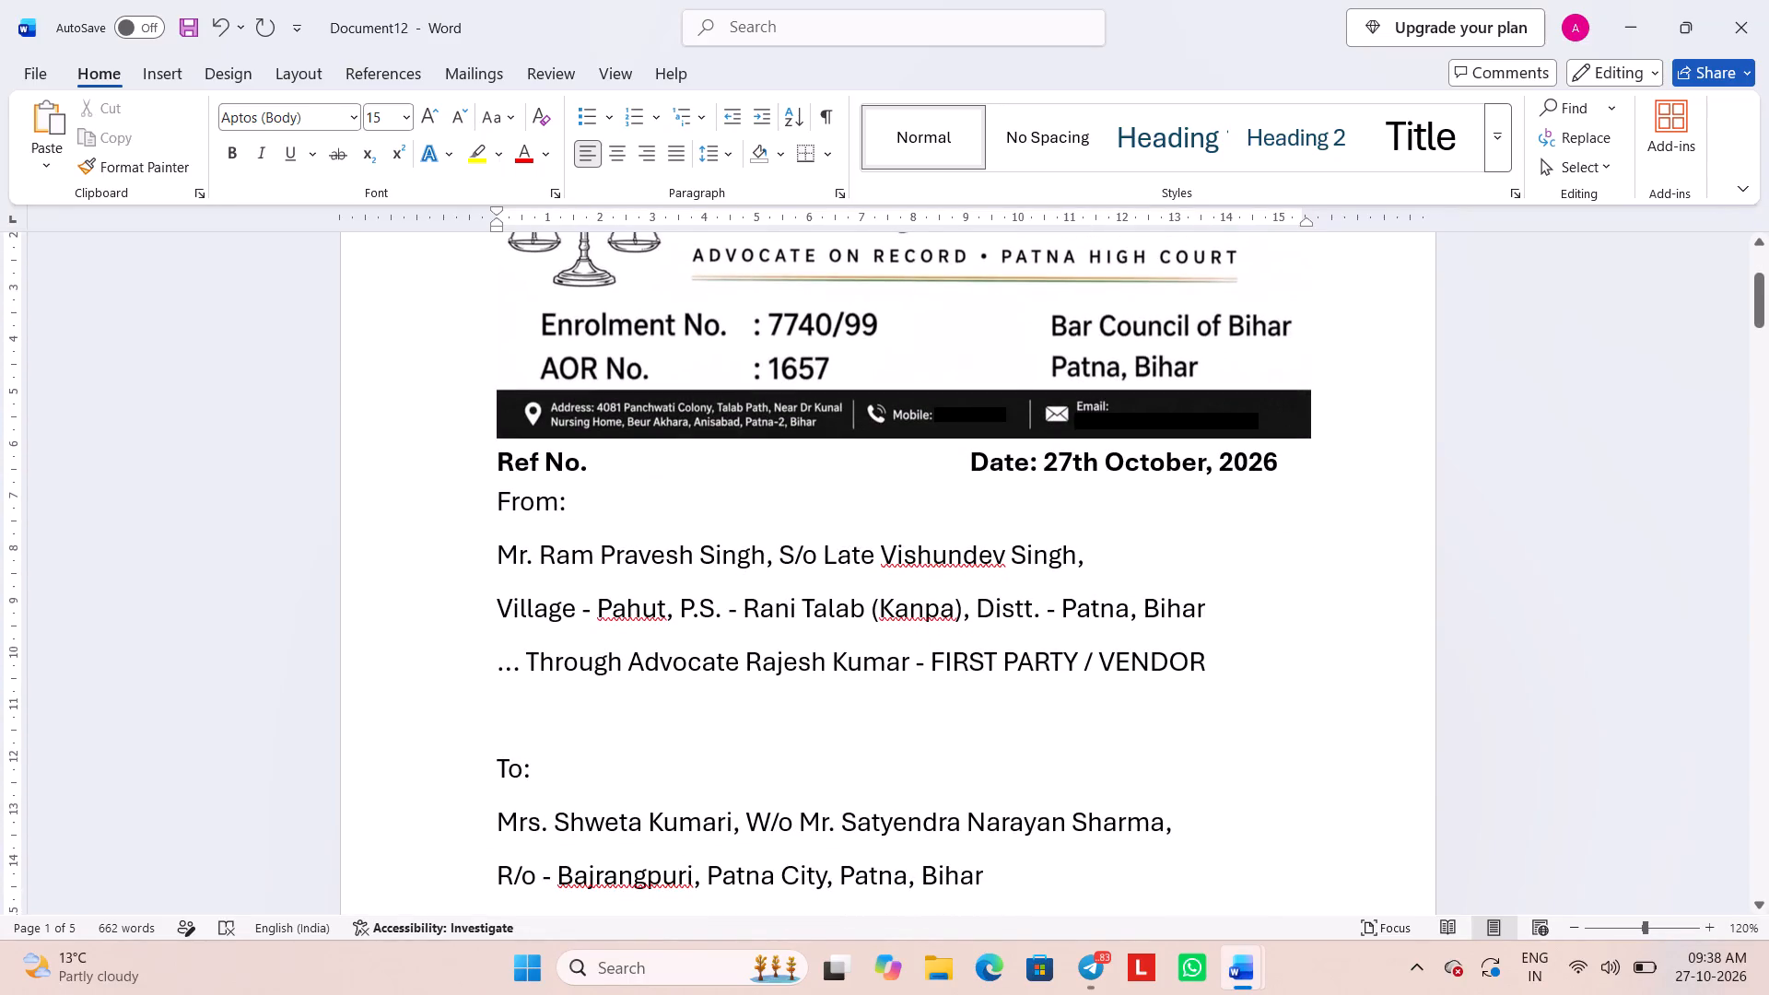
pyautogui.scroll(-1, 747, 494)
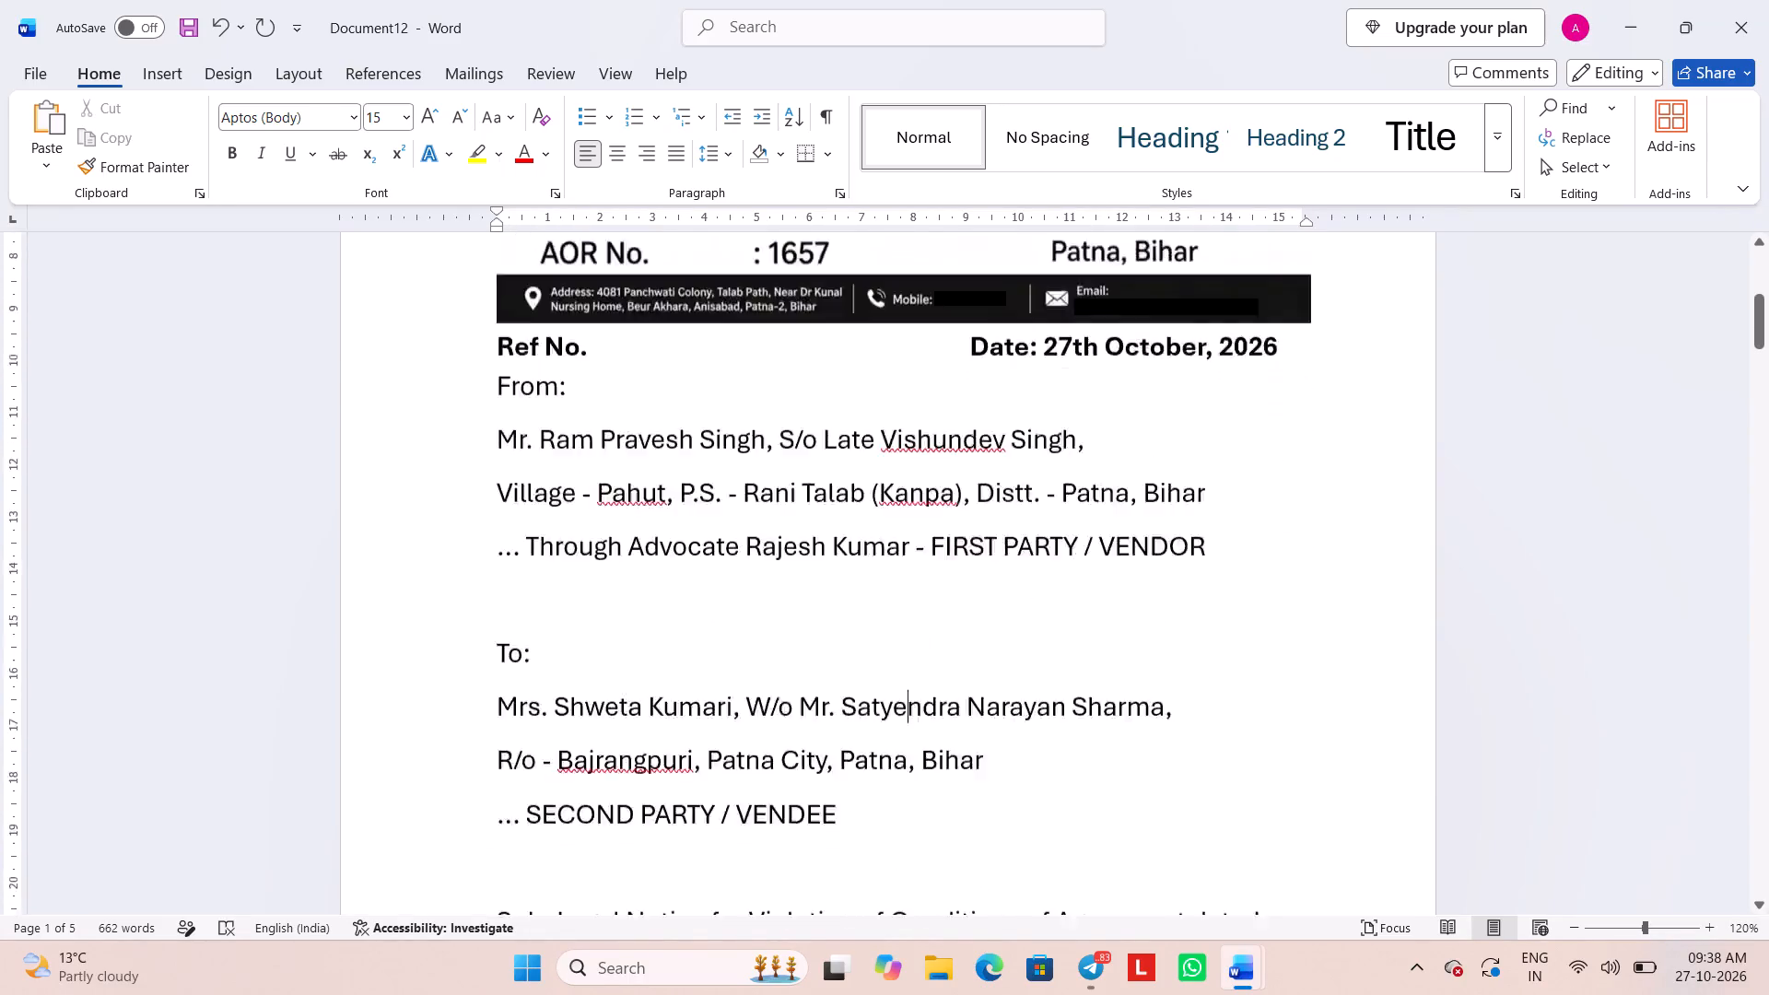
pyautogui.scroll(-1, 747, 494)
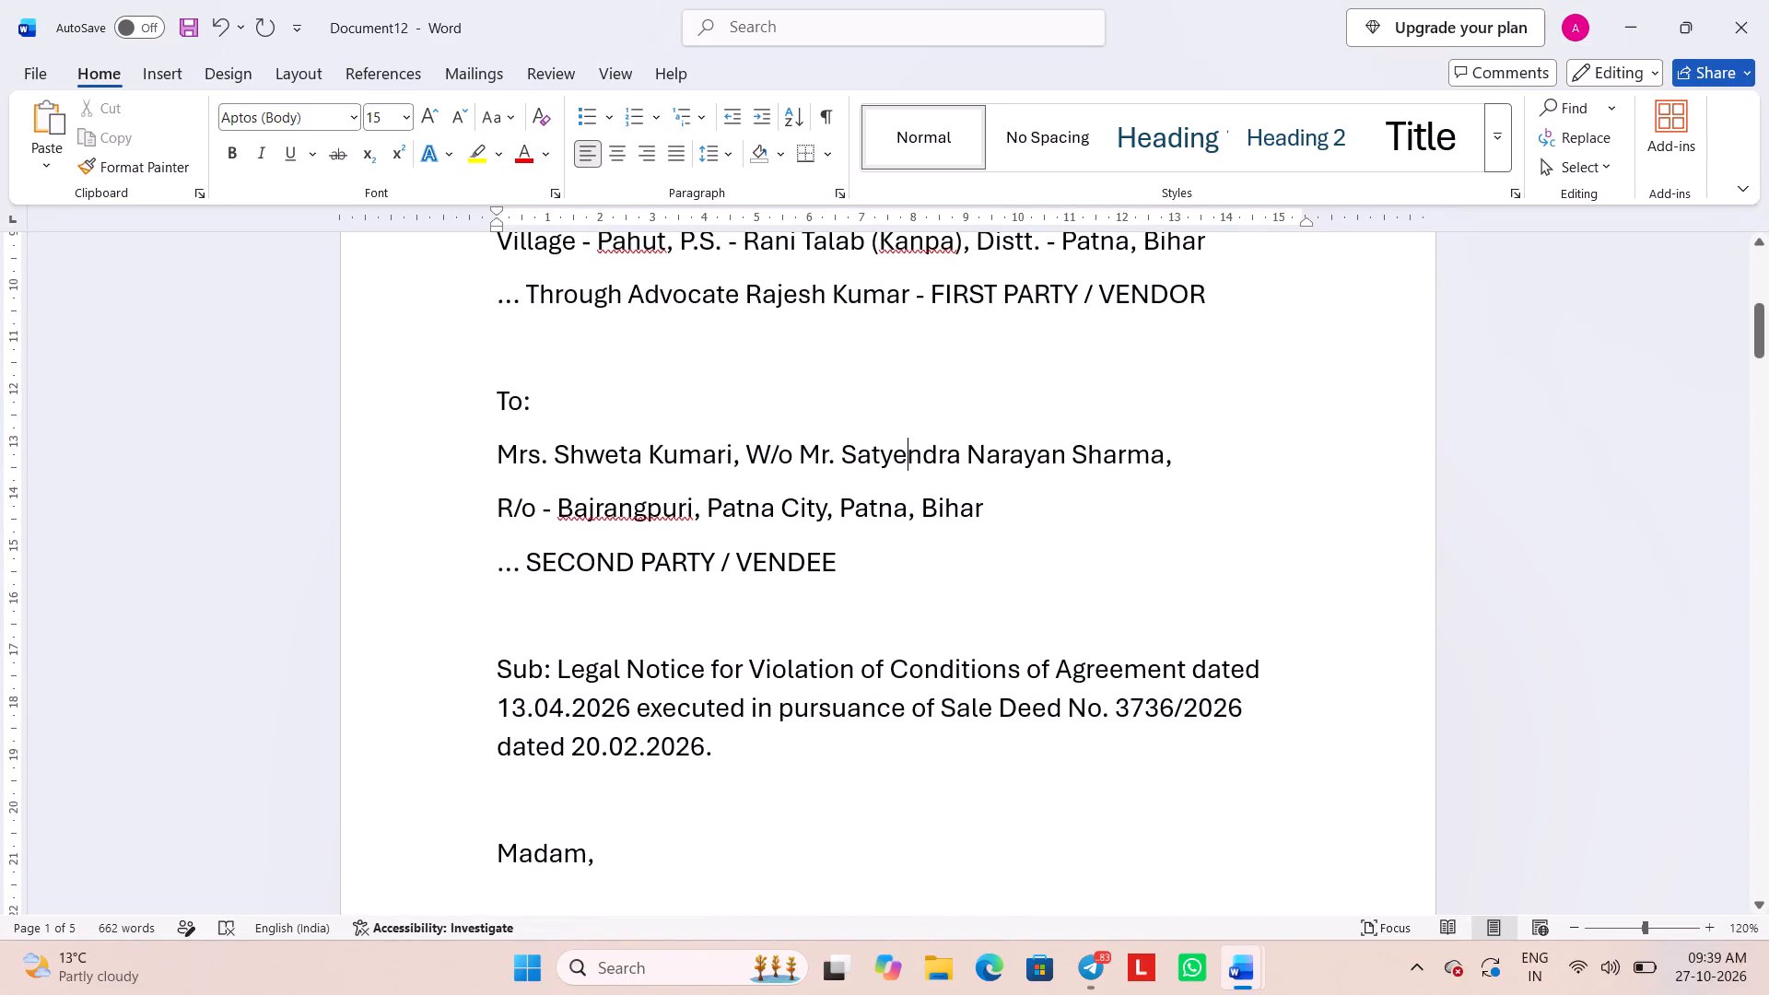
pyautogui.scroll(2, 750, 705)
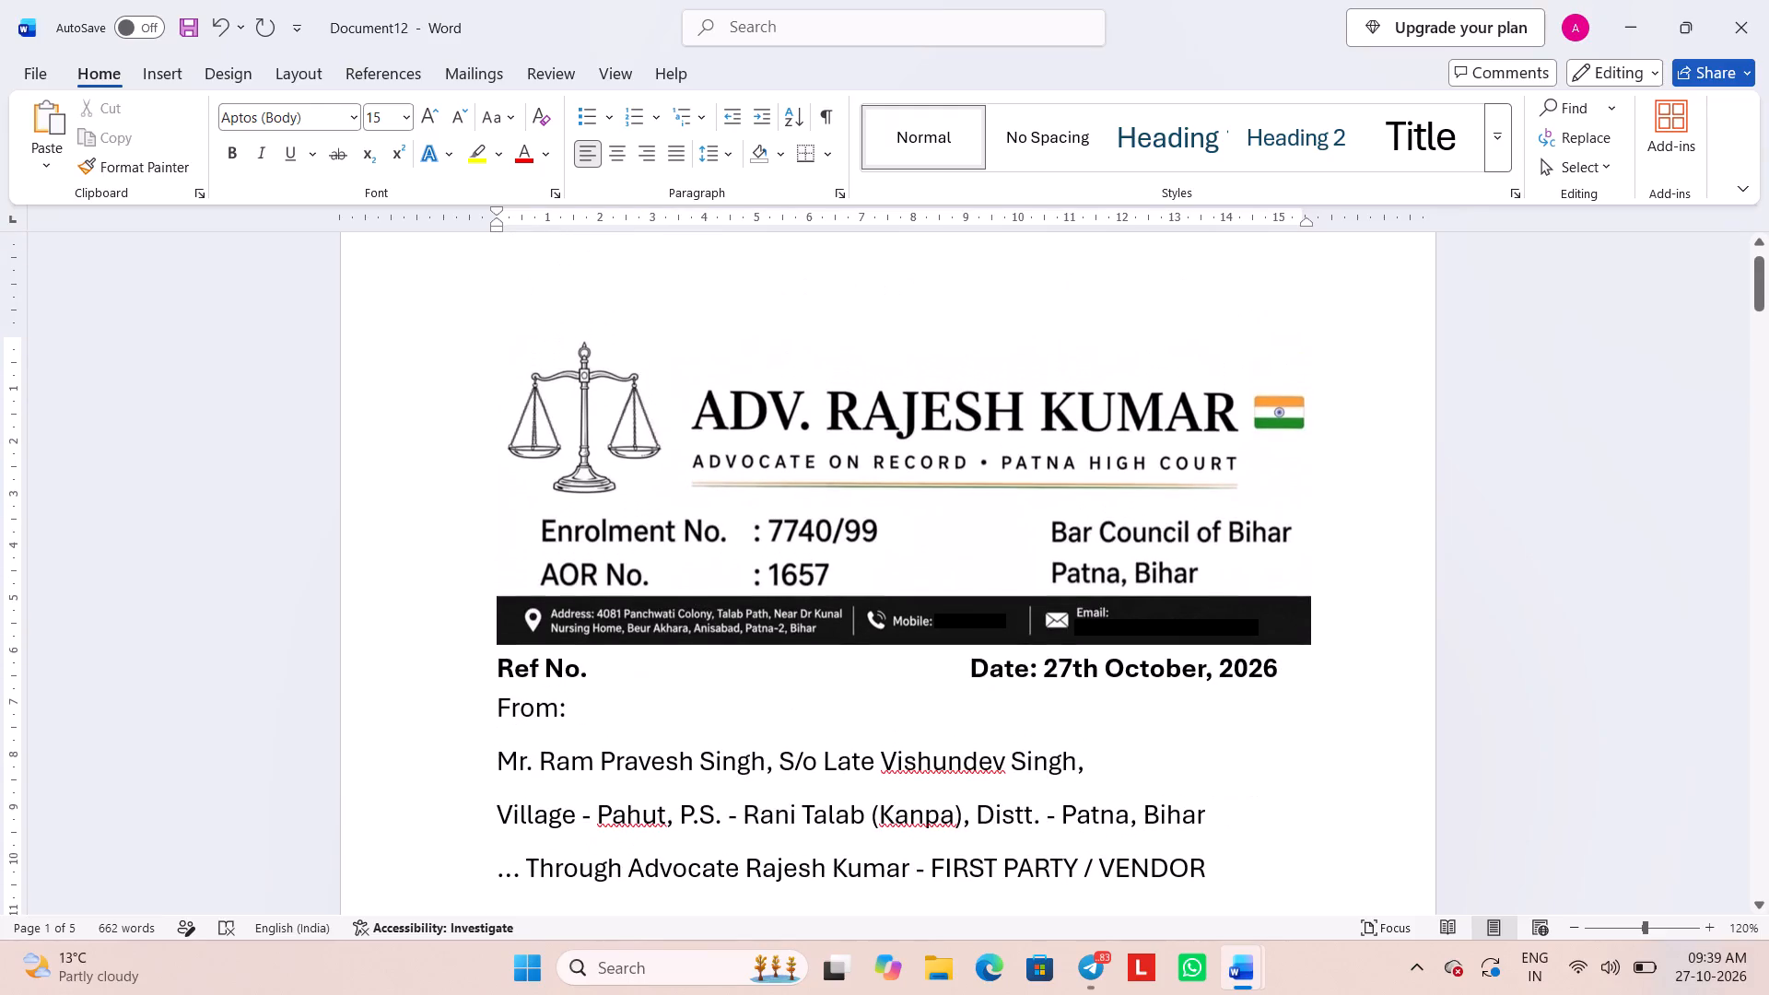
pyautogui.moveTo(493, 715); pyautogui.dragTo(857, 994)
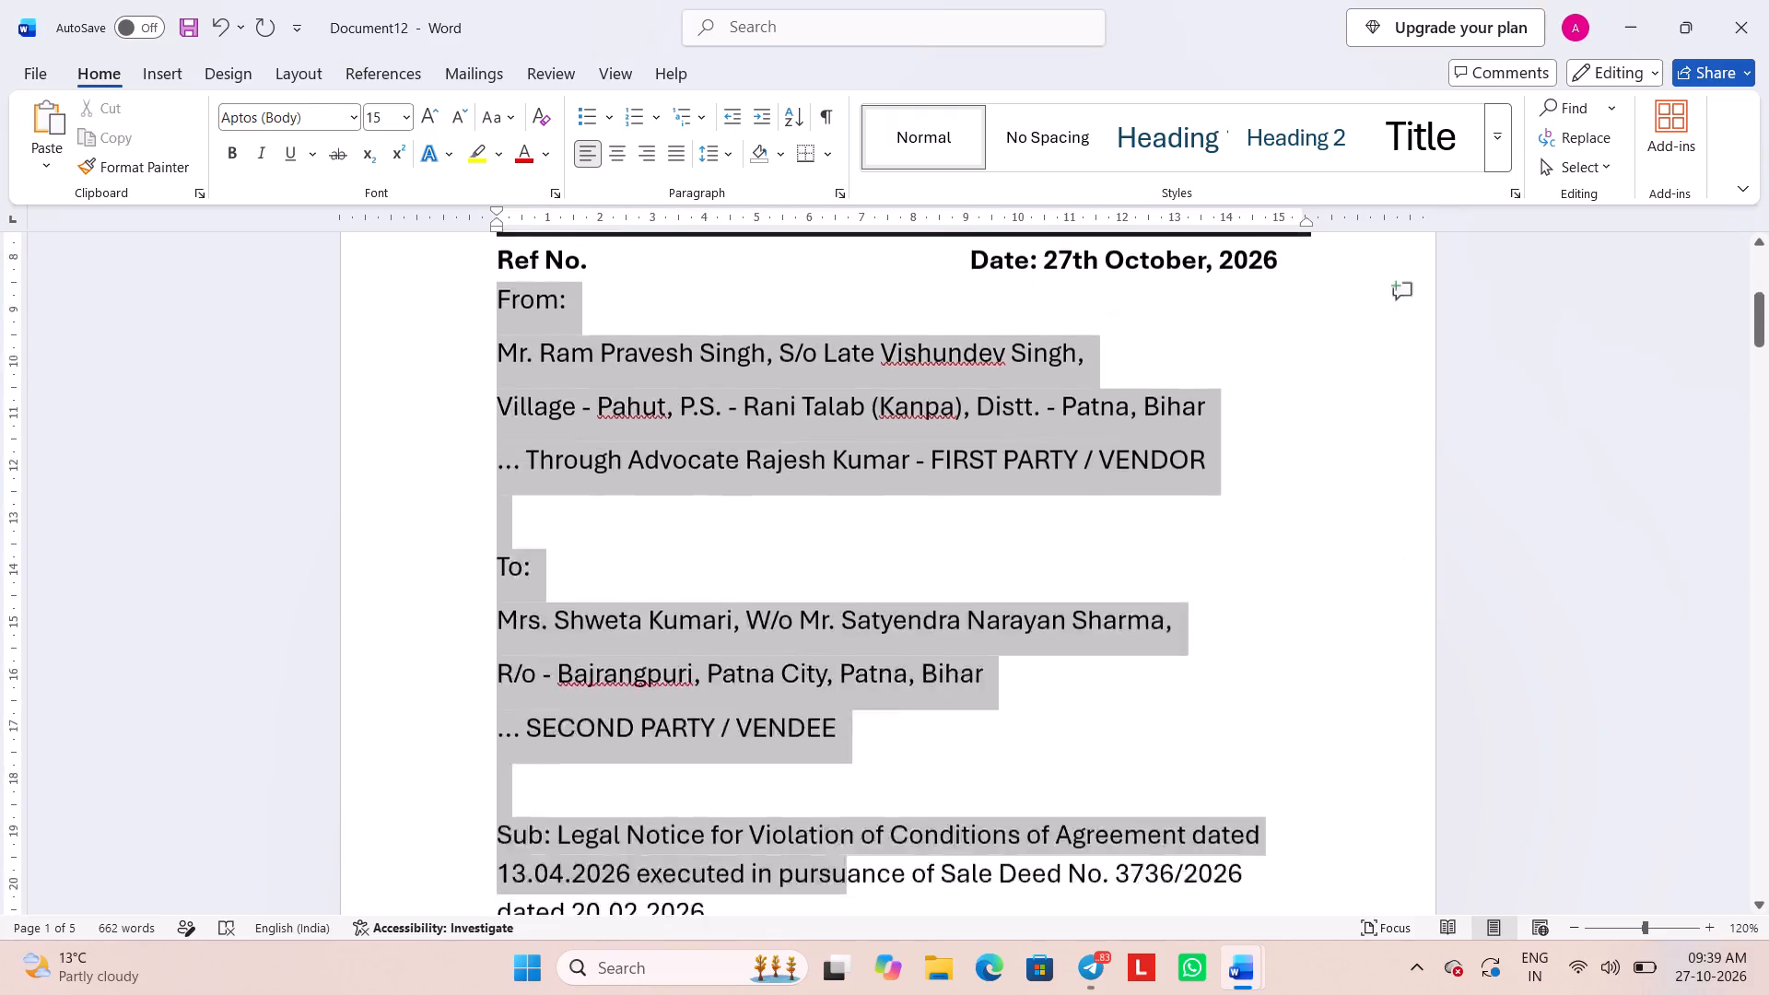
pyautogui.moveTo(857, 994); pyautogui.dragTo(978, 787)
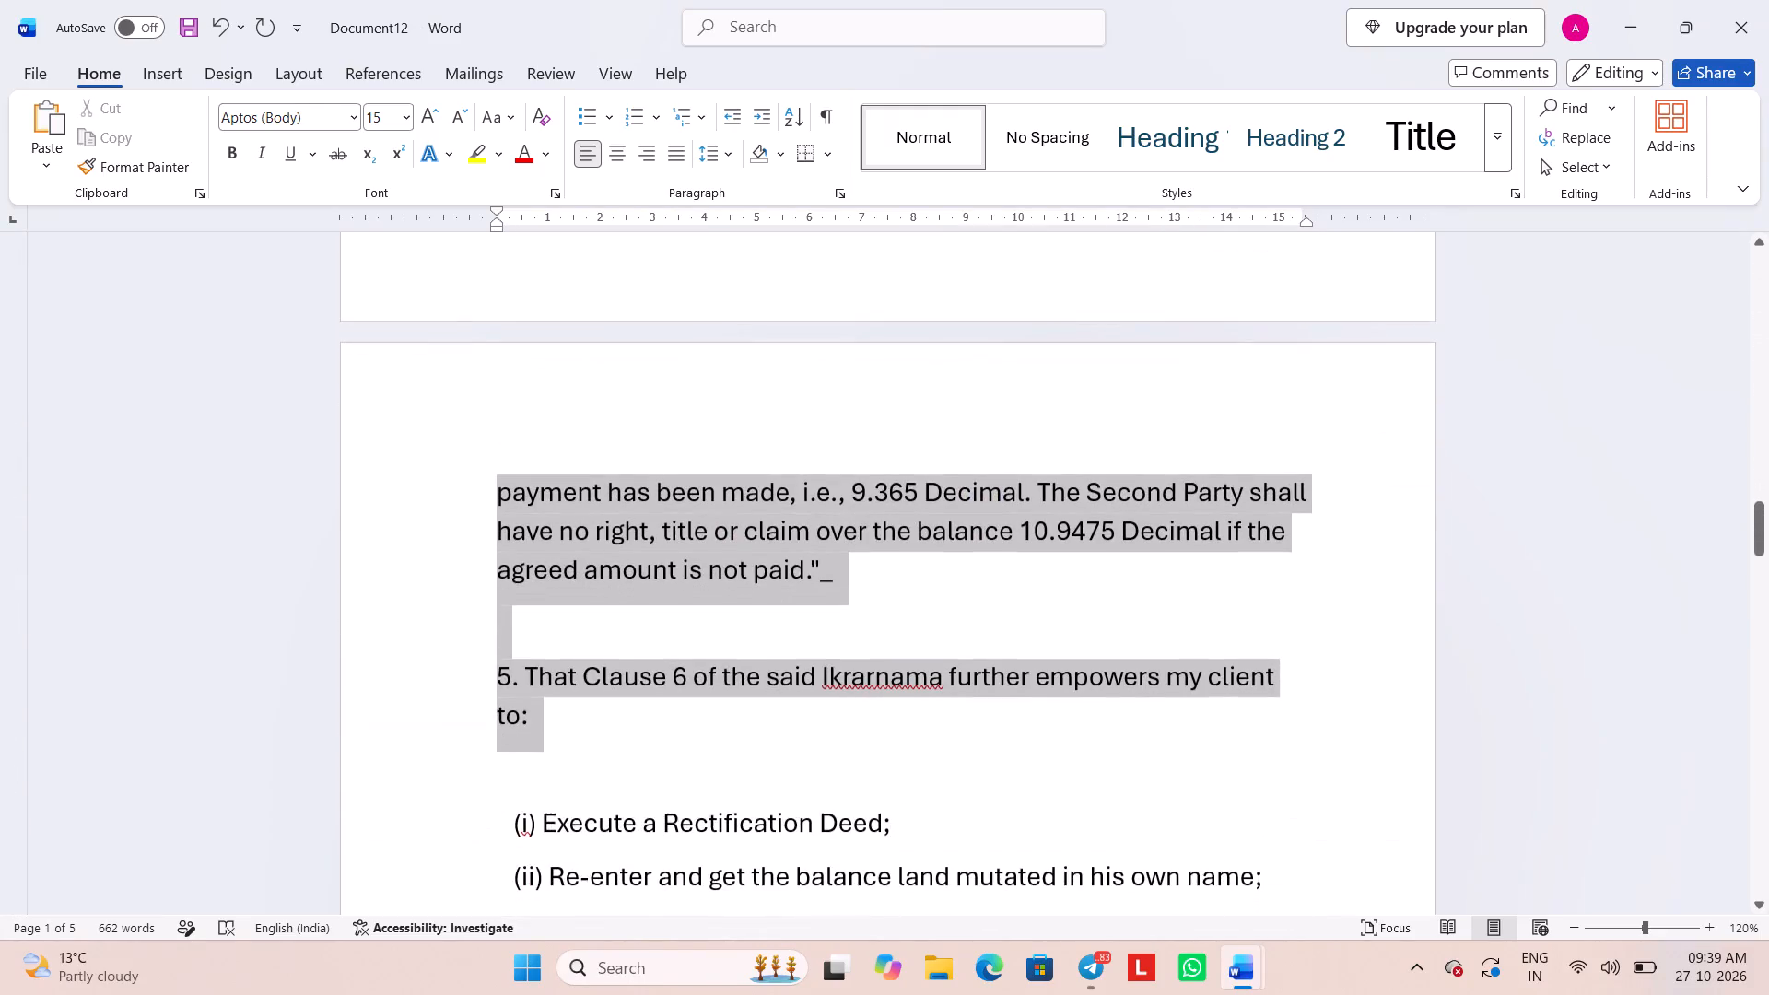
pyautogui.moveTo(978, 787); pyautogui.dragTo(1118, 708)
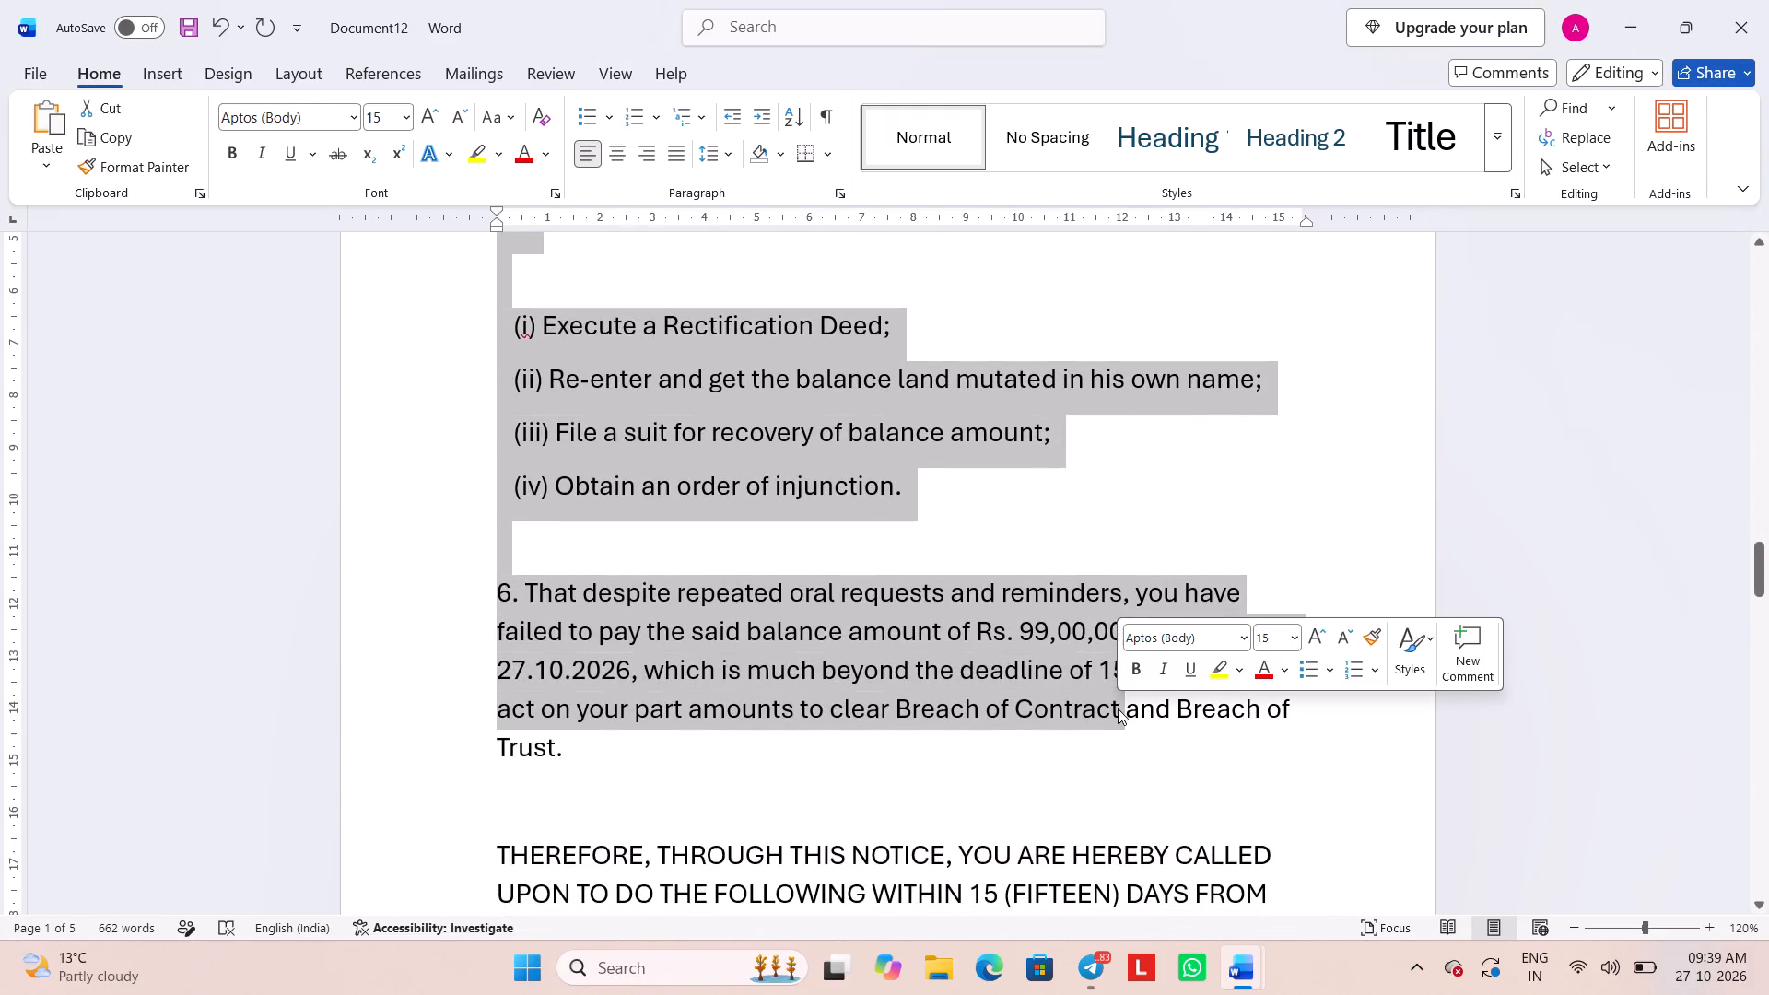
# Switch to the other open documents and look over the Hindi reply notice and the High Court rejoinder affidavit.
pyautogui.scroll(6, 1118, 708)
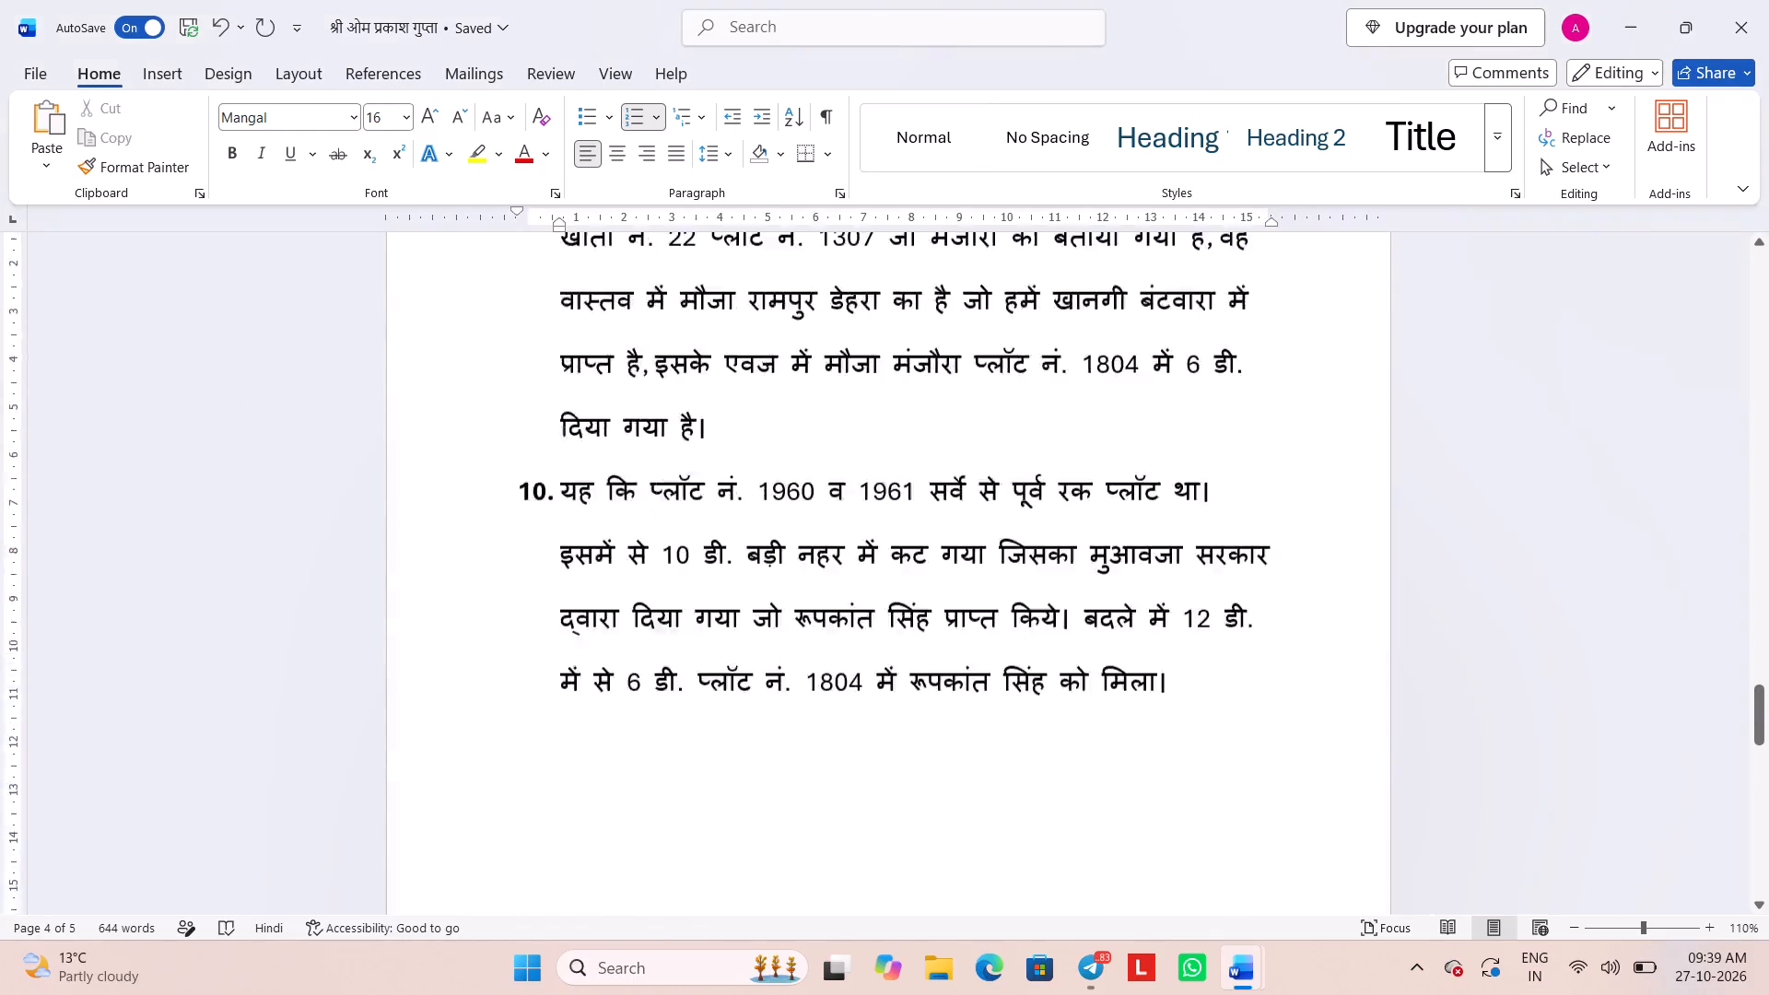
pyautogui.scroll(20, 1118, 708)
pyautogui.scroll(7, 1118, 708)
pyautogui.scroll(-1, 1118, 708)
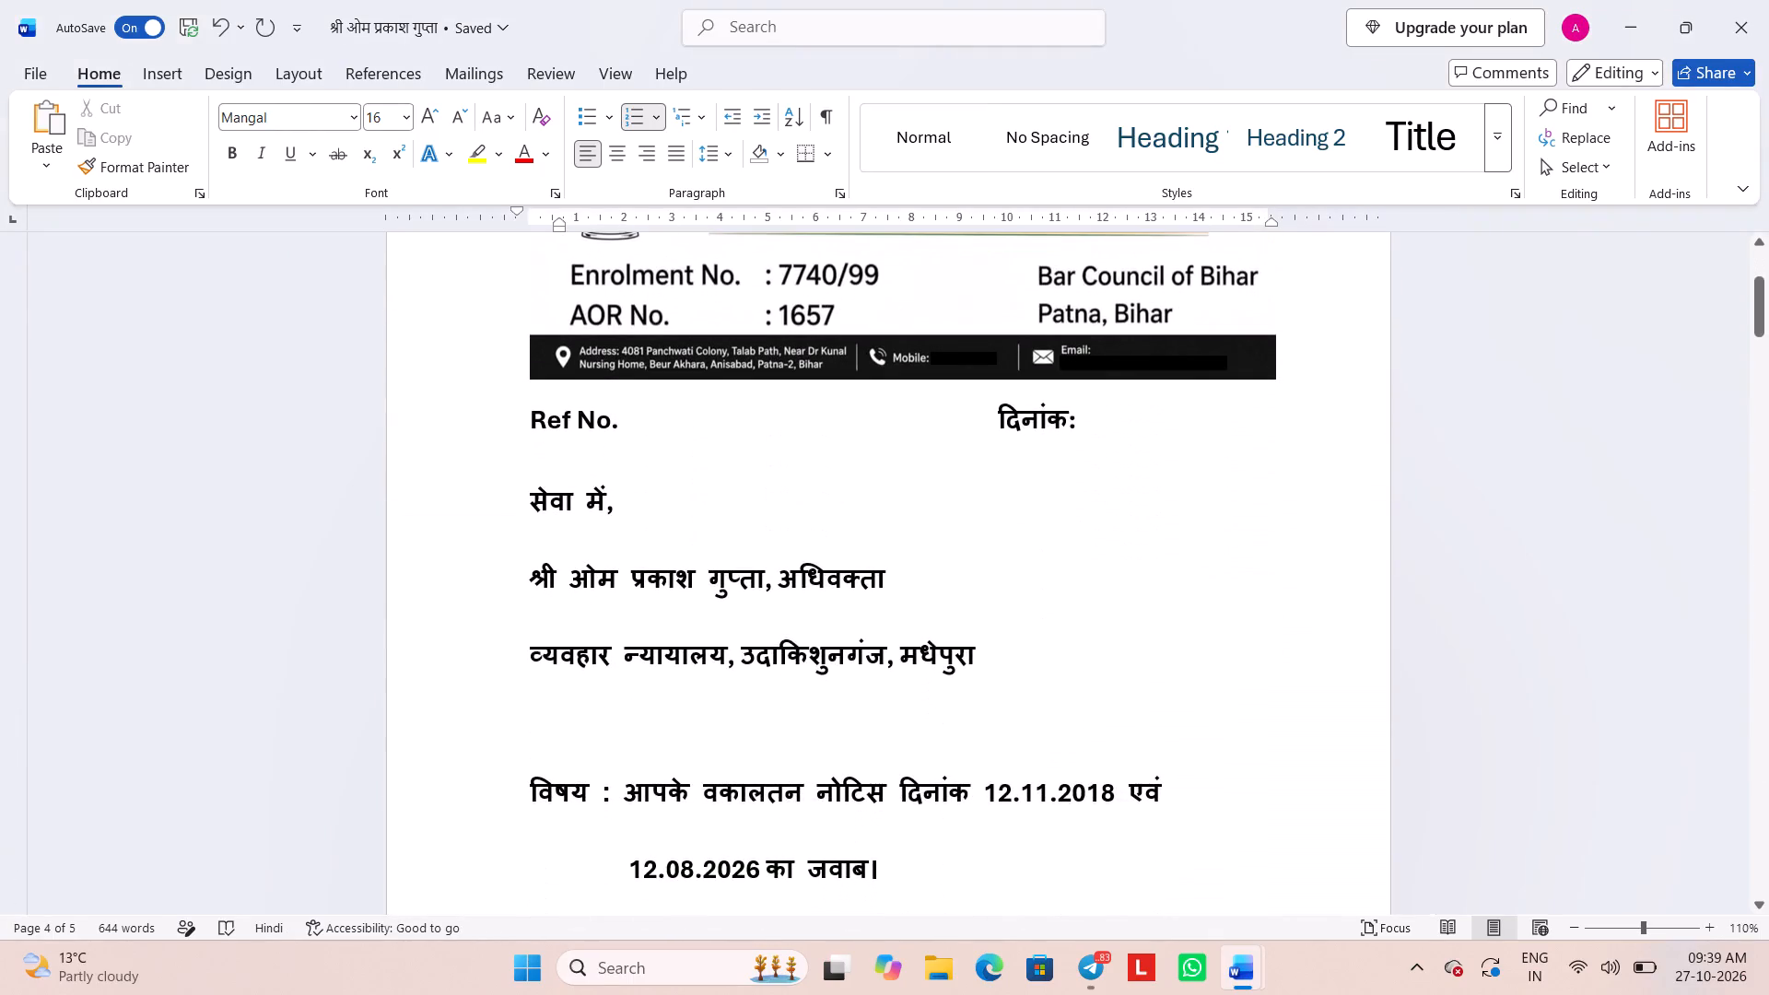
pyautogui.scroll(-2, 1118, 708)
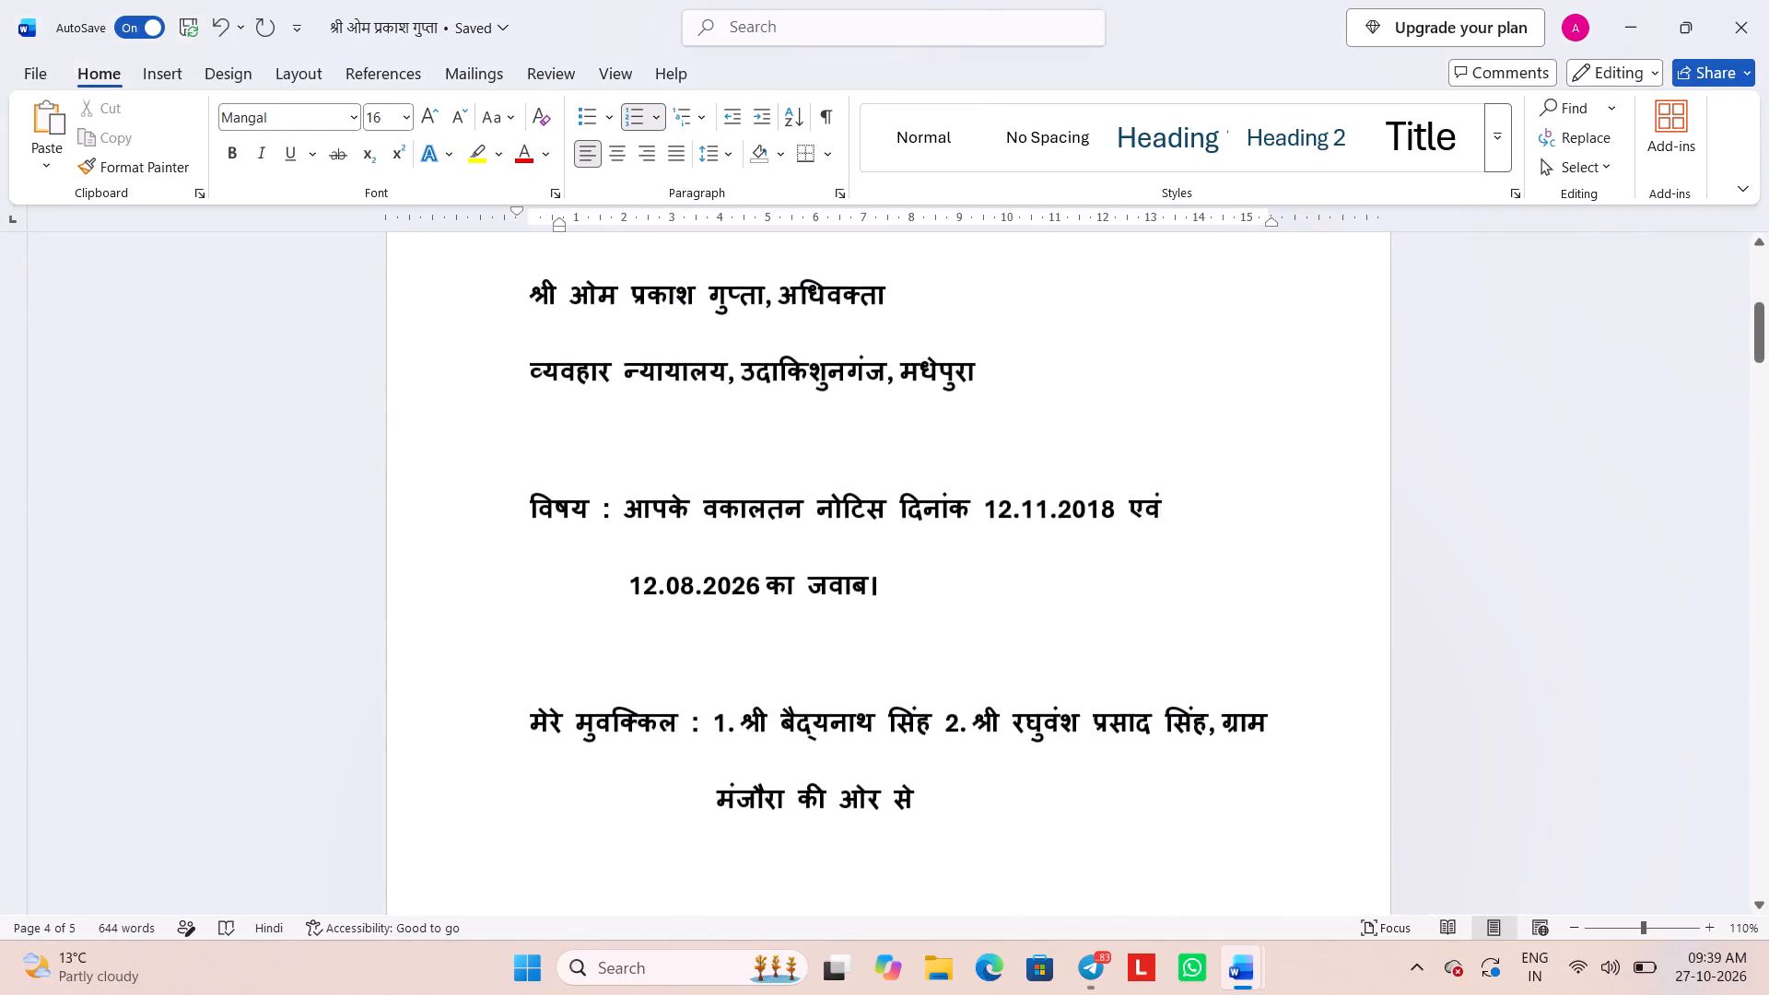
pyautogui.scroll(-15, 1118, 708)
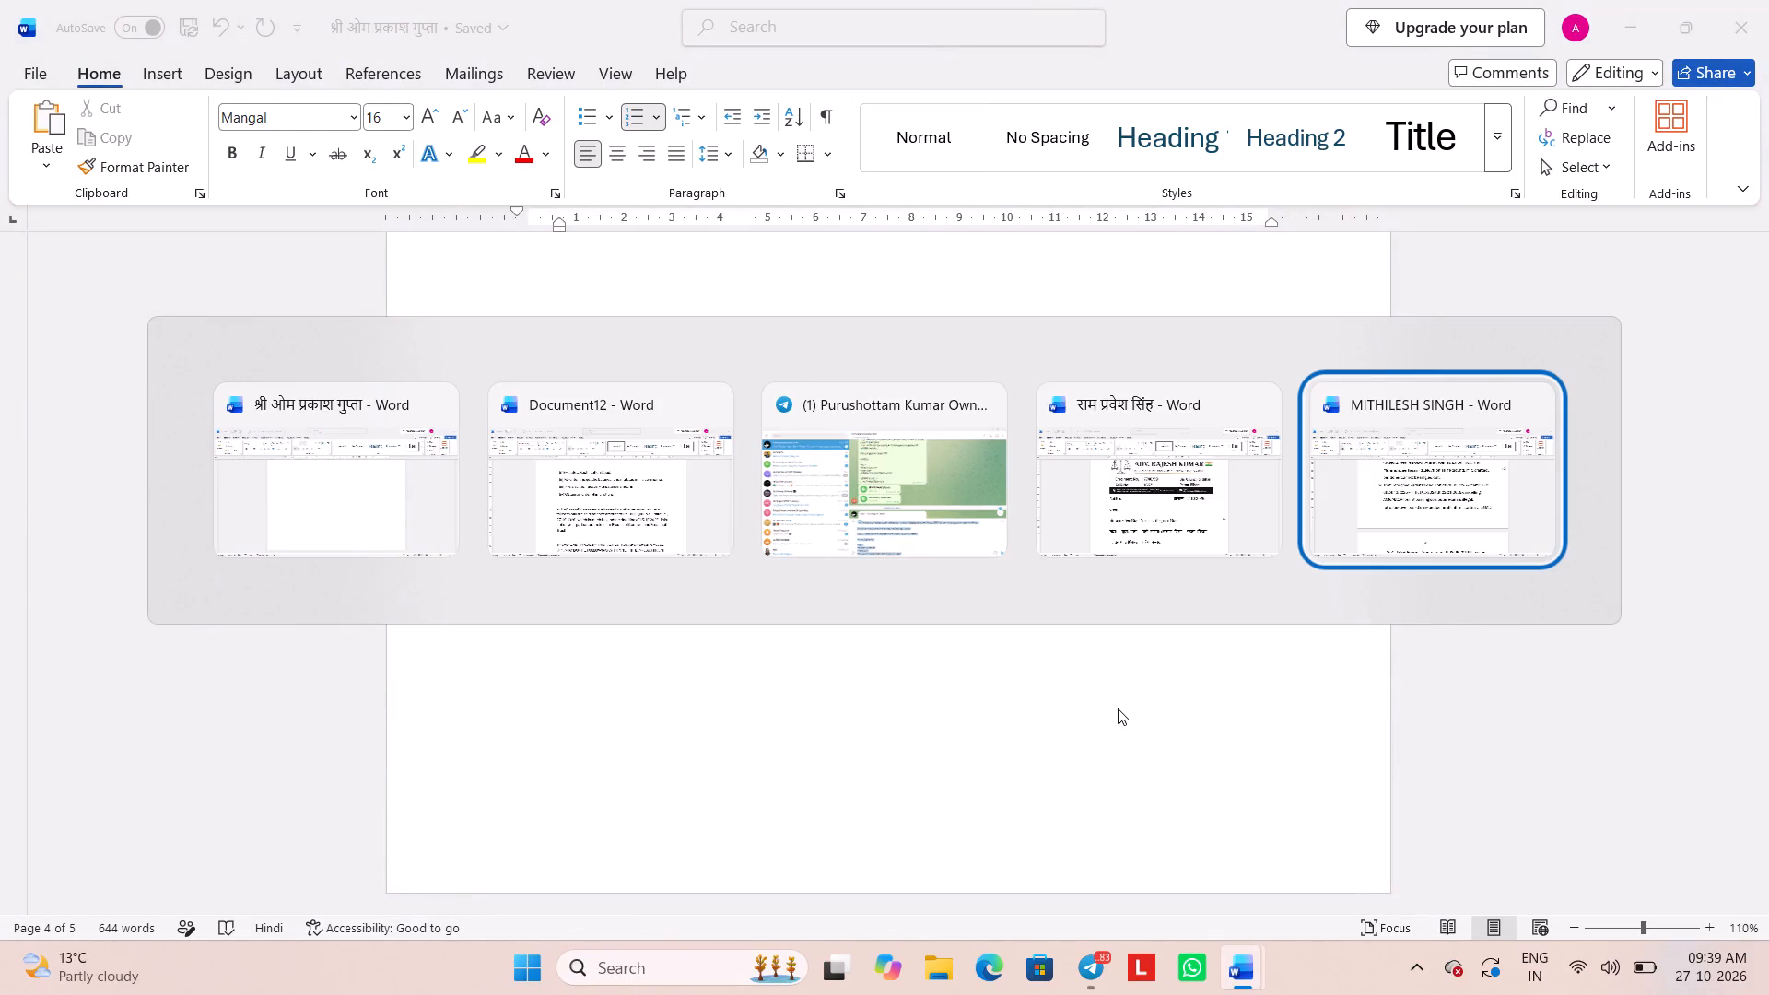
pyautogui.scroll(4, 804, 416)
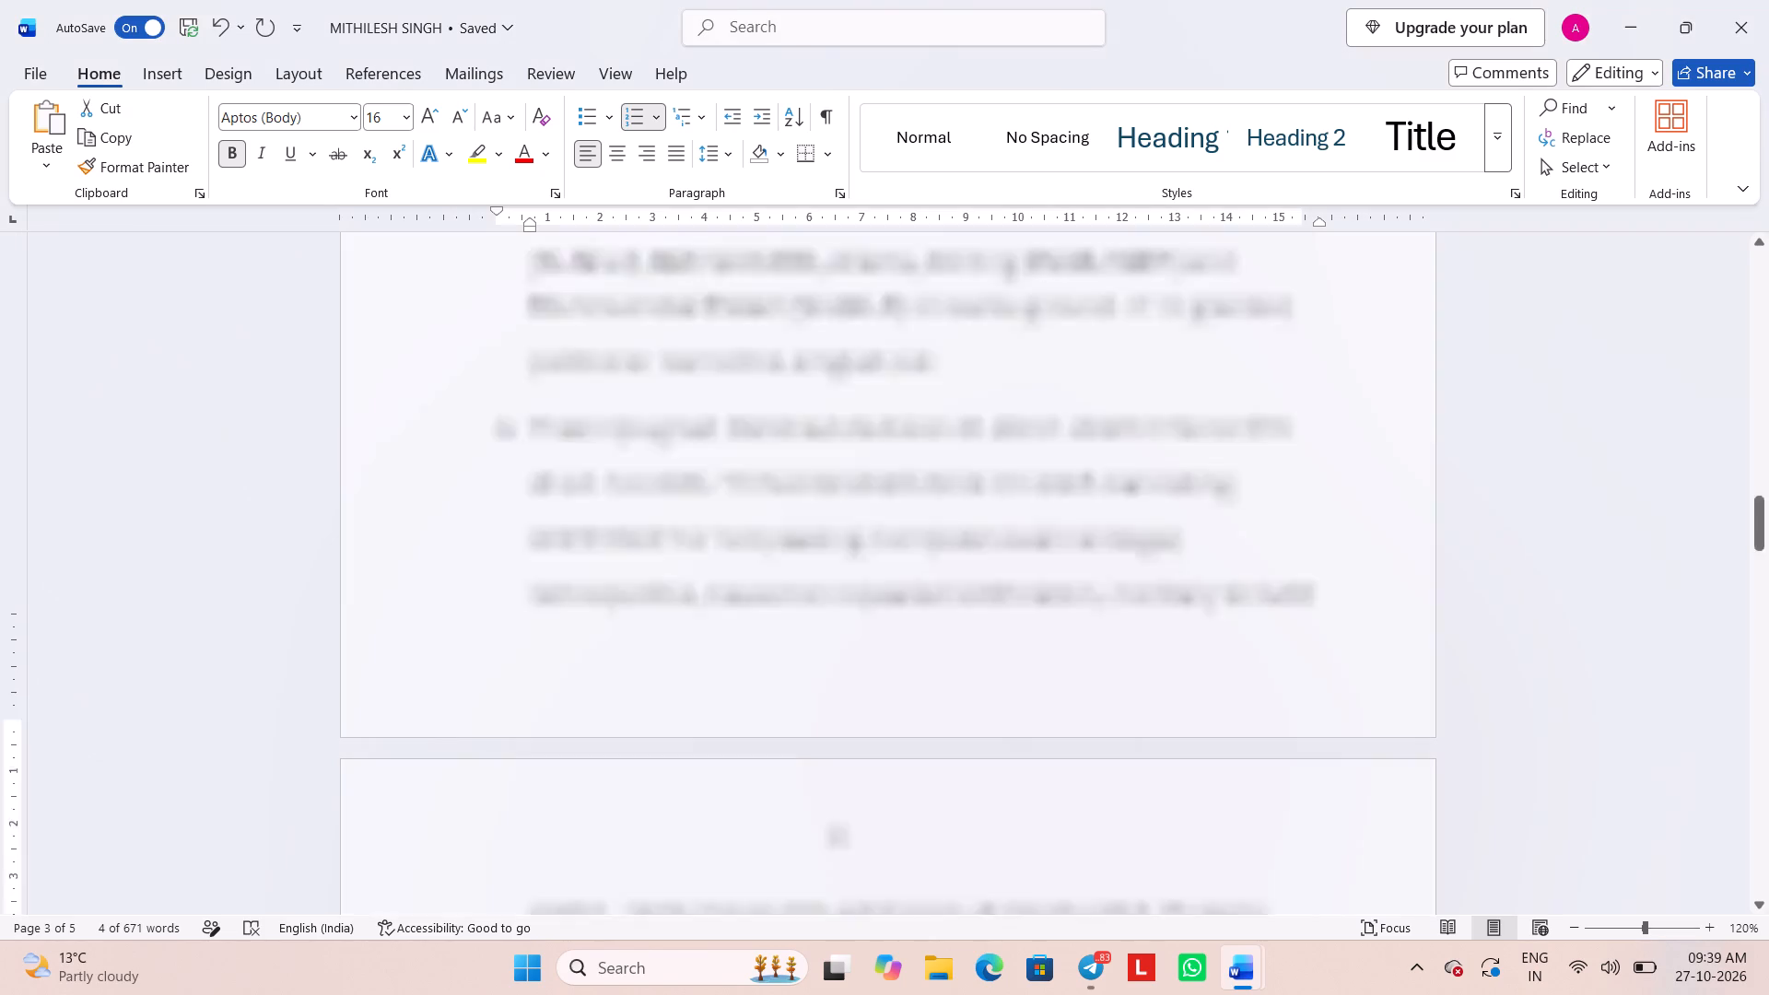
pyautogui.scroll(19, 804, 416)
pyautogui.scroll(-3, 804, 416)
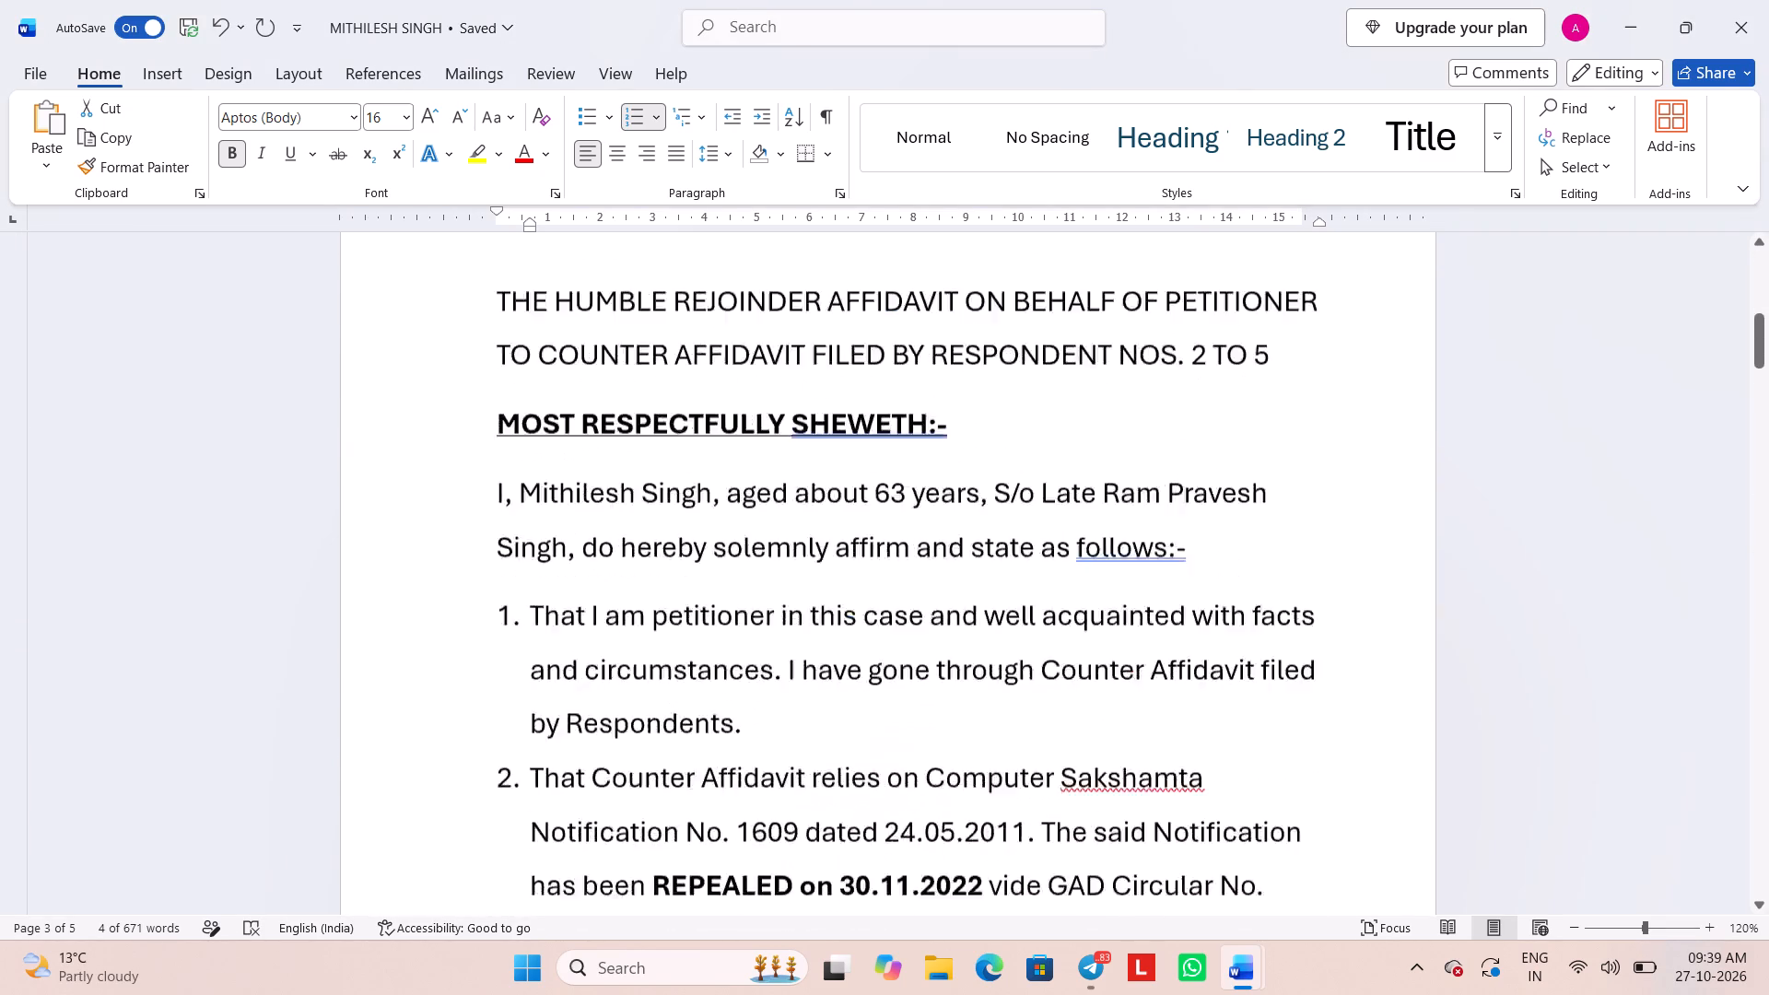
pyautogui.scroll(-13, 804, 416)
pyautogui.scroll(2, 804, 416)
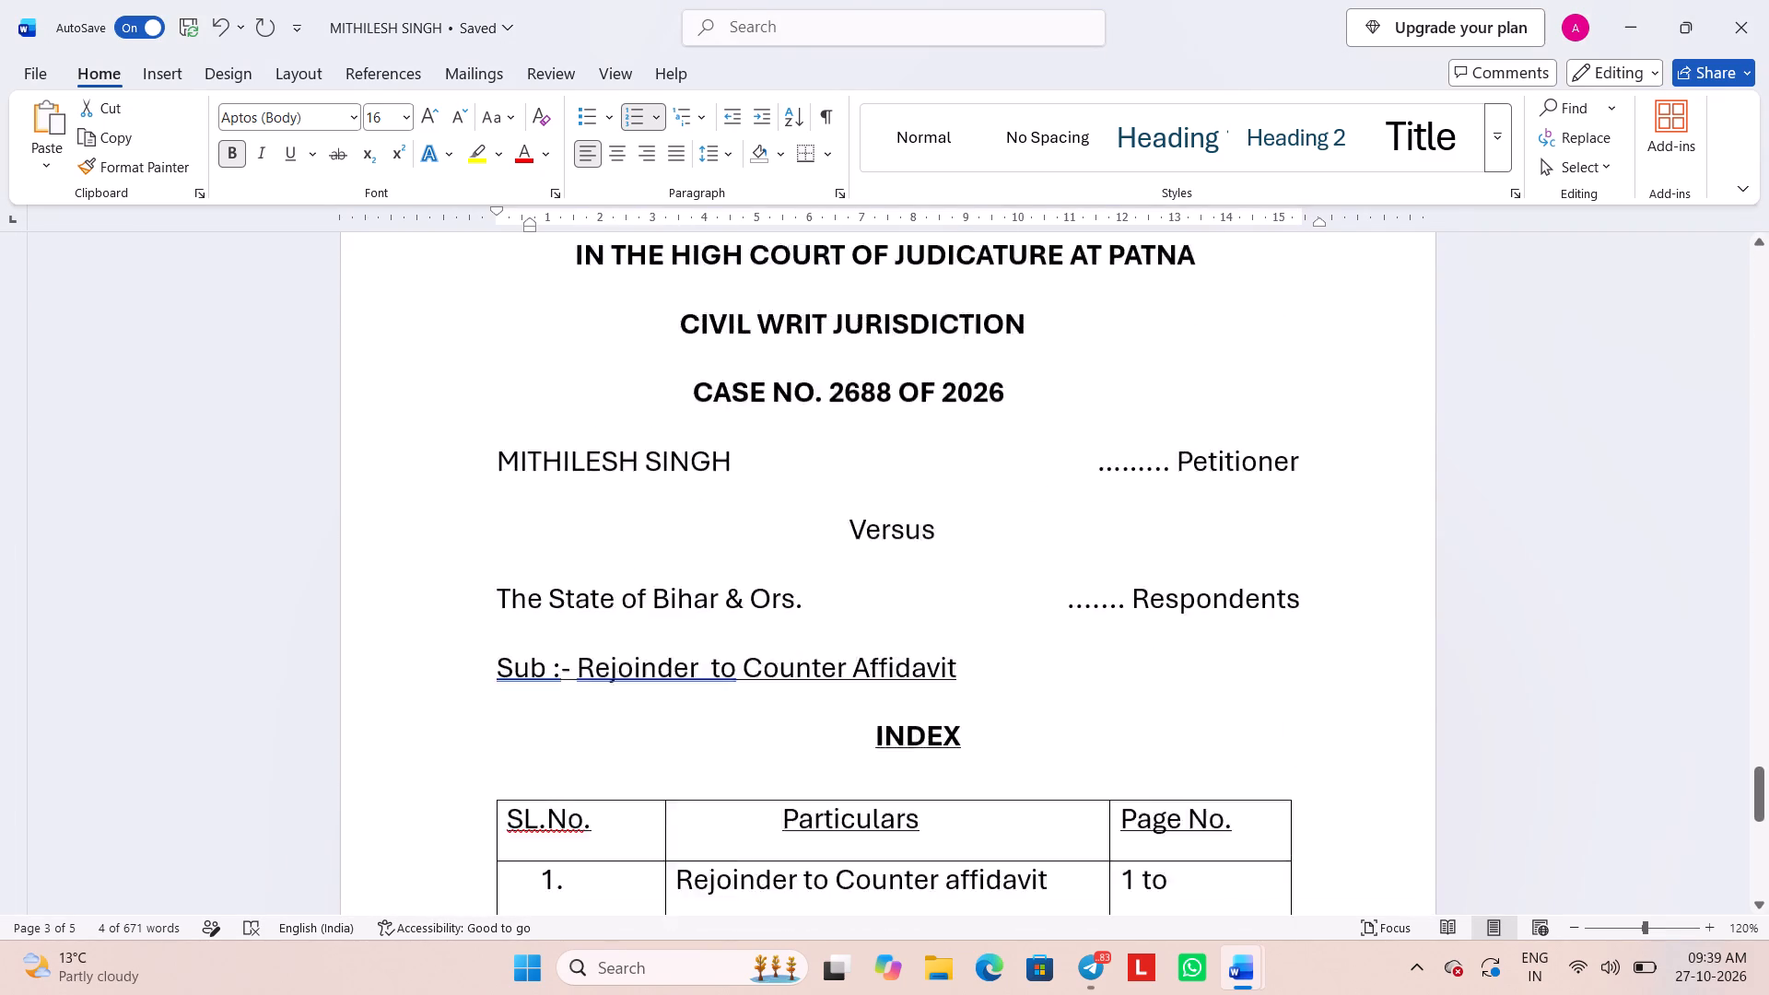
# Switch to the Hindi legal notice dated 27.10.2026 and review it from the reference line to the closing signature block.
pyautogui.scroll(1, 804, 416)
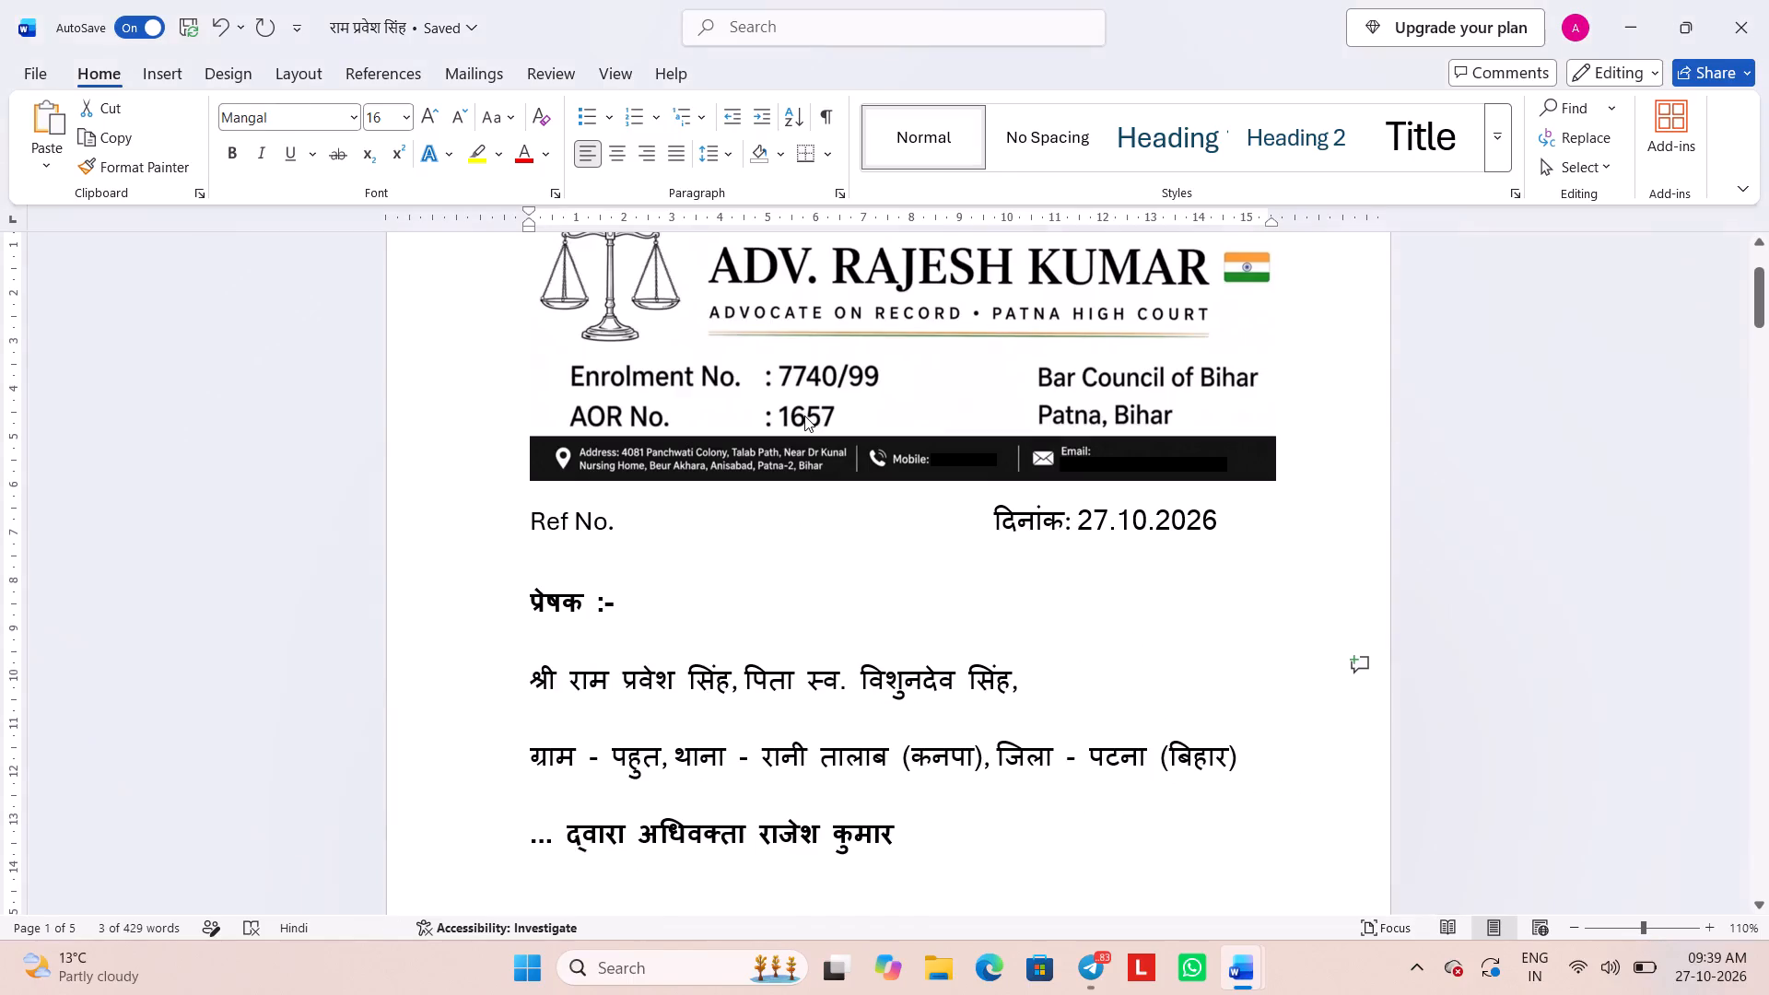
pyautogui.click(685, 576)
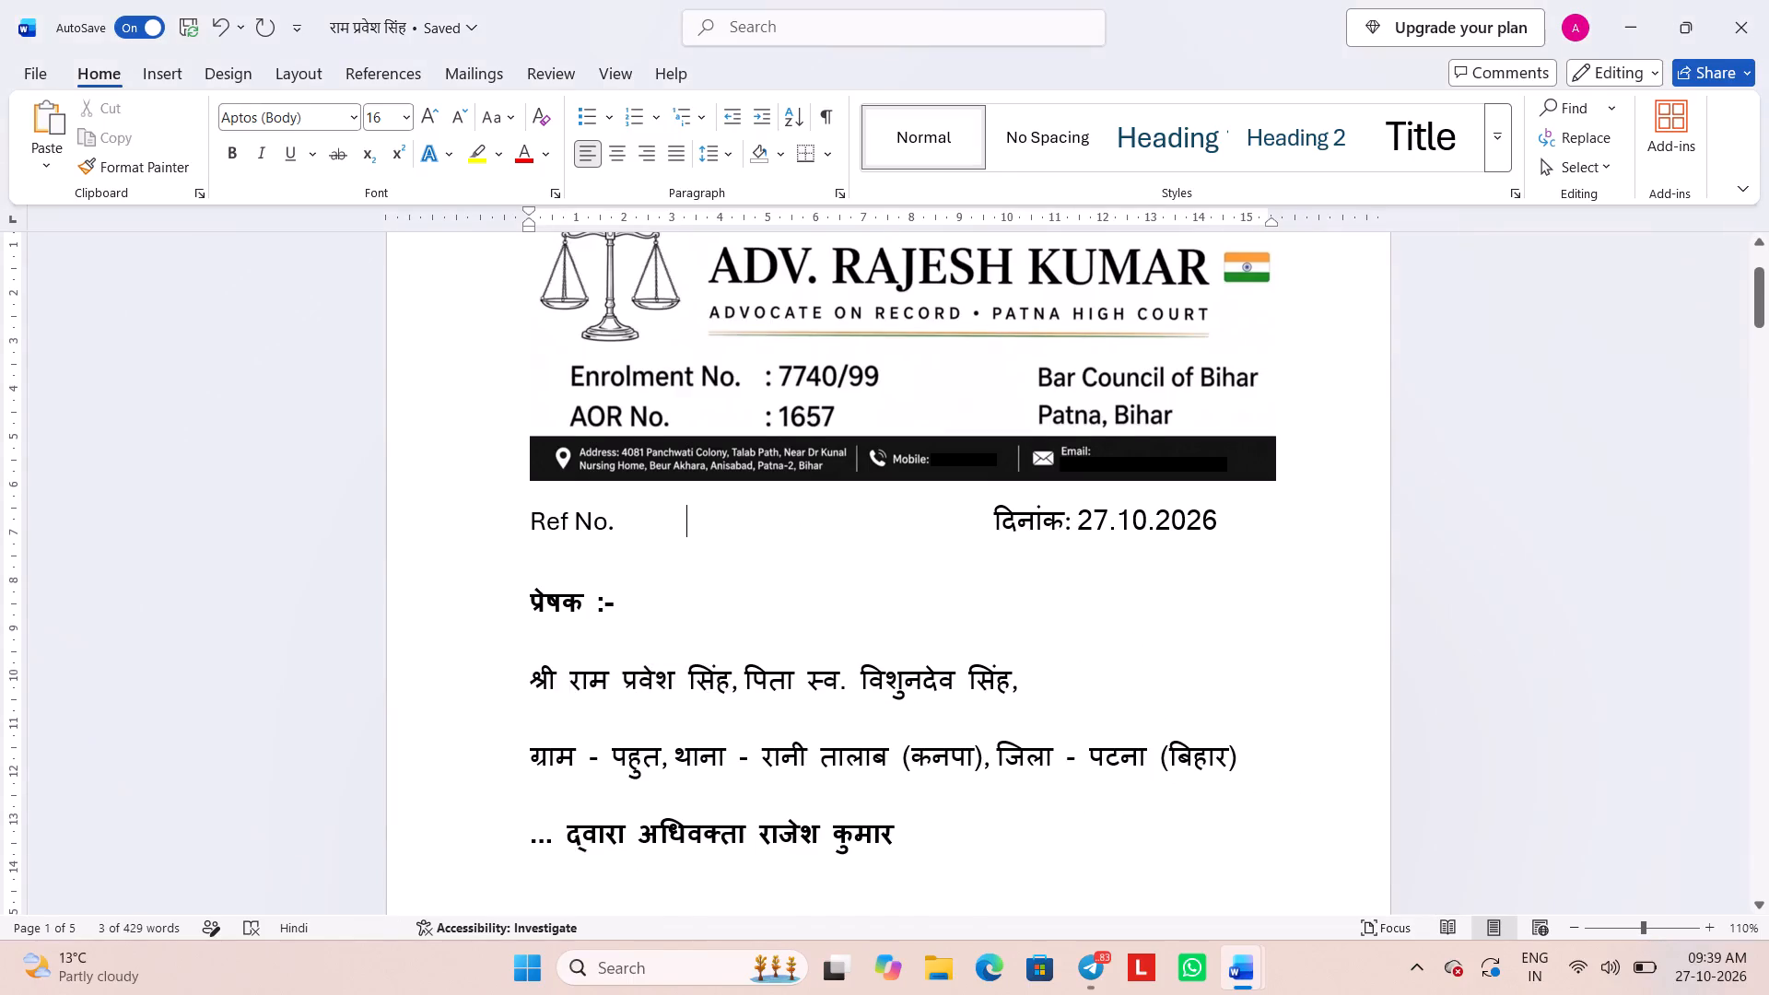
pyautogui.scroll(-2, 685, 576)
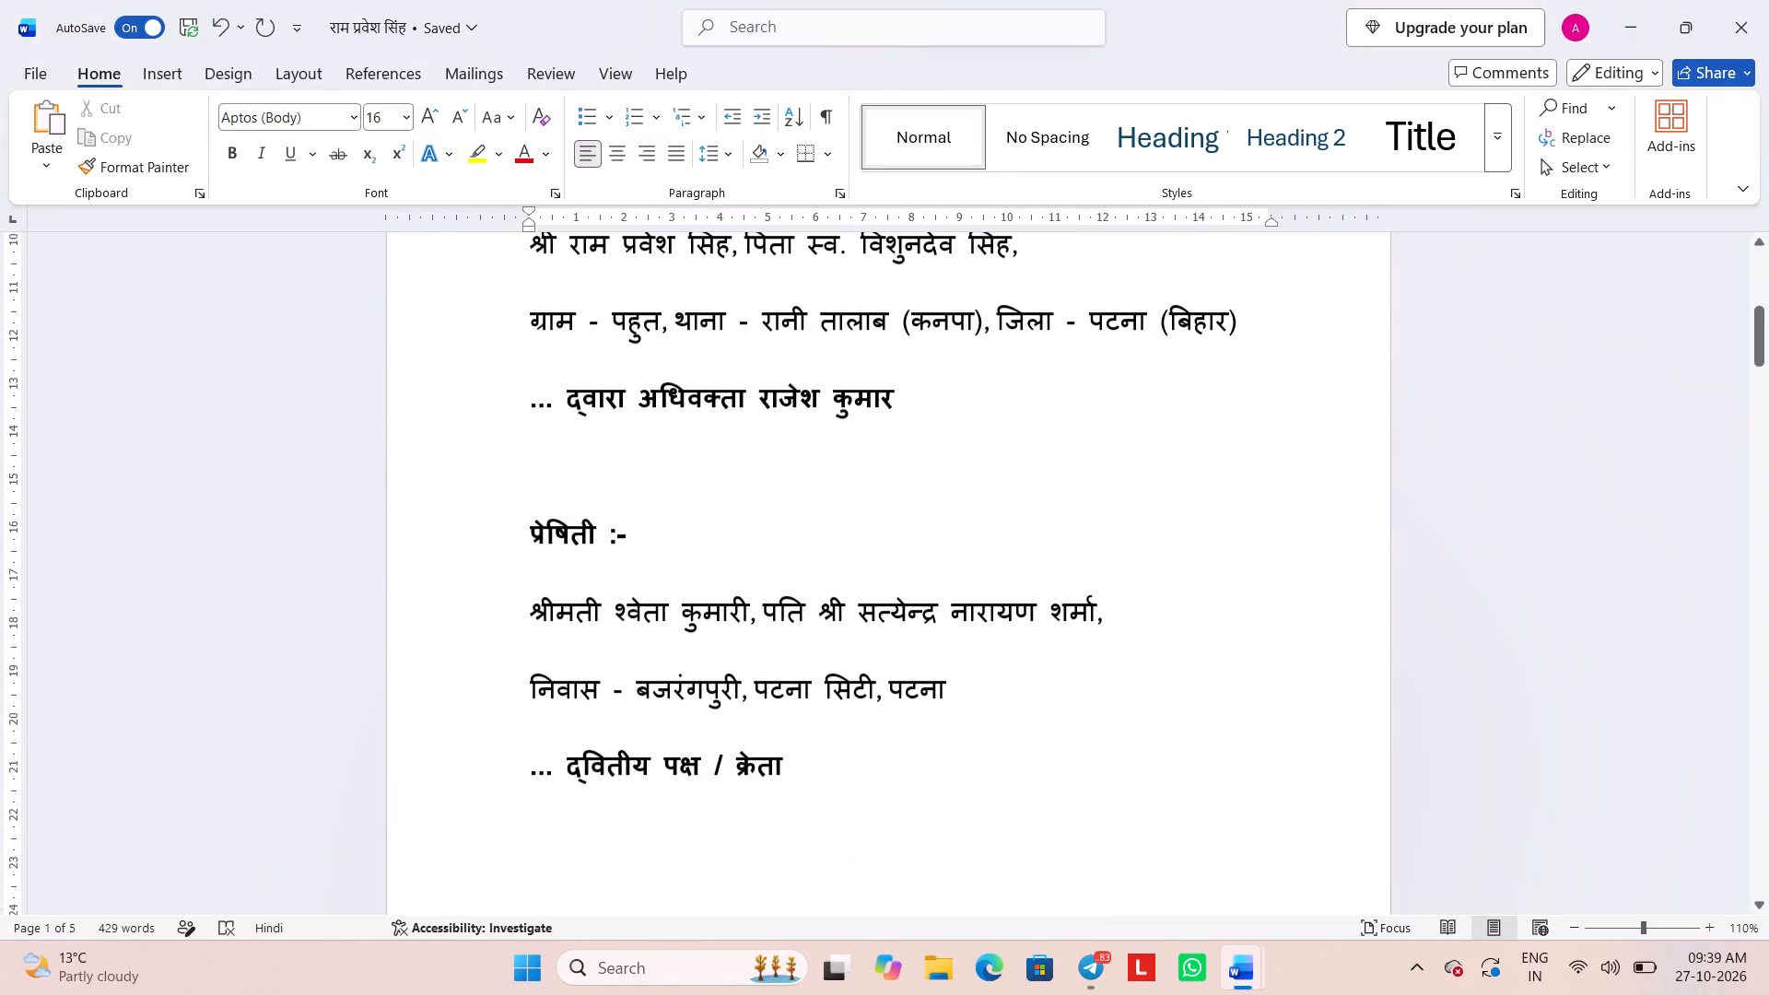
pyautogui.scroll(-12, 685, 576)
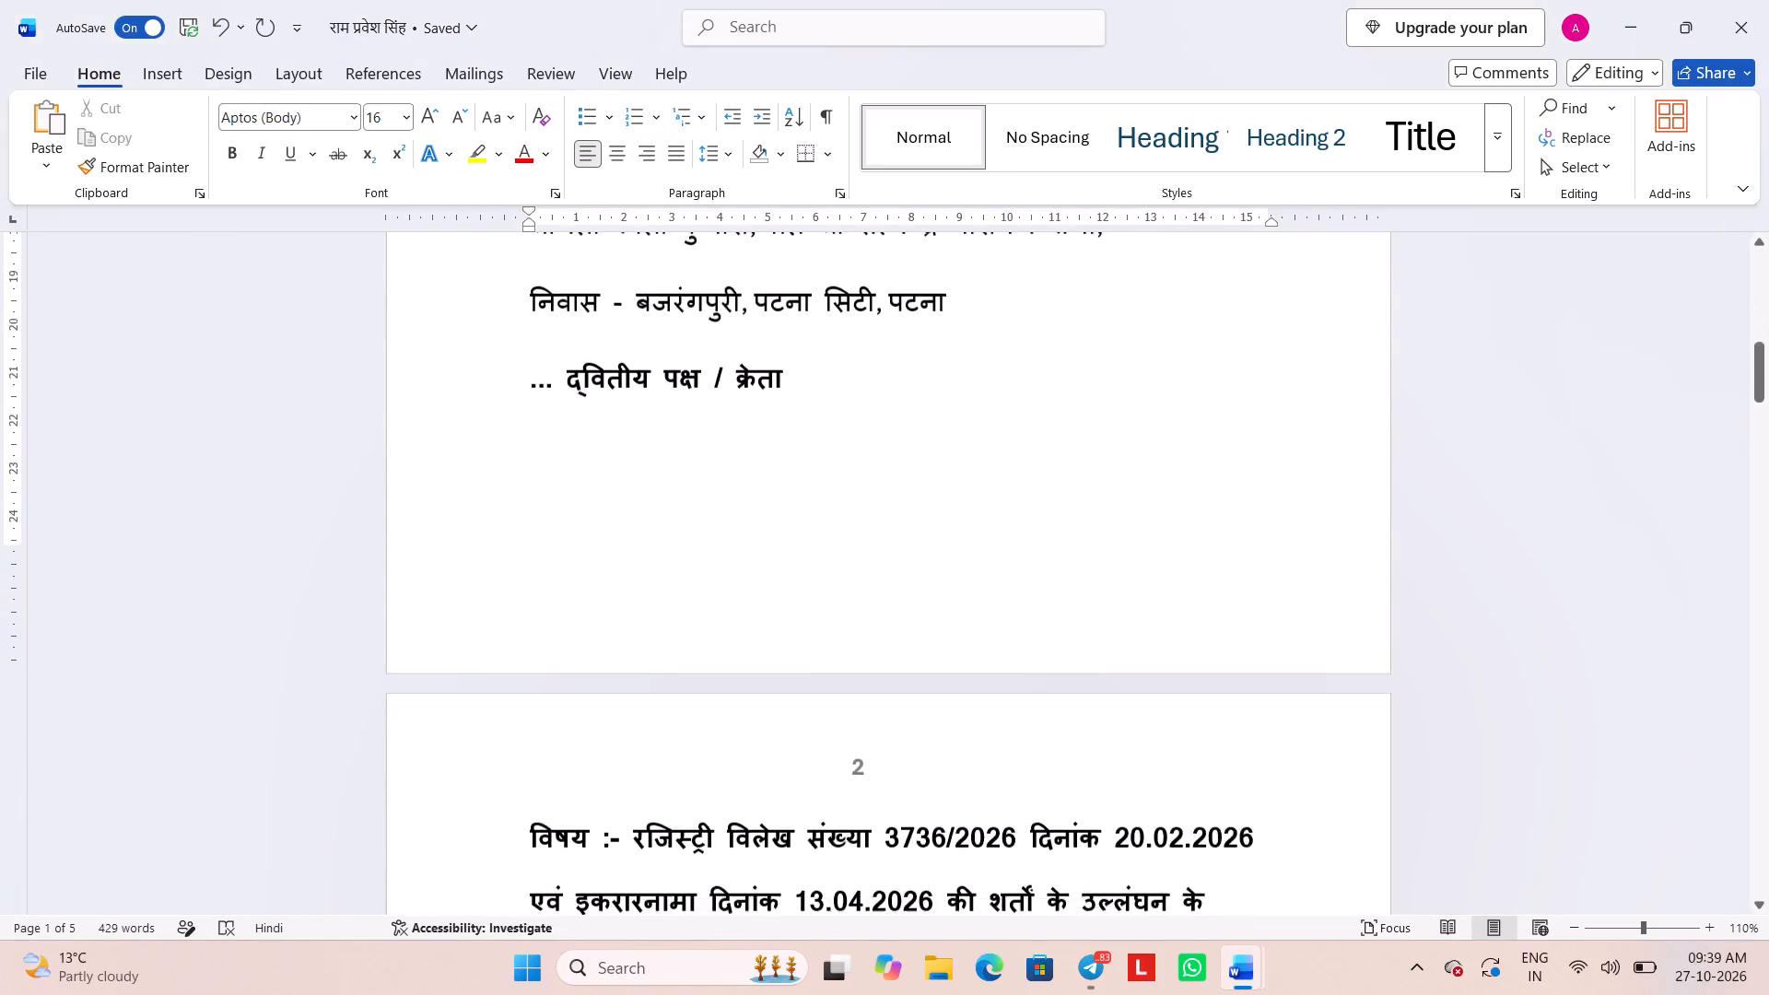
pyautogui.scroll(-4, 685, 576)
pyautogui.scroll(1, 685, 576)
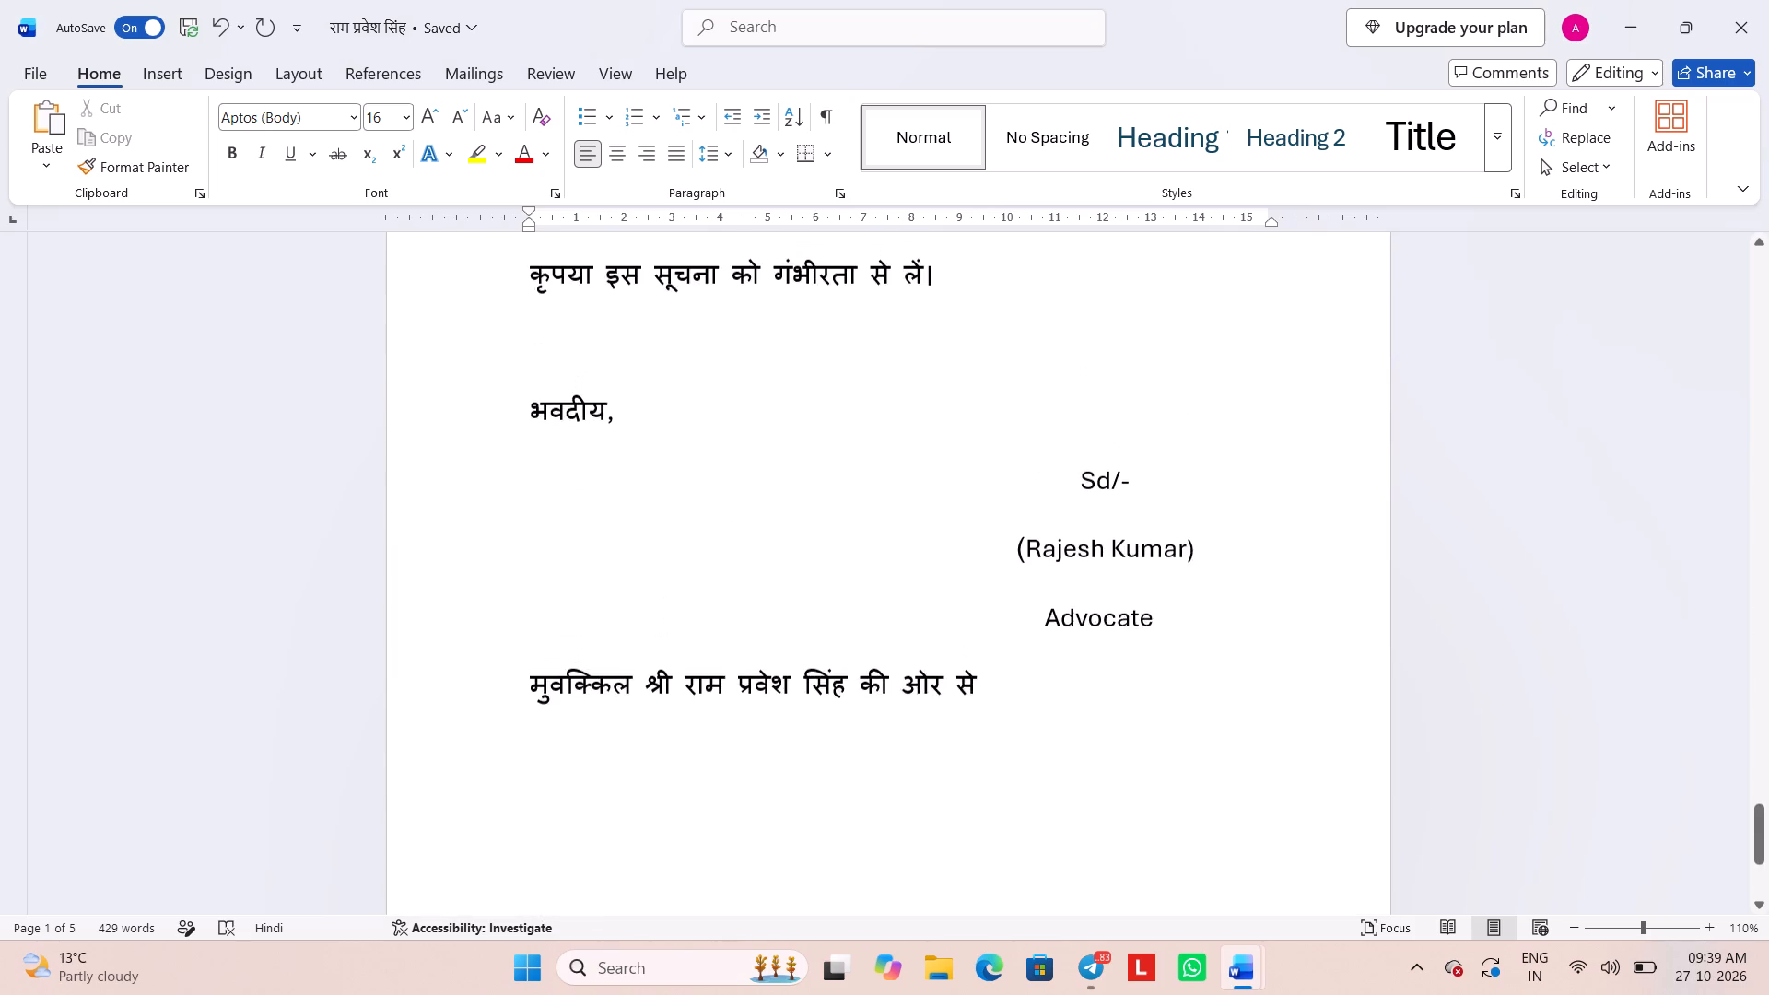
pyautogui.scroll(1, 685, 576)
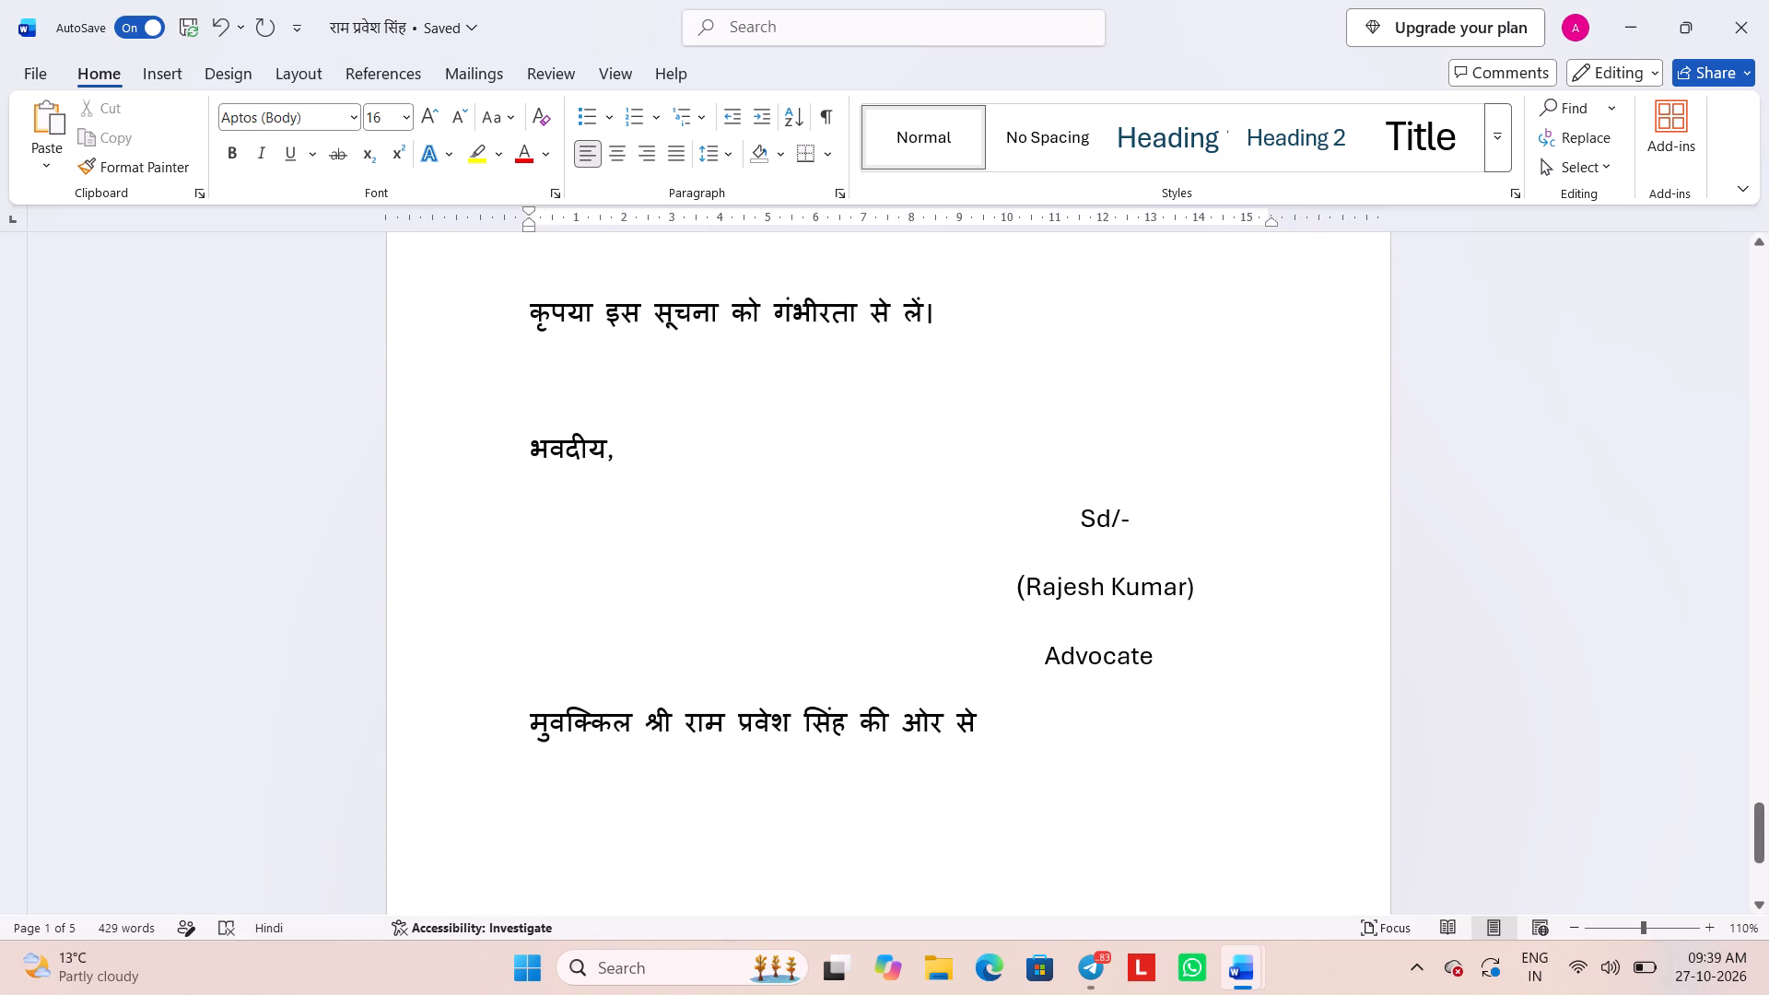
pyautogui.scroll(1, 811, 556)
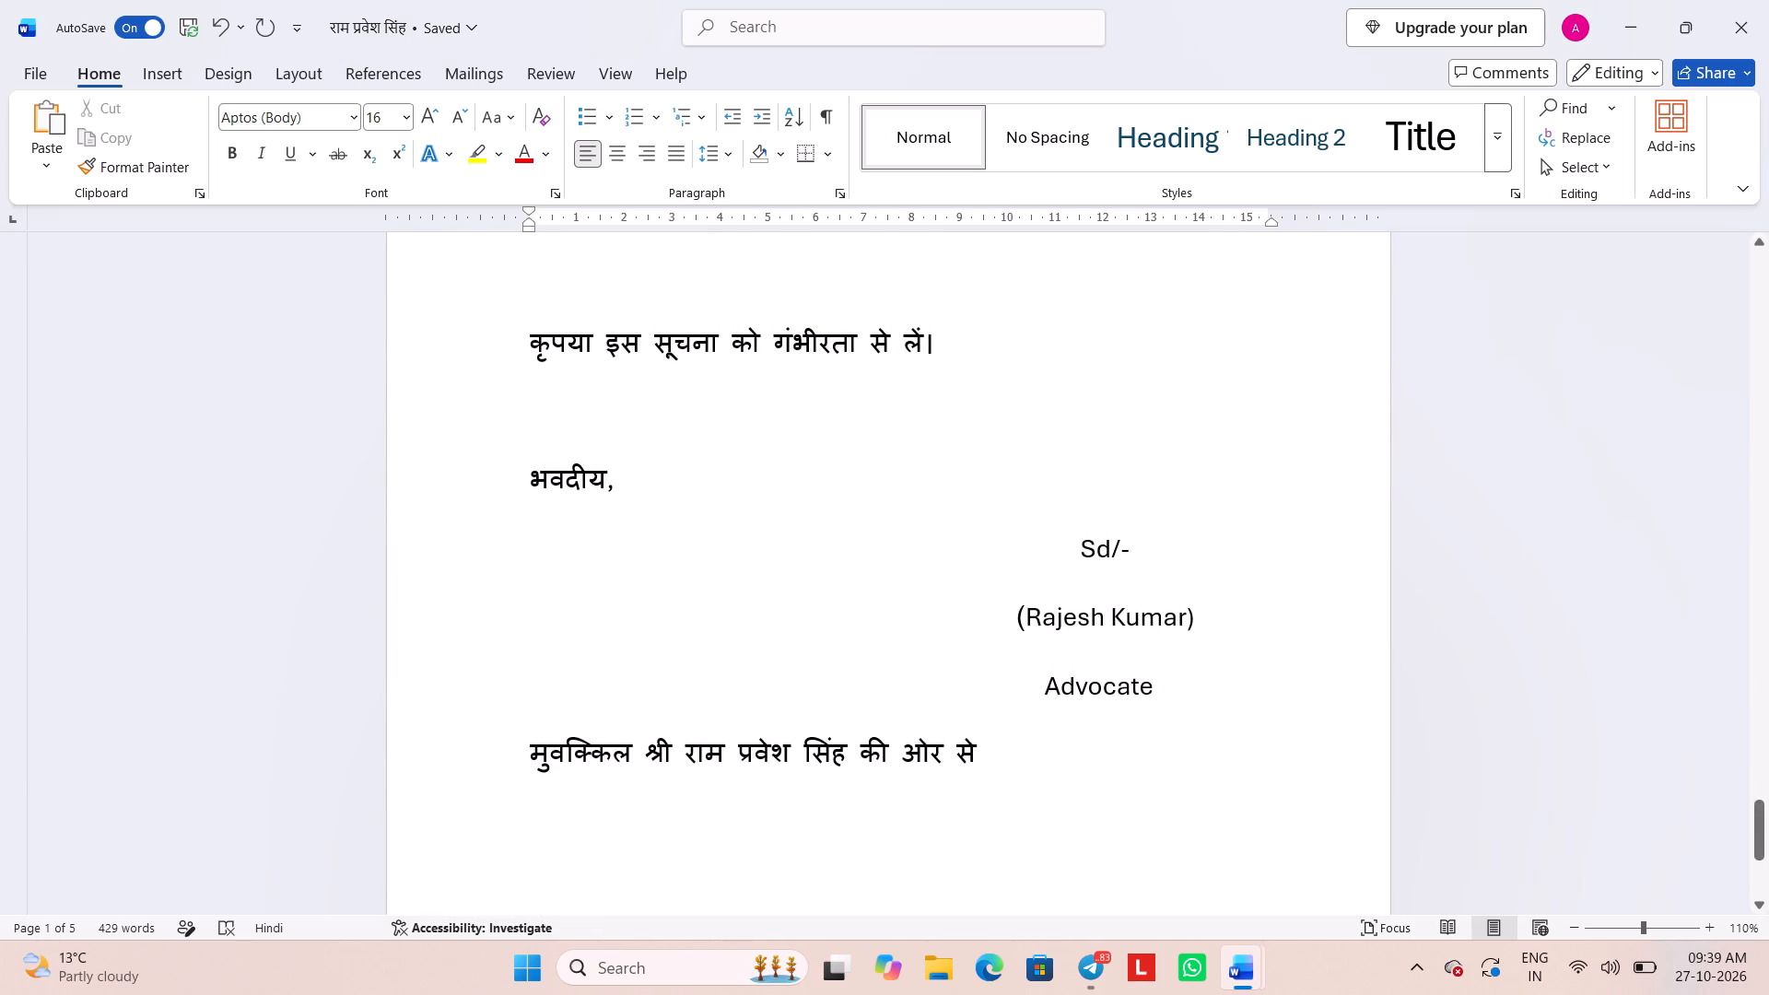
# Delete the line stating on whose behalf the Hindi notice is signed and its empty paragraph, keeping Advocate as the last line.
pyautogui.moveTo(522, 748); pyautogui.dragTo(1017, 760)
pyautogui.press('BackSpace')
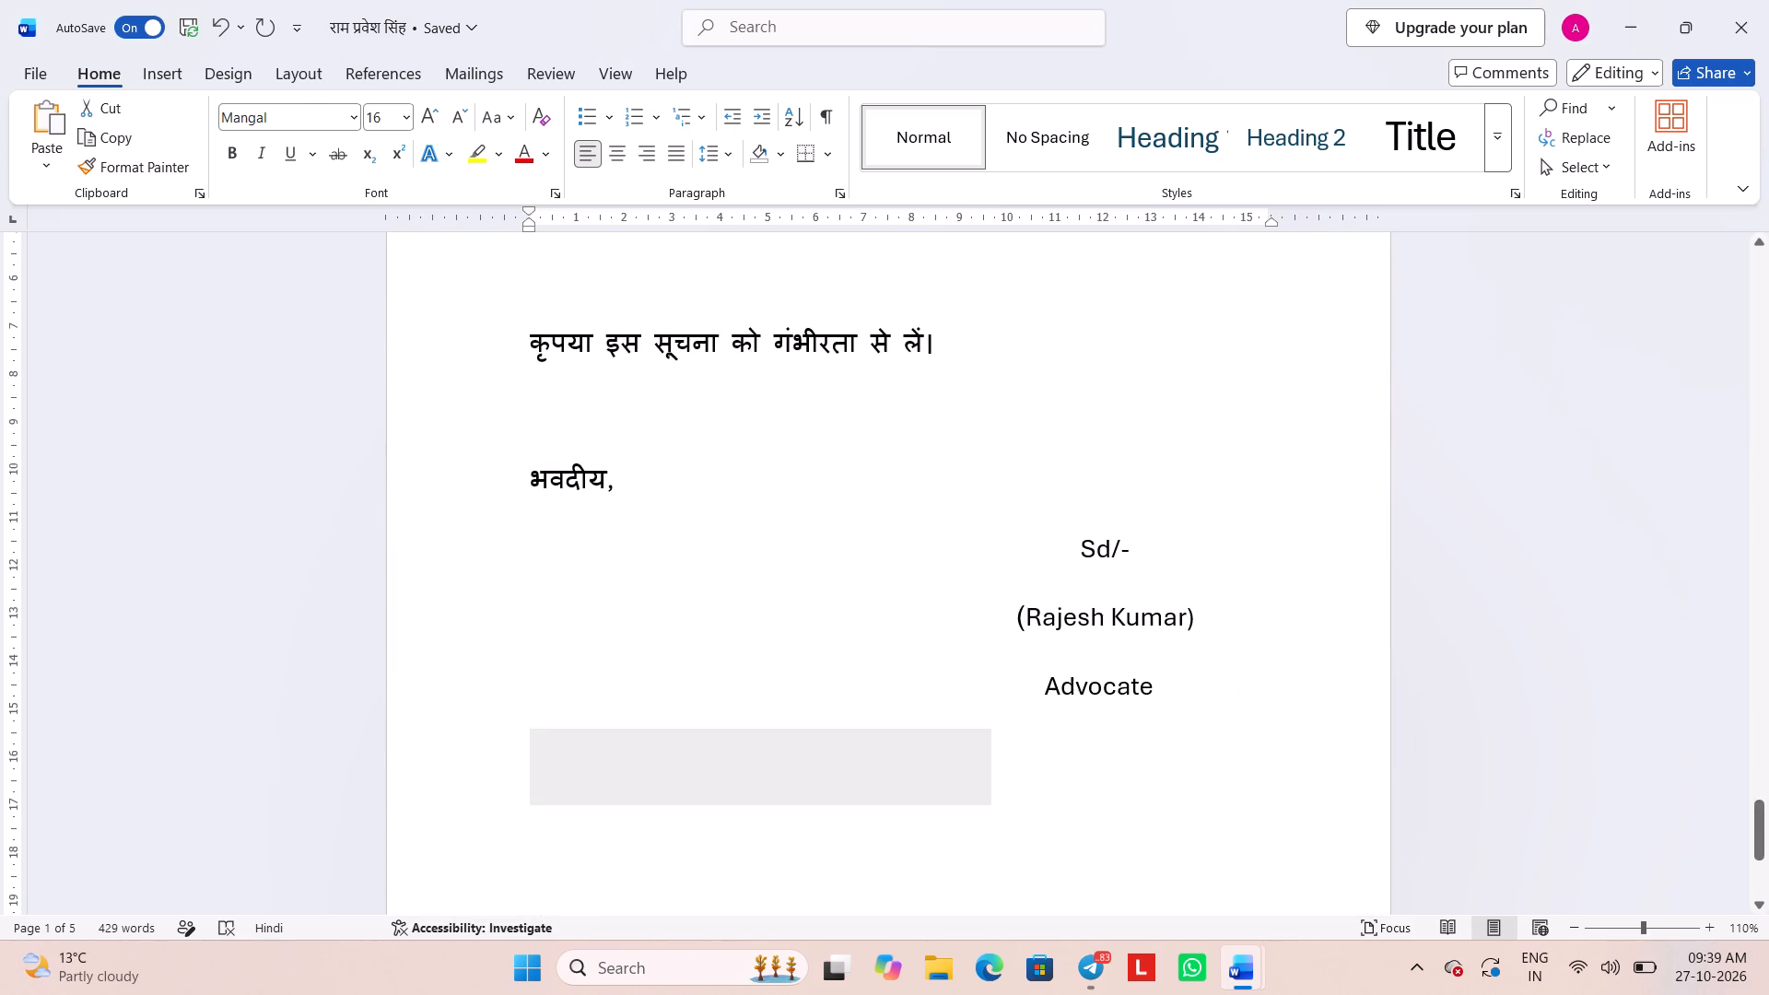
pyautogui.press('BackSpace')
pyautogui.press('BackSpace')
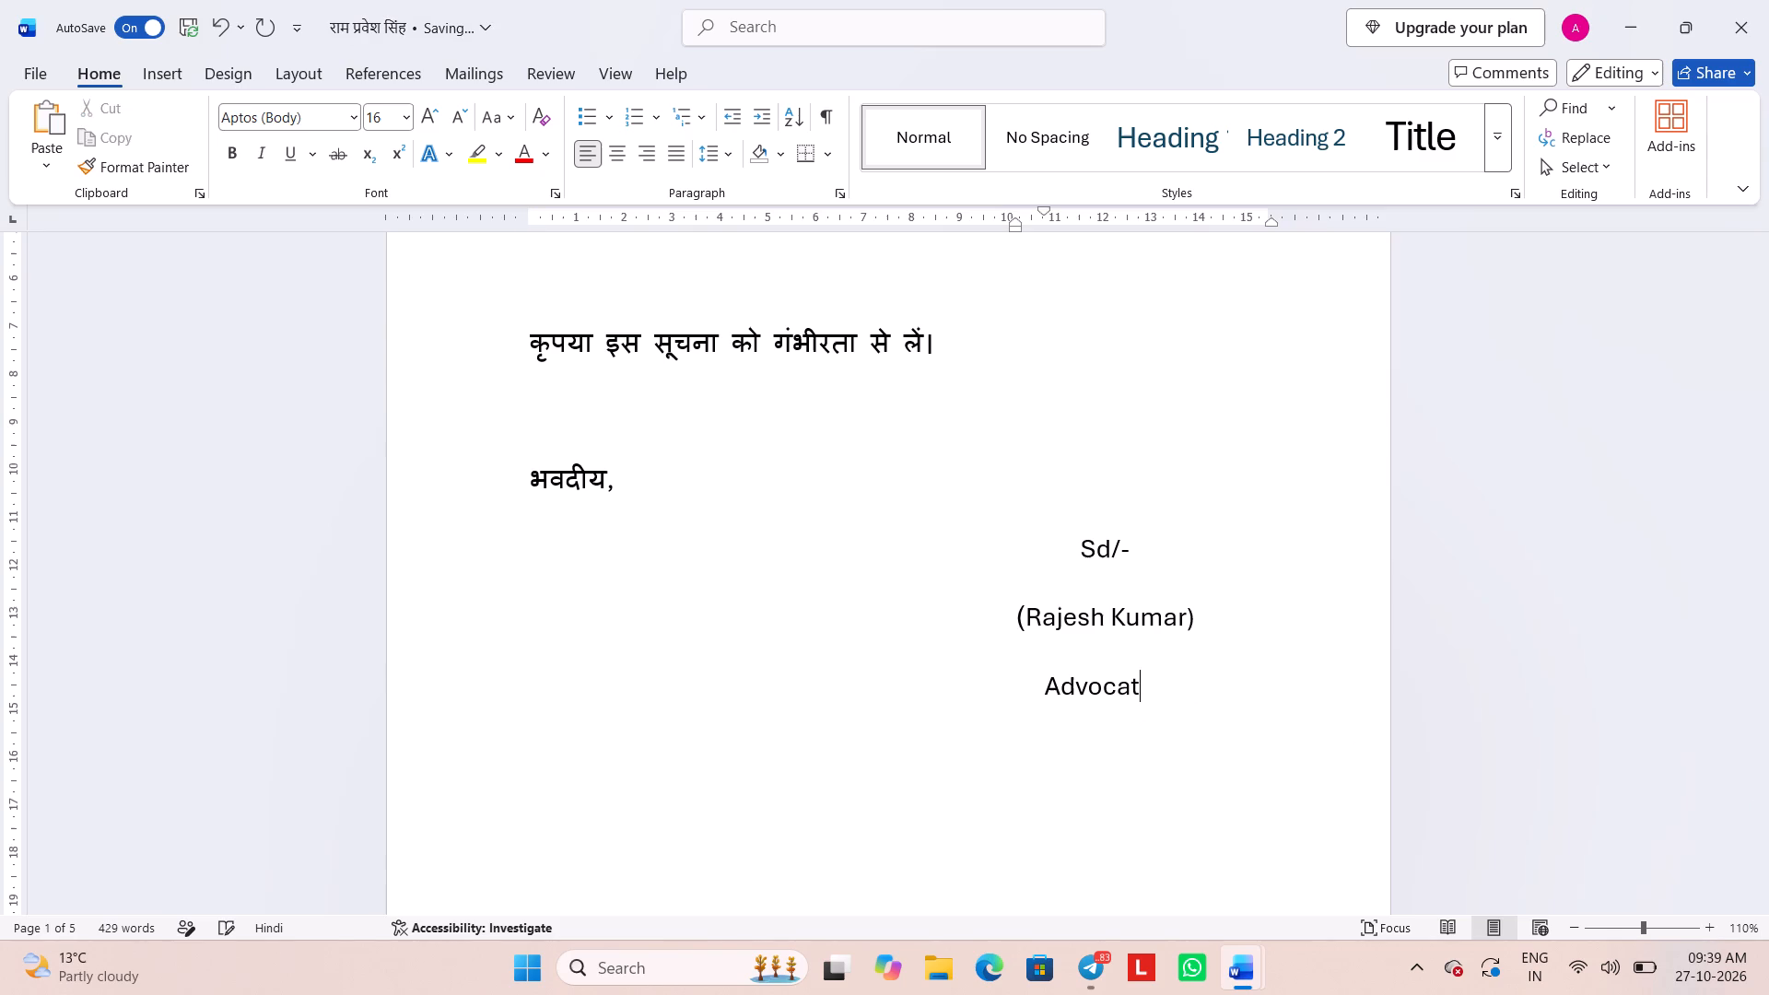
pyautogui.press('e')
# Indent the closing salutation भवदीय, in the Hindi notice to about 10 cm so it lines up with the advocate's name below.
pyautogui.click(521, 481)
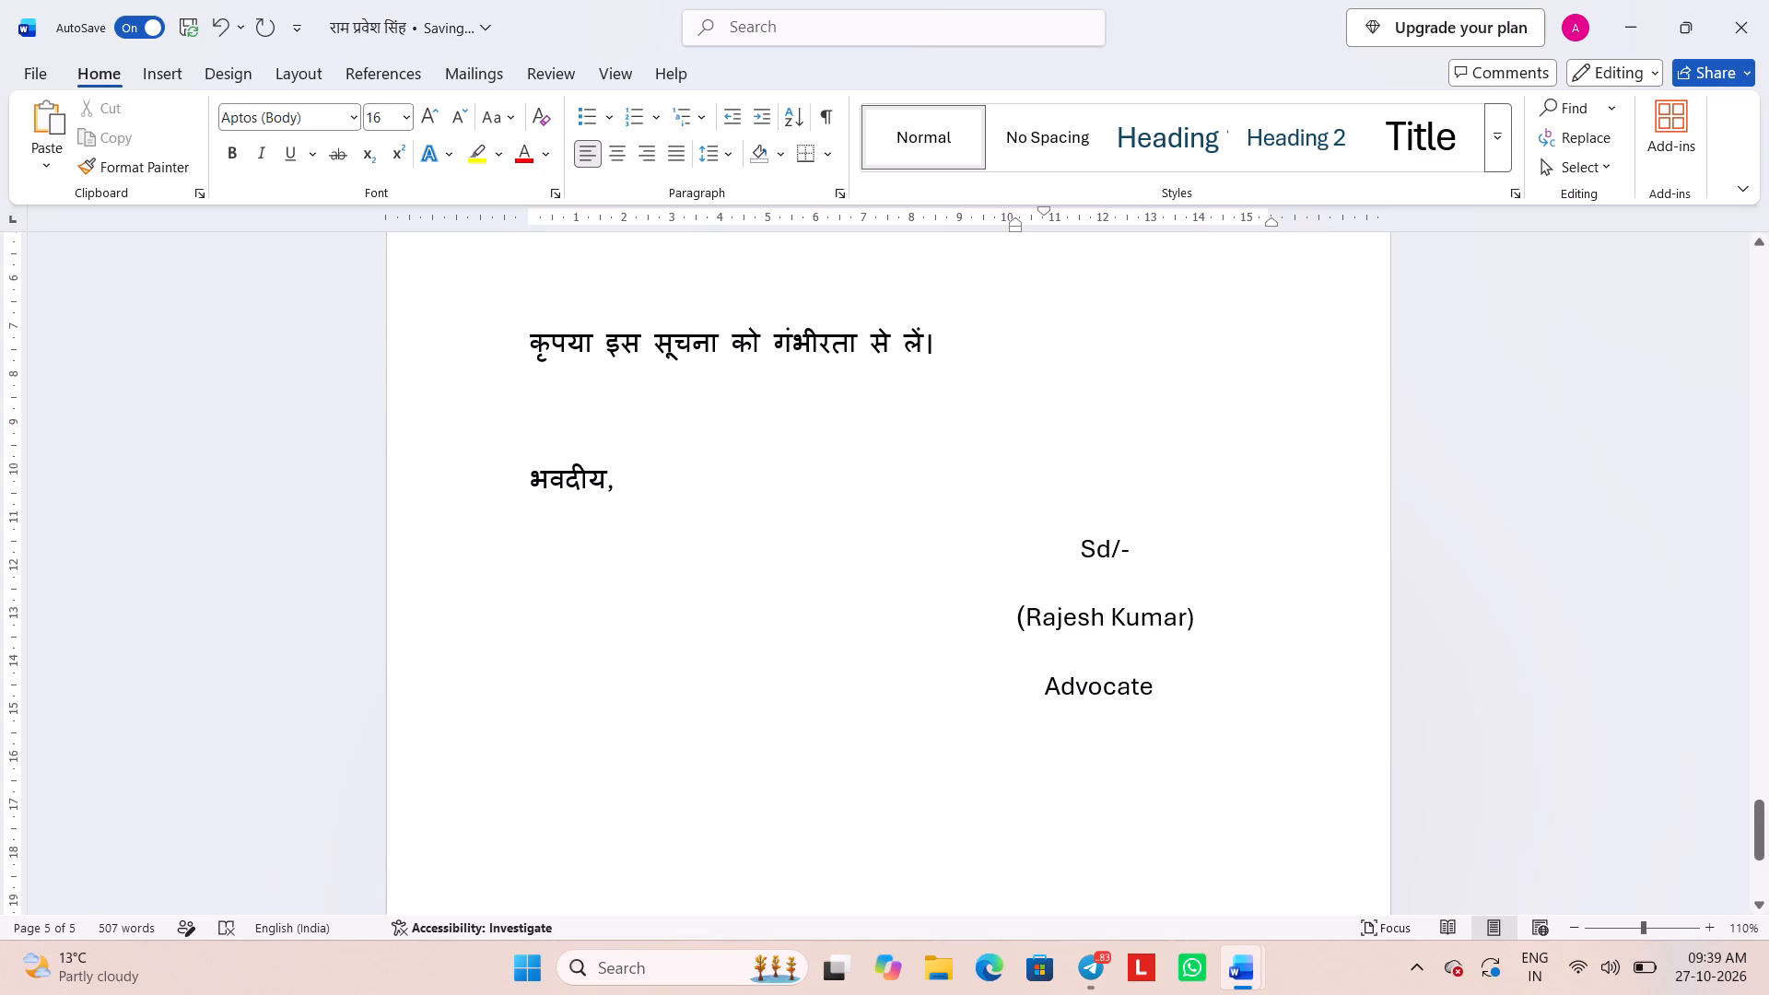
pyautogui.tripleClick(760, 109)
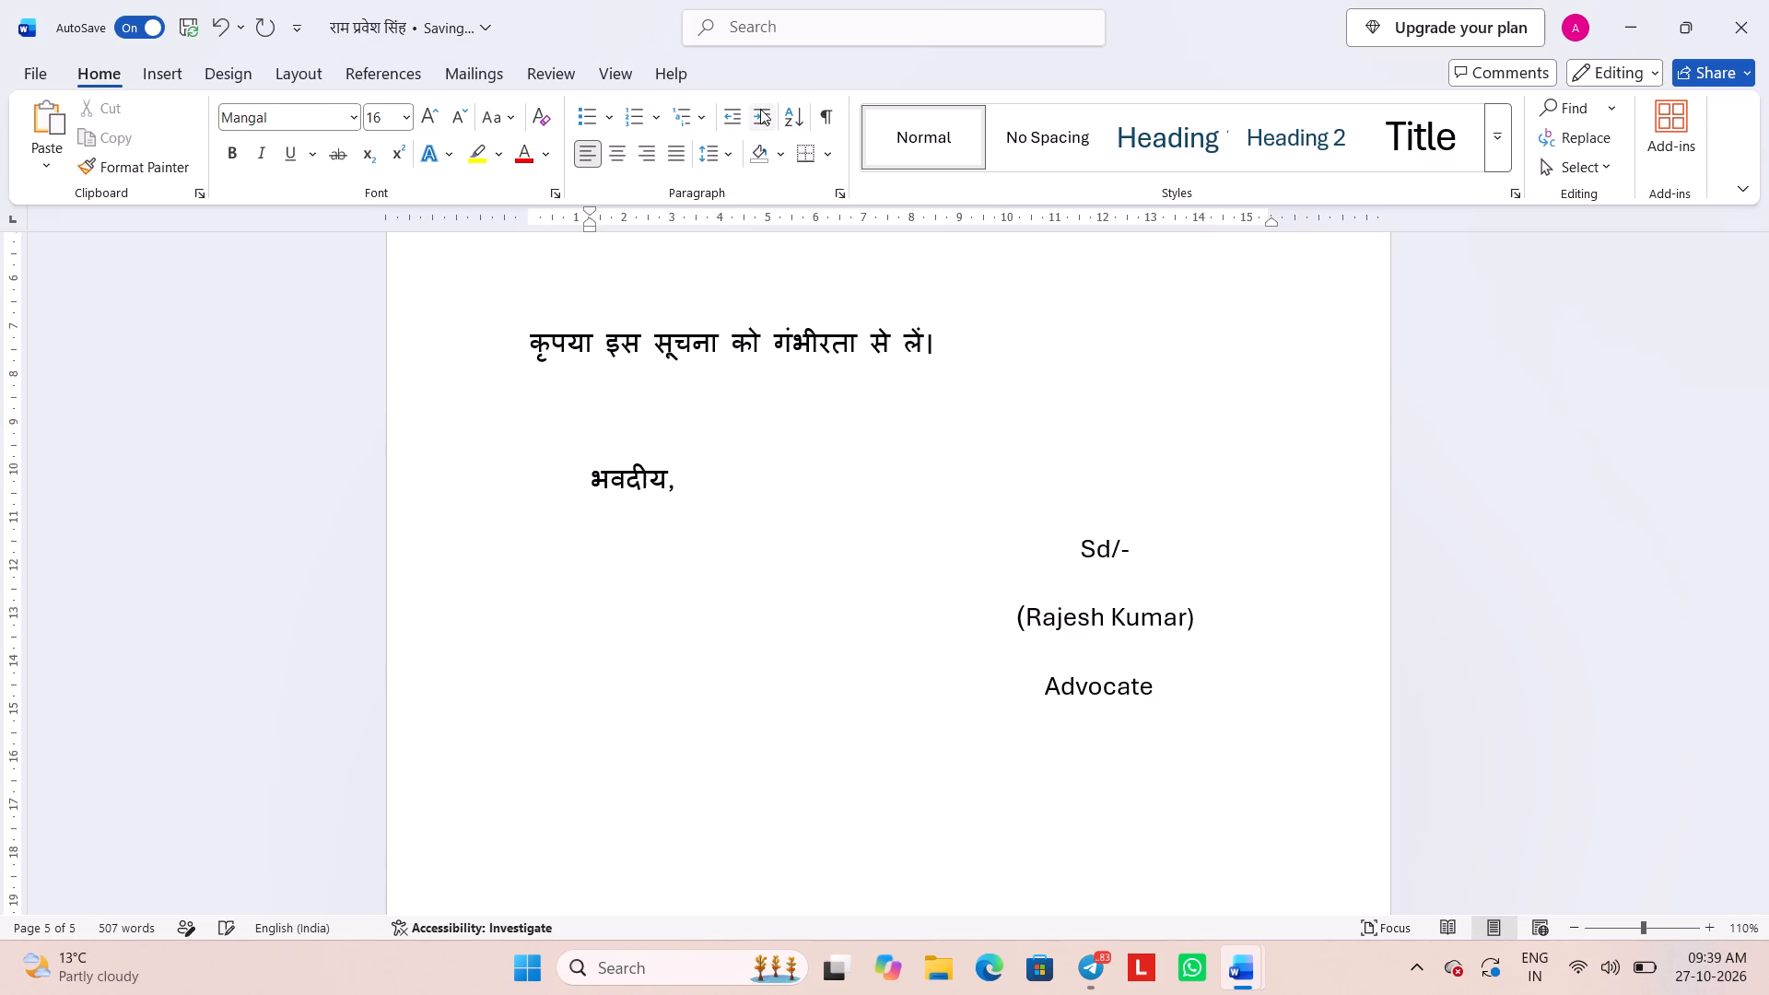
pyautogui.tripleClick(760, 109)
pyautogui.click(760, 109)
pyautogui.click(760, 109)
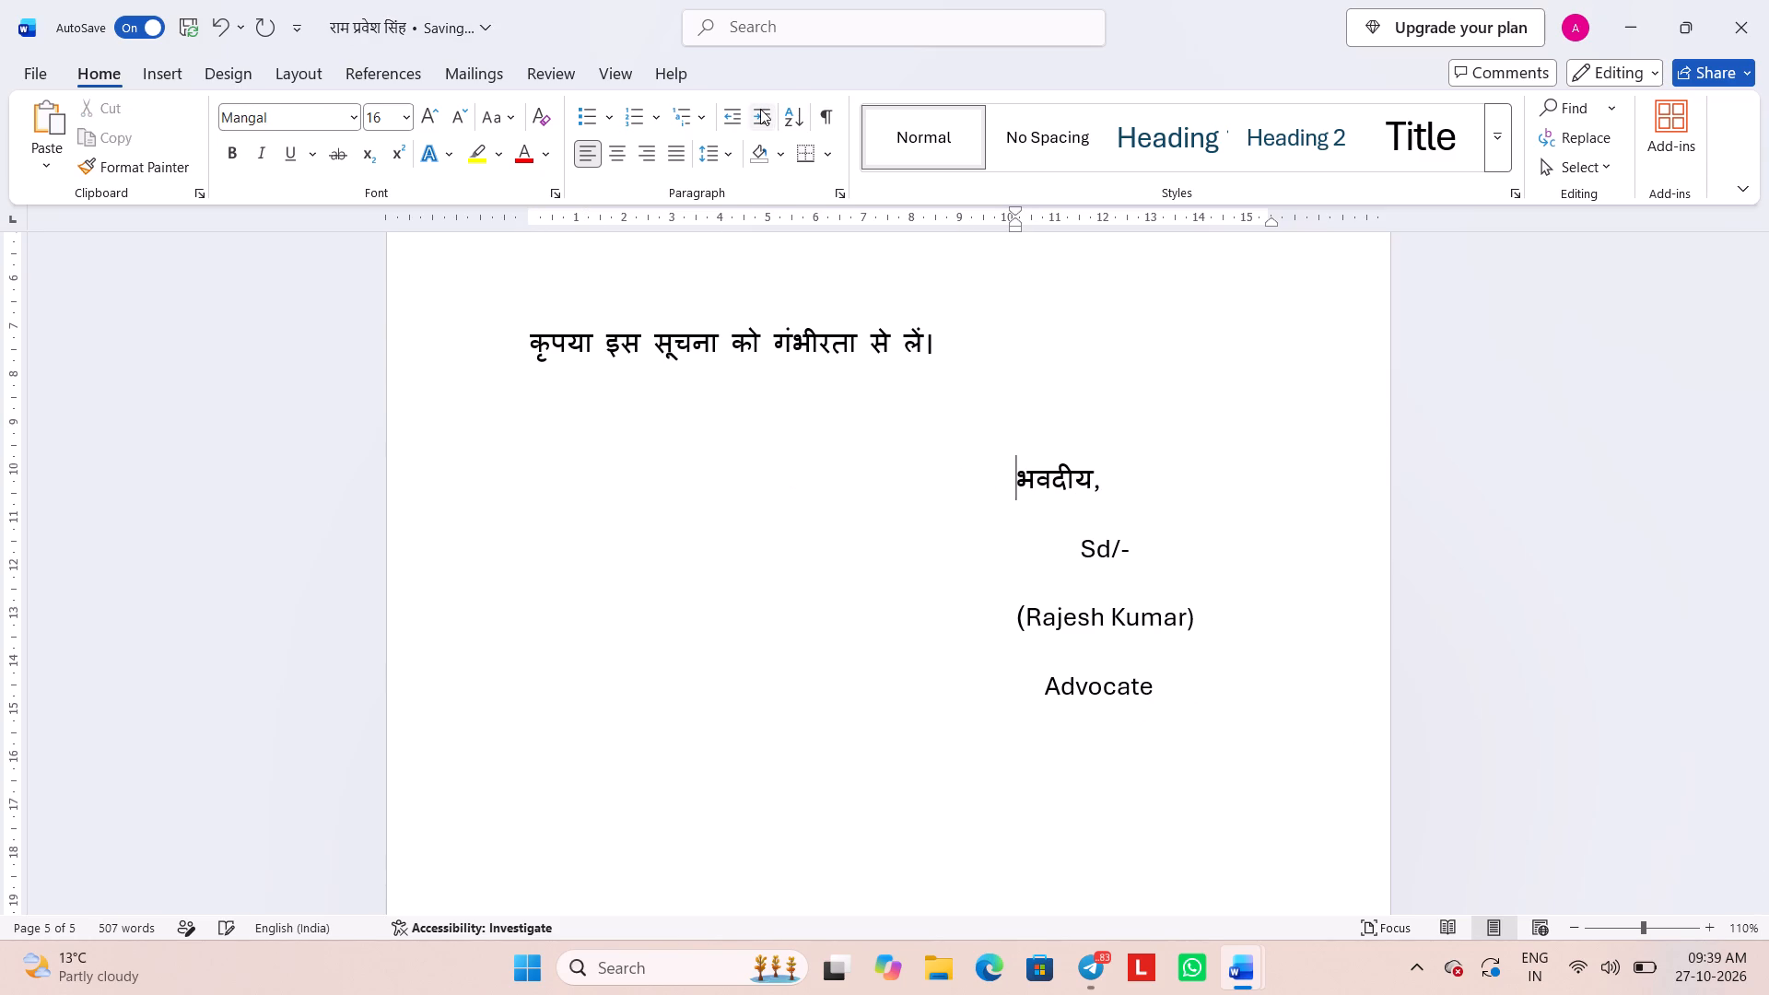
pyautogui.click(765, 123)
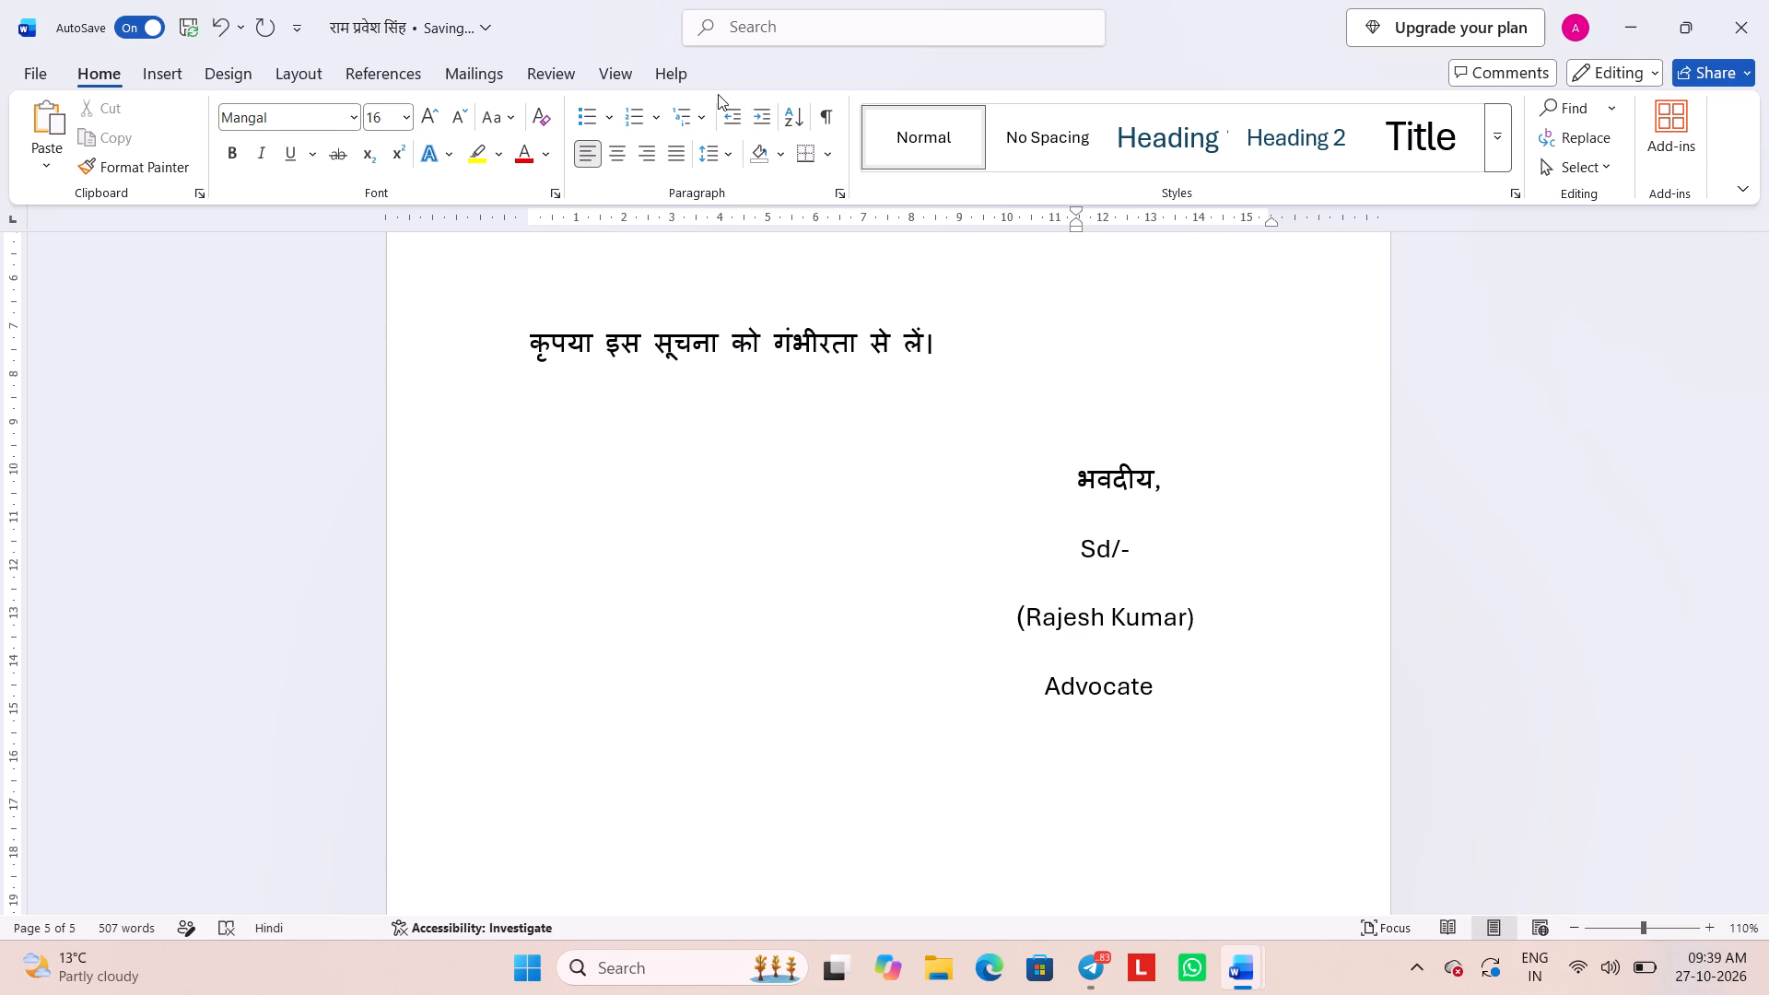
pyautogui.click(732, 124)
# Delete the Sd/- line between भवदीय, and the advocate's name in the Hindi notice.
pyautogui.moveTo(1154, 558); pyautogui.dragTo(1139, 482)
pyautogui.press('BackSpace')
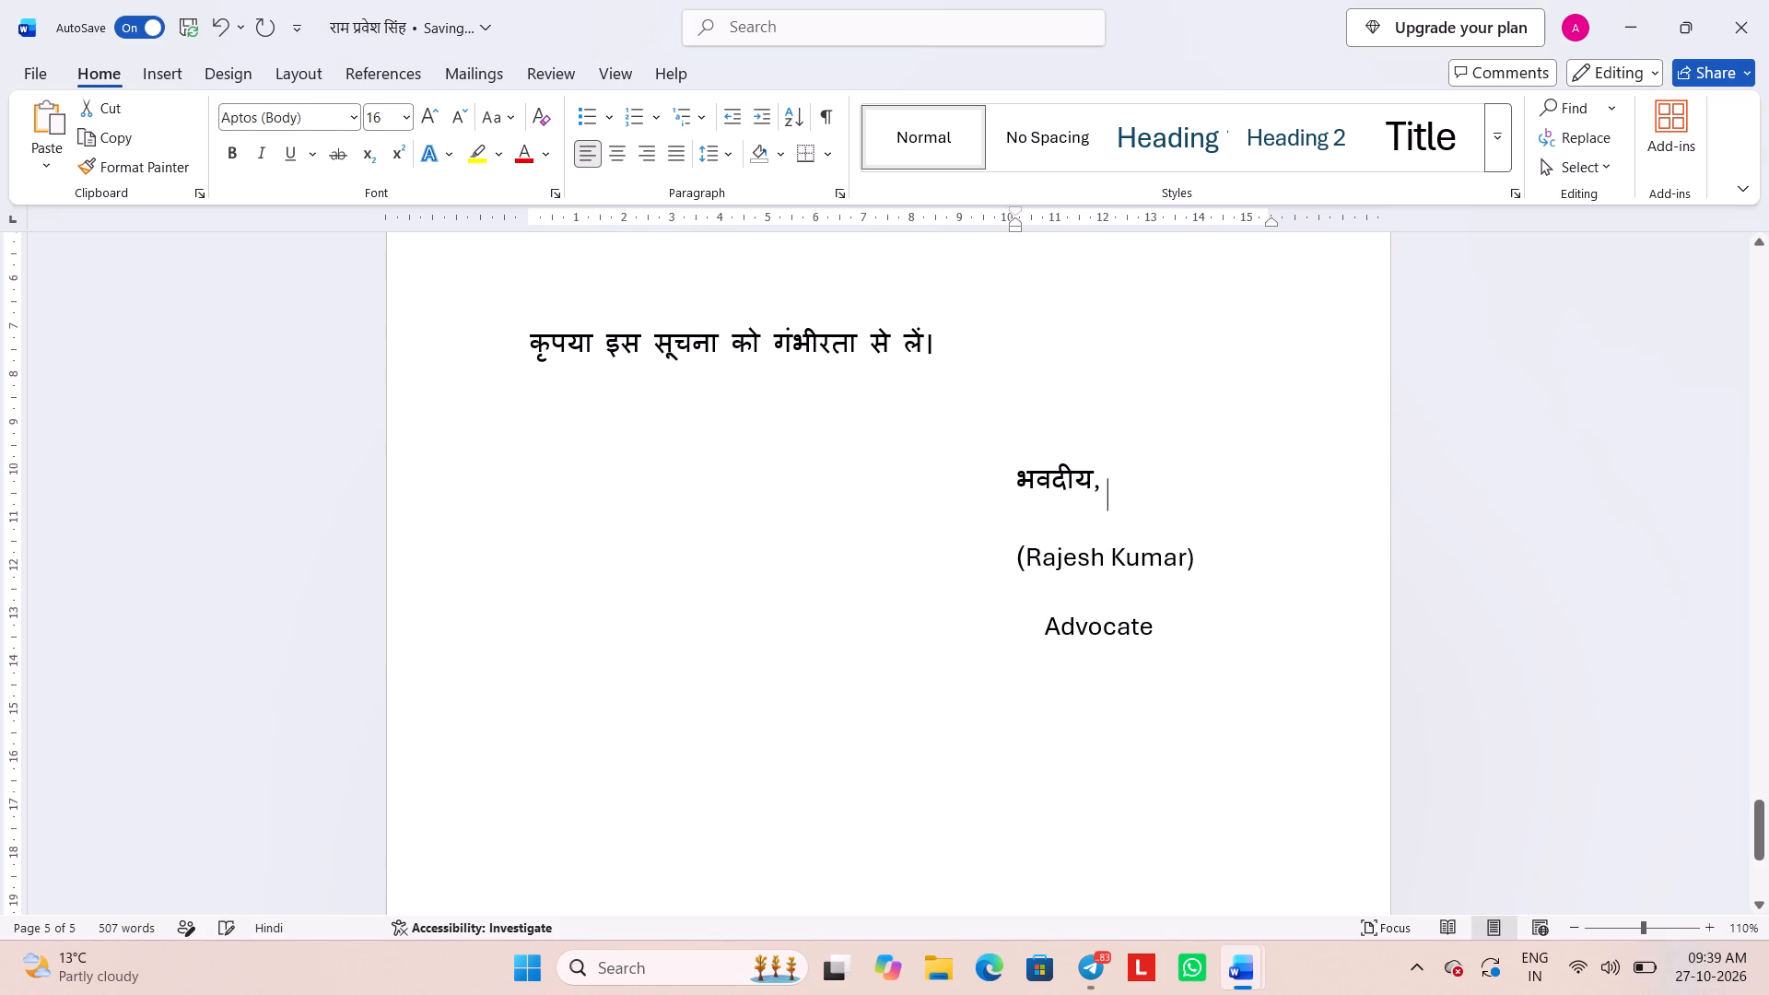
# Switch to the Hindi reply notice and look over its closing signature block and numbered paragraphs.
pyautogui.scroll(1, 1045, 498)
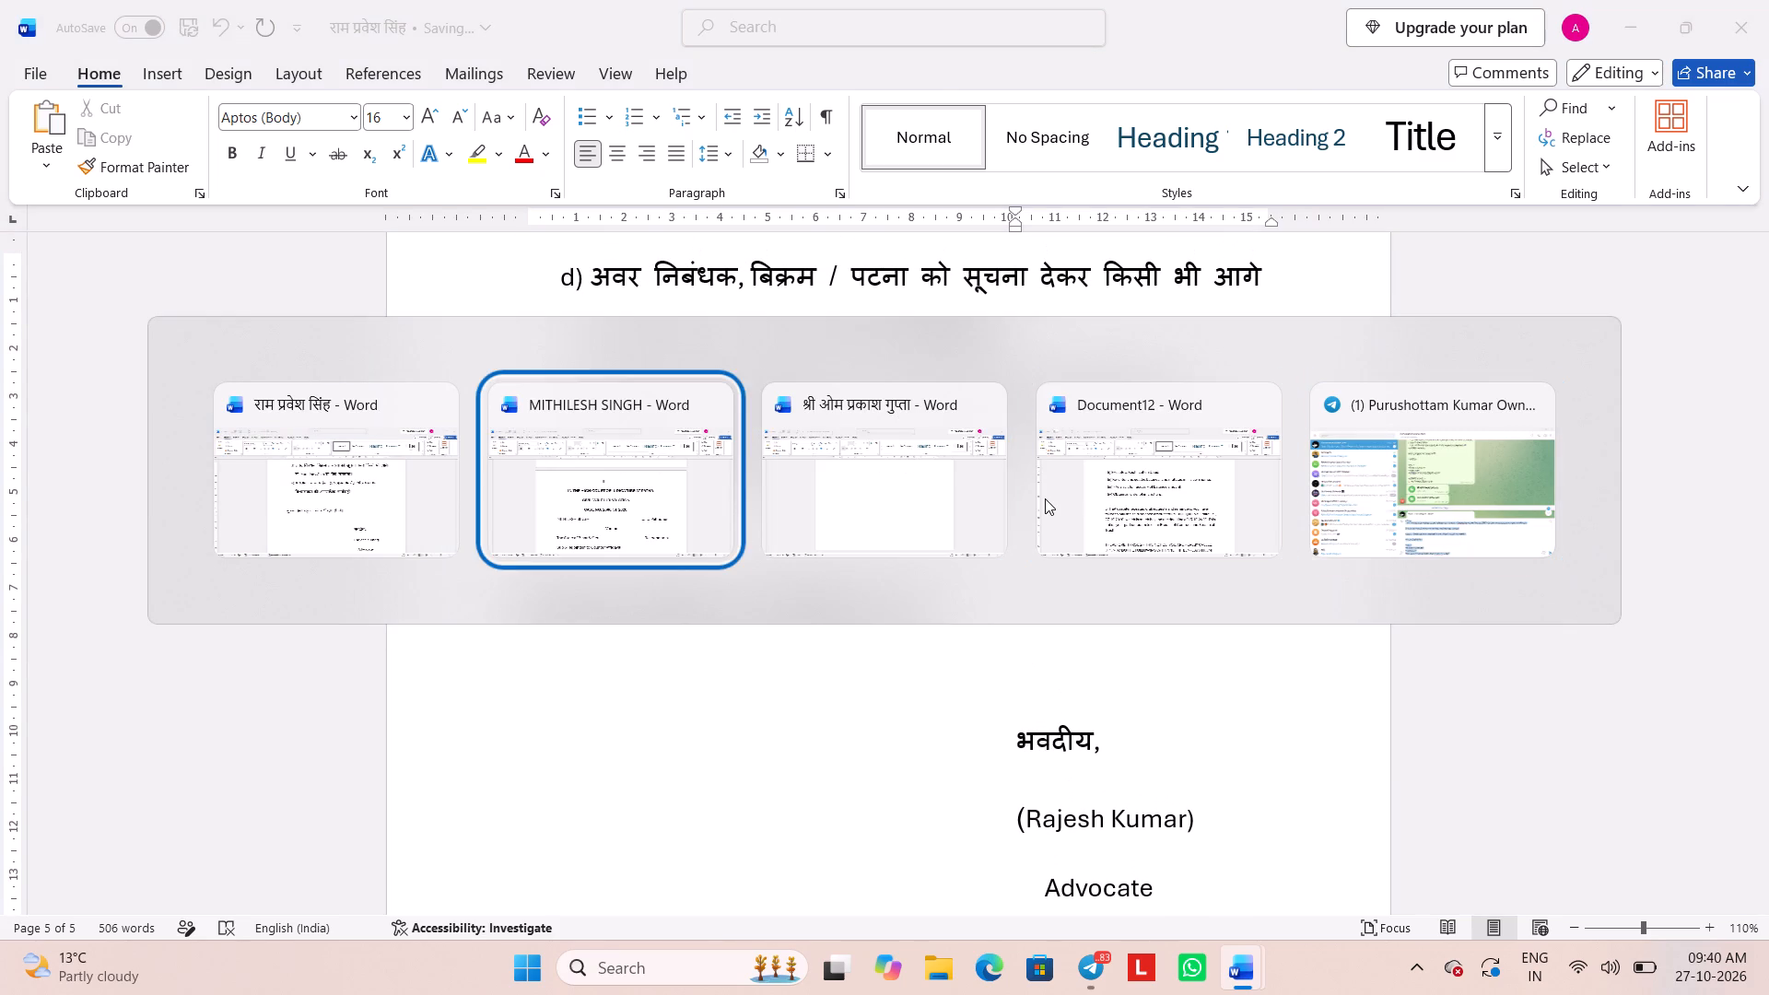
pyautogui.scroll(-6, 1045, 498)
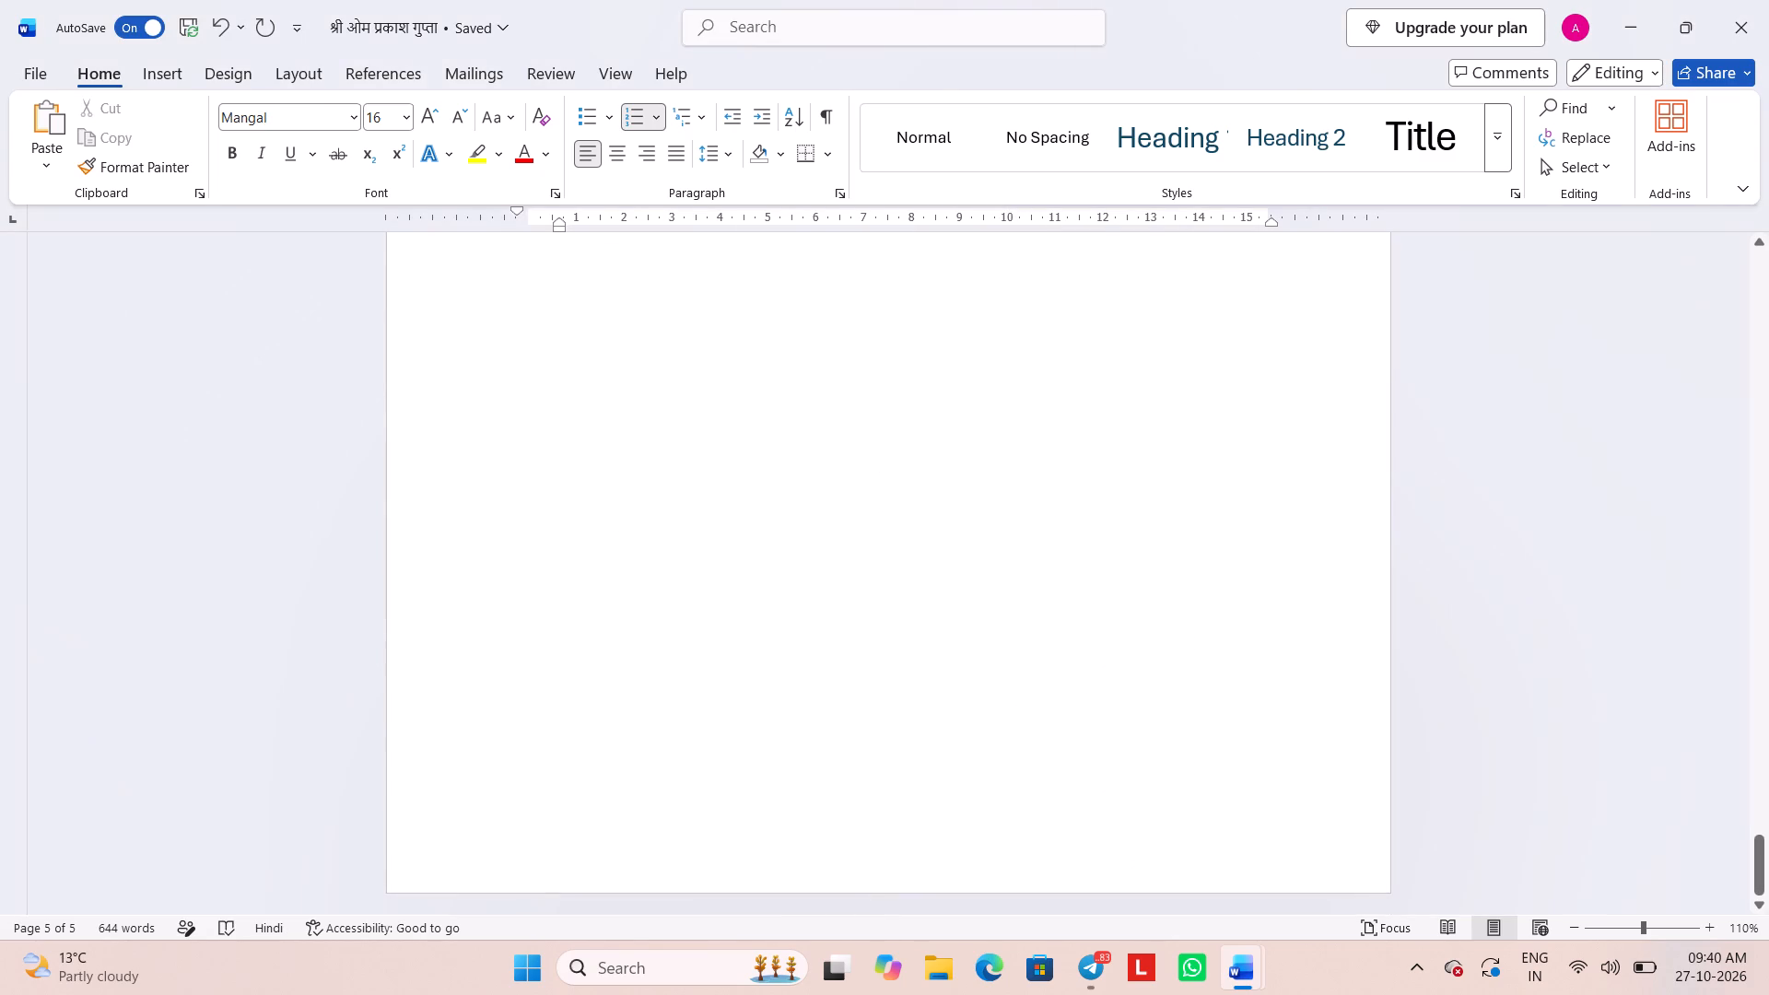
pyautogui.scroll(8, 1045, 498)
pyautogui.scroll(-8, 1045, 498)
pyautogui.scroll(2, 1045, 498)
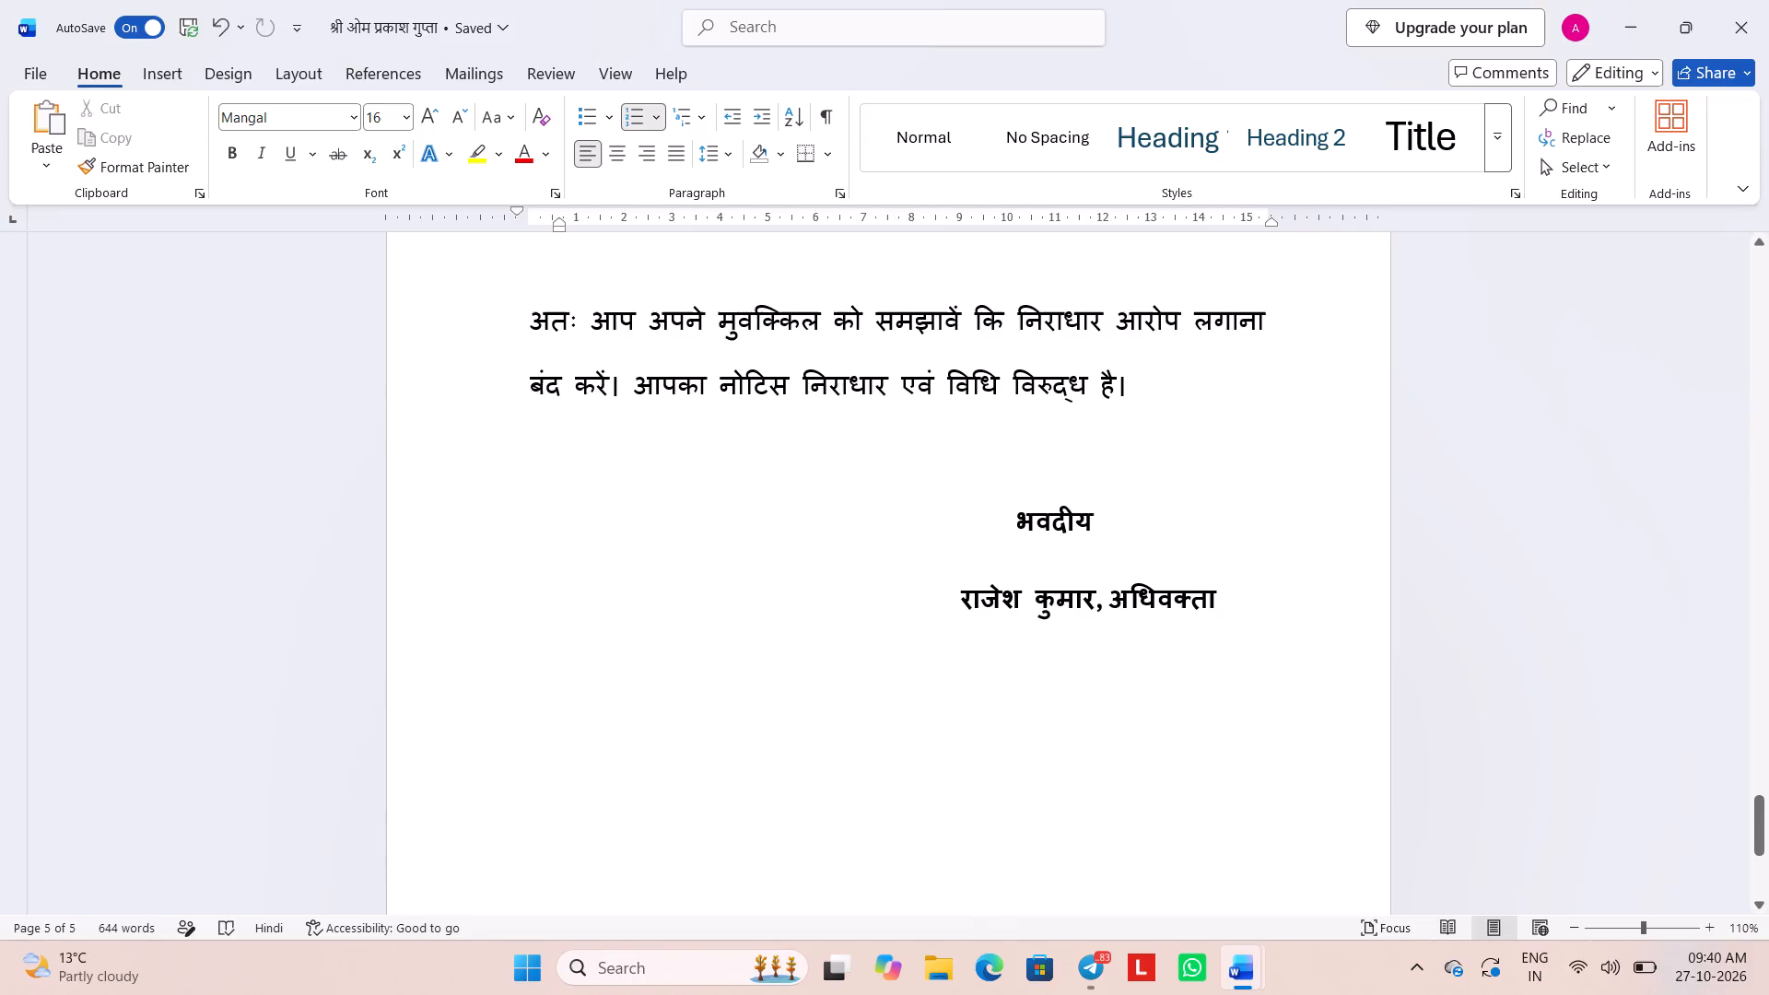
pyautogui.click(1049, 574)
pyautogui.scroll(10, 1049, 574)
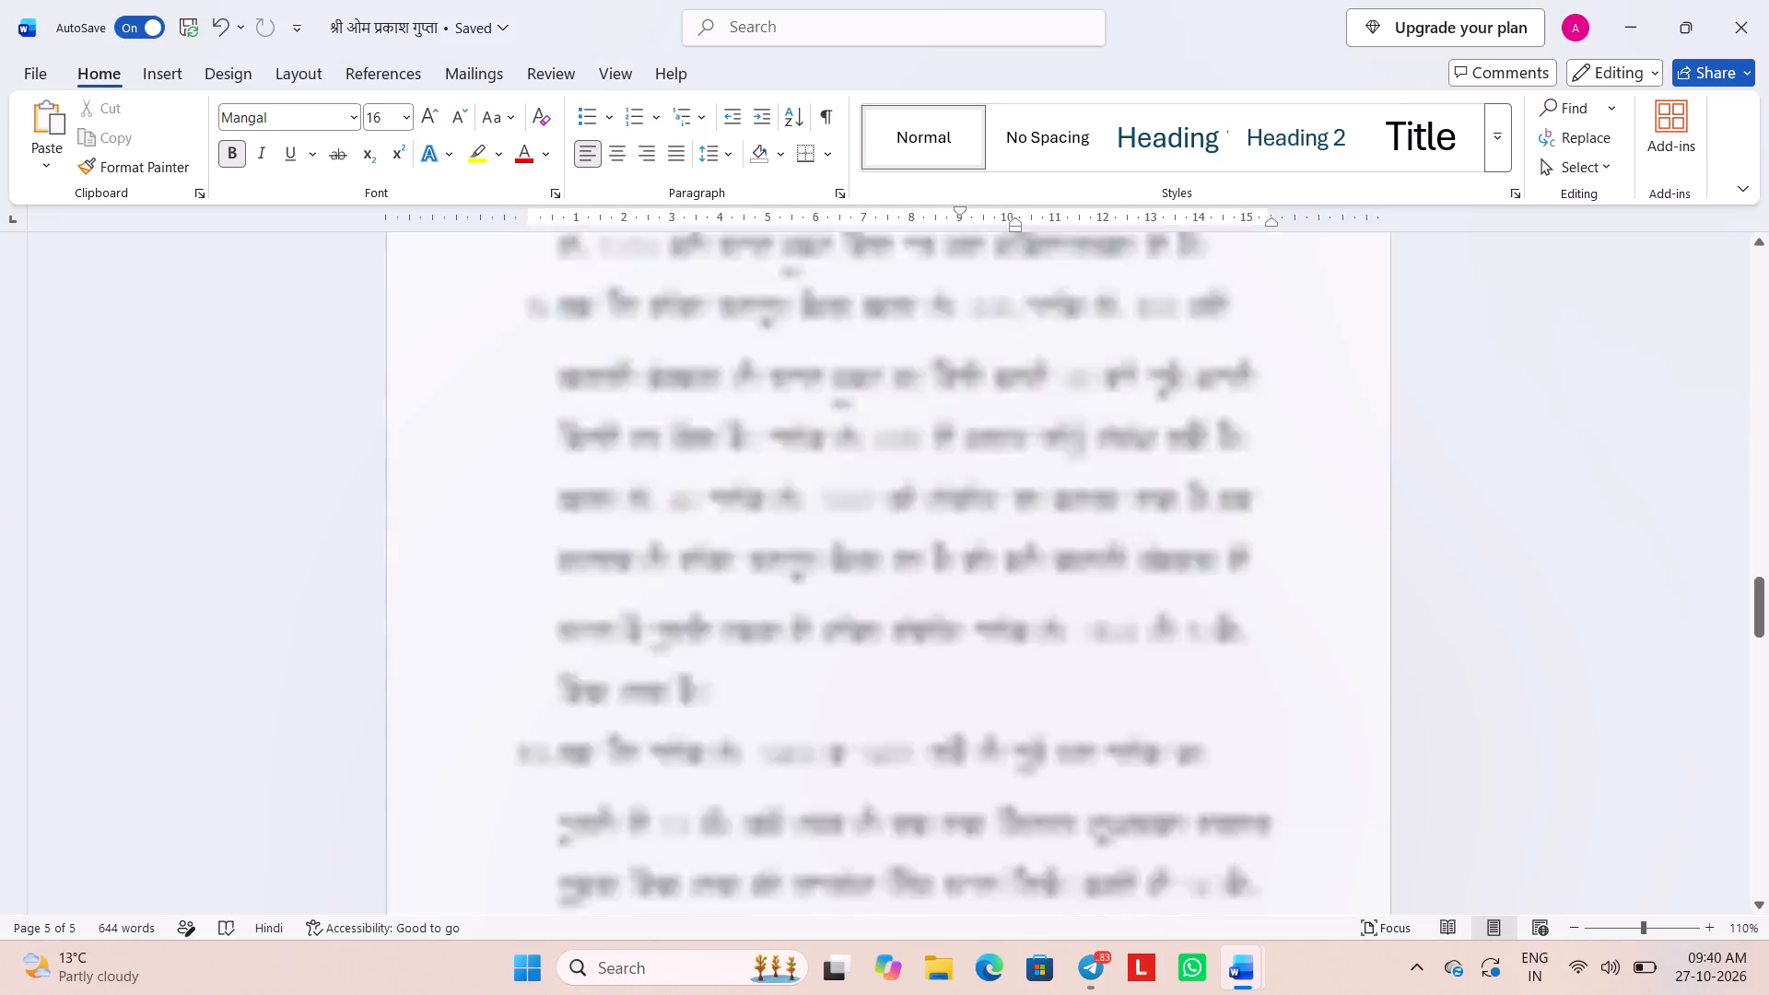
pyautogui.scroll(18, 1049, 574)
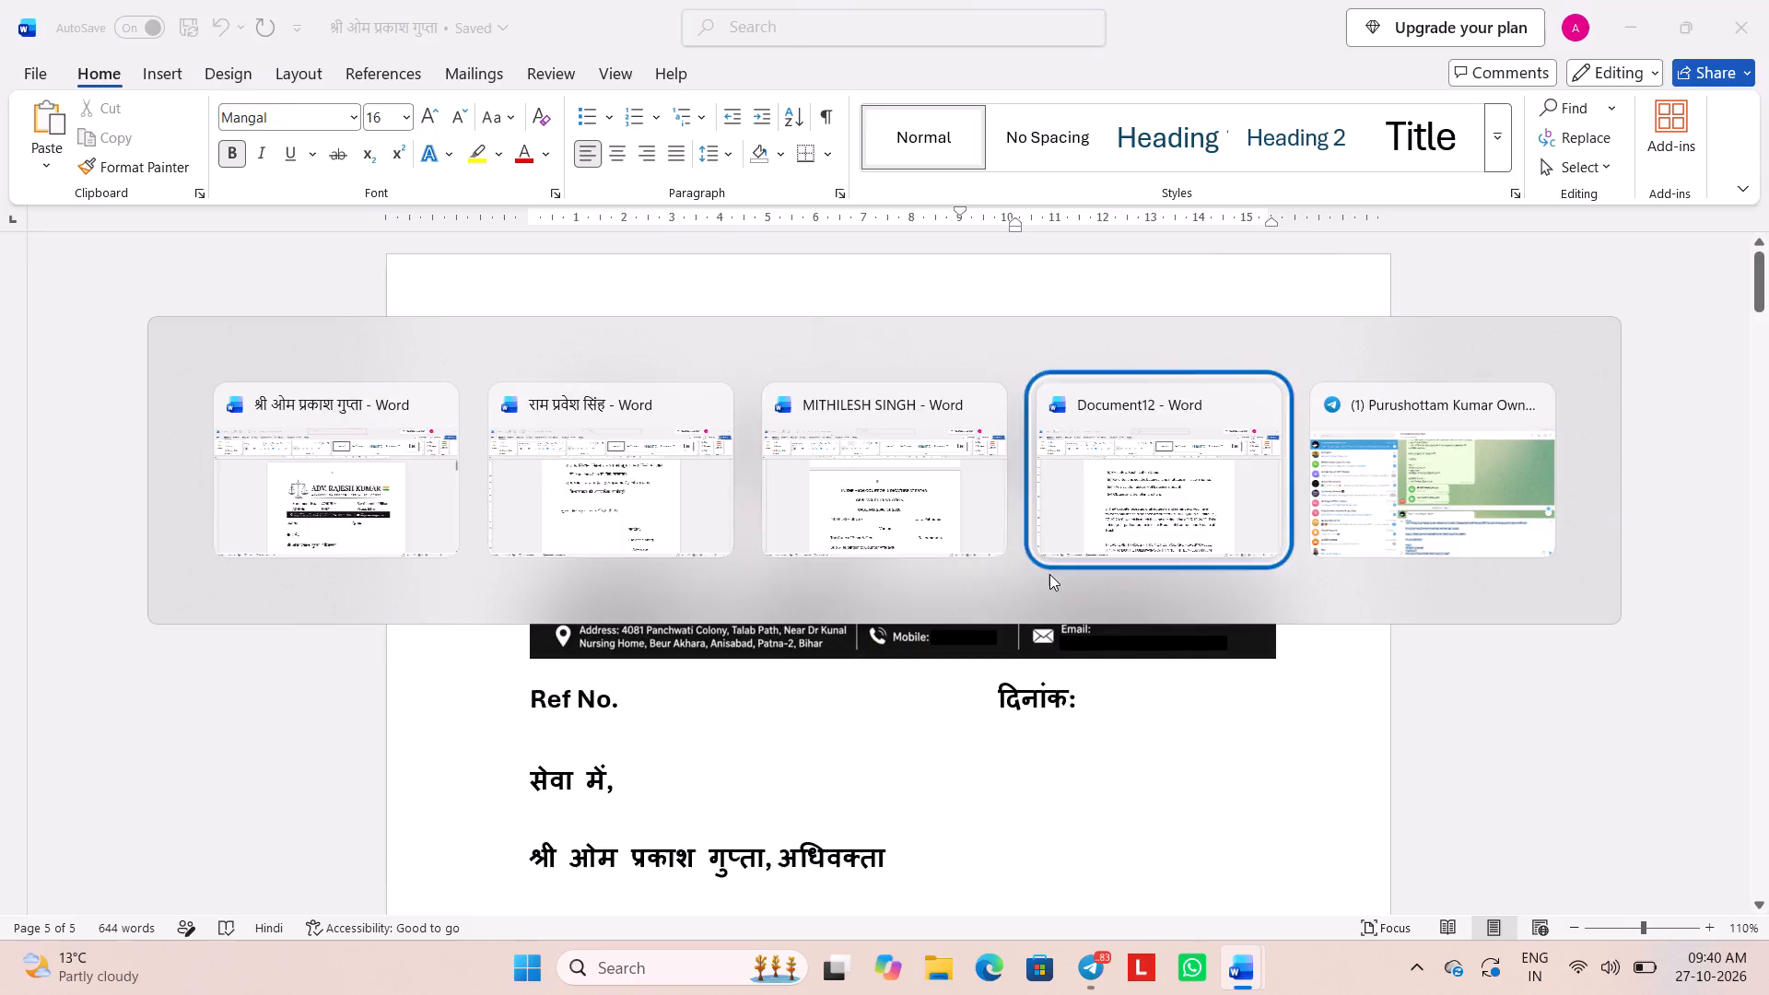
# Switch to the rejoinder affidavit and look over its High Court case headings and opening paragraphs.
pyautogui.scroll(-16, 1049, 574)
pyautogui.scroll(3, 1049, 574)
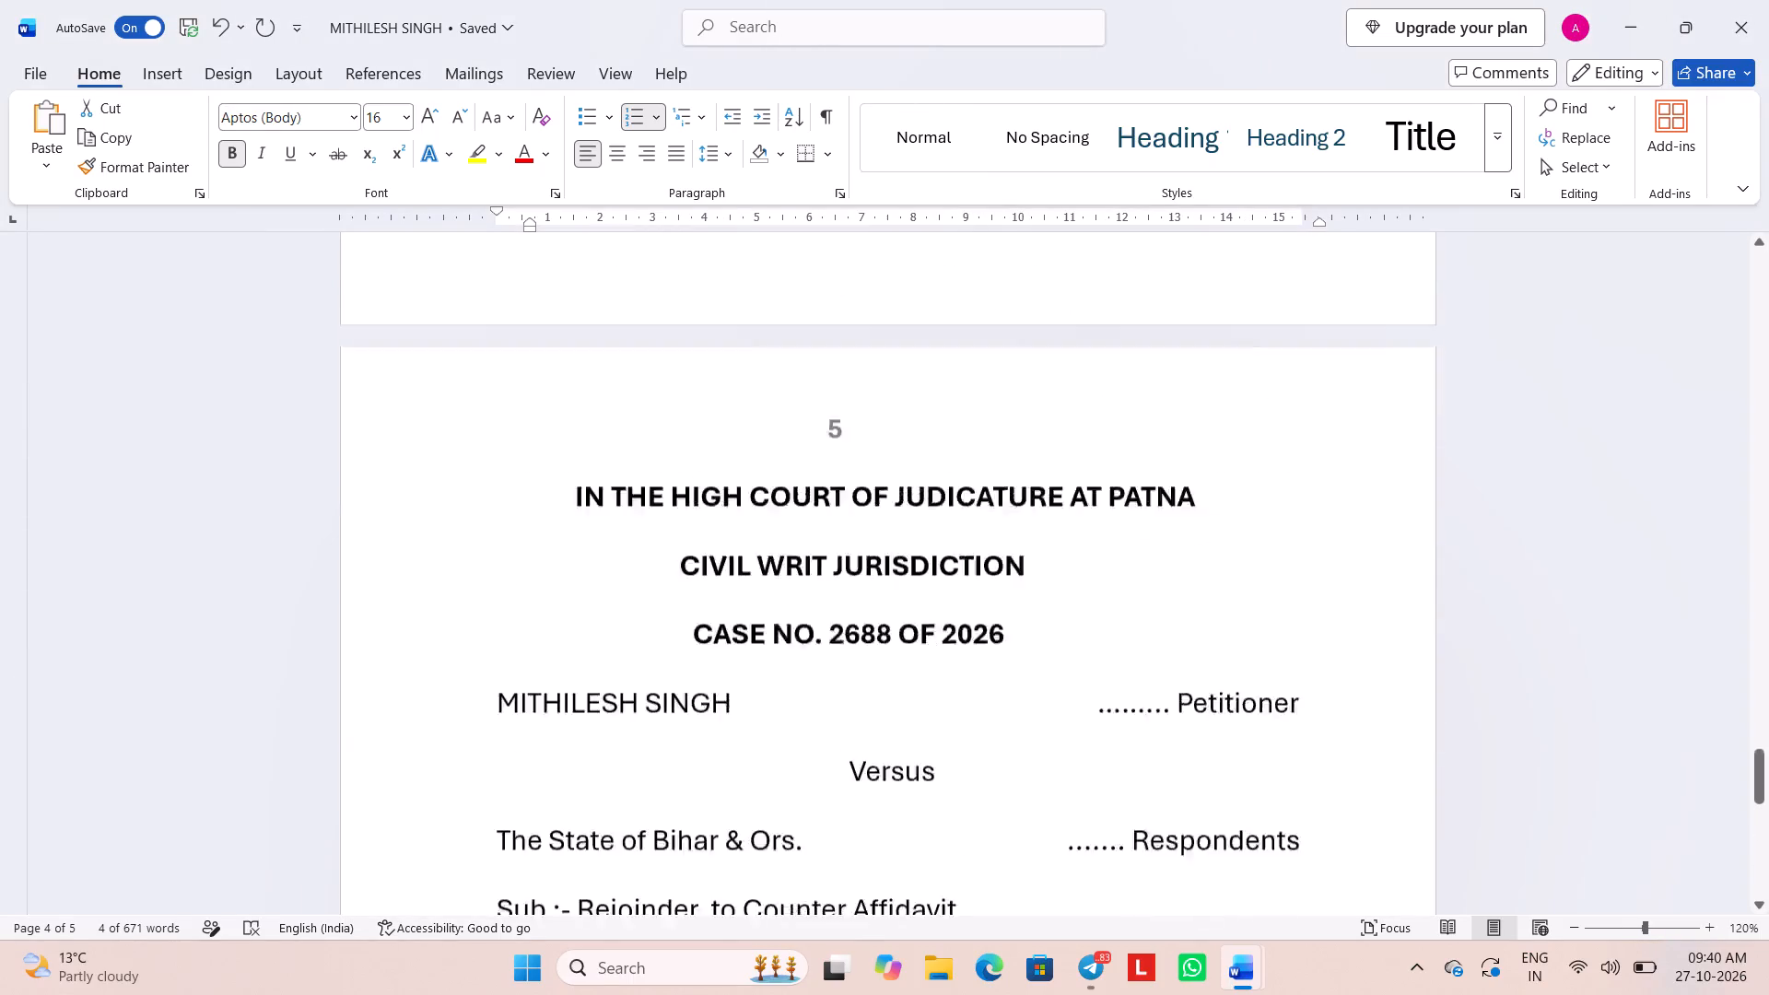
pyautogui.scroll(15, 1049, 574)
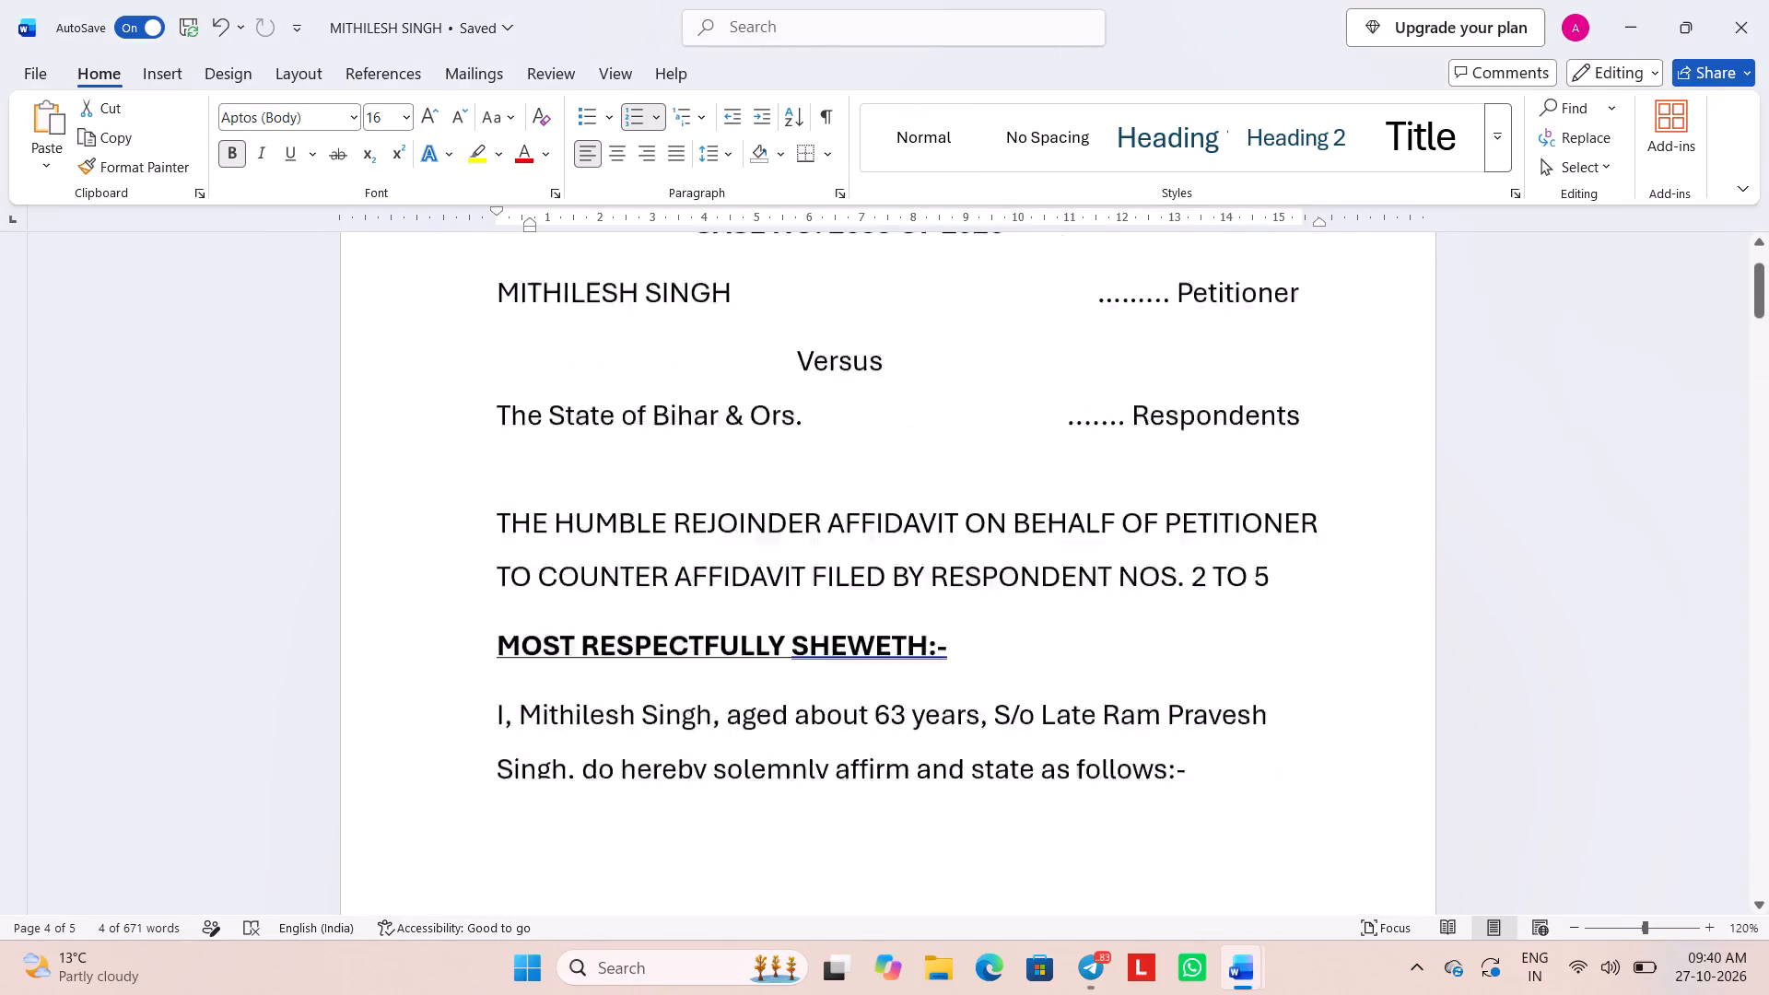
pyautogui.scroll(2, 1049, 574)
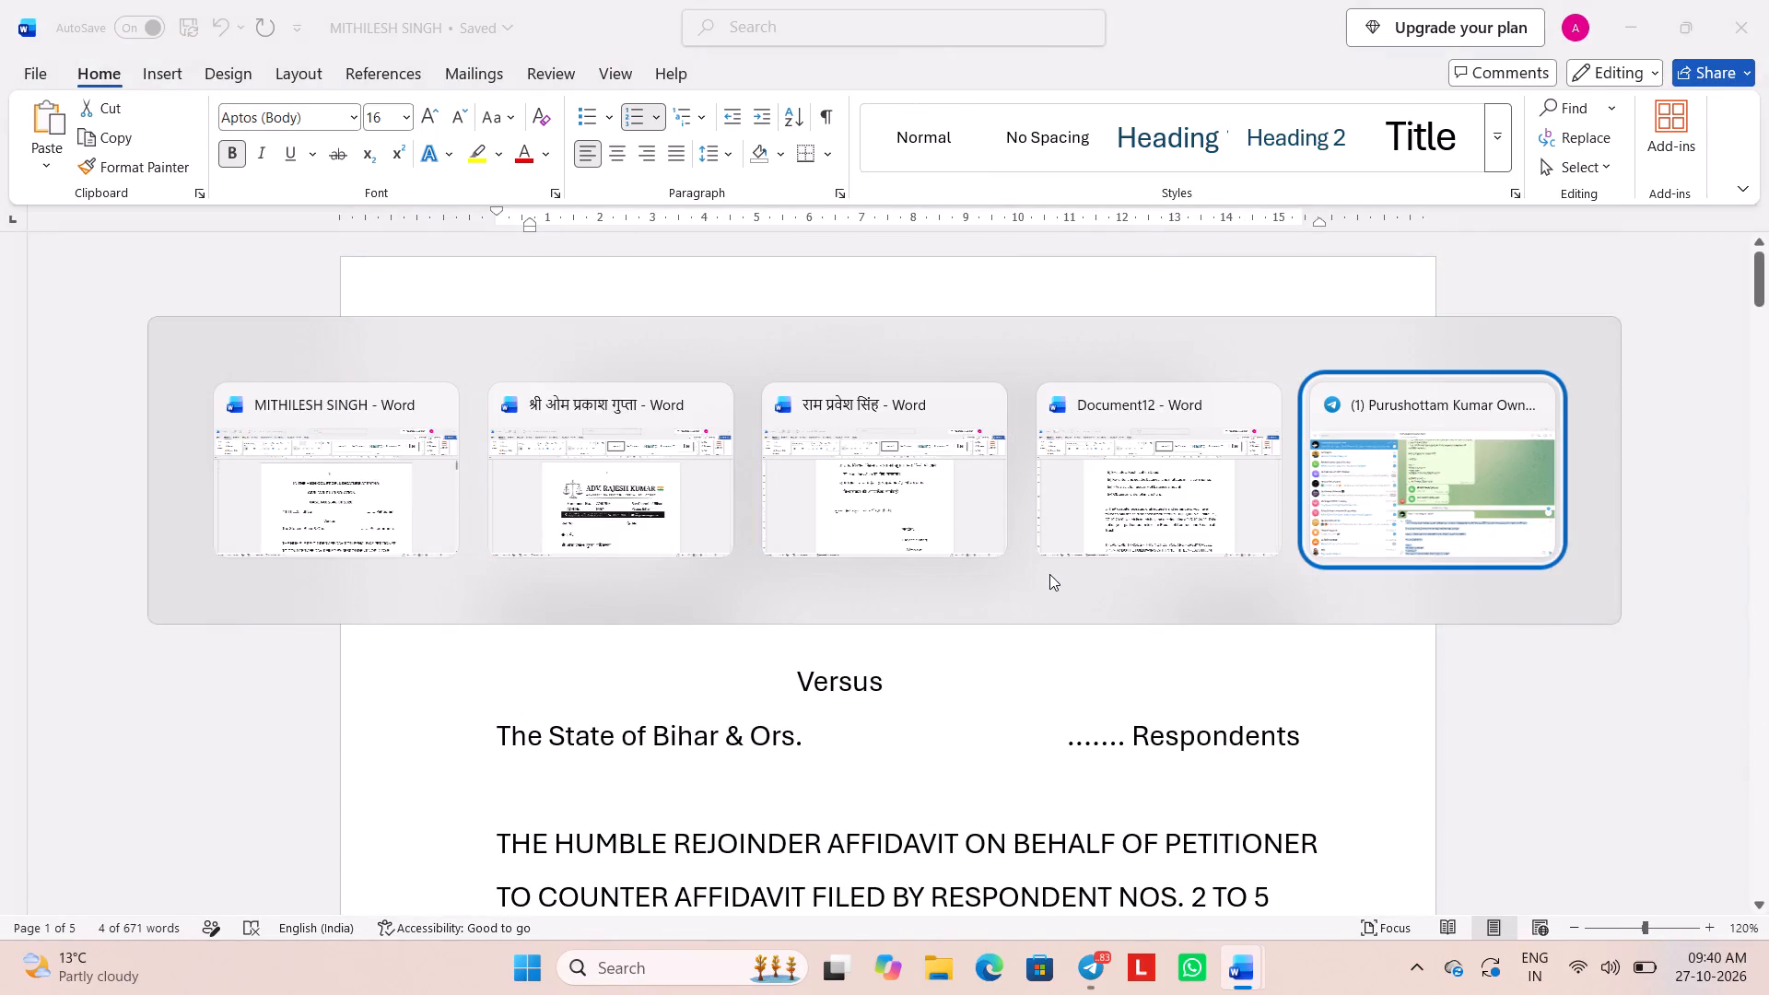
# In the English legal notice, delete the Sd/- line between Yours faithfully, and the advocate's name.
pyautogui.scroll(-10, 1049, 574)
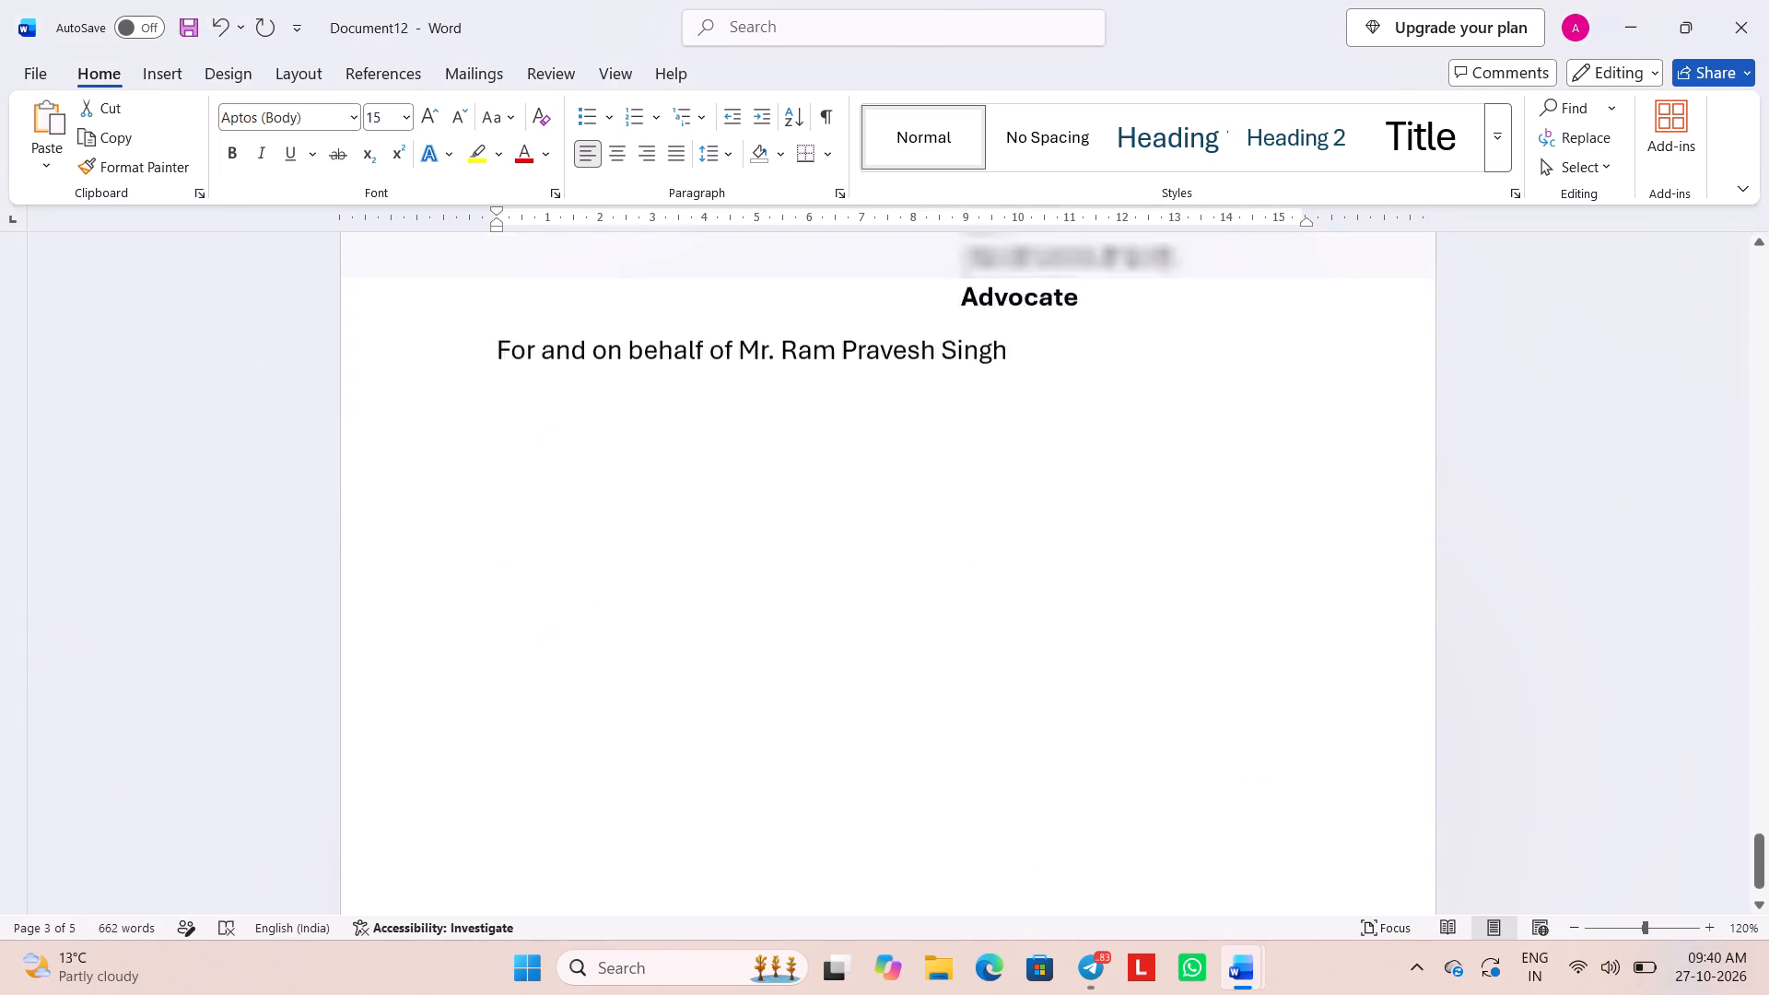
pyautogui.scroll(5, 1049, 574)
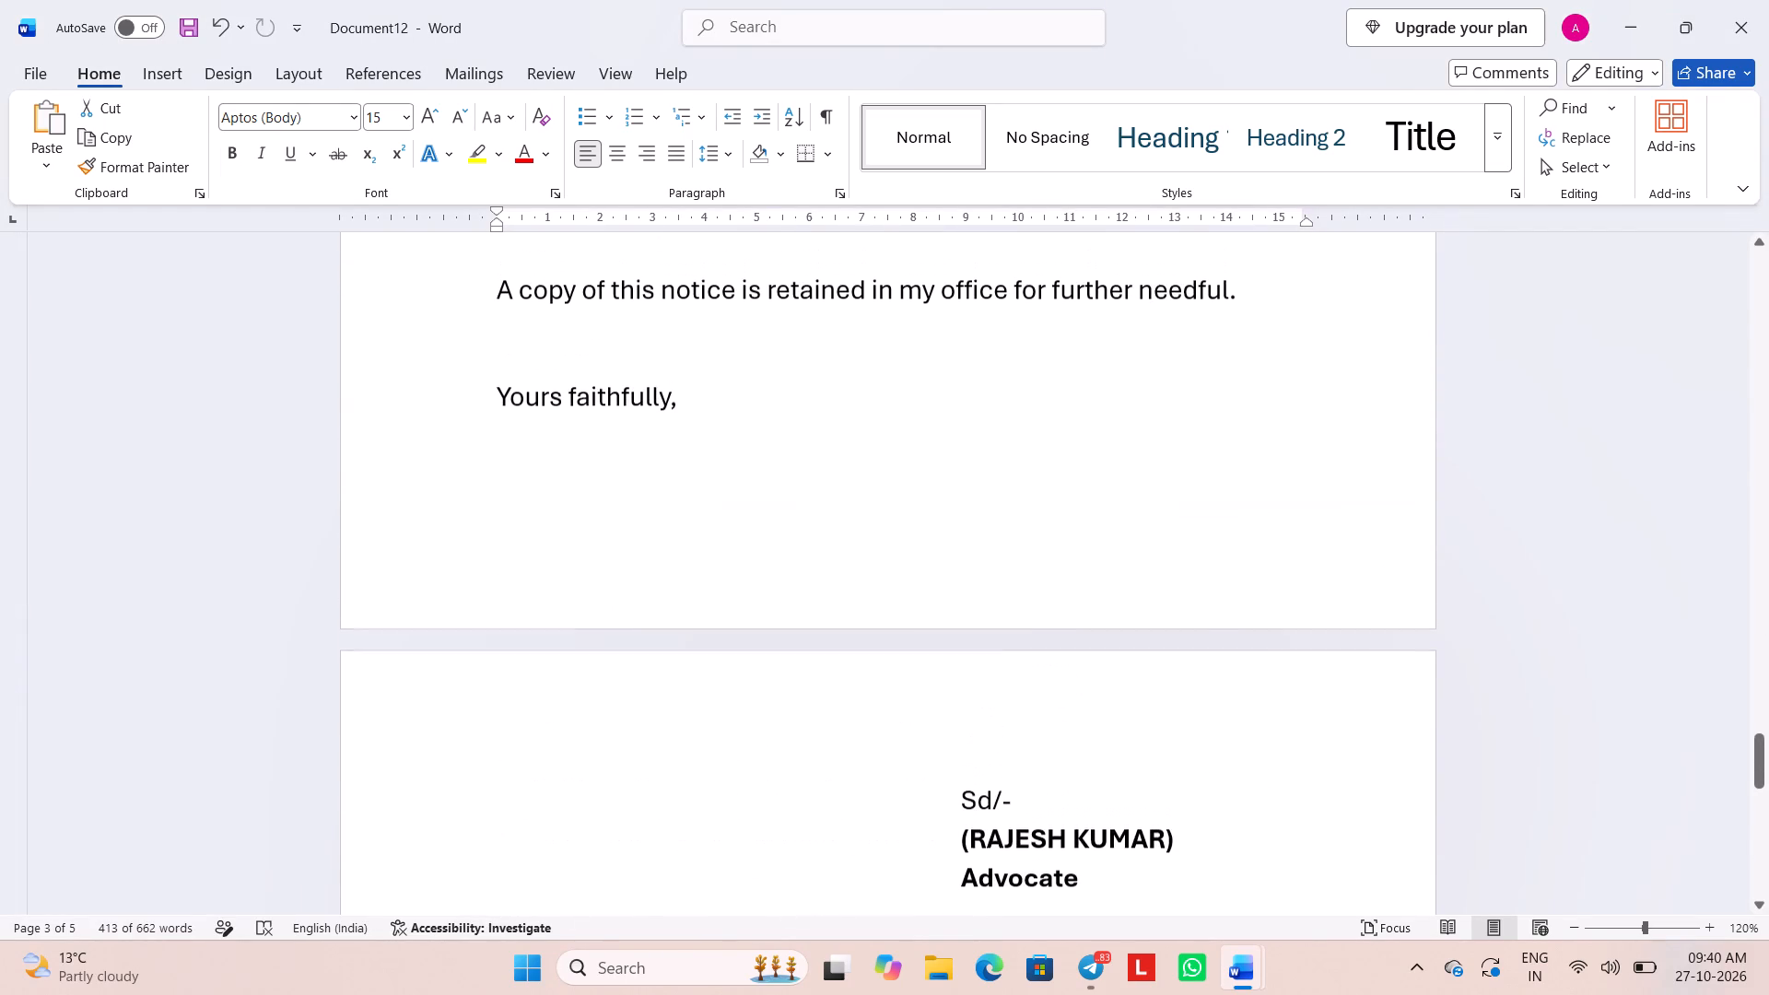
pyautogui.scroll(1, 1049, 574)
pyautogui.moveTo(1061, 812); pyautogui.dragTo(907, 608)
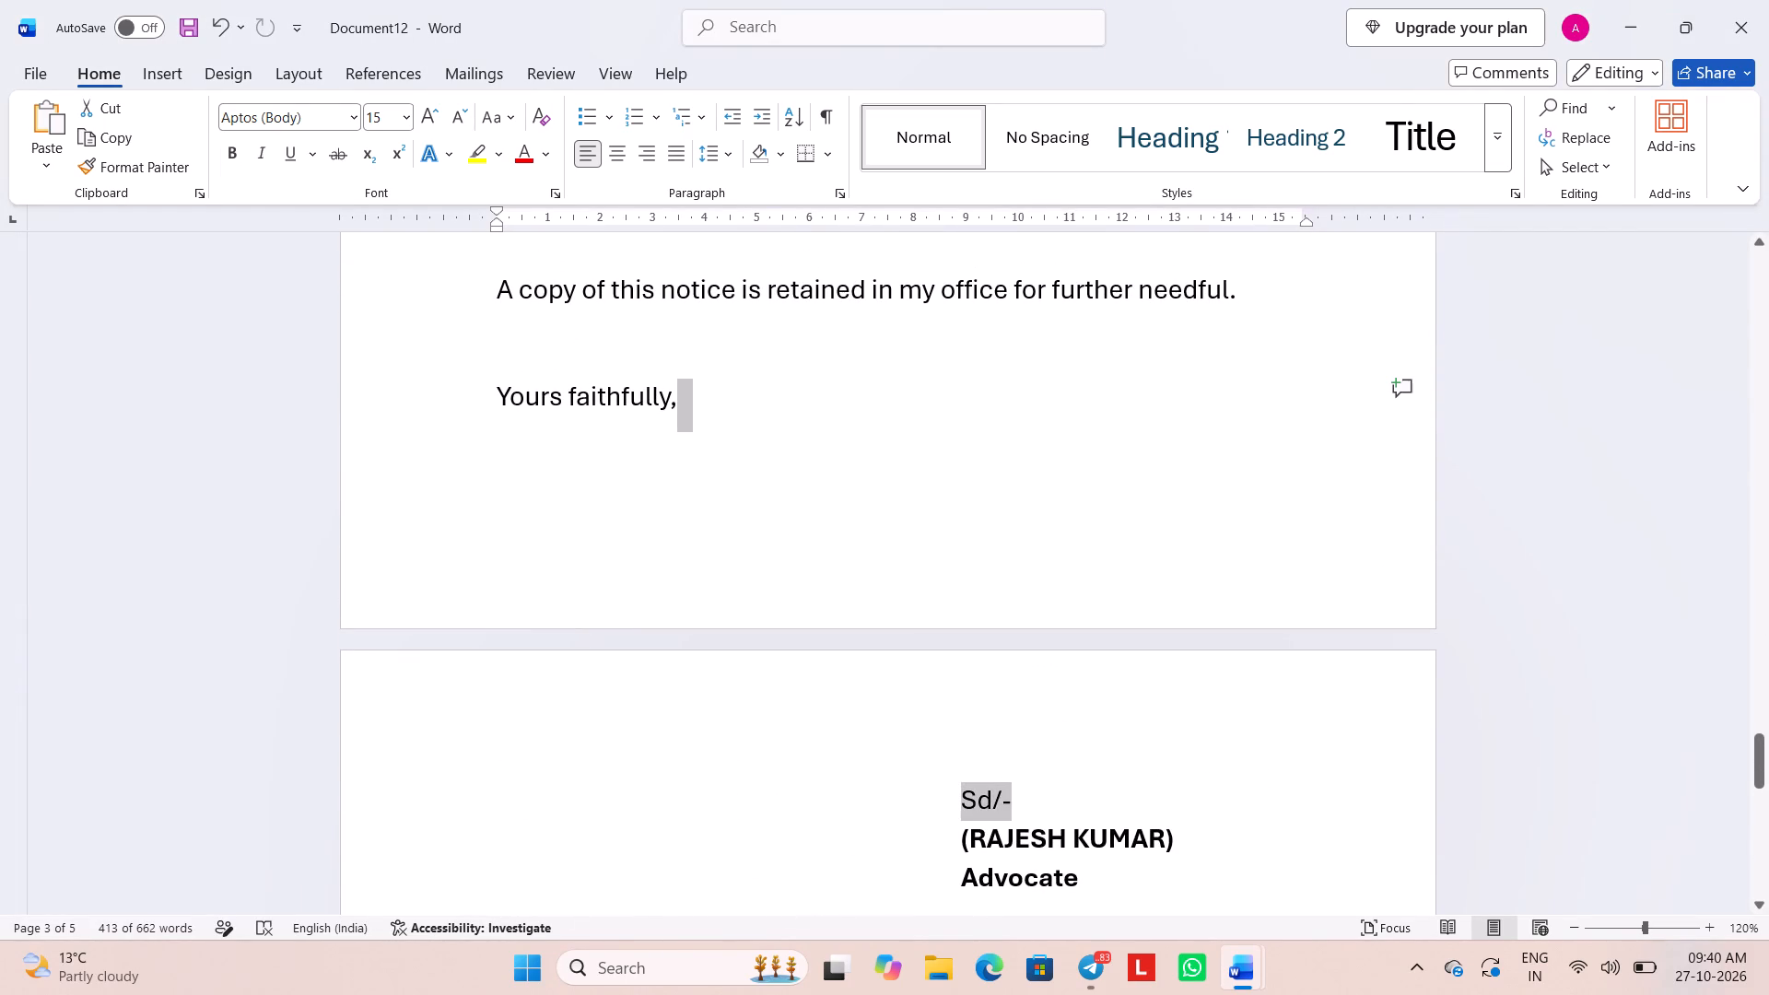
pyautogui.moveTo(907, 608); pyautogui.dragTo(894, 438)
pyautogui.press('BackSpace')
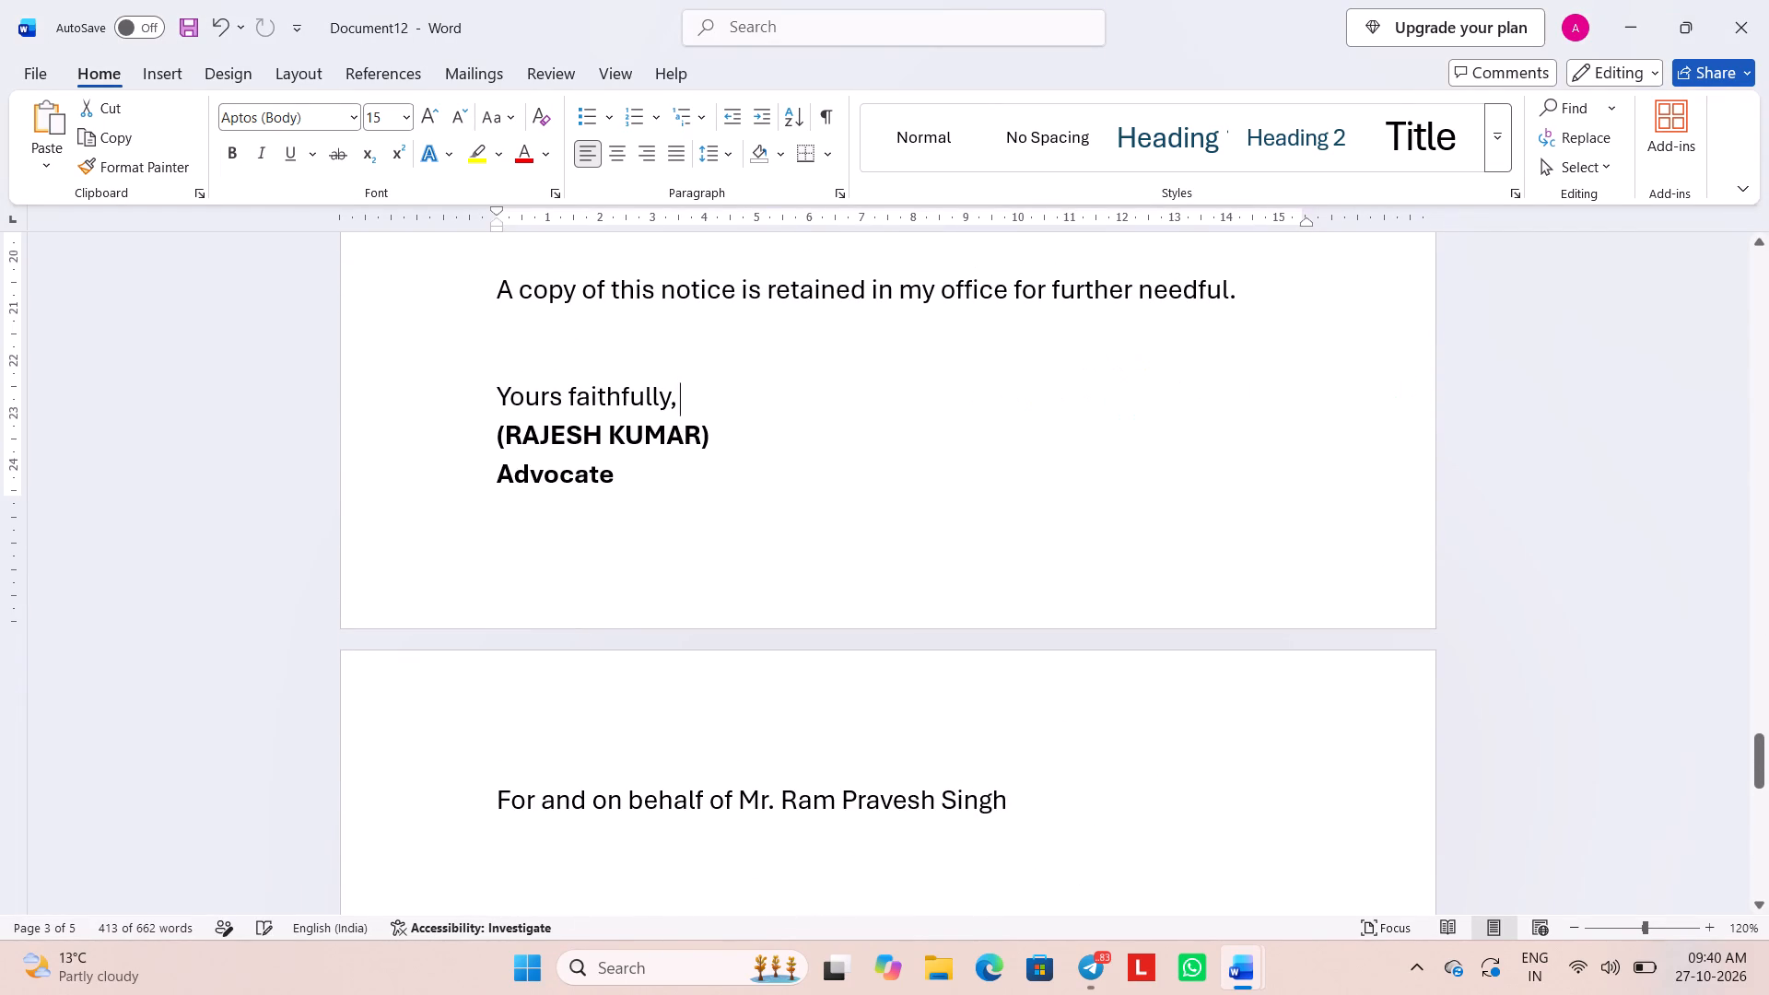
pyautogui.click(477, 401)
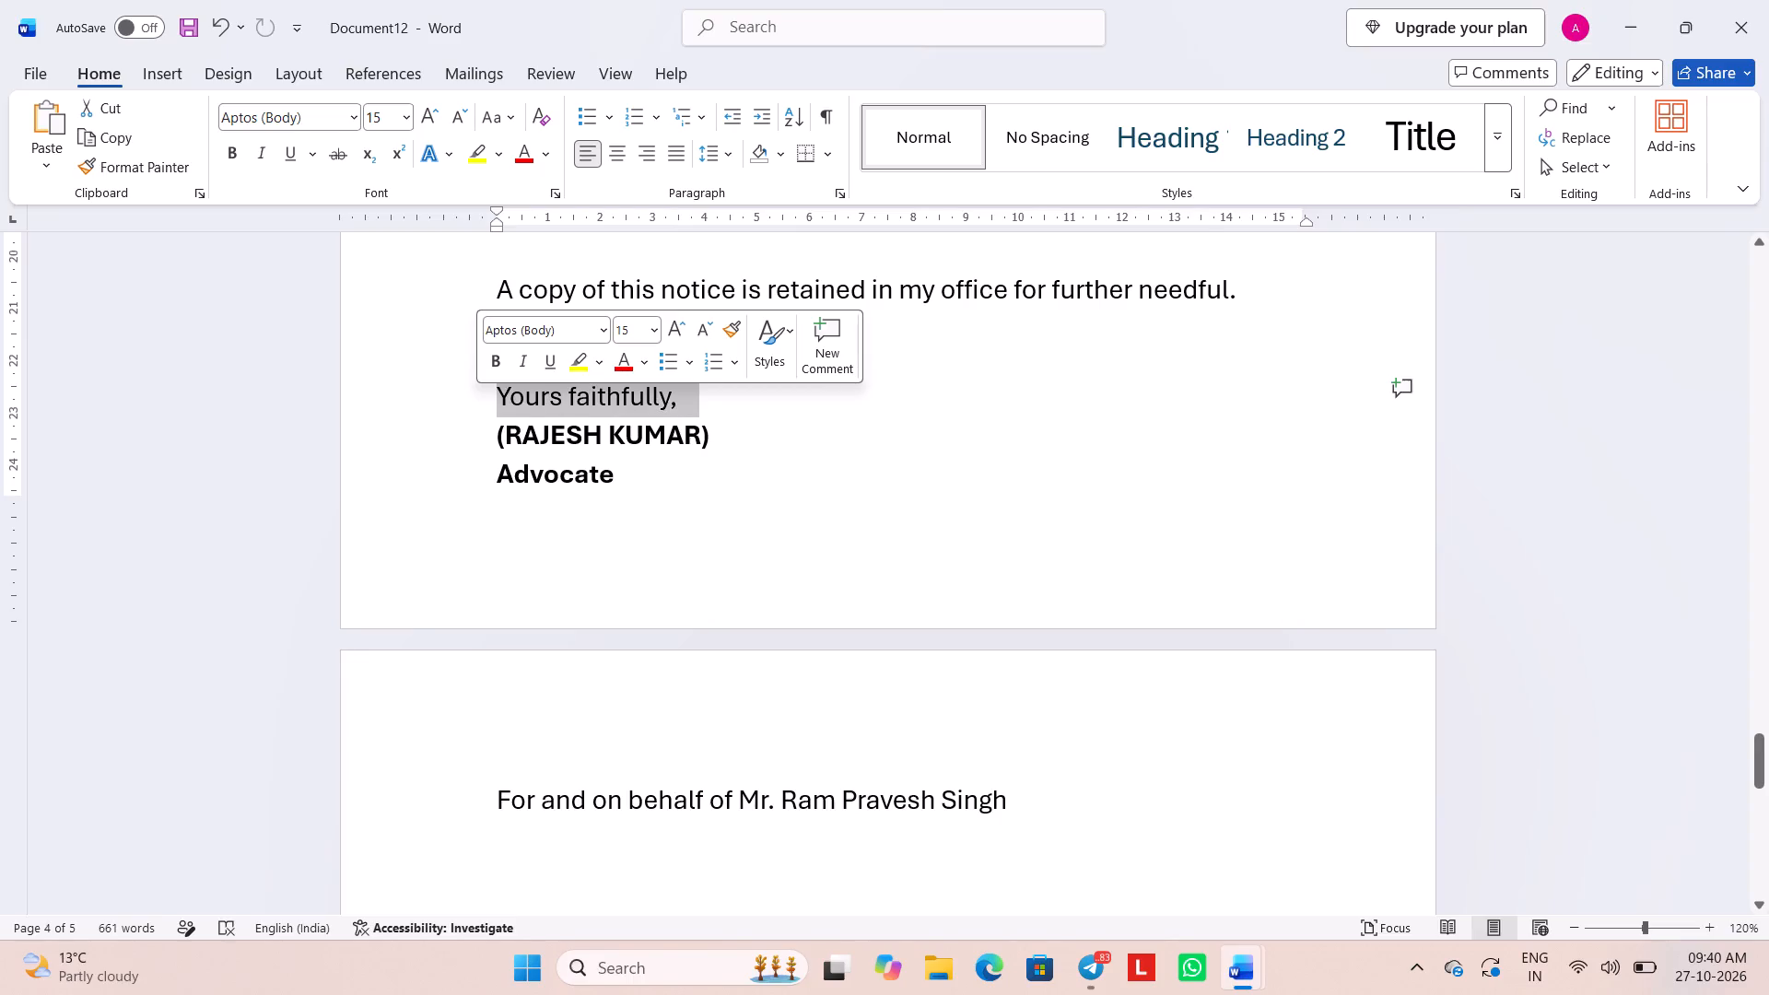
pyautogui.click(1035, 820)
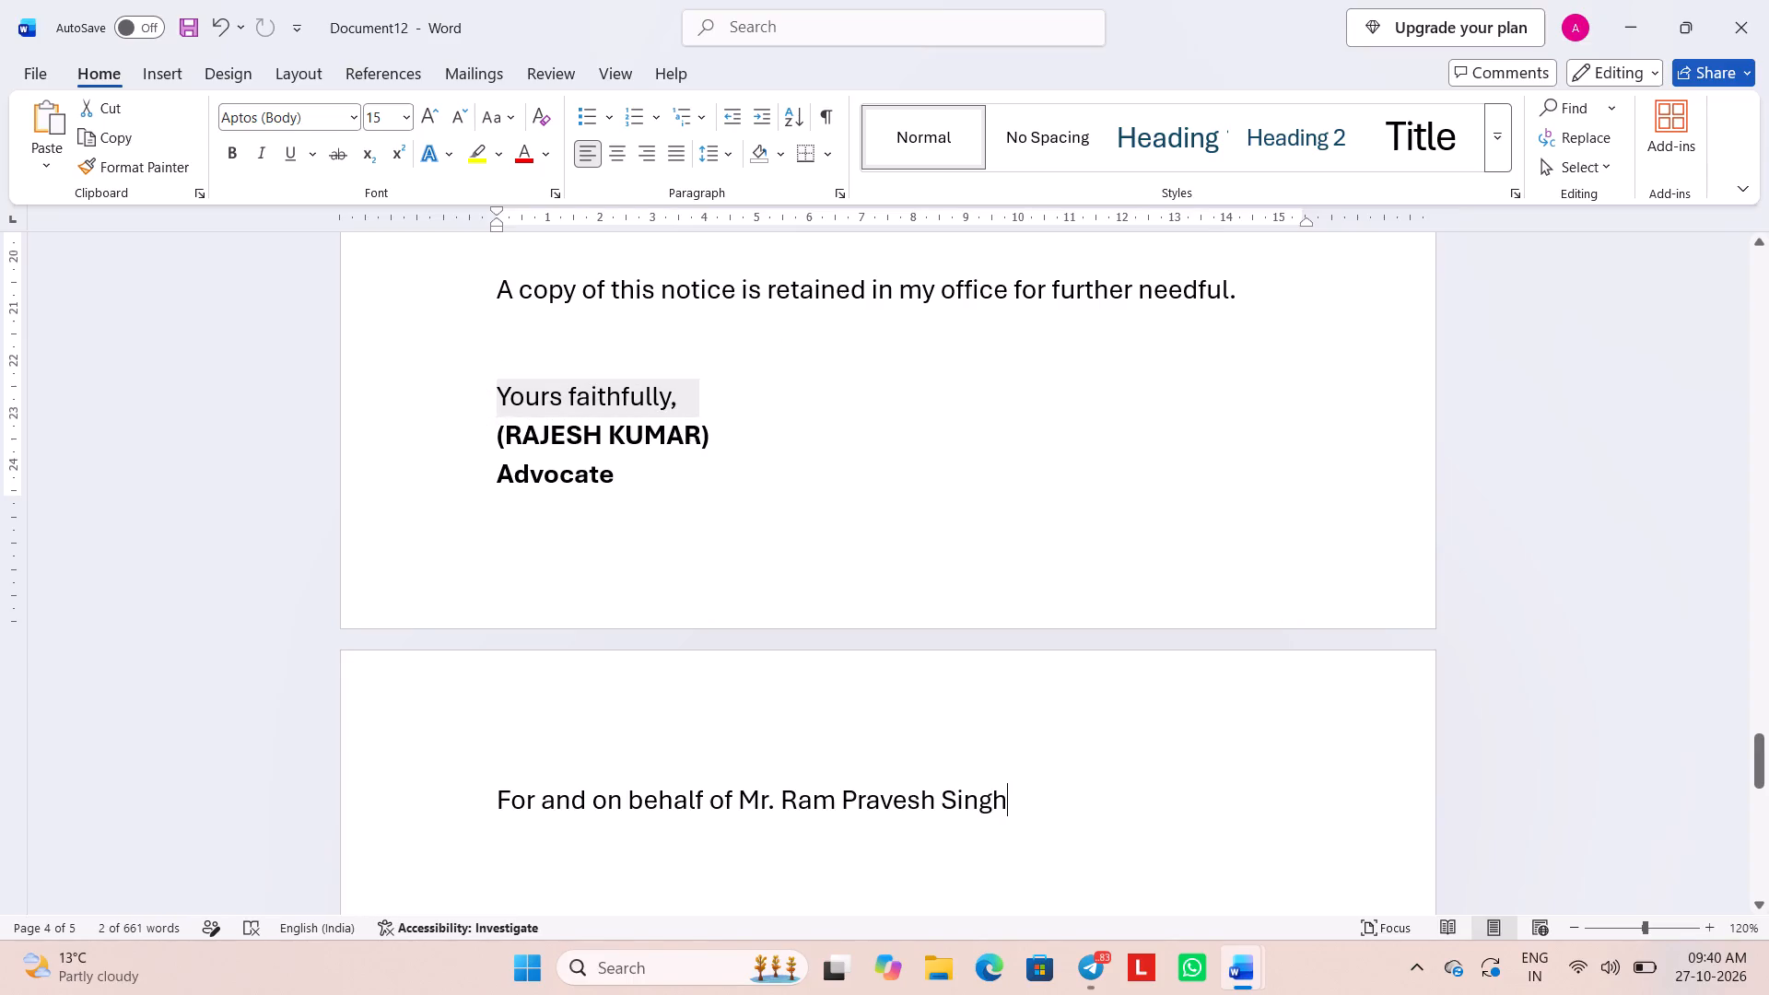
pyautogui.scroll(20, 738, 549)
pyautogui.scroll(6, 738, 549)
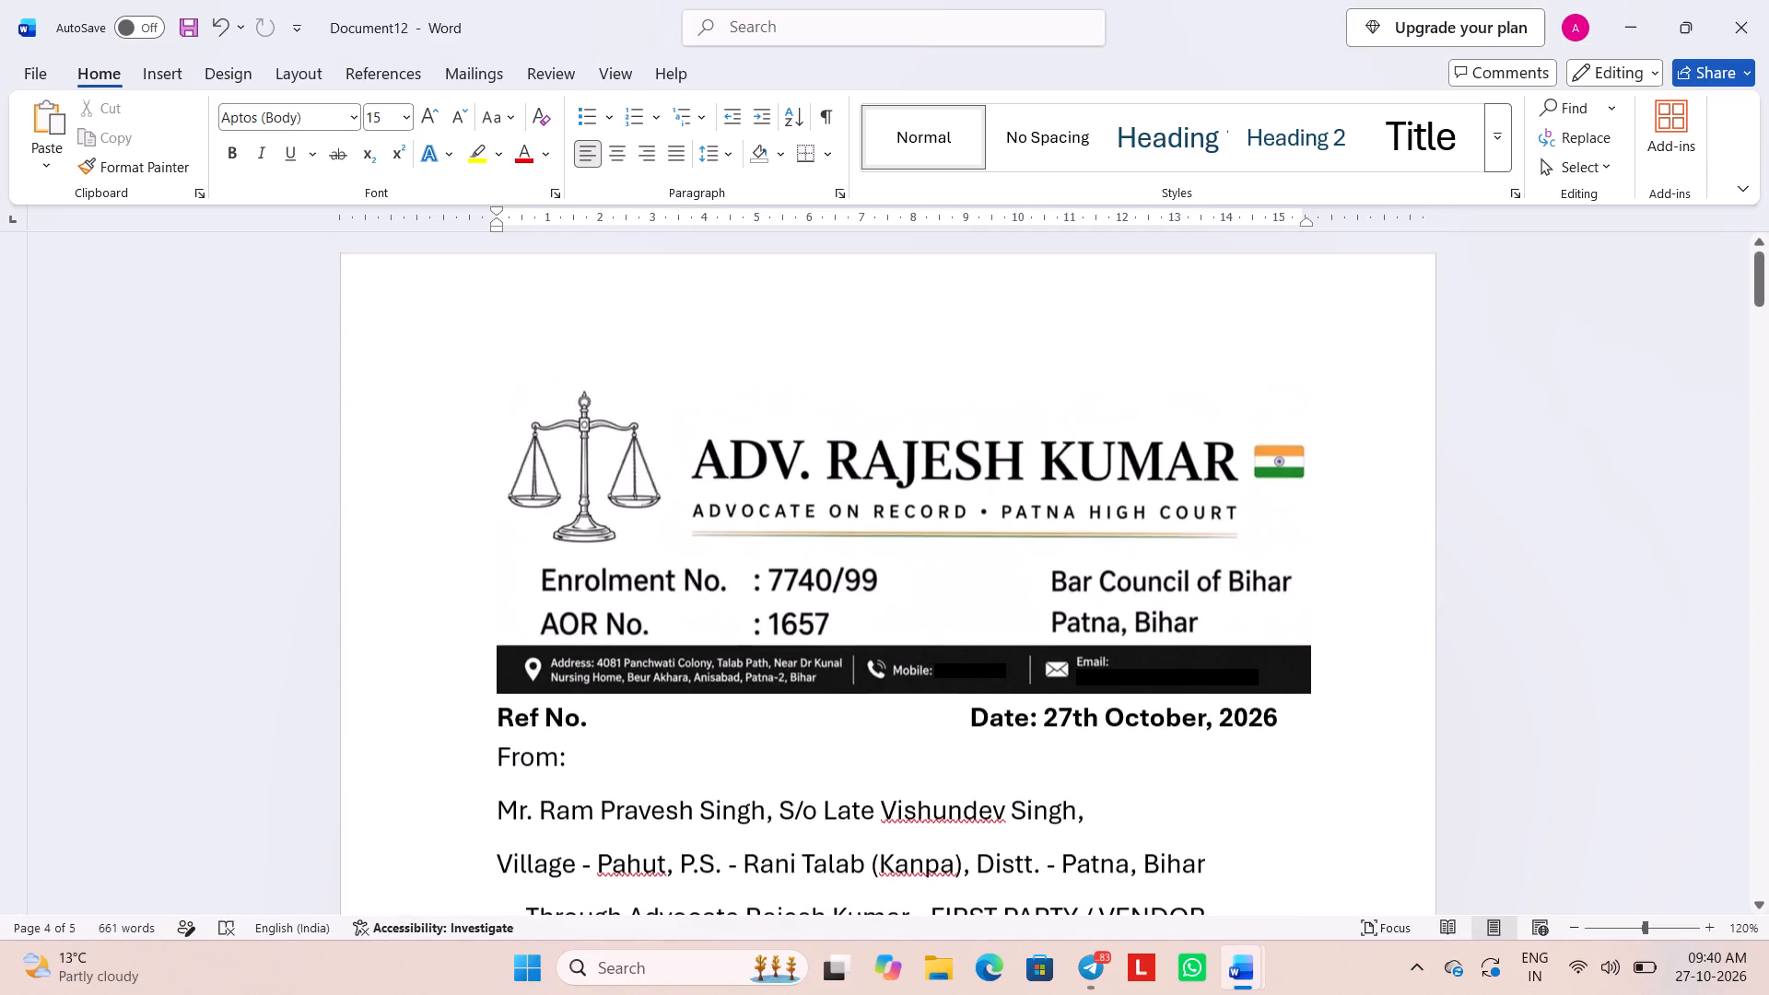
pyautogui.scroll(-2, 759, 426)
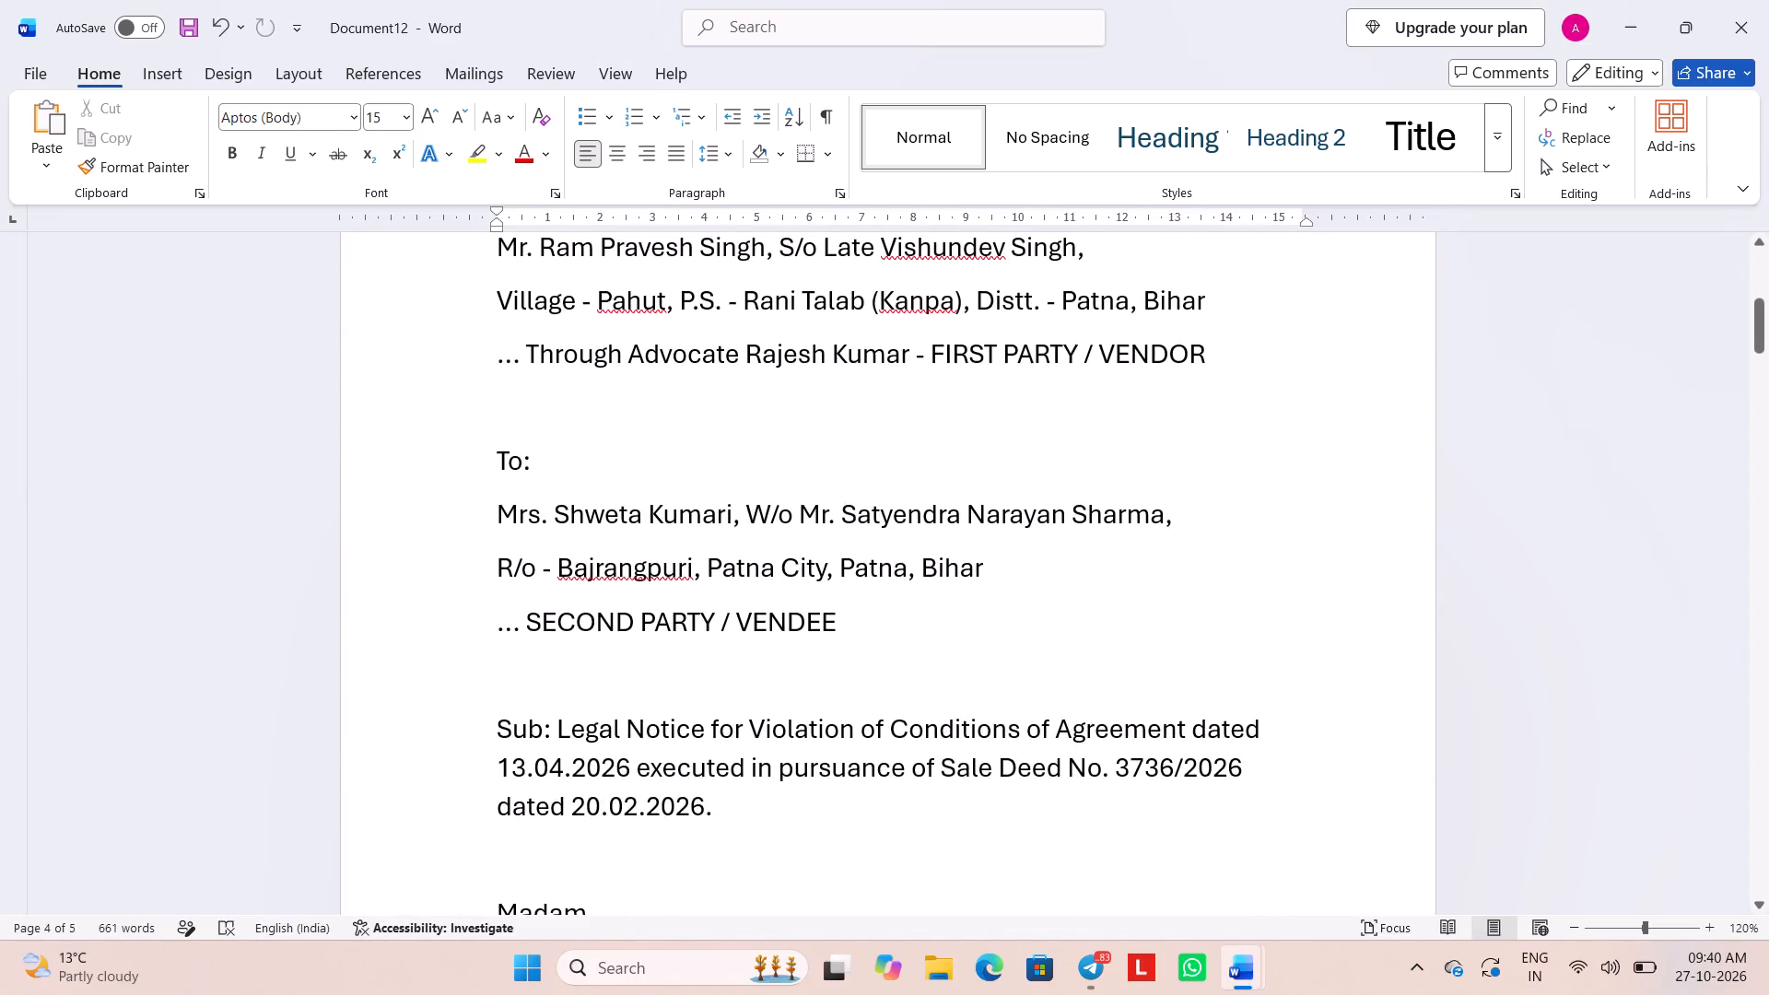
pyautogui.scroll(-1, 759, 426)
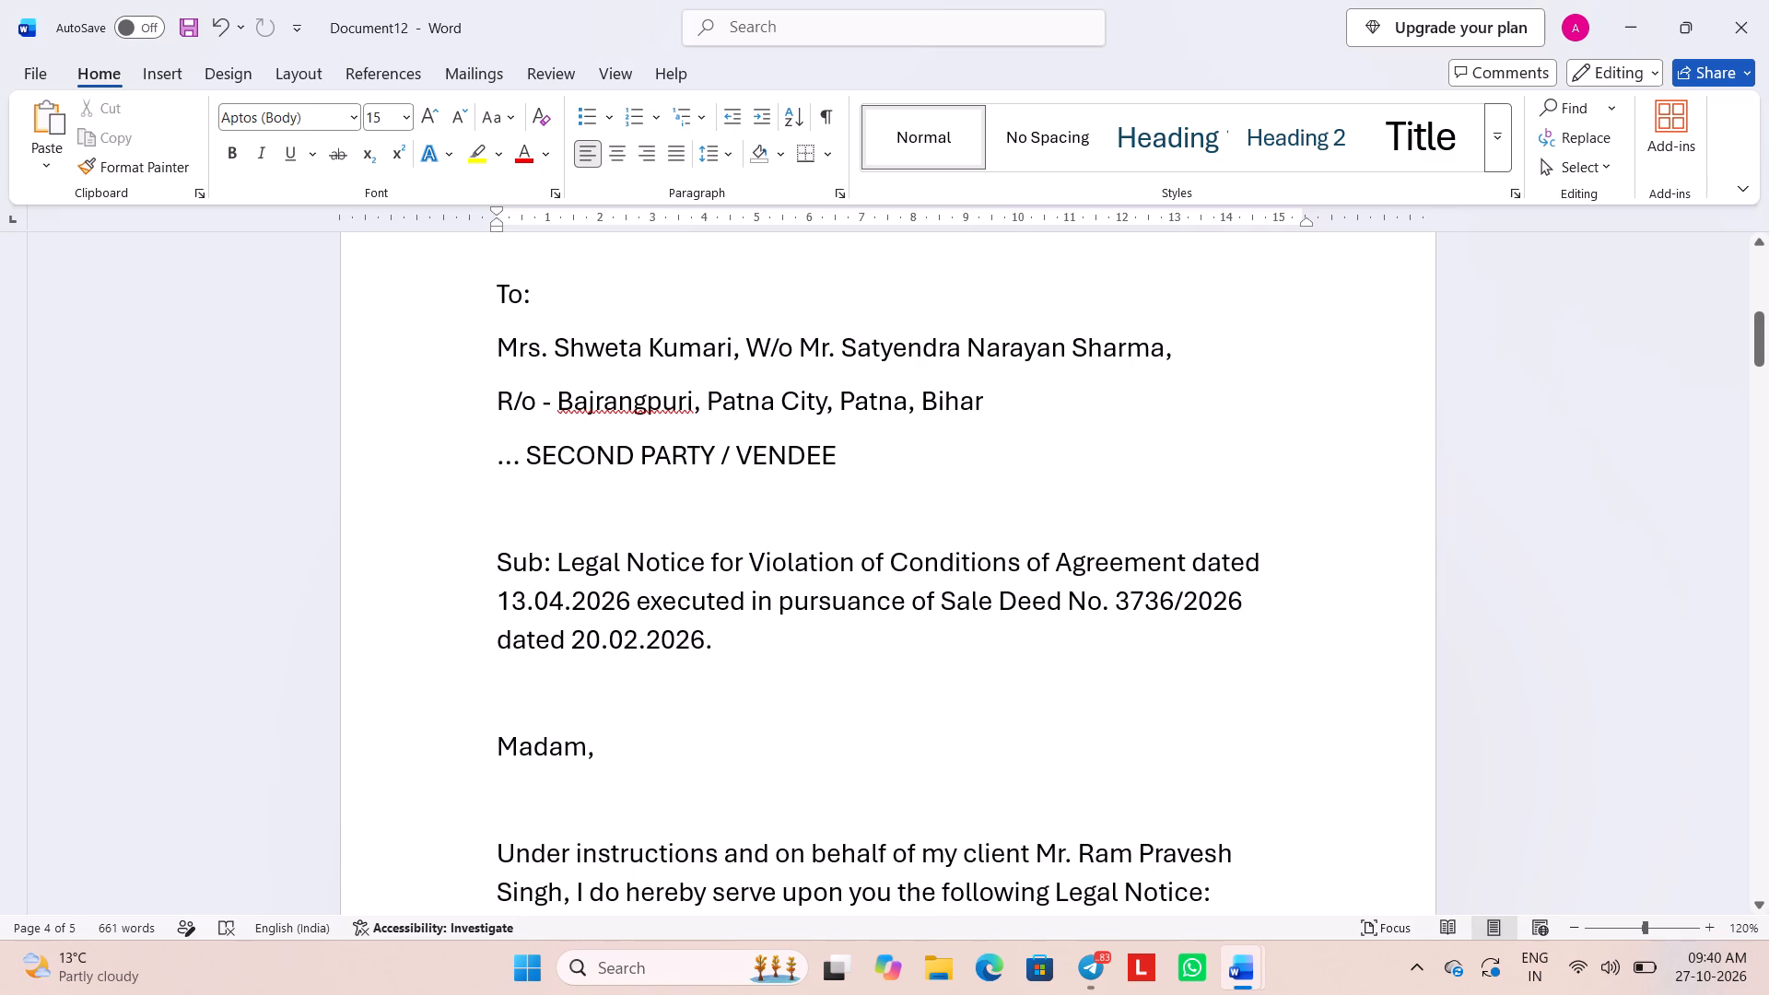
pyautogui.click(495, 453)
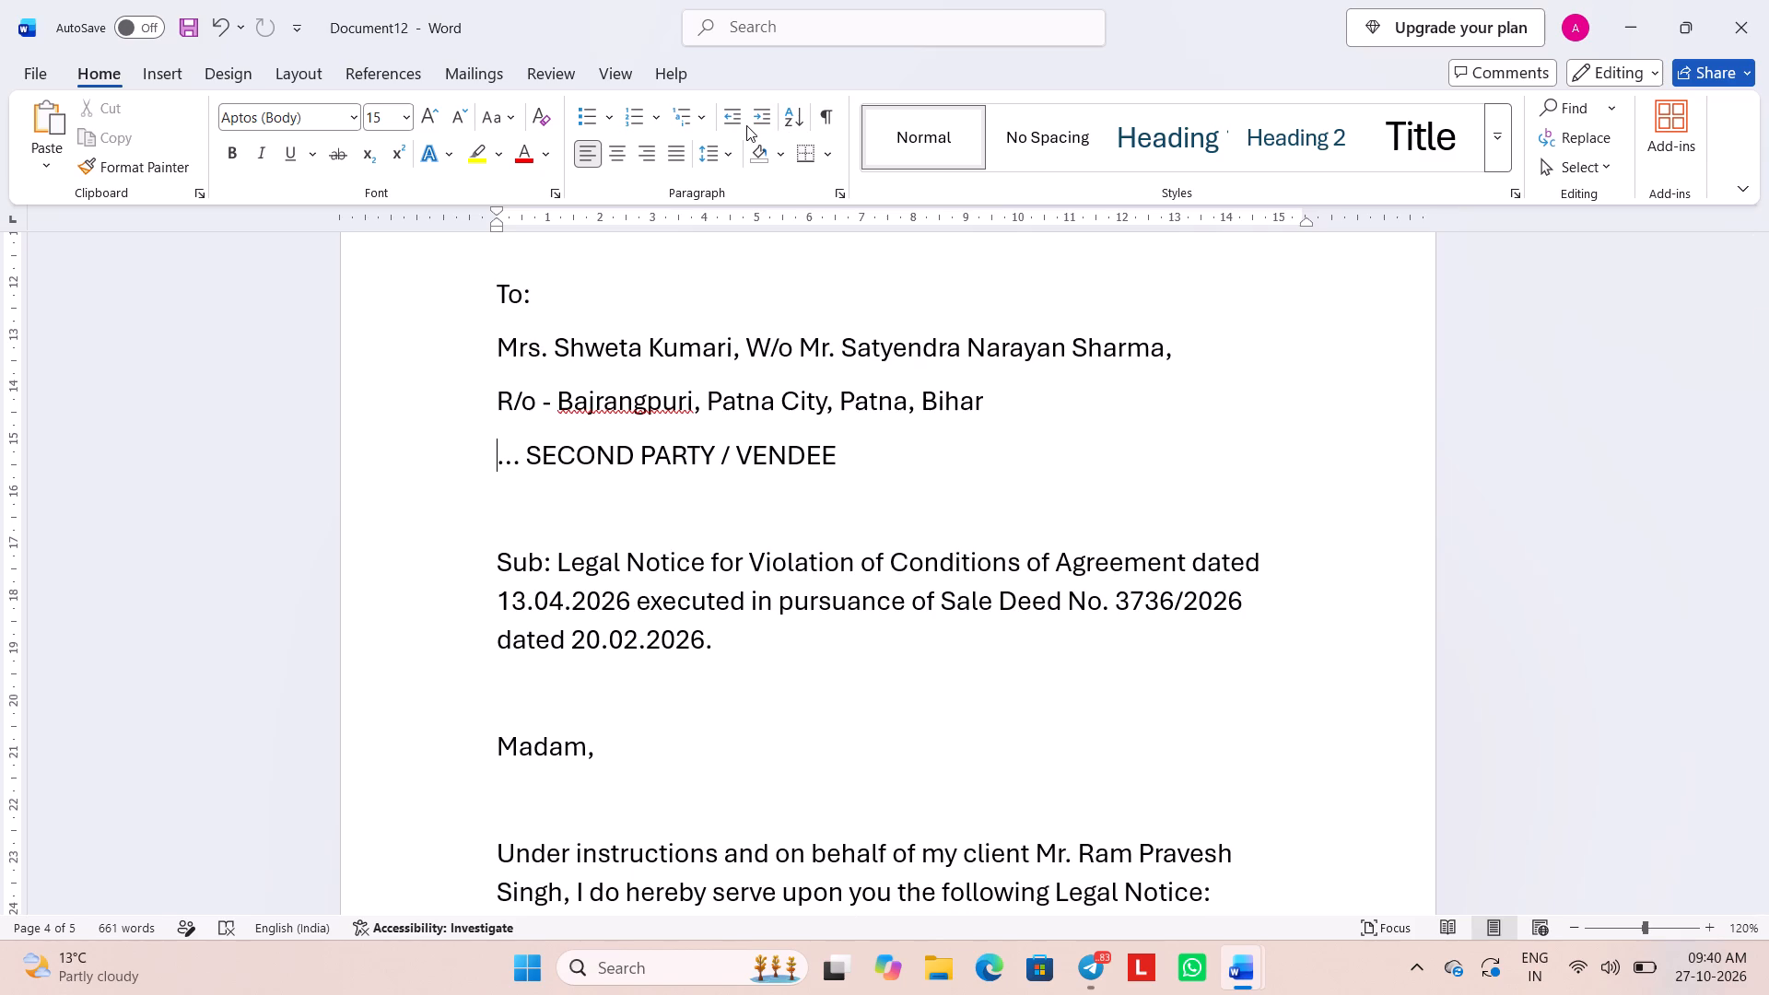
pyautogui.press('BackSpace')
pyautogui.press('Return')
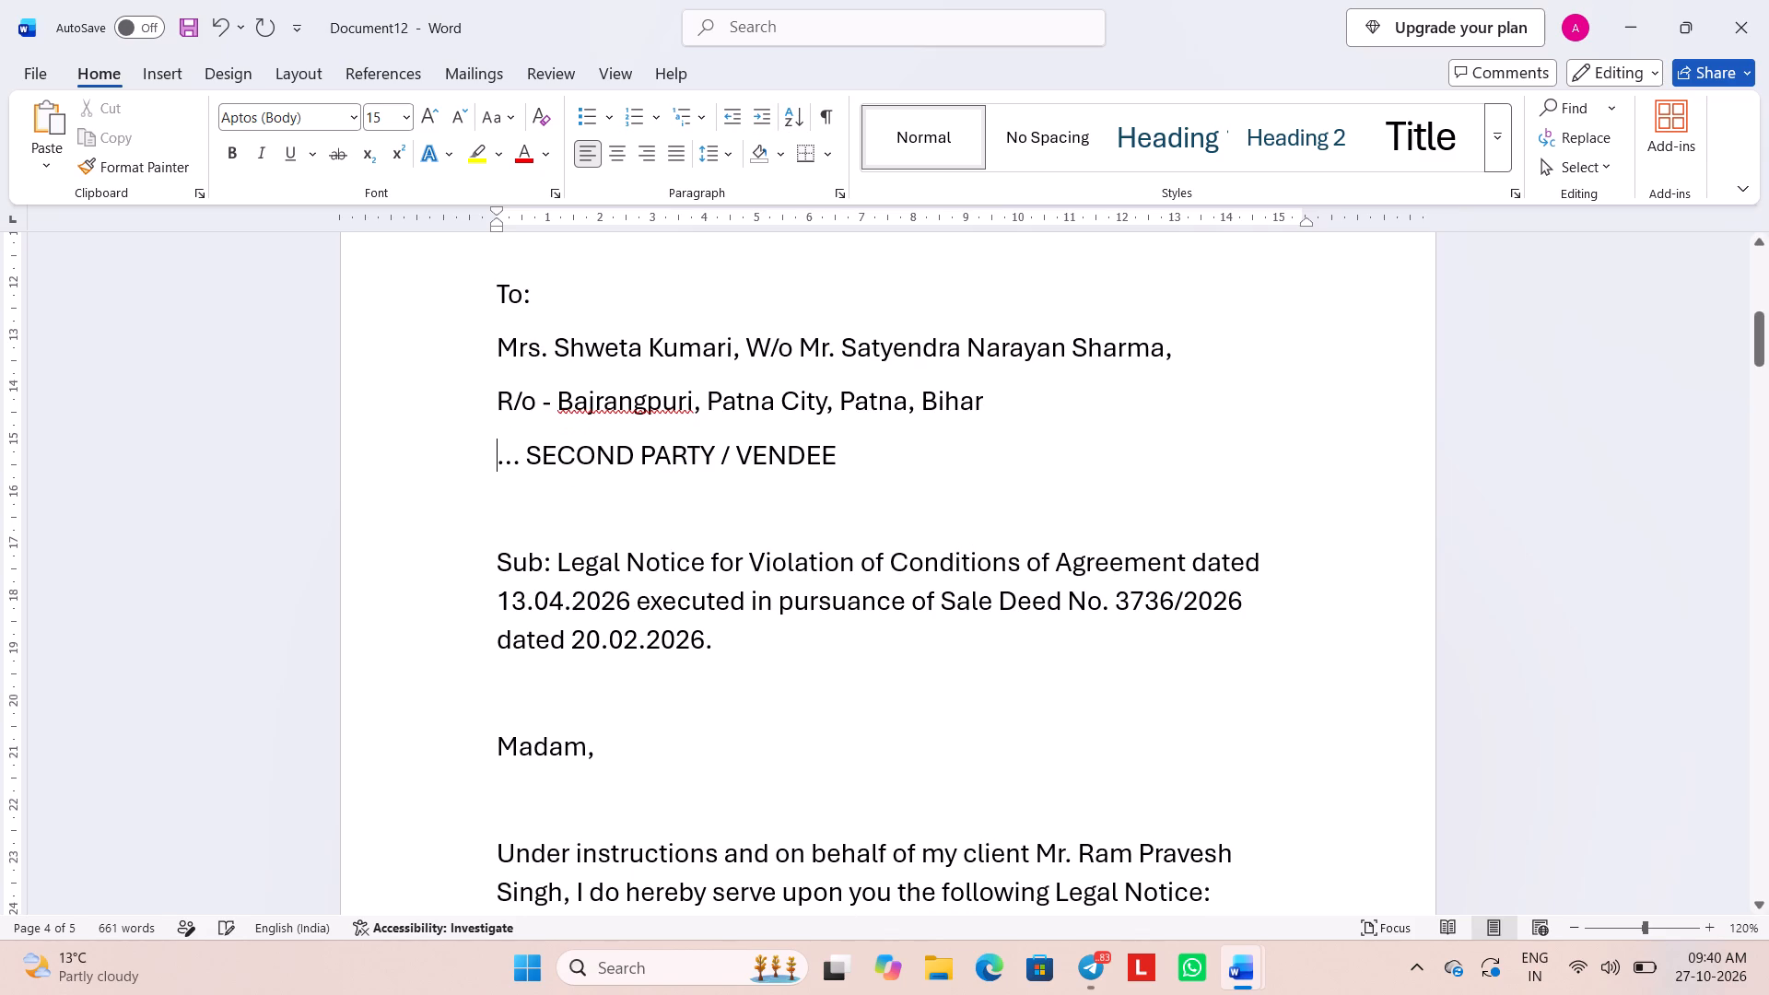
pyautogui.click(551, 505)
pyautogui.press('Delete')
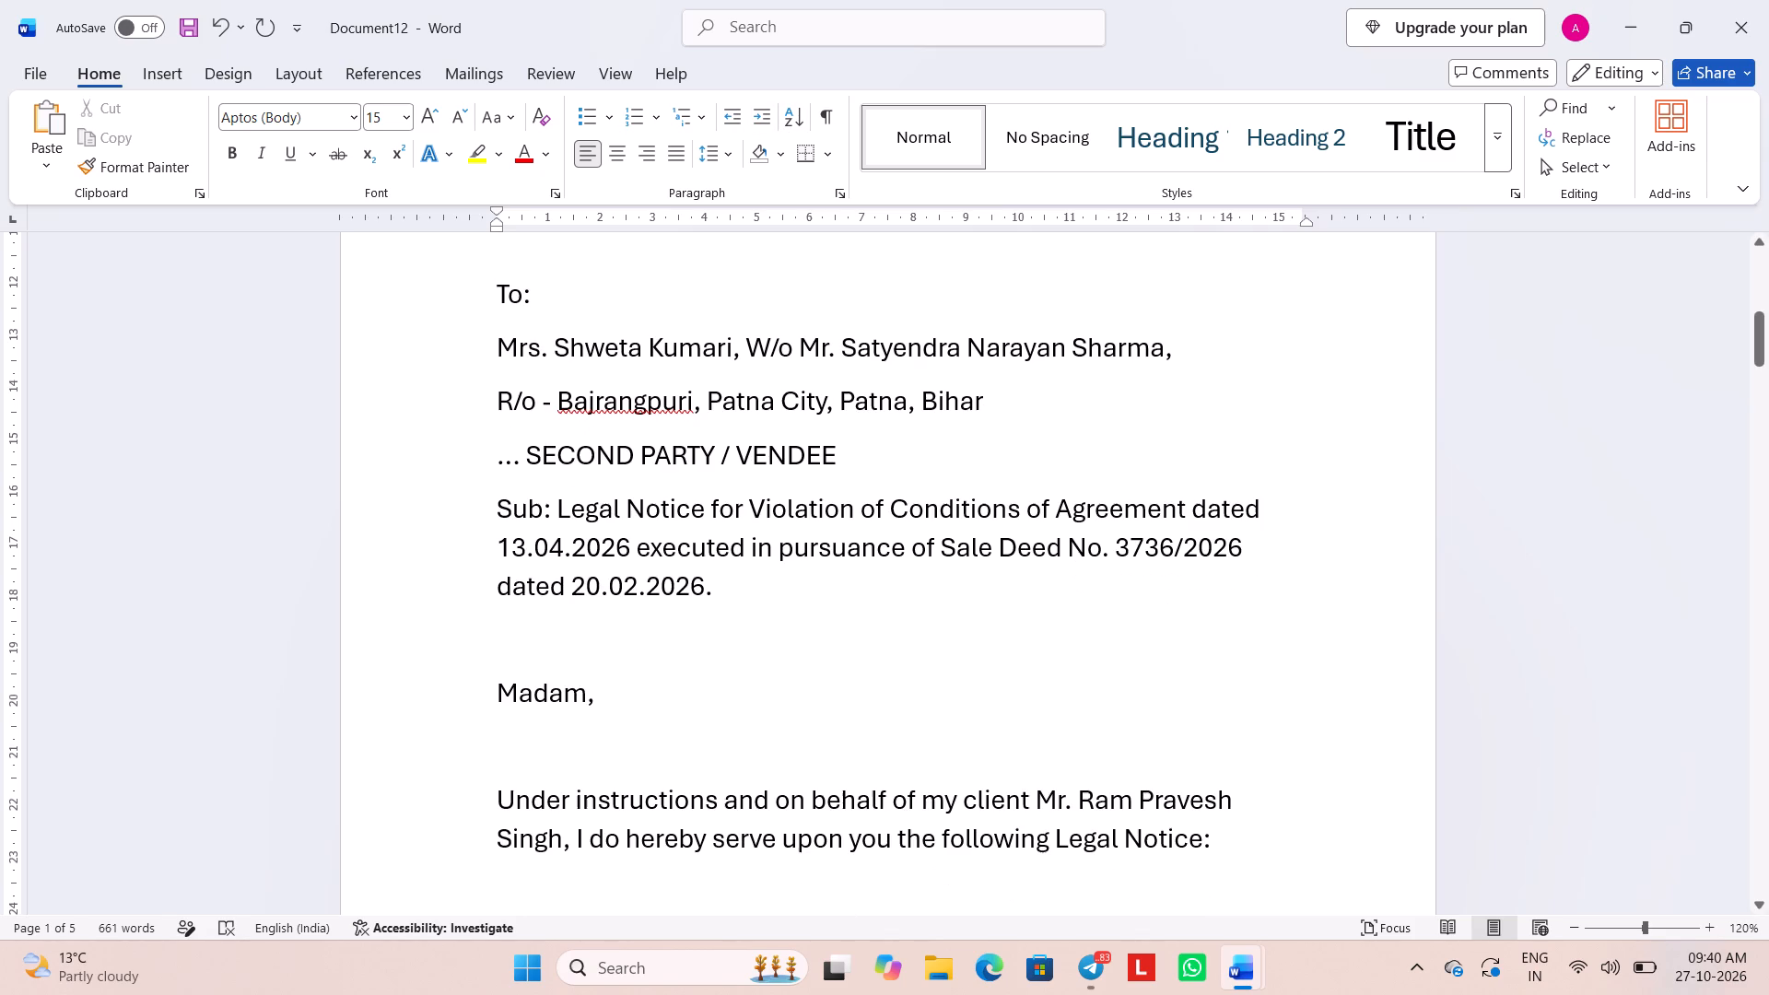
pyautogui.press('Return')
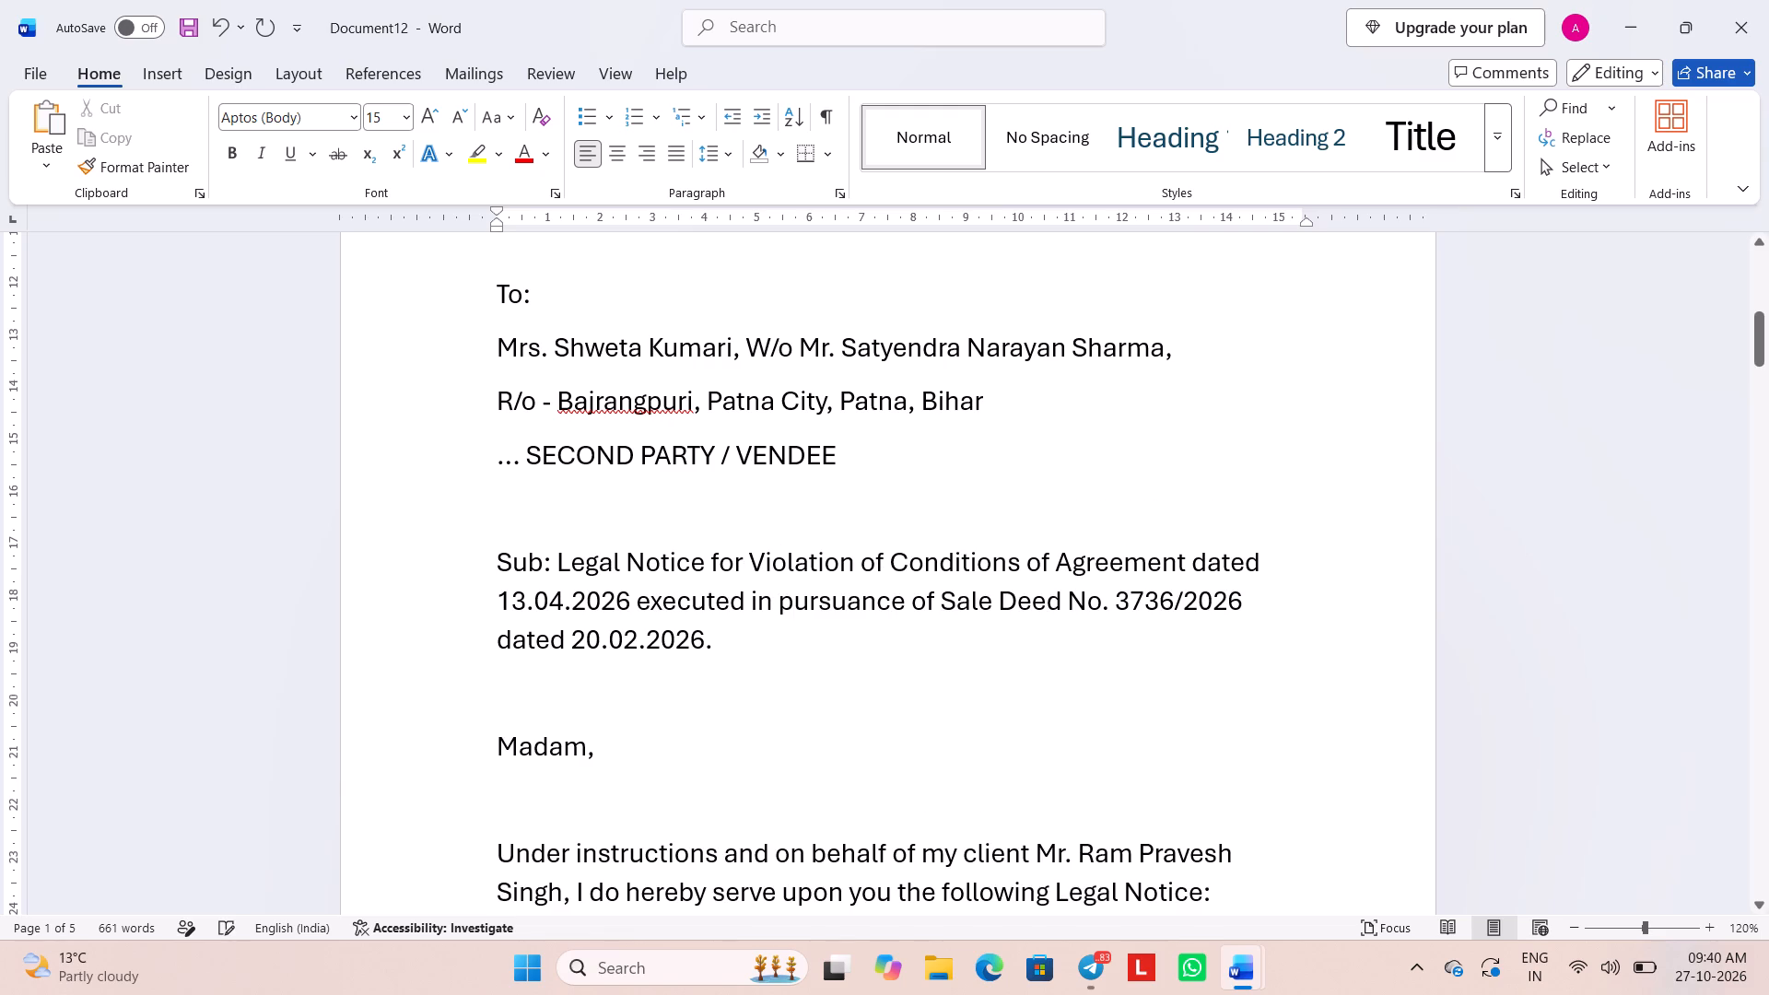
# Indent the SECOND PARTY / VENDEE line under the recipient's address to about 7.6 cm and add three more leading dots.
pyautogui.click(477, 468)
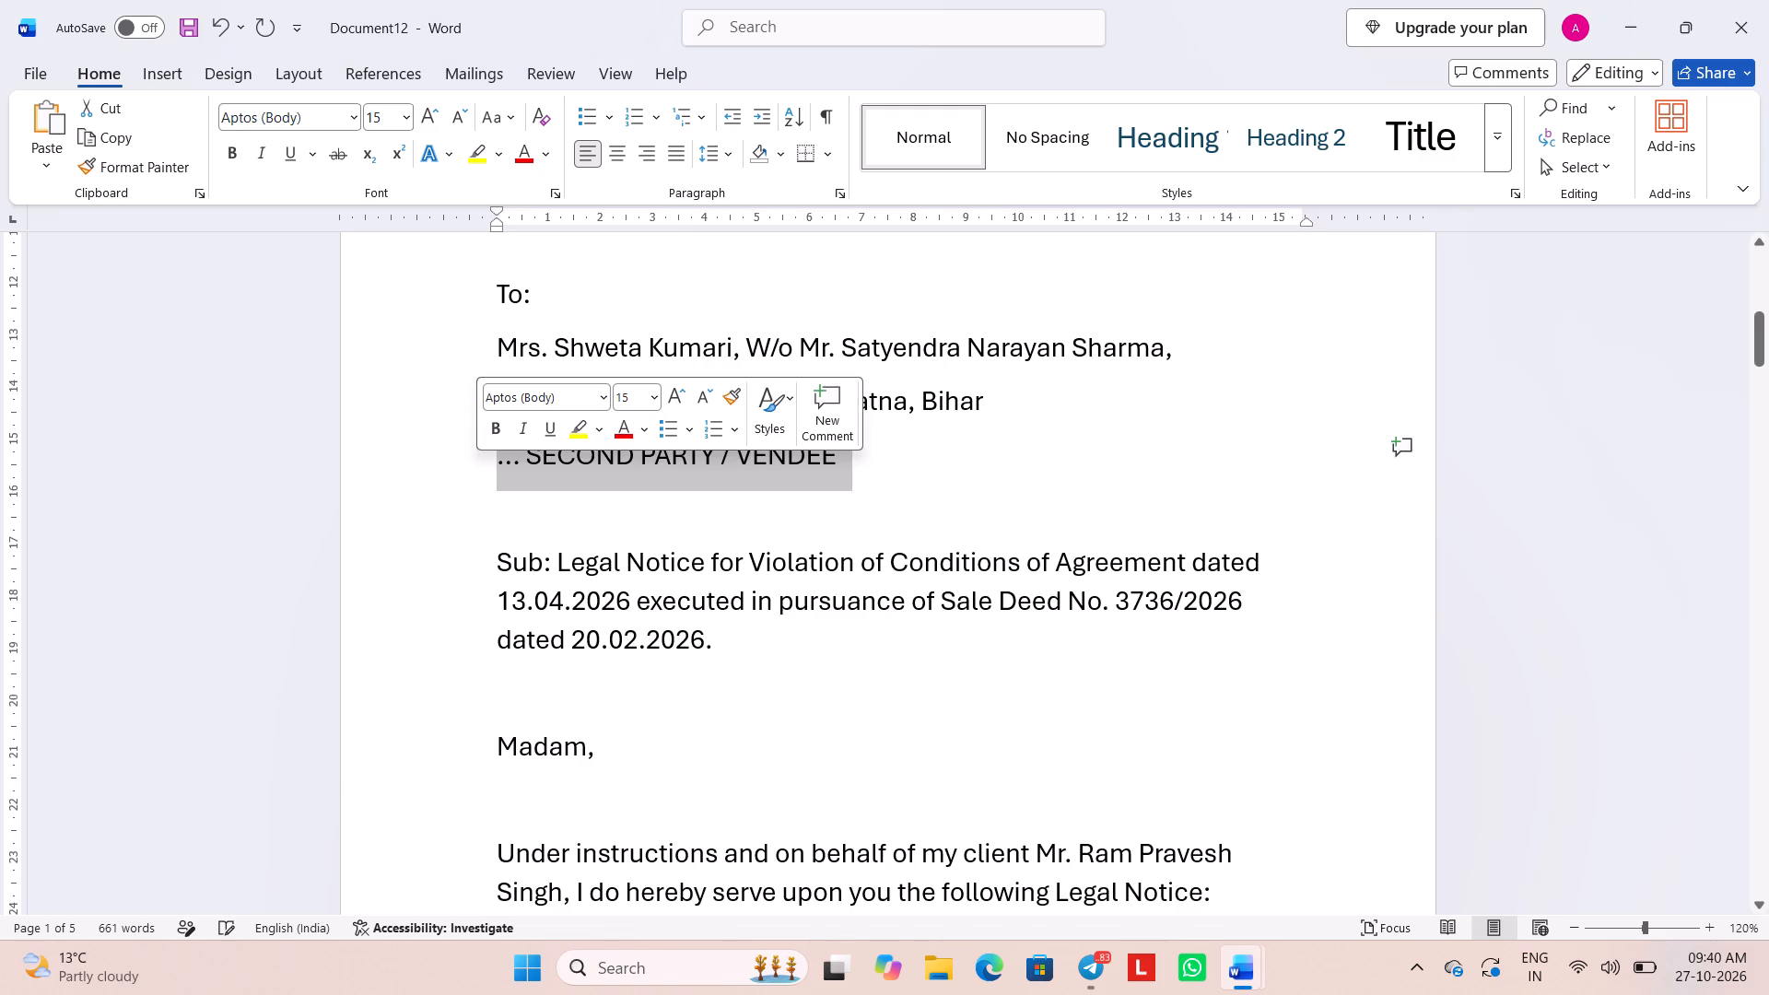
pyautogui.click(491, 468)
pyautogui.tripleClick(762, 116)
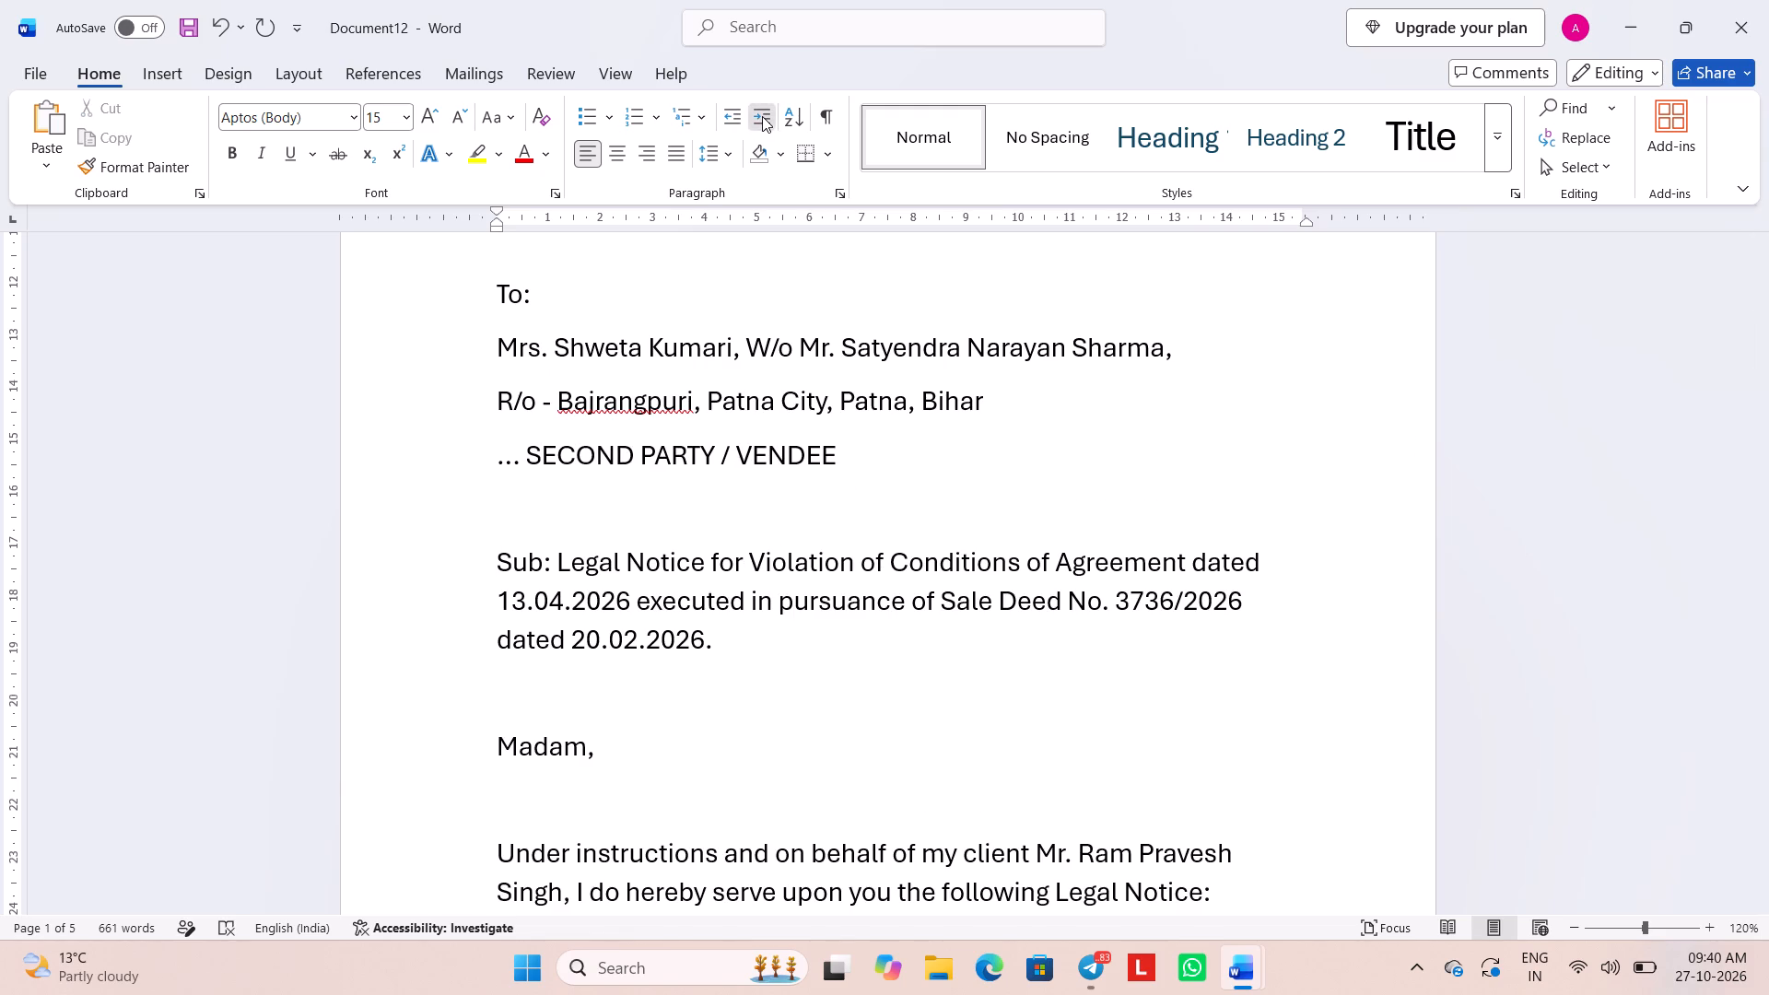
pyautogui.doubleClick(762, 116)
pyautogui.click(762, 116)
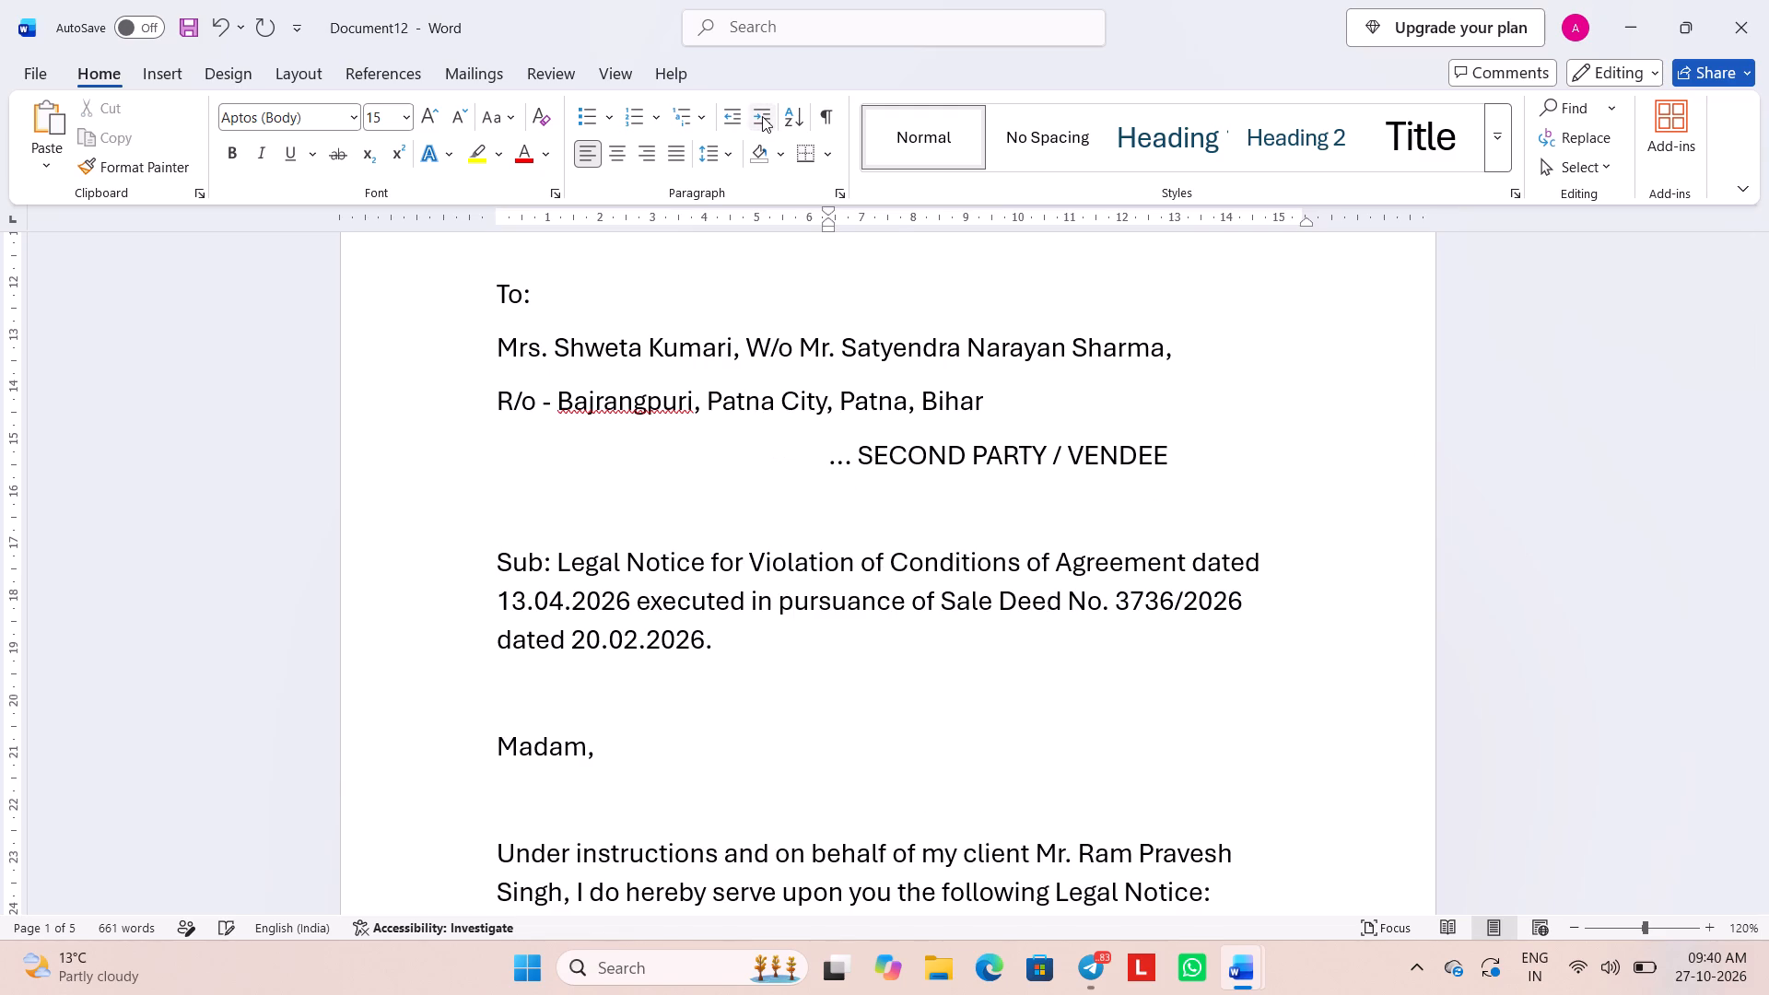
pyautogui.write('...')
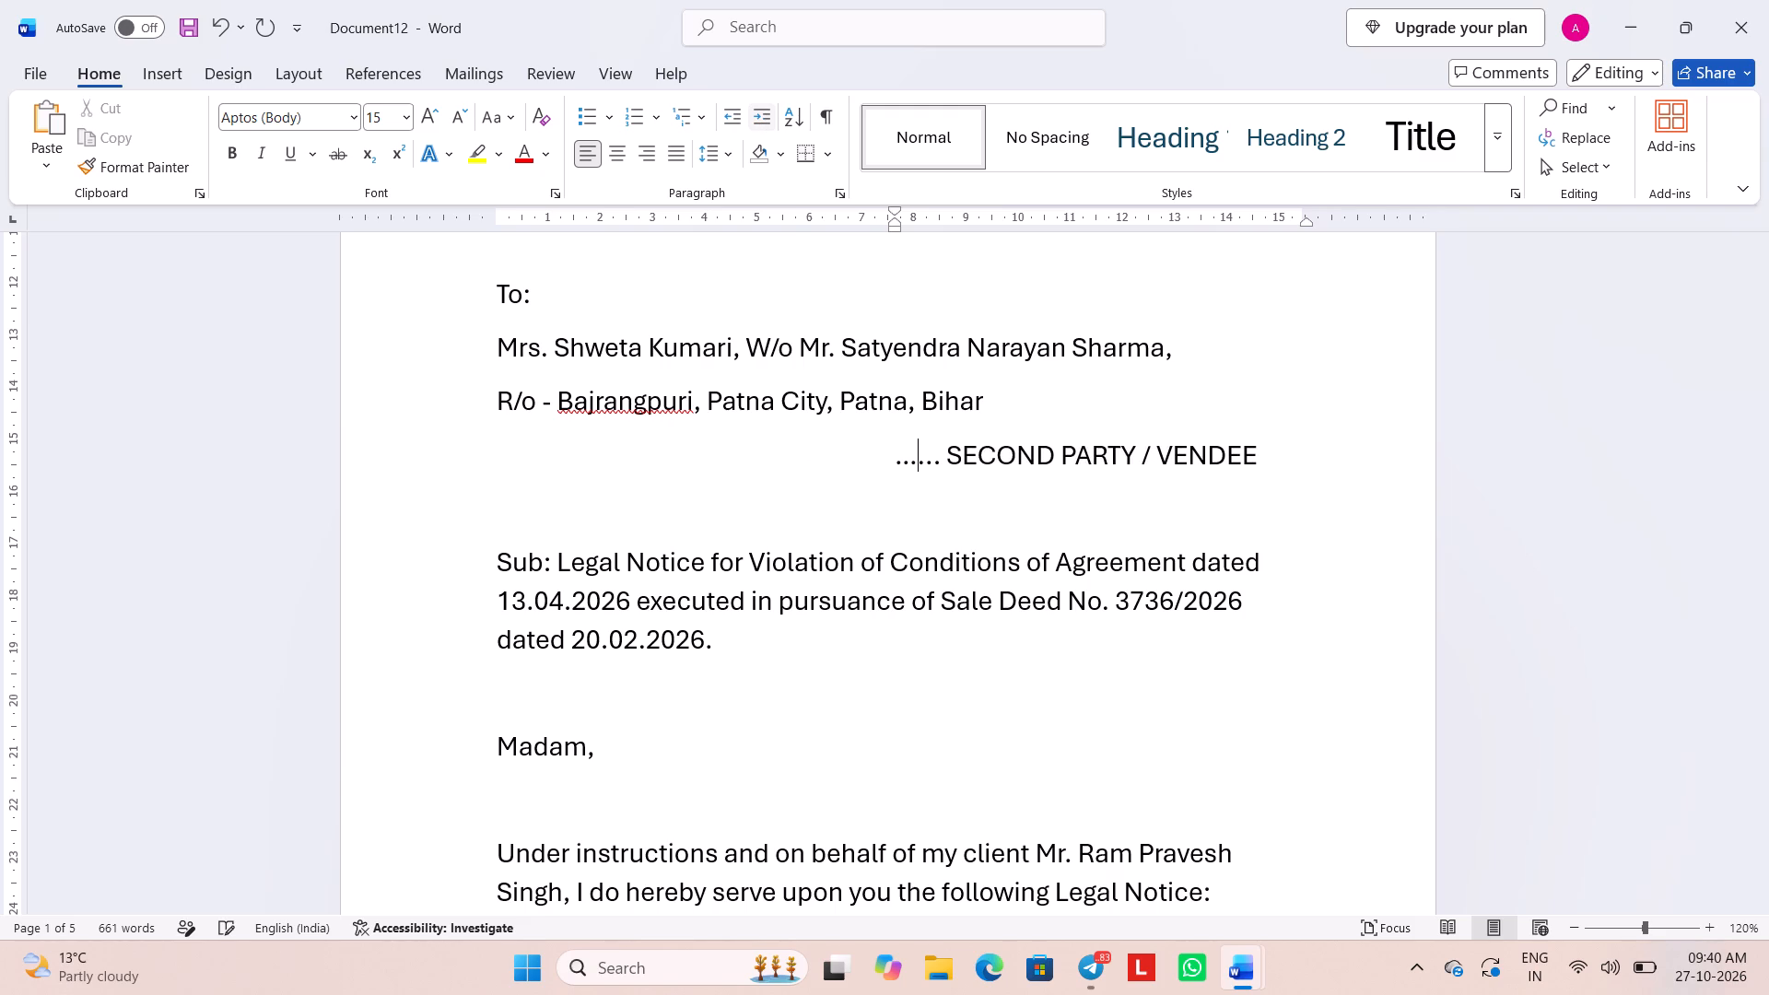
pyautogui.scroll(1, 933, 320)
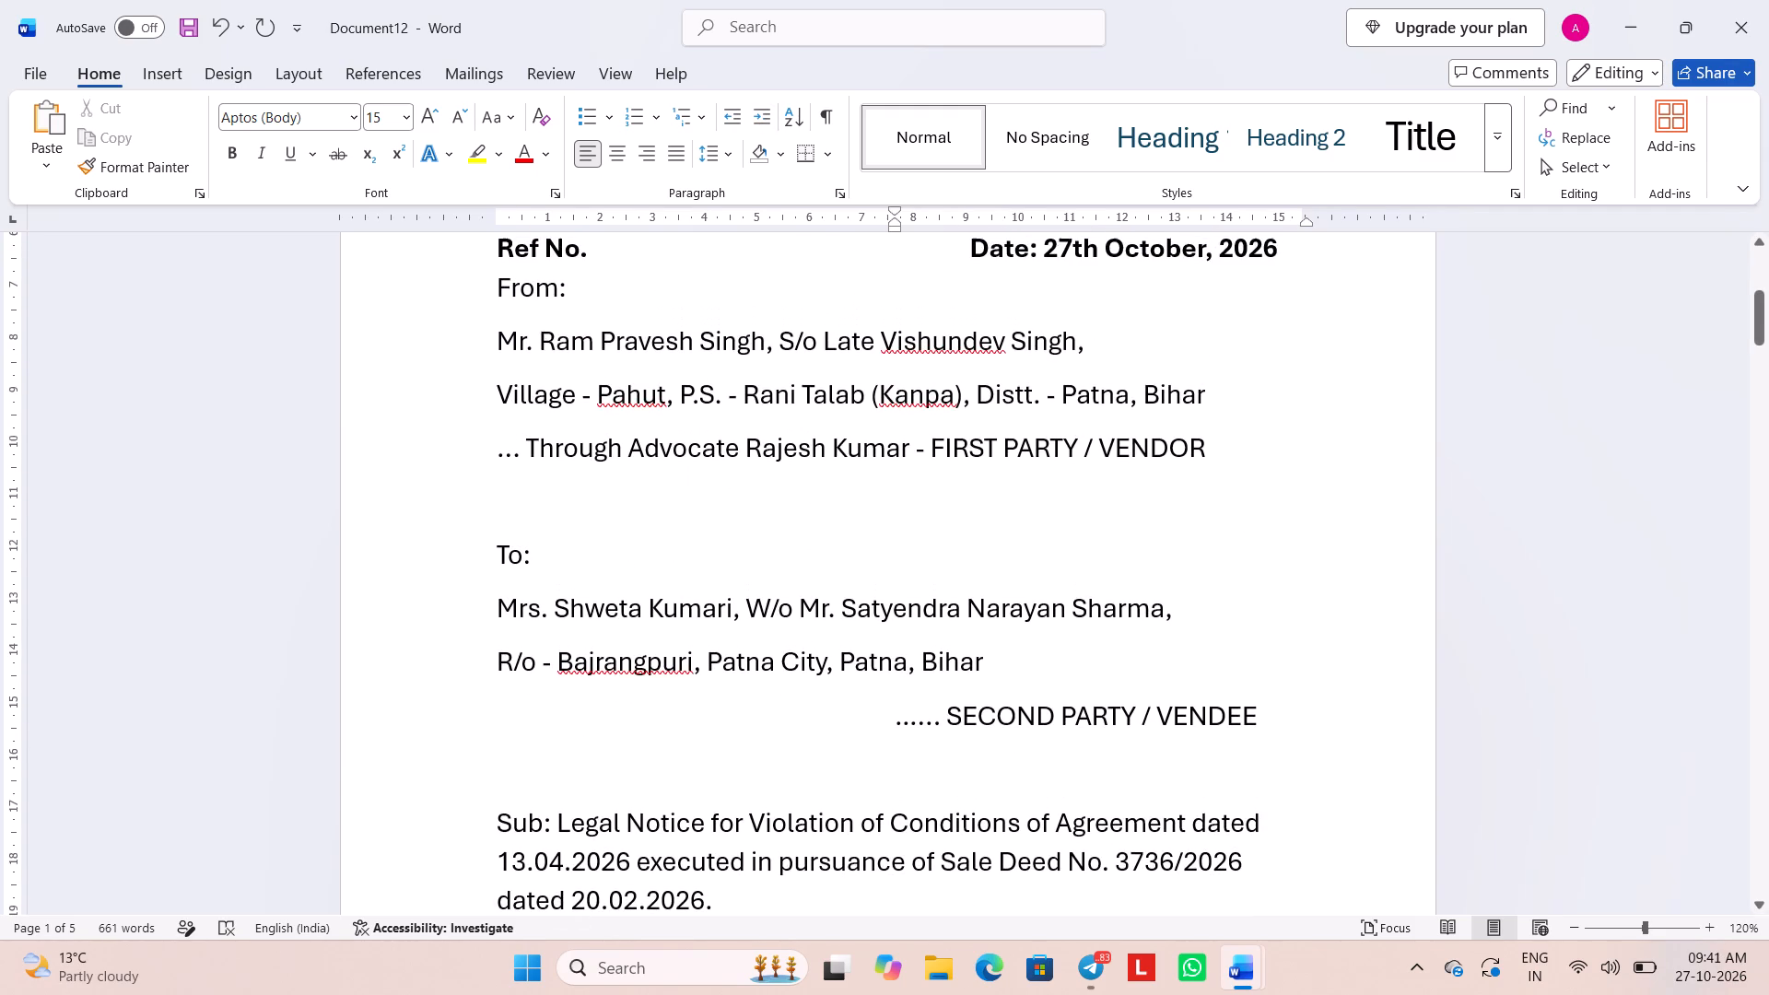
# In the English notice, extend the dots before "Through Advocate" on the FIRST PARTY / VENDOR line to six.
pyautogui.click(503, 433)
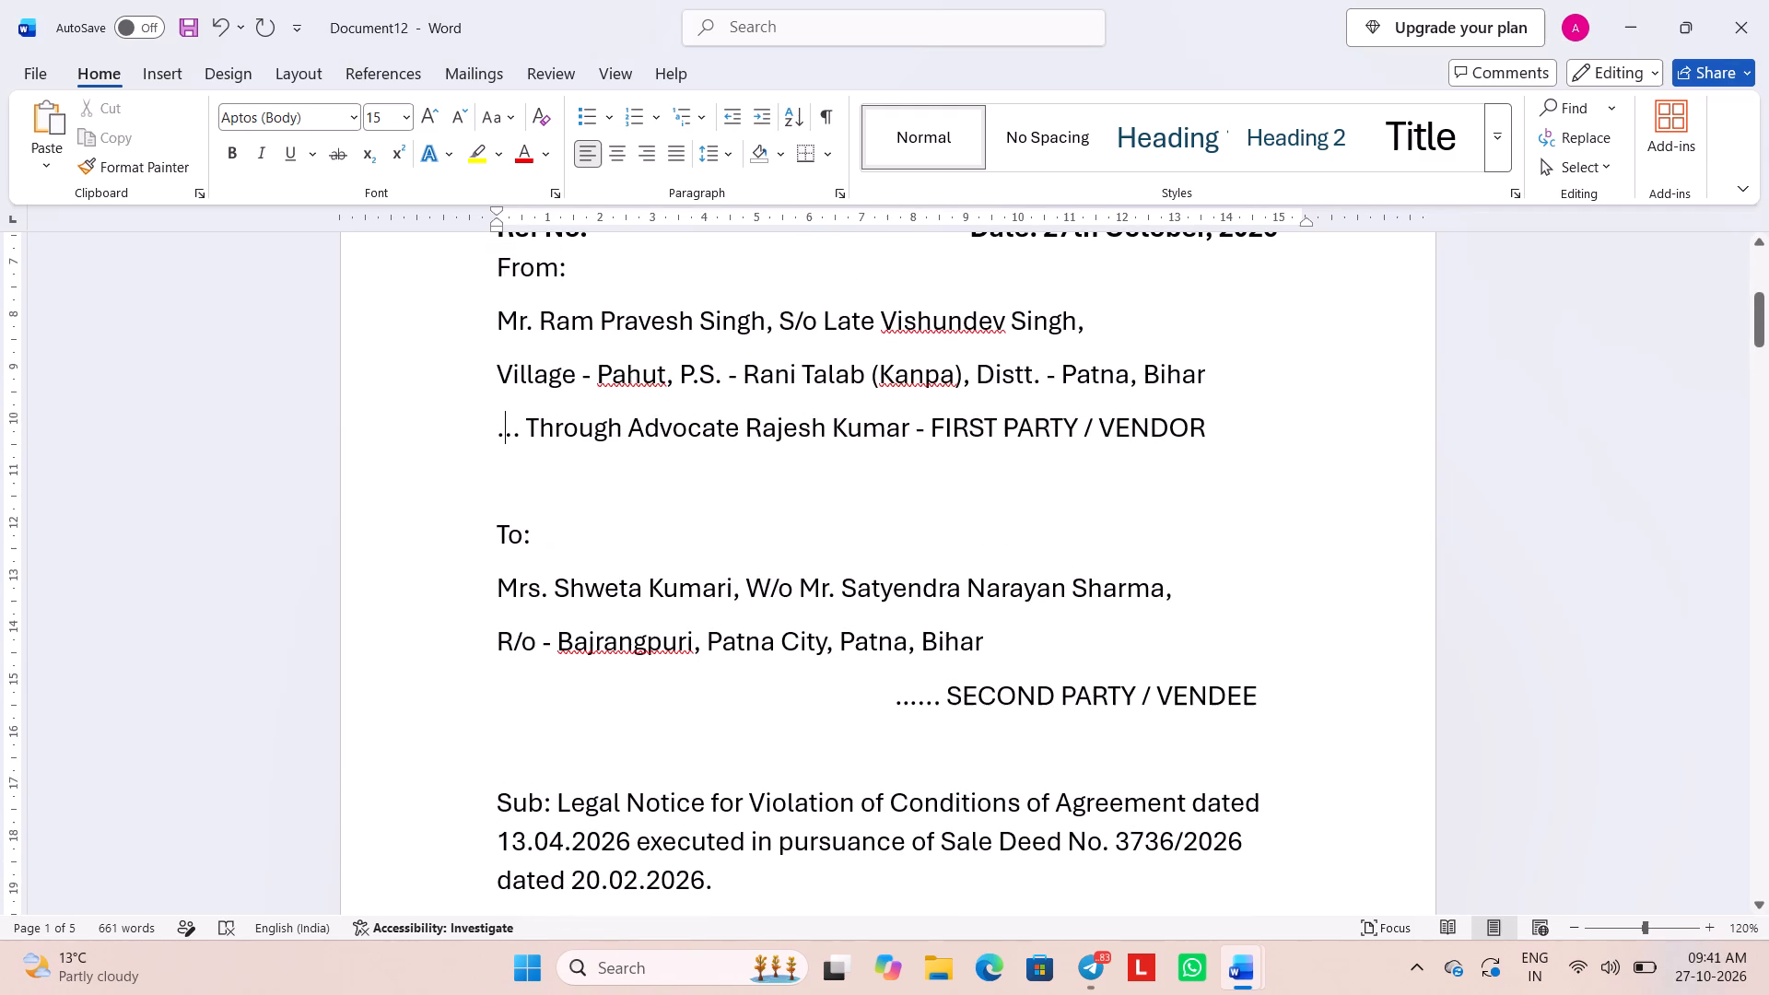
pyautogui.write('..')
pyautogui.press('.')
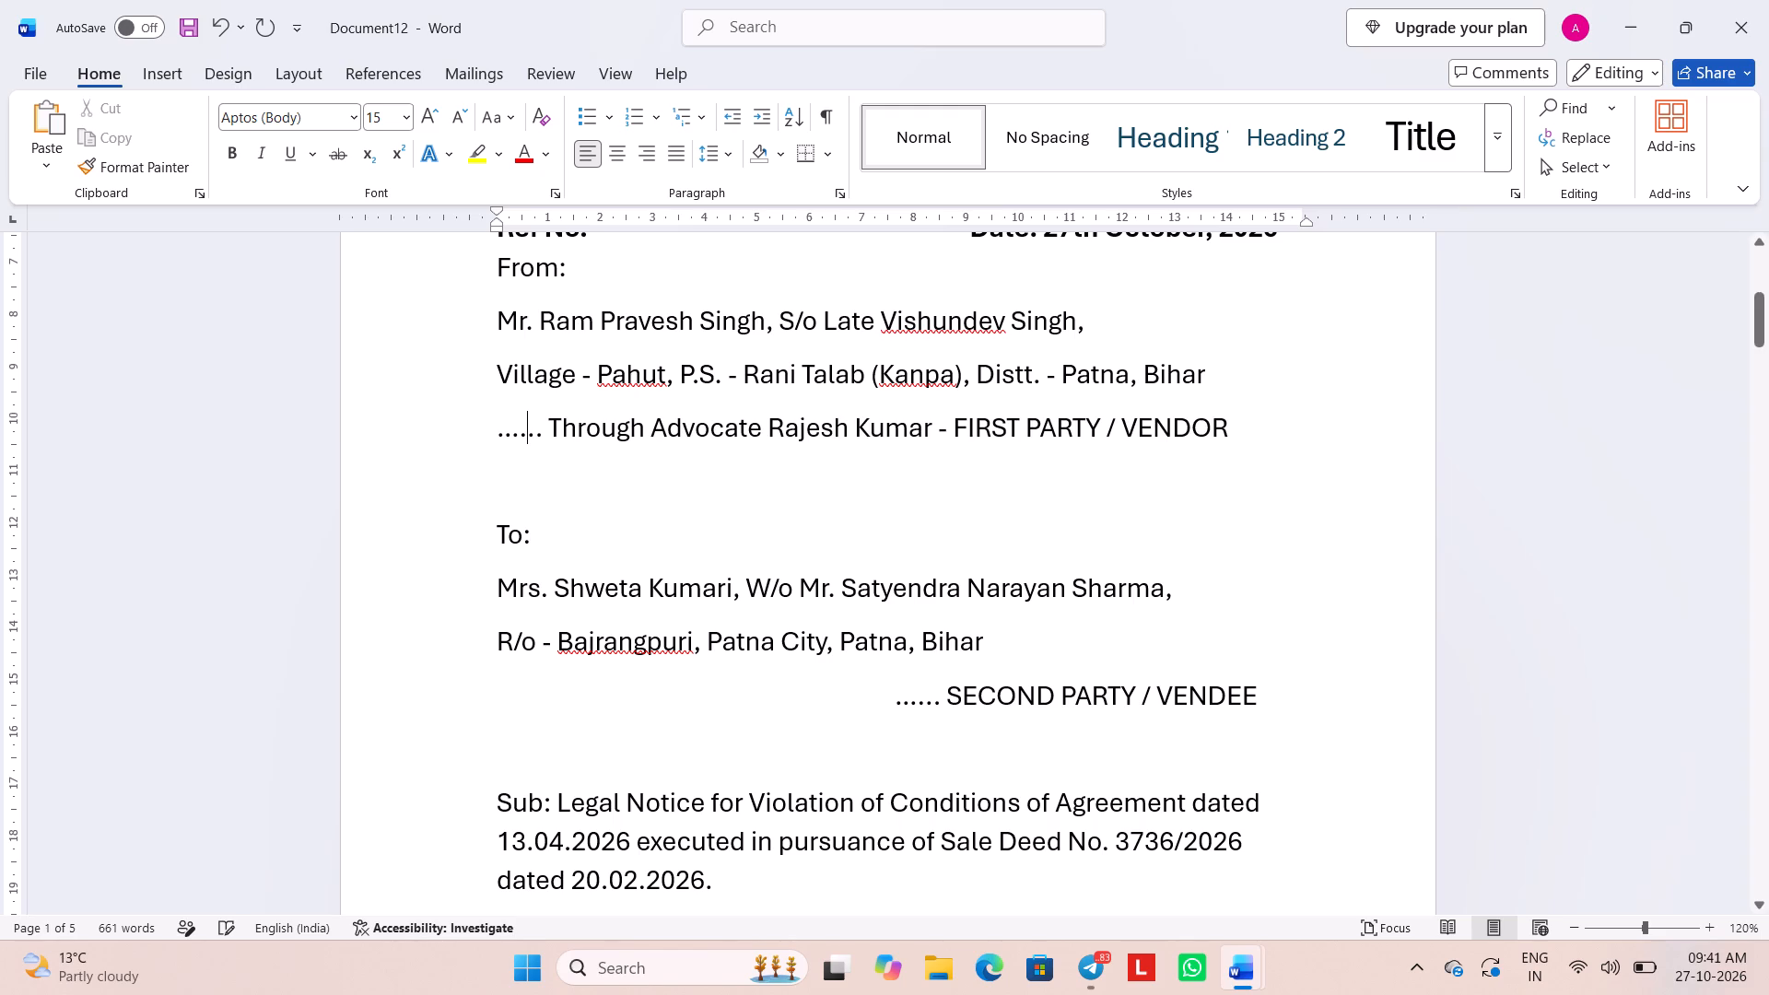
# Remove the empty paragraph between Madam, and the opening "Under instructions" paragraph.
pyautogui.scroll(-2, 644, 667)
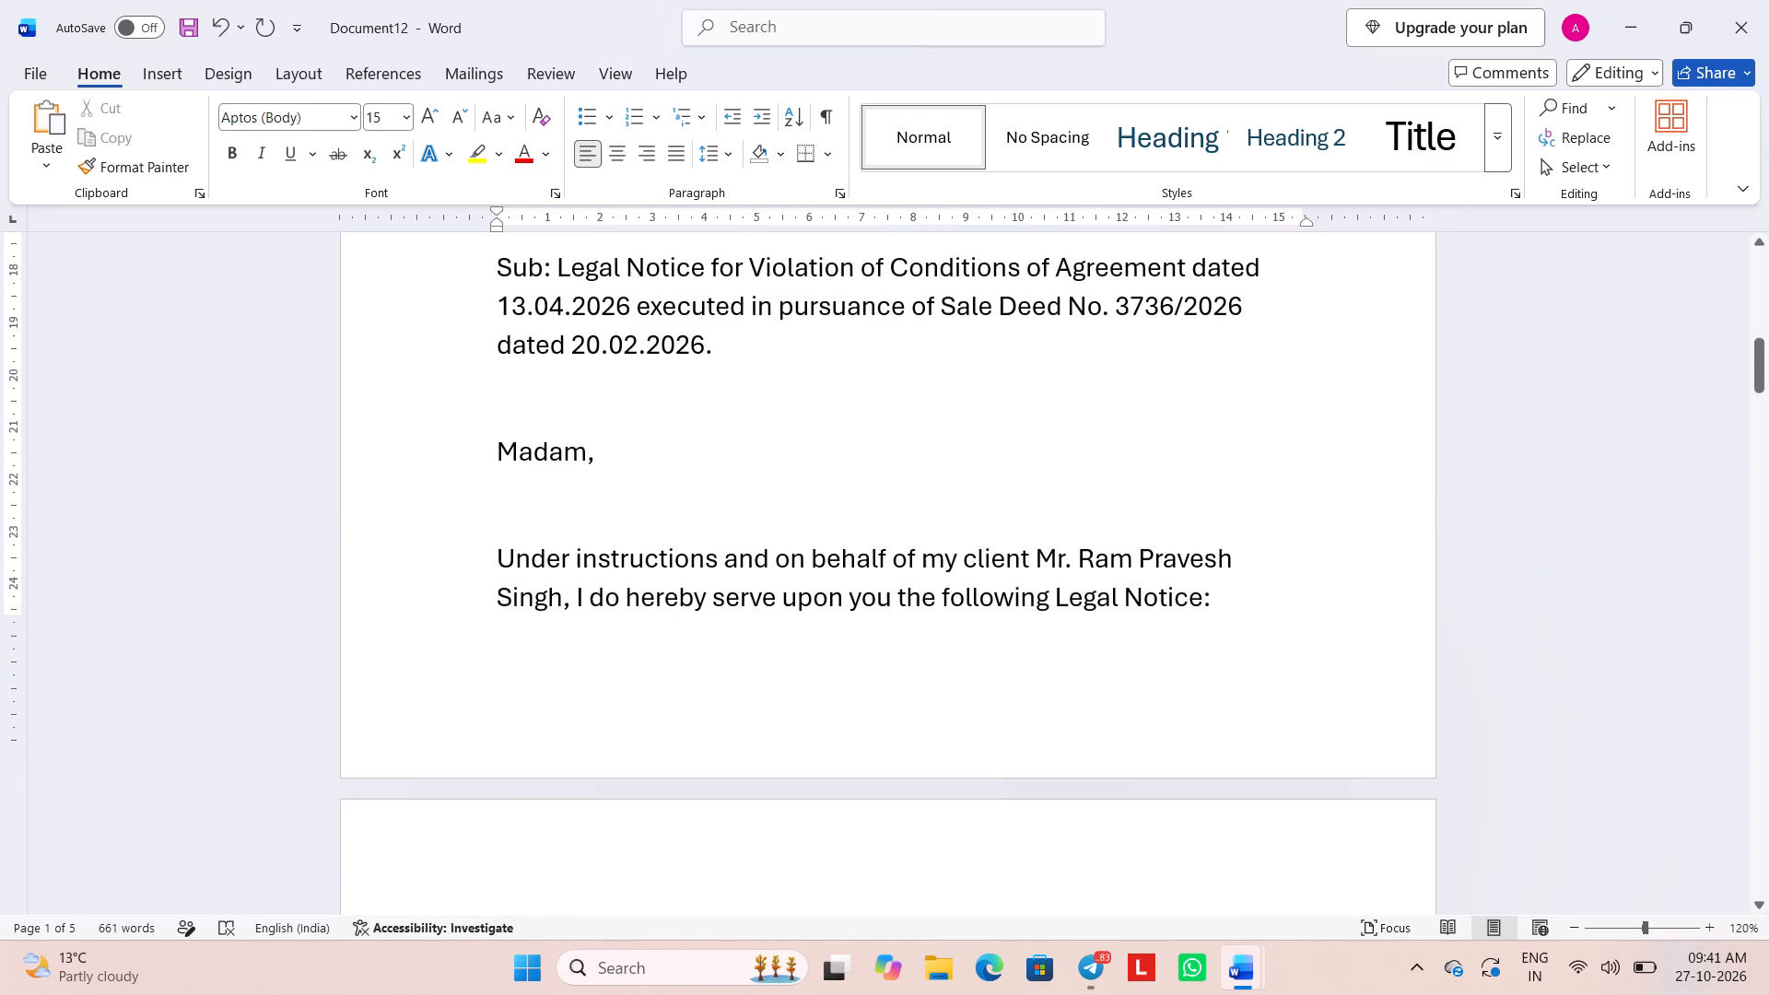
pyautogui.click(552, 639)
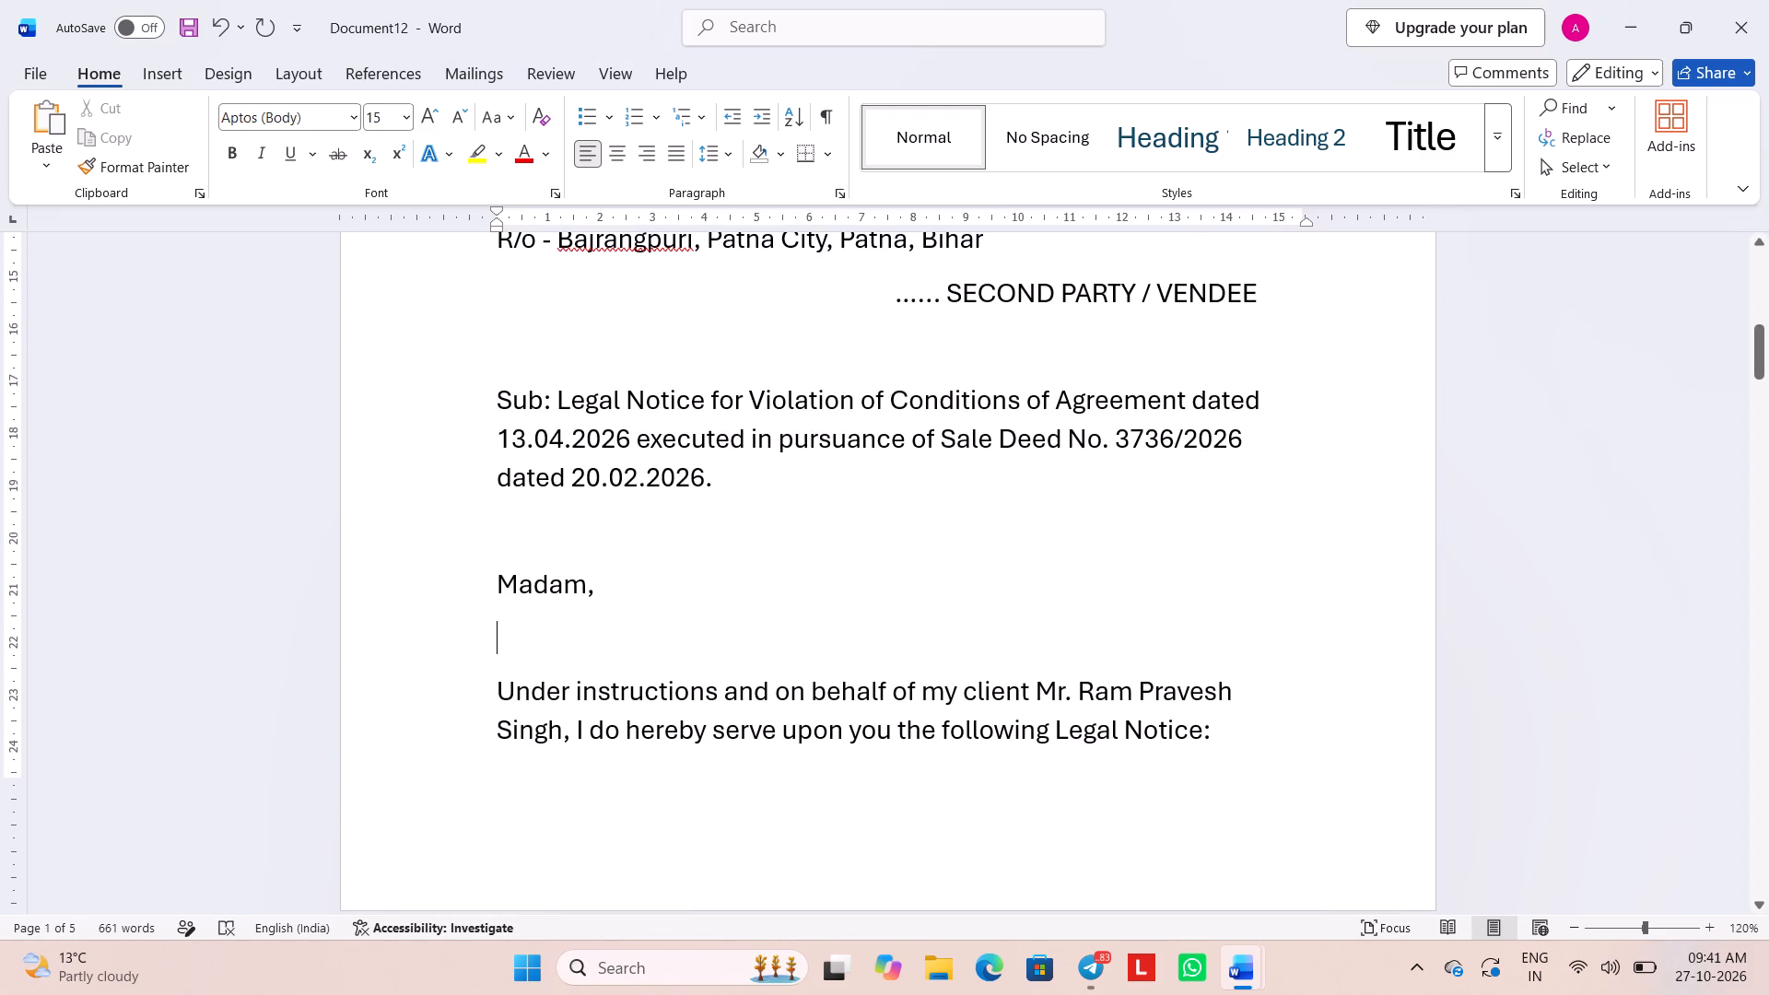
pyautogui.press('BackSpace')
# Check the first page's layout from the letterhead and party blocks down to the opening paragraph.
pyautogui.scroll(1, 631, 583)
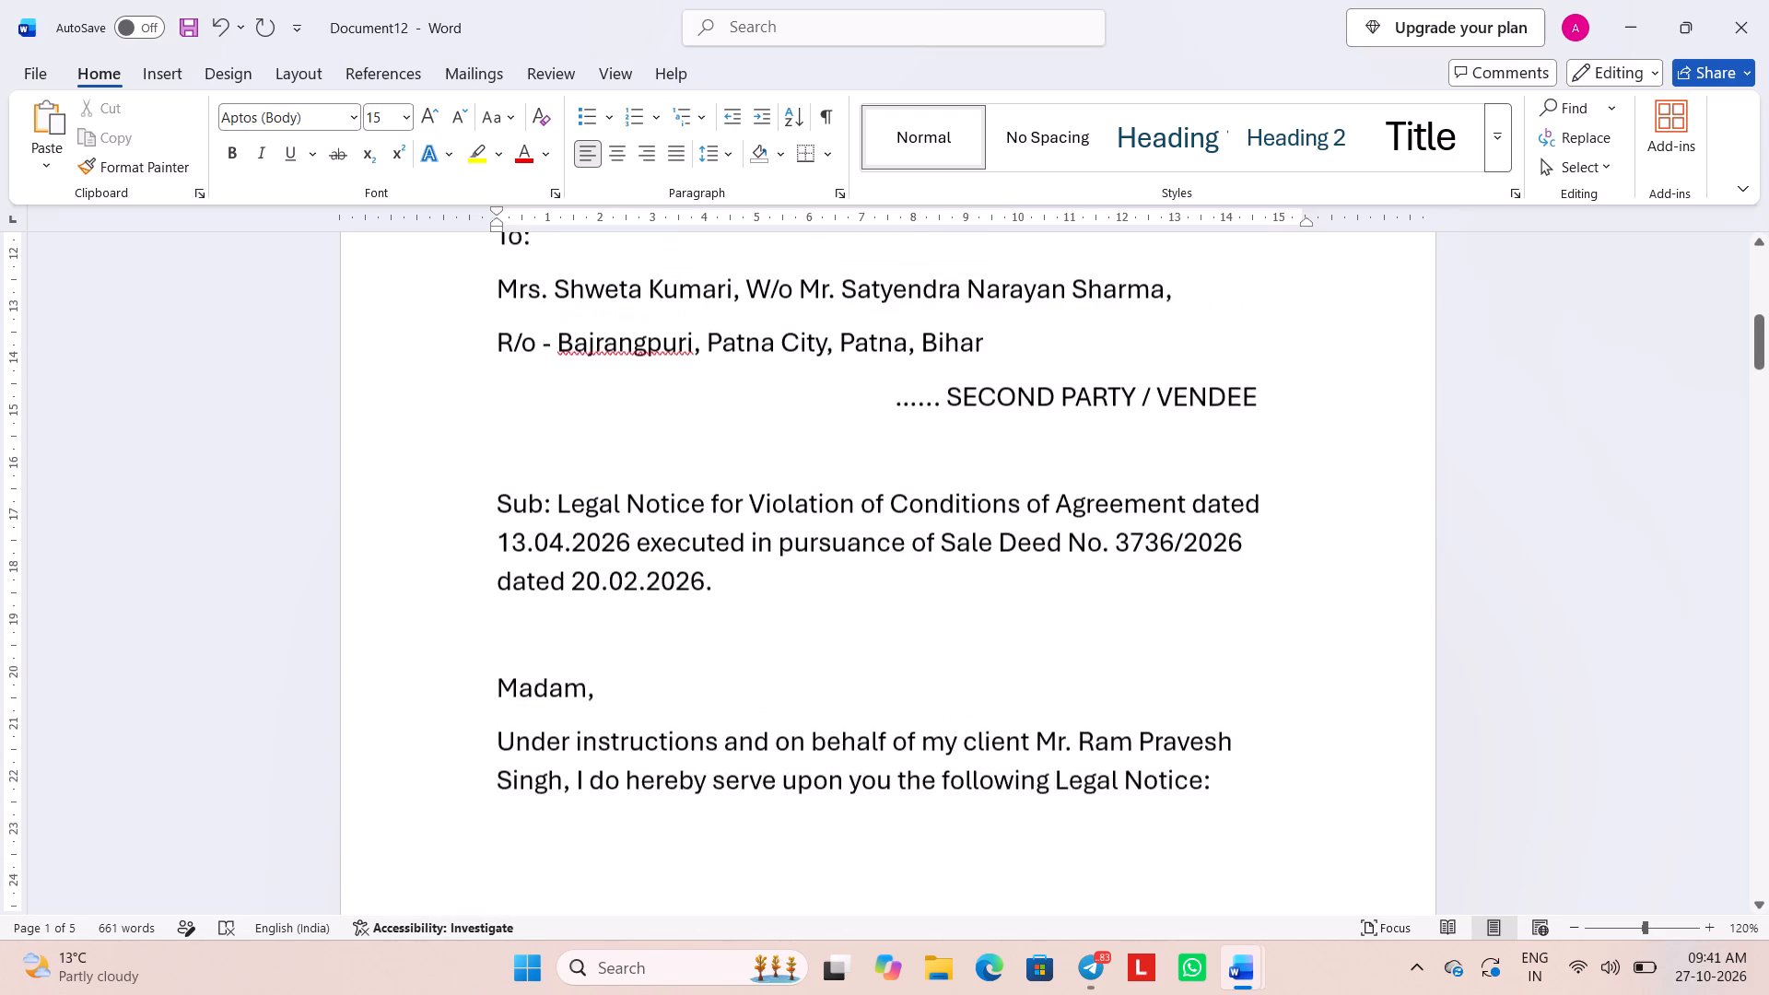
pyautogui.scroll(1, 631, 583)
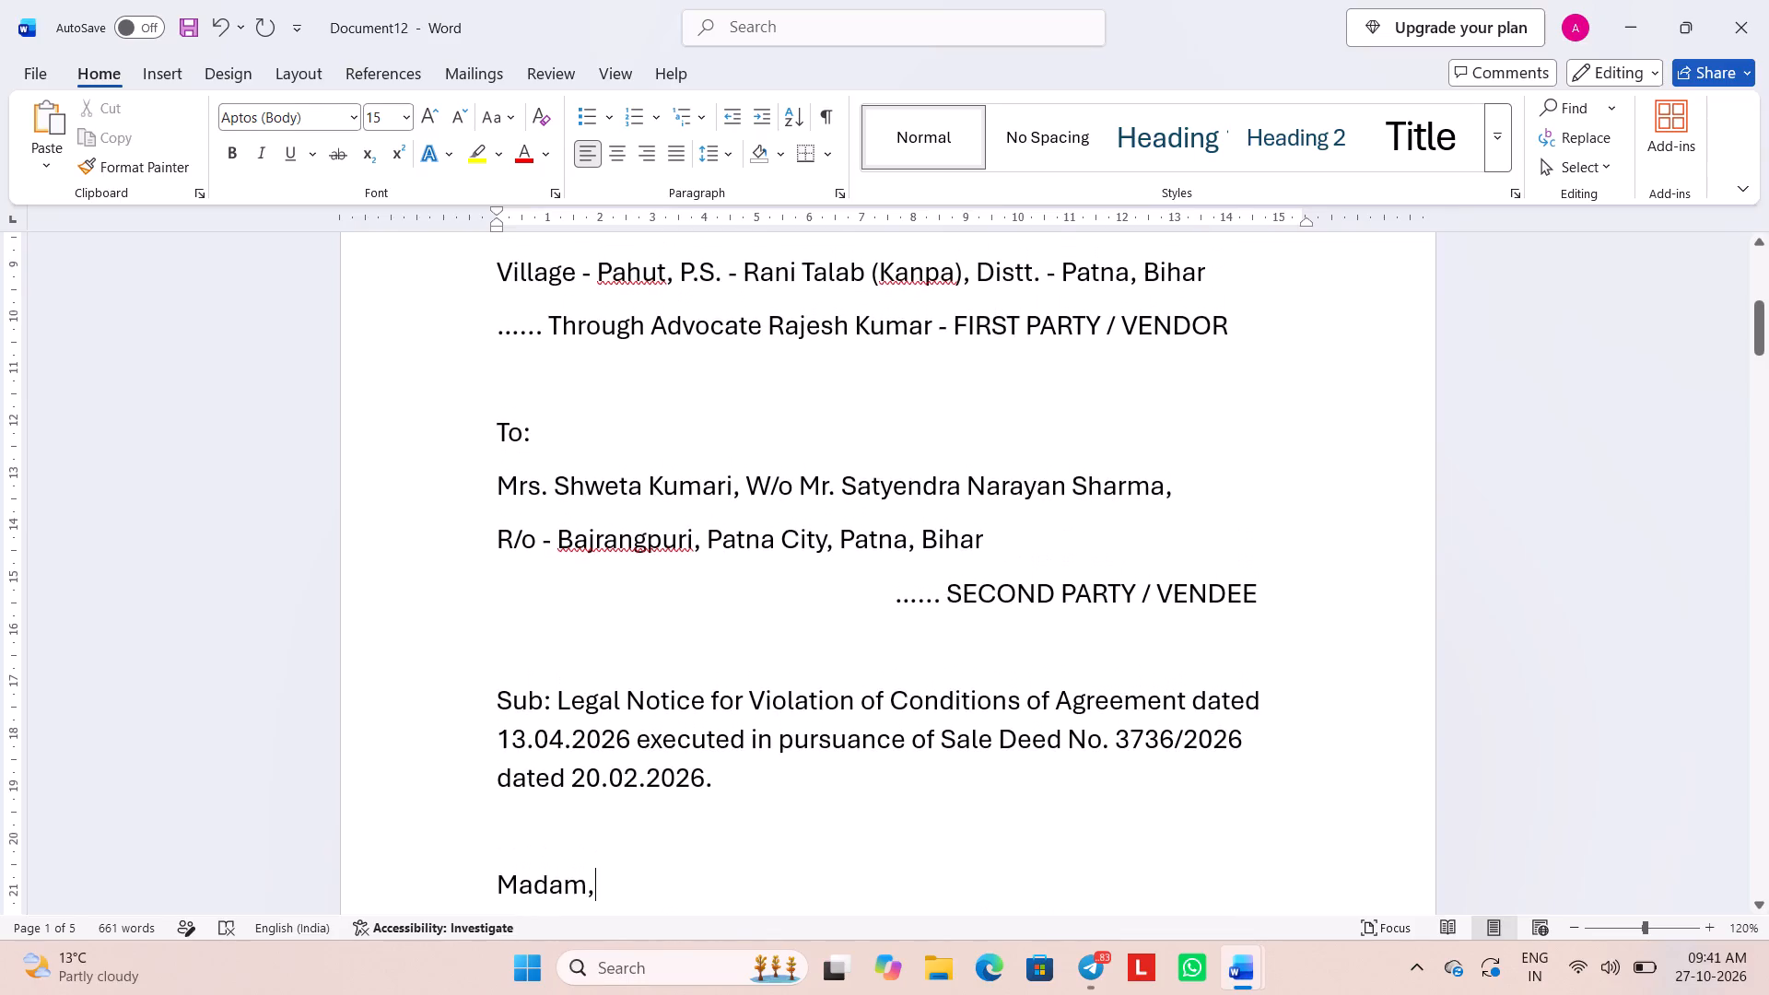
pyautogui.scroll(-1, 631, 583)
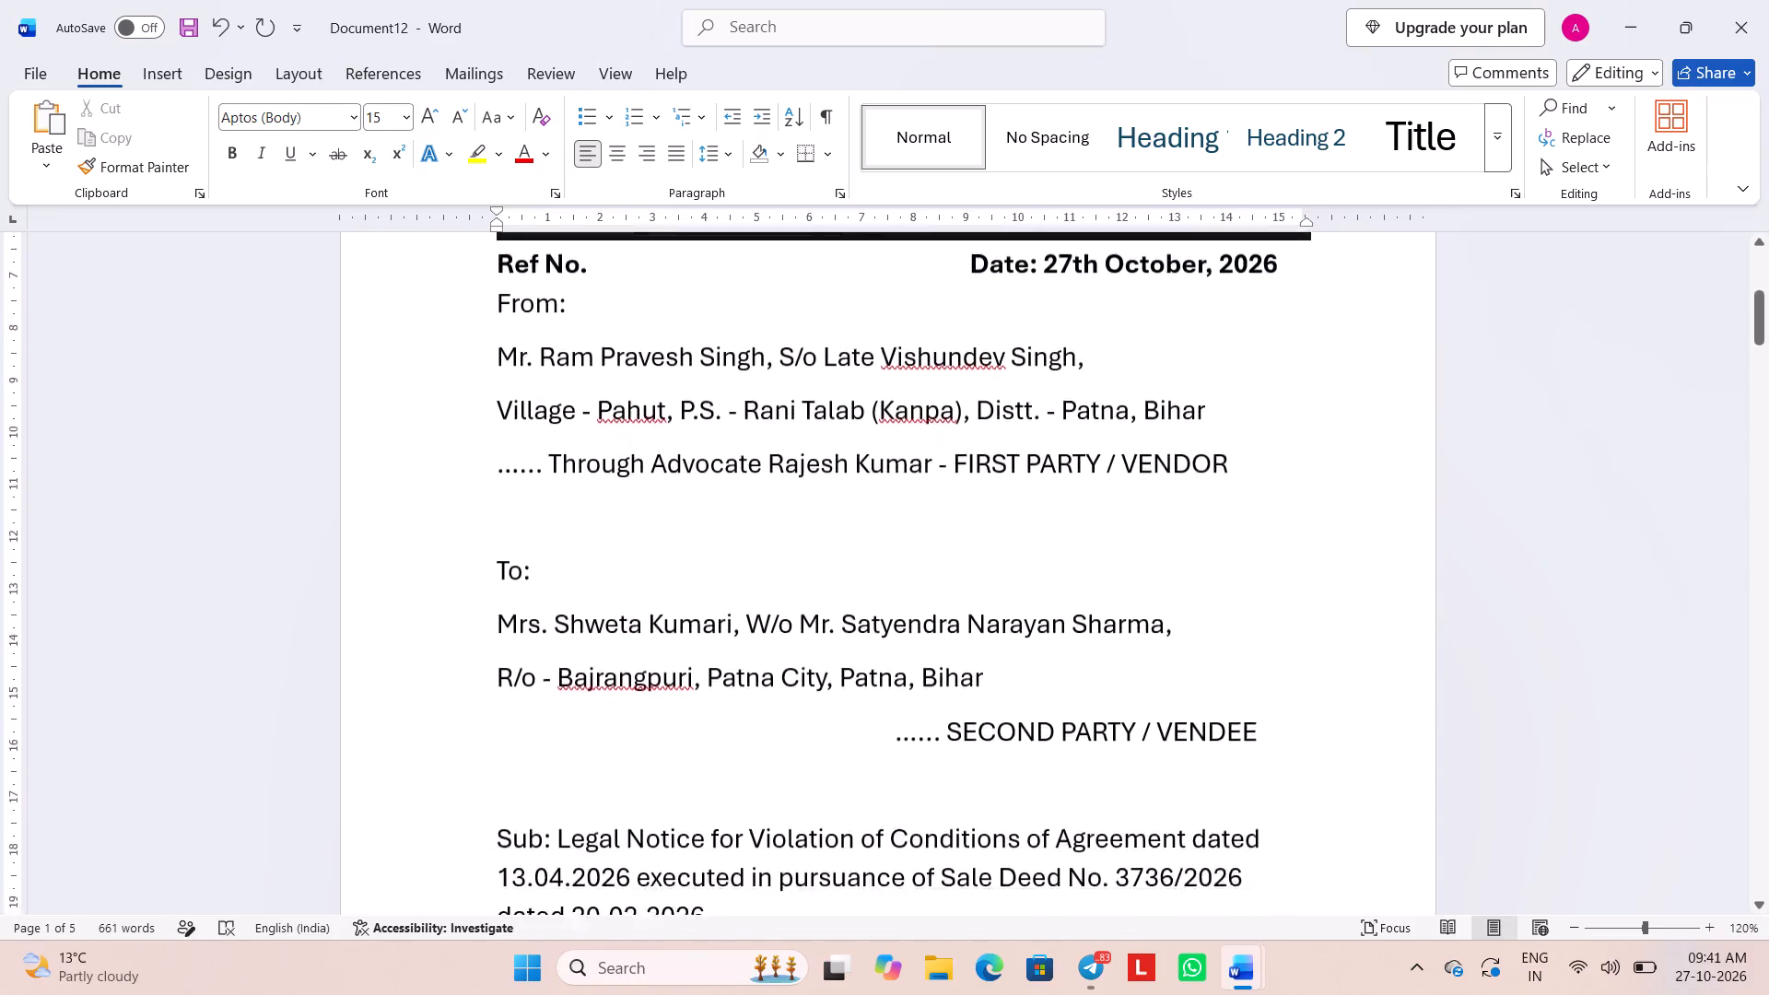
pyautogui.scroll(-1, 631, 583)
pyautogui.scroll(2, 631, 583)
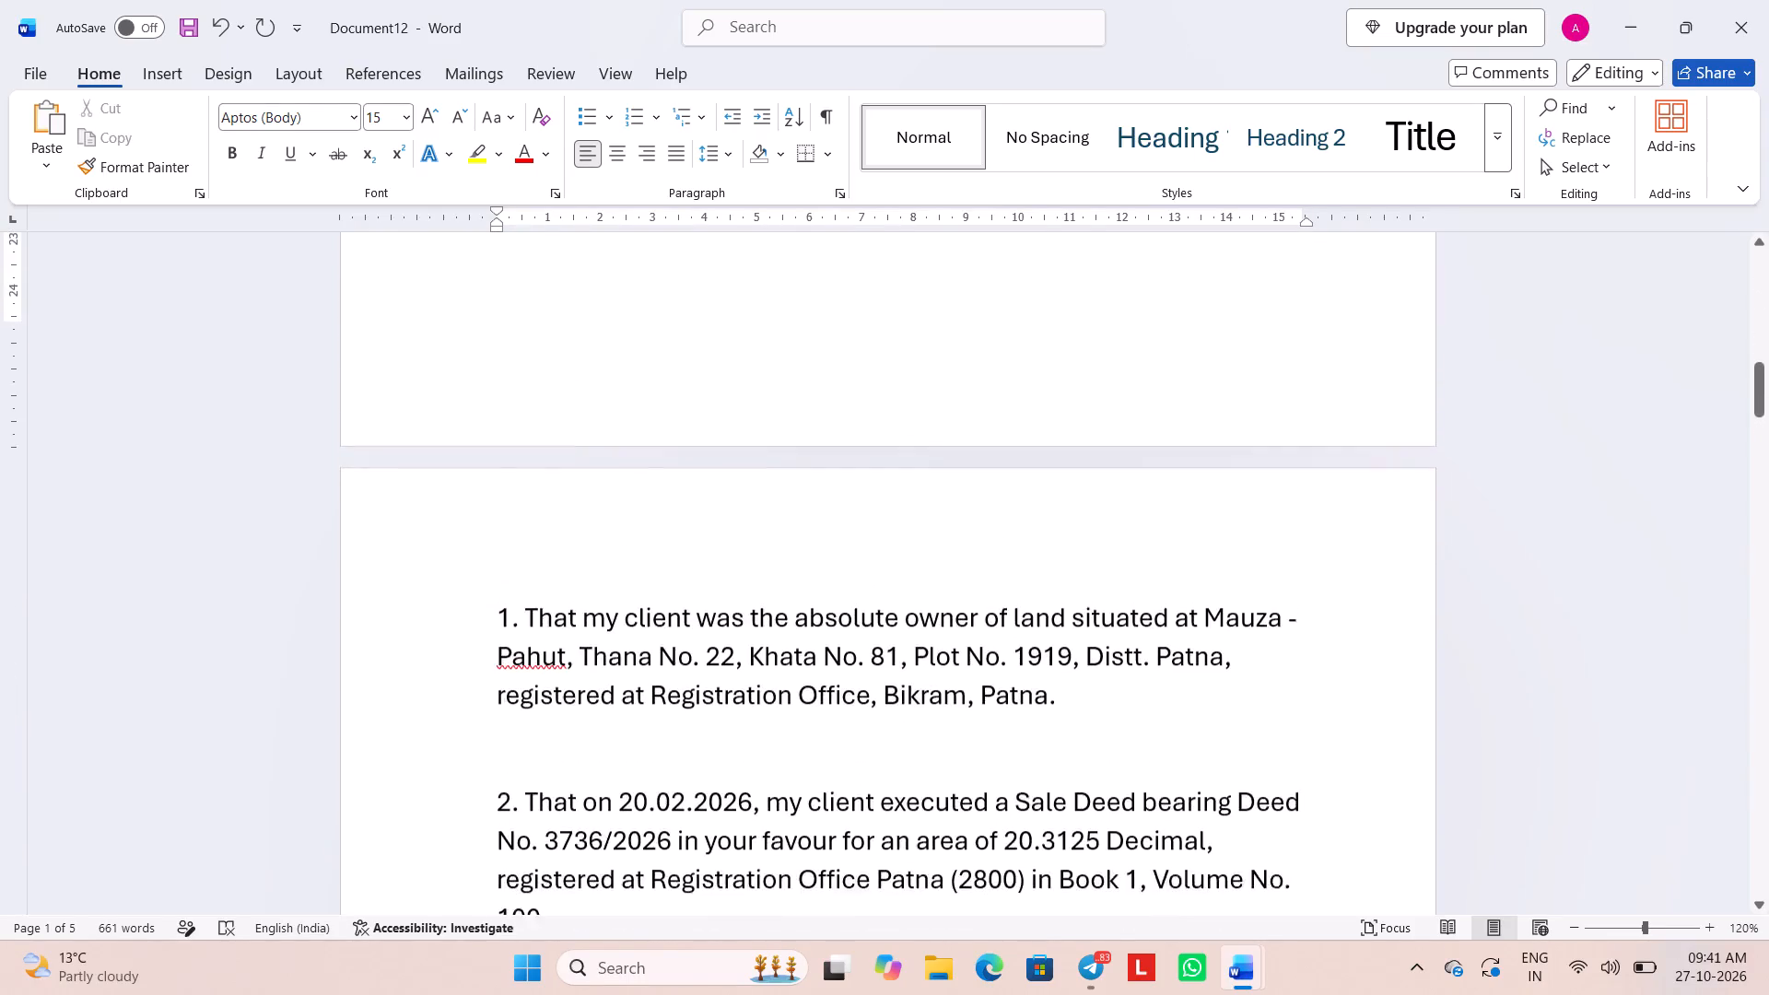
pyautogui.scroll(2, 631, 583)
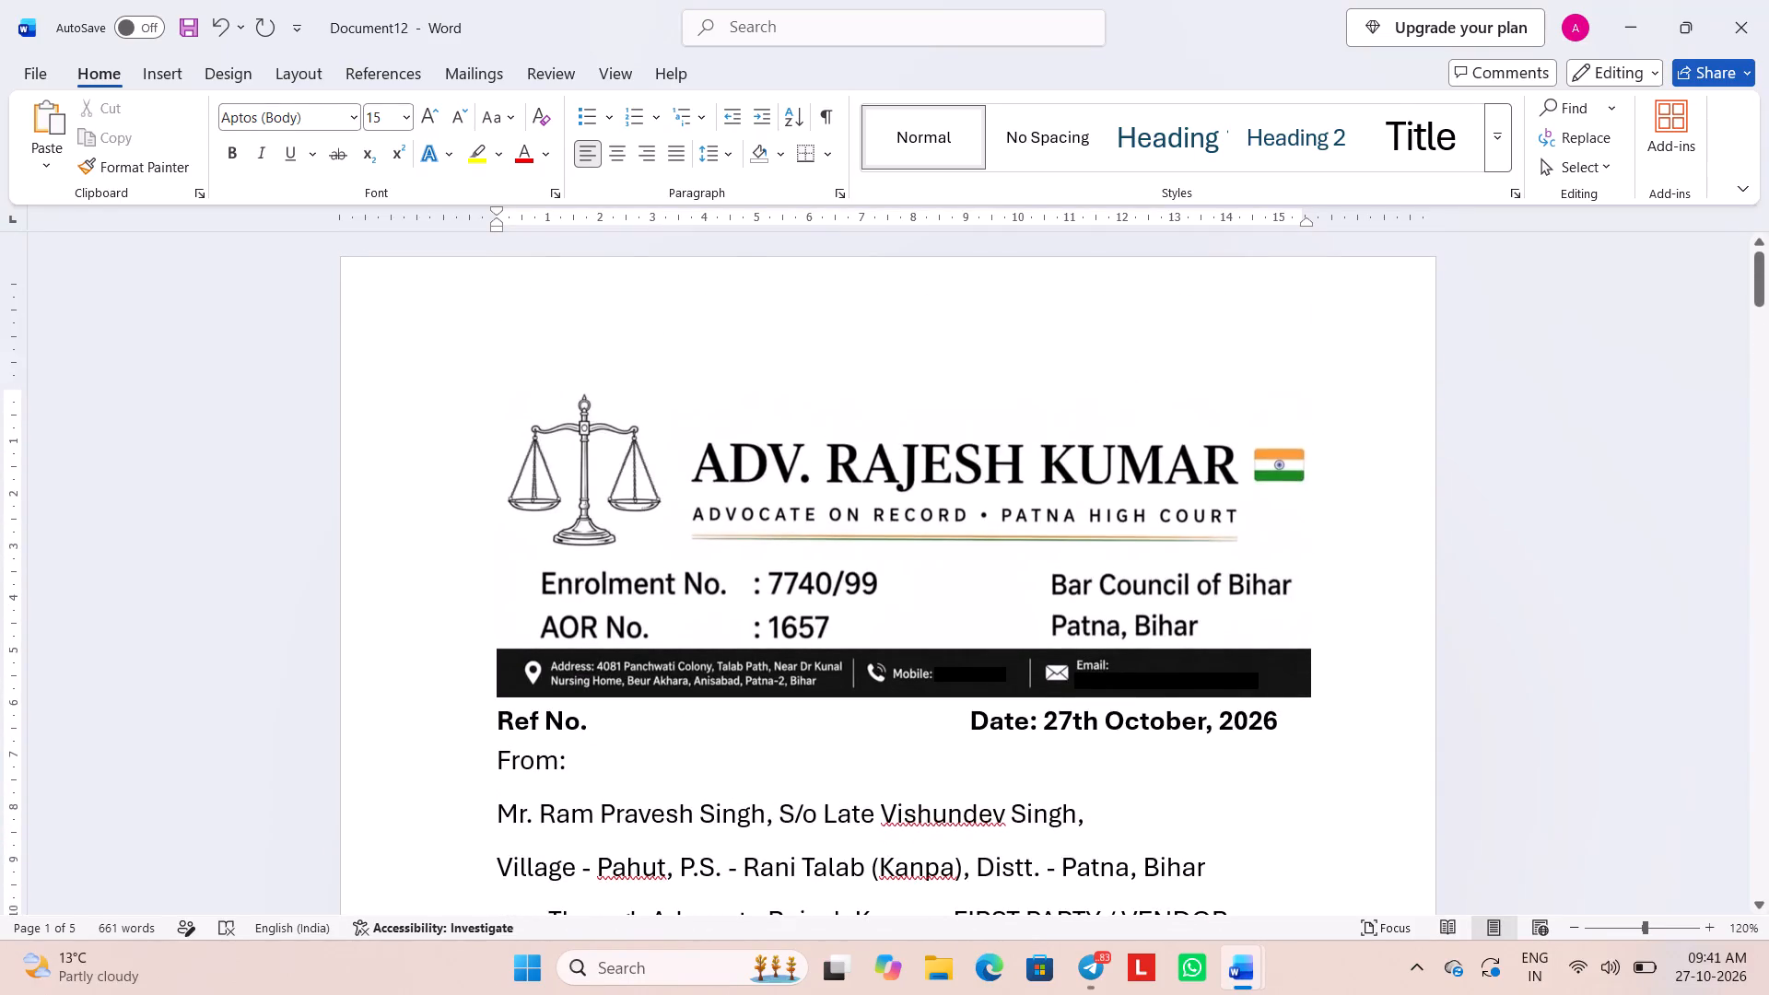
pyautogui.scroll(-3, 766, 682)
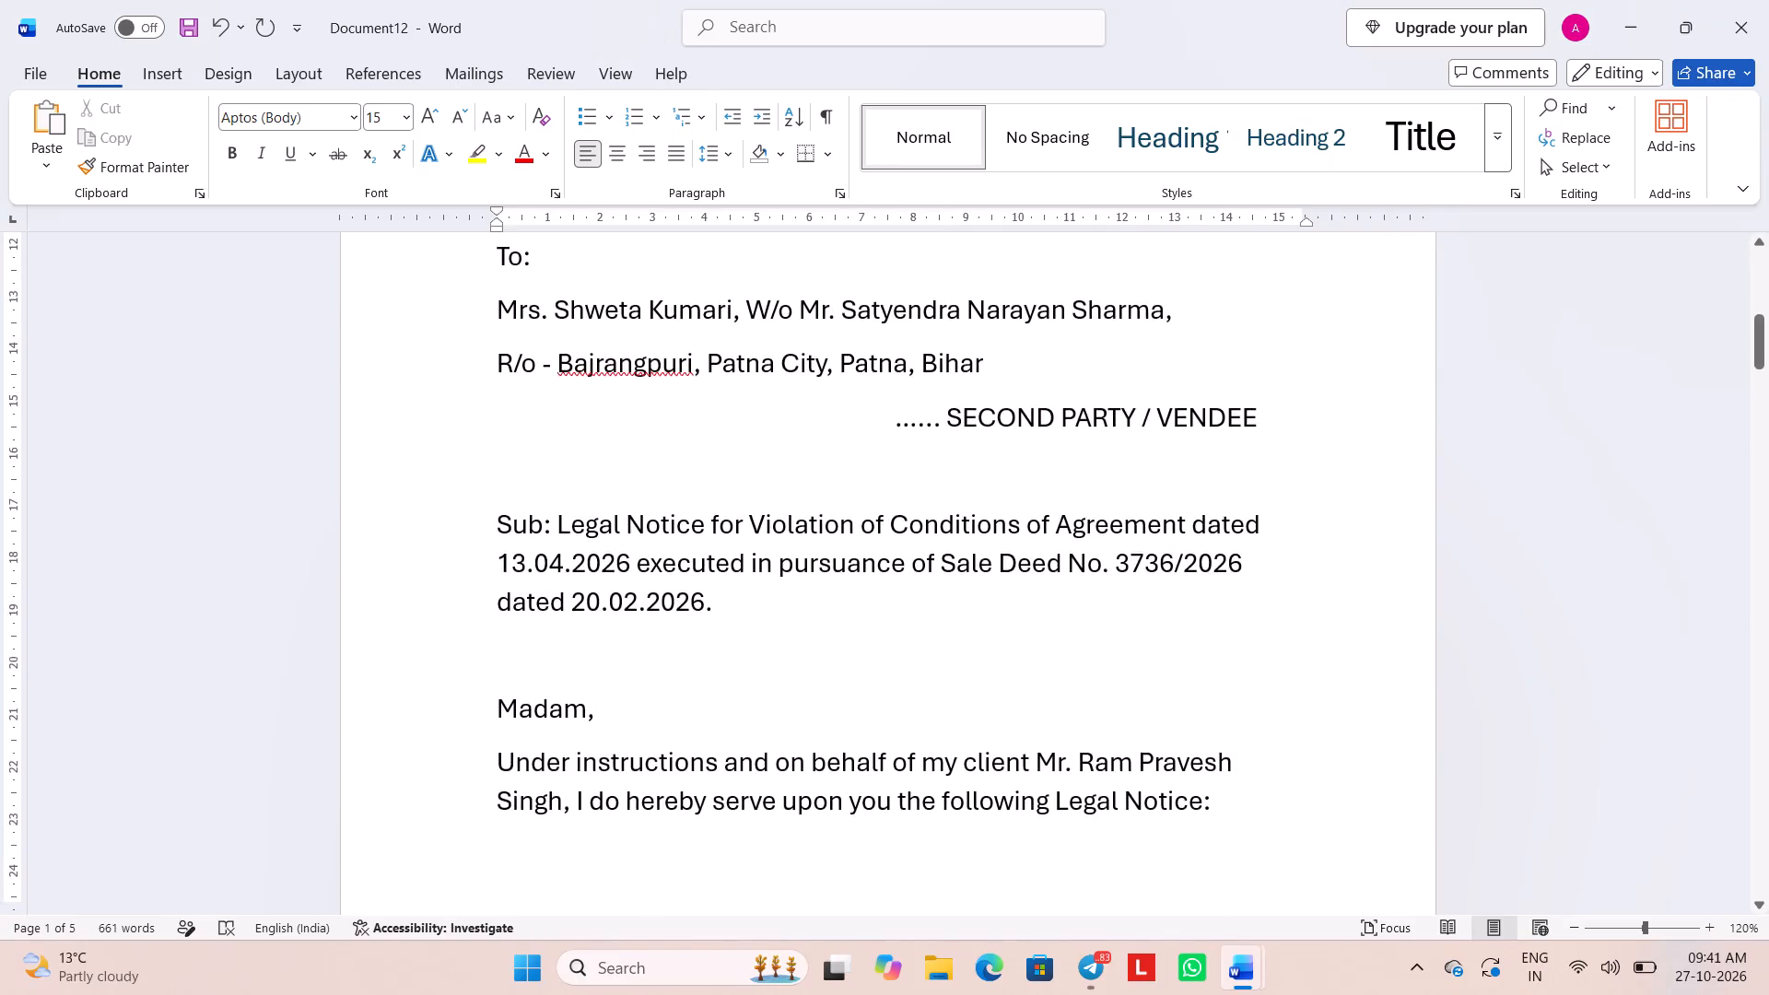
# Replace the typed number of the "absolute owner of land" paragraph with automatic numbering 1., placing it directly after the opening paragraph.
pyautogui.scroll(-3, 766, 682)
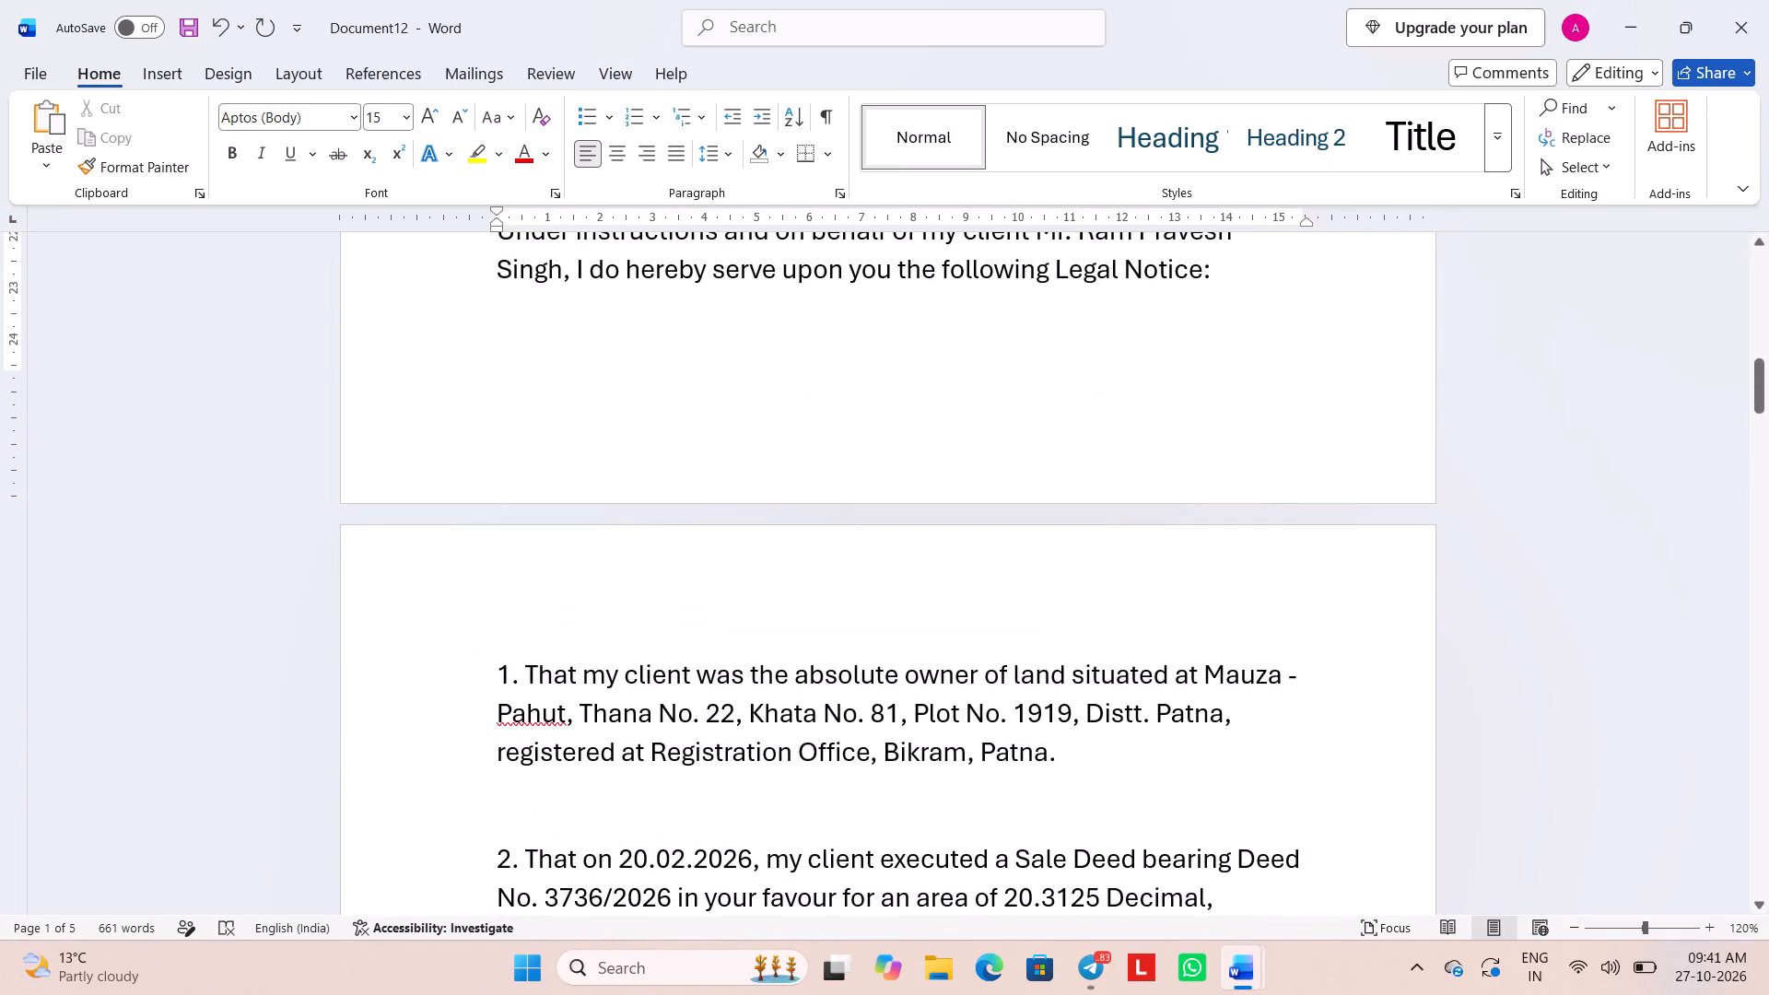
pyautogui.click(529, 686)
pyautogui.press('BackSpace')
pyautogui.press('BackSpace')
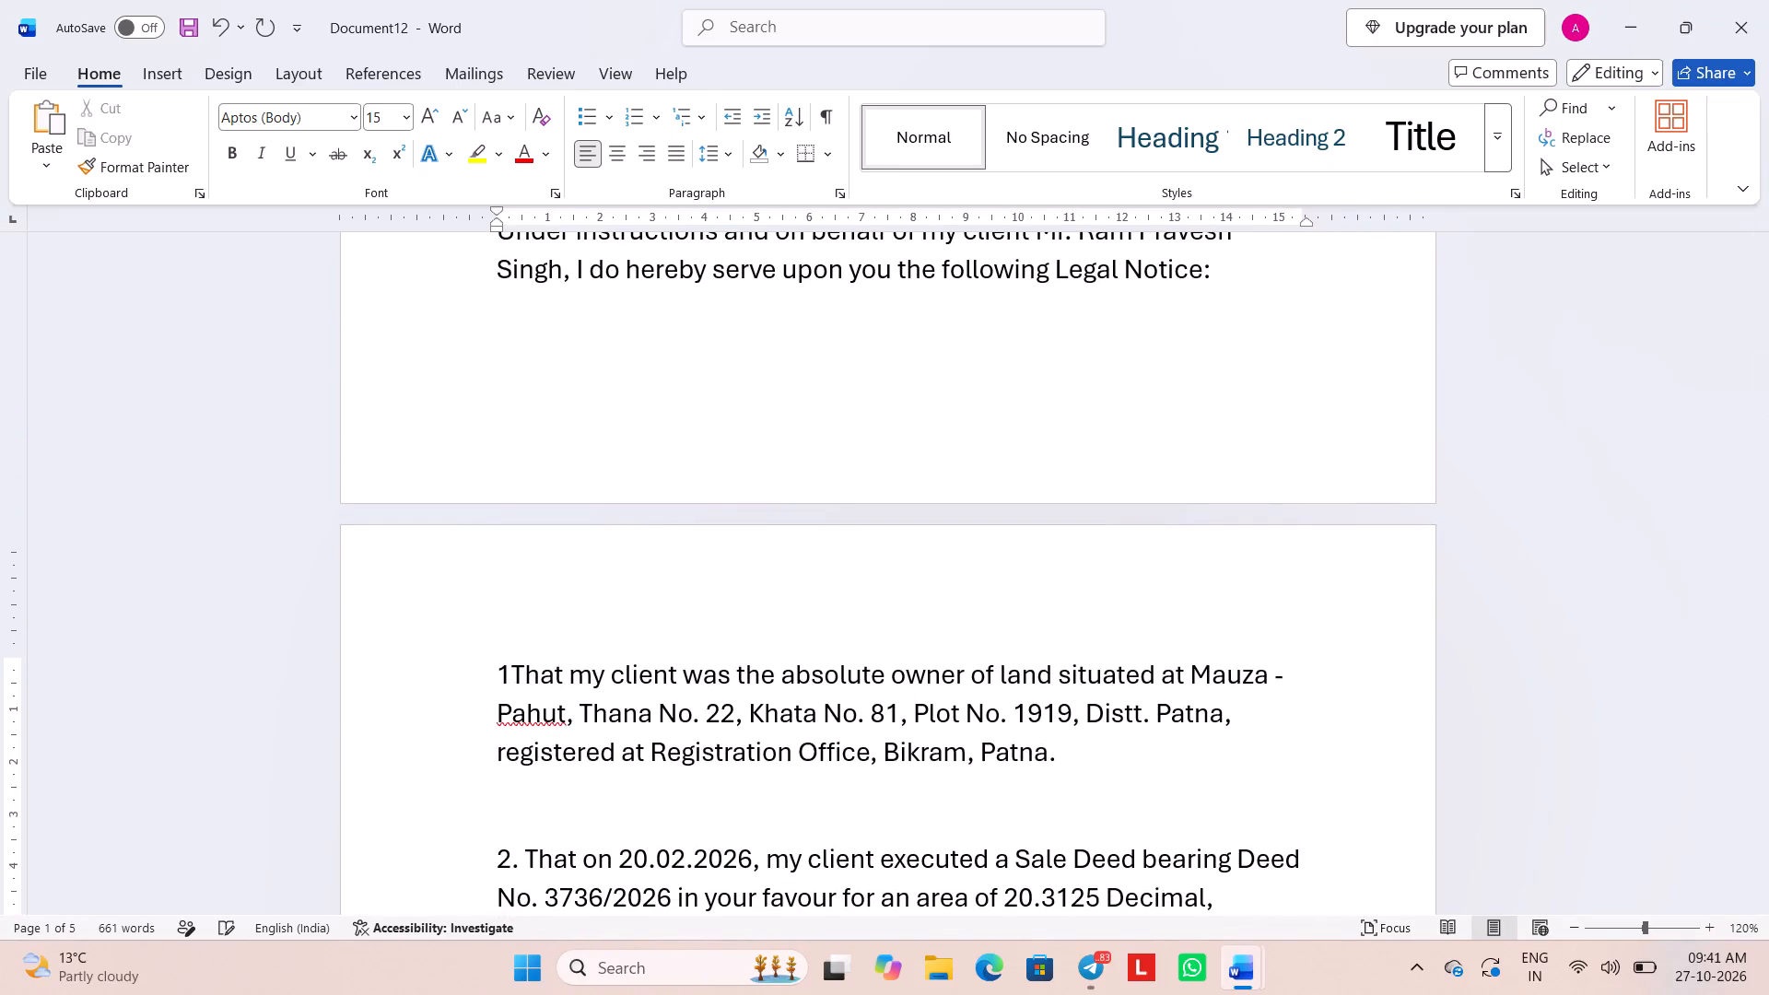
pyautogui.press('BackSpace')
pyautogui.press('BackSpace')
pyautogui.press('BackSpace')
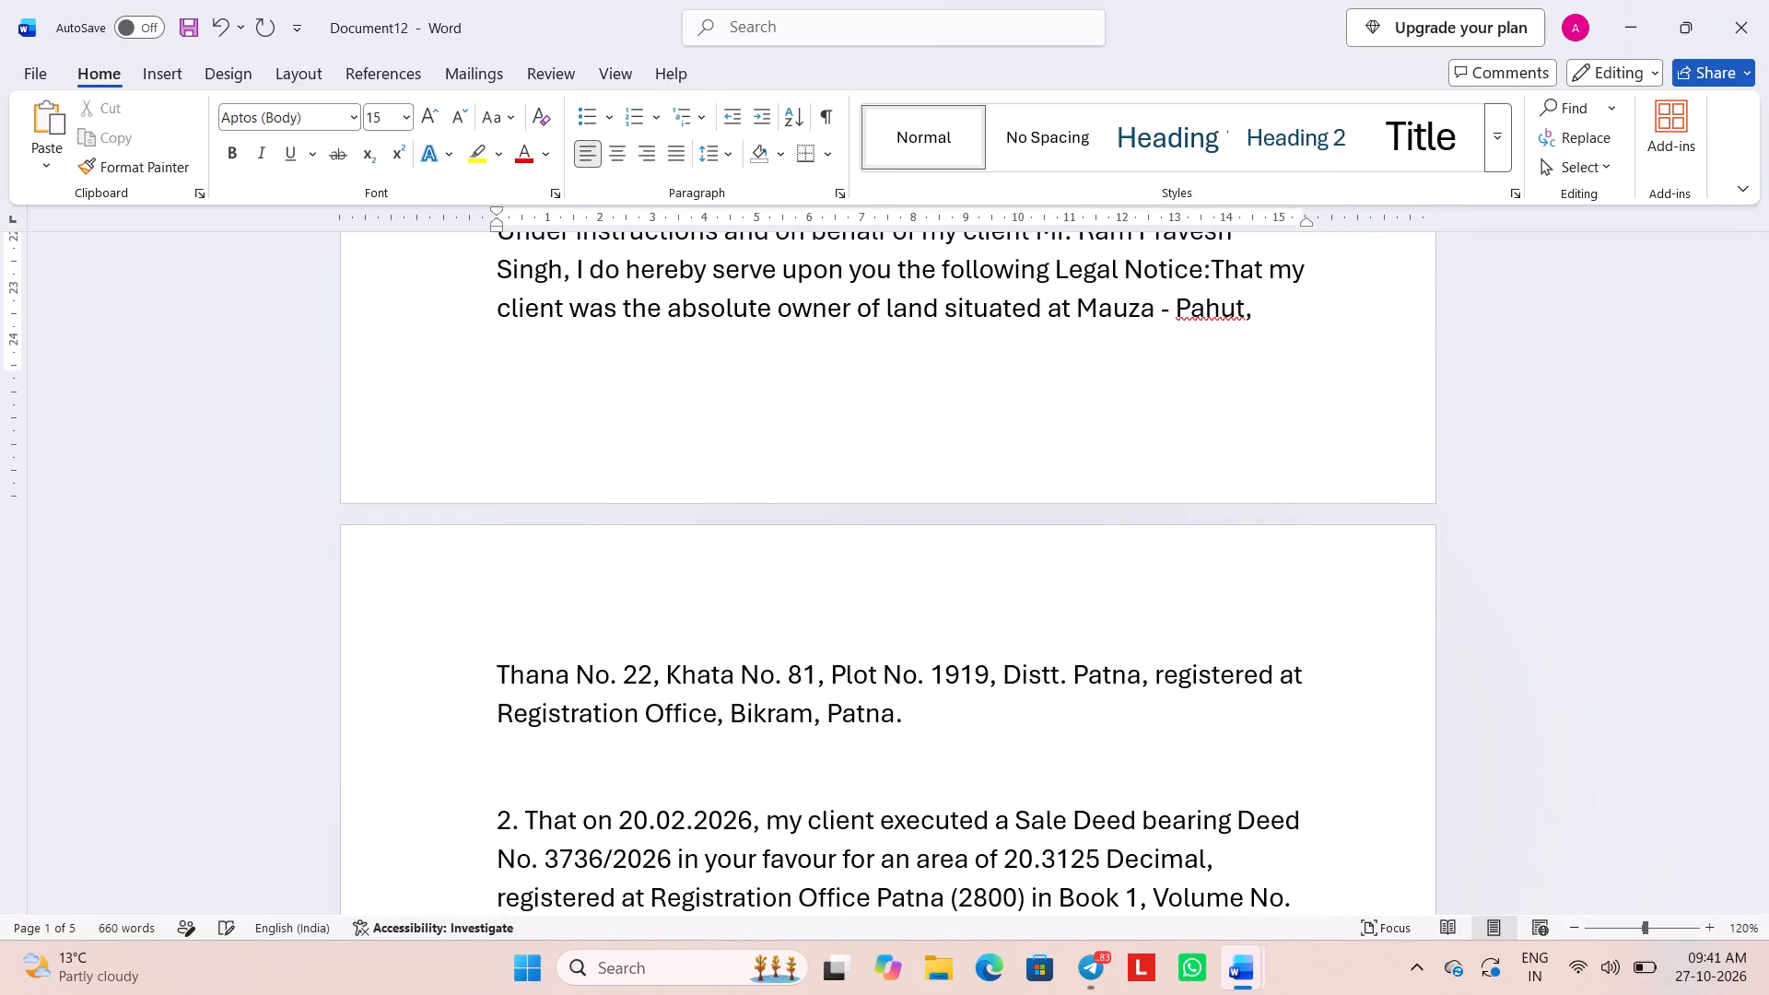
pyautogui.press('Return')
pyautogui.write('1.')
pyautogui.press('space')
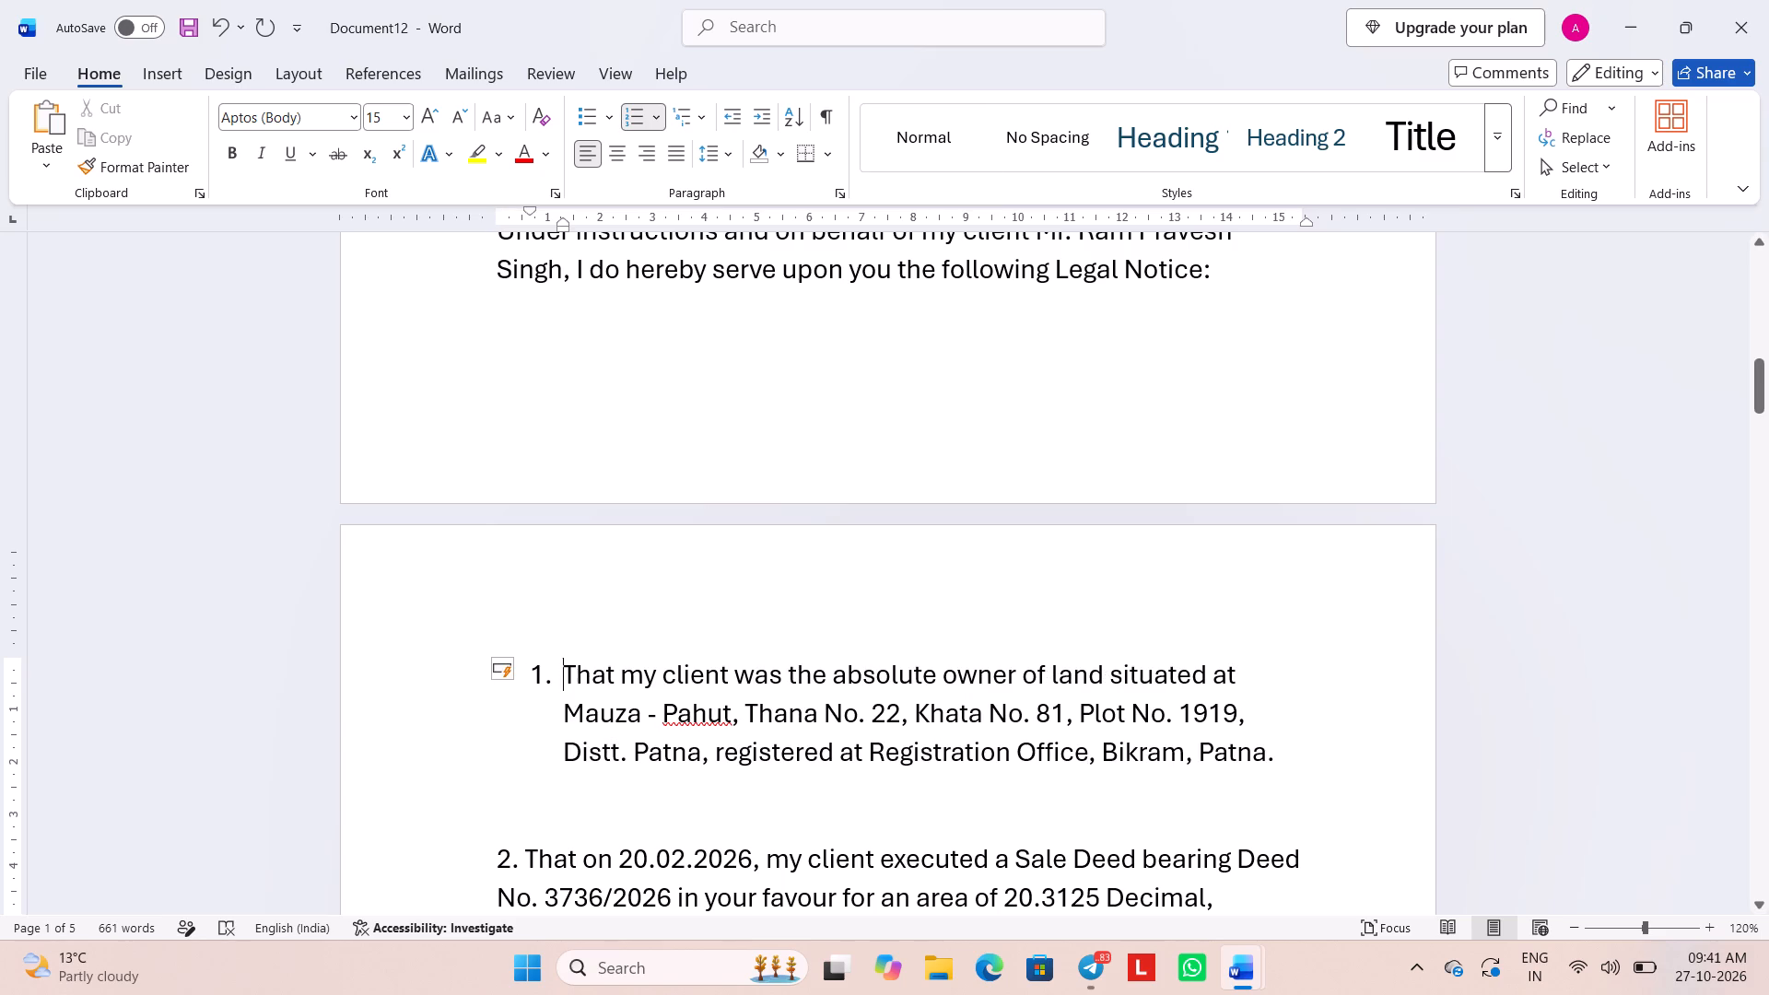
# Move list number 1. out to the page's left margin, keeping the paragraph's hanging indent.
pyautogui.click(539, 675)
pyautogui.moveTo(539, 675); pyautogui.dragTo(350, 692)
# Remove the typed 2. and the blank line above the Sale Deed paragraph and make it automatic list item 2.
pyautogui.scroll(-1, 656, 616)
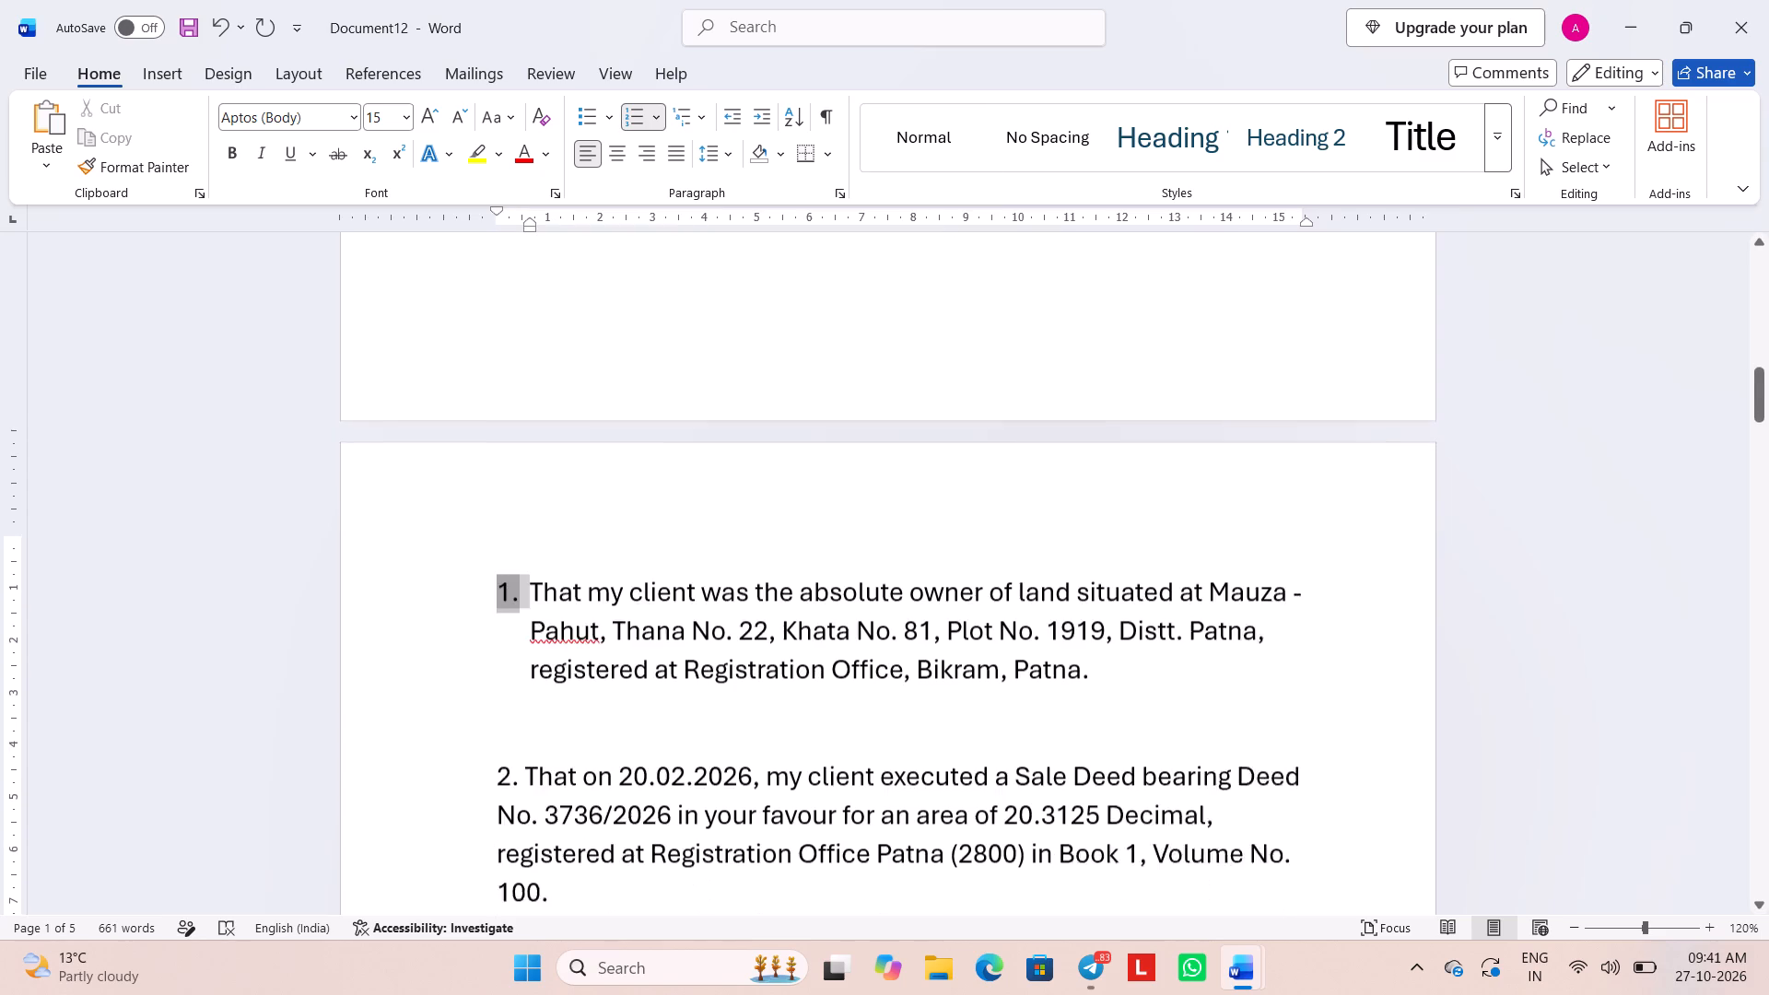
pyautogui.scroll(-1, 656, 616)
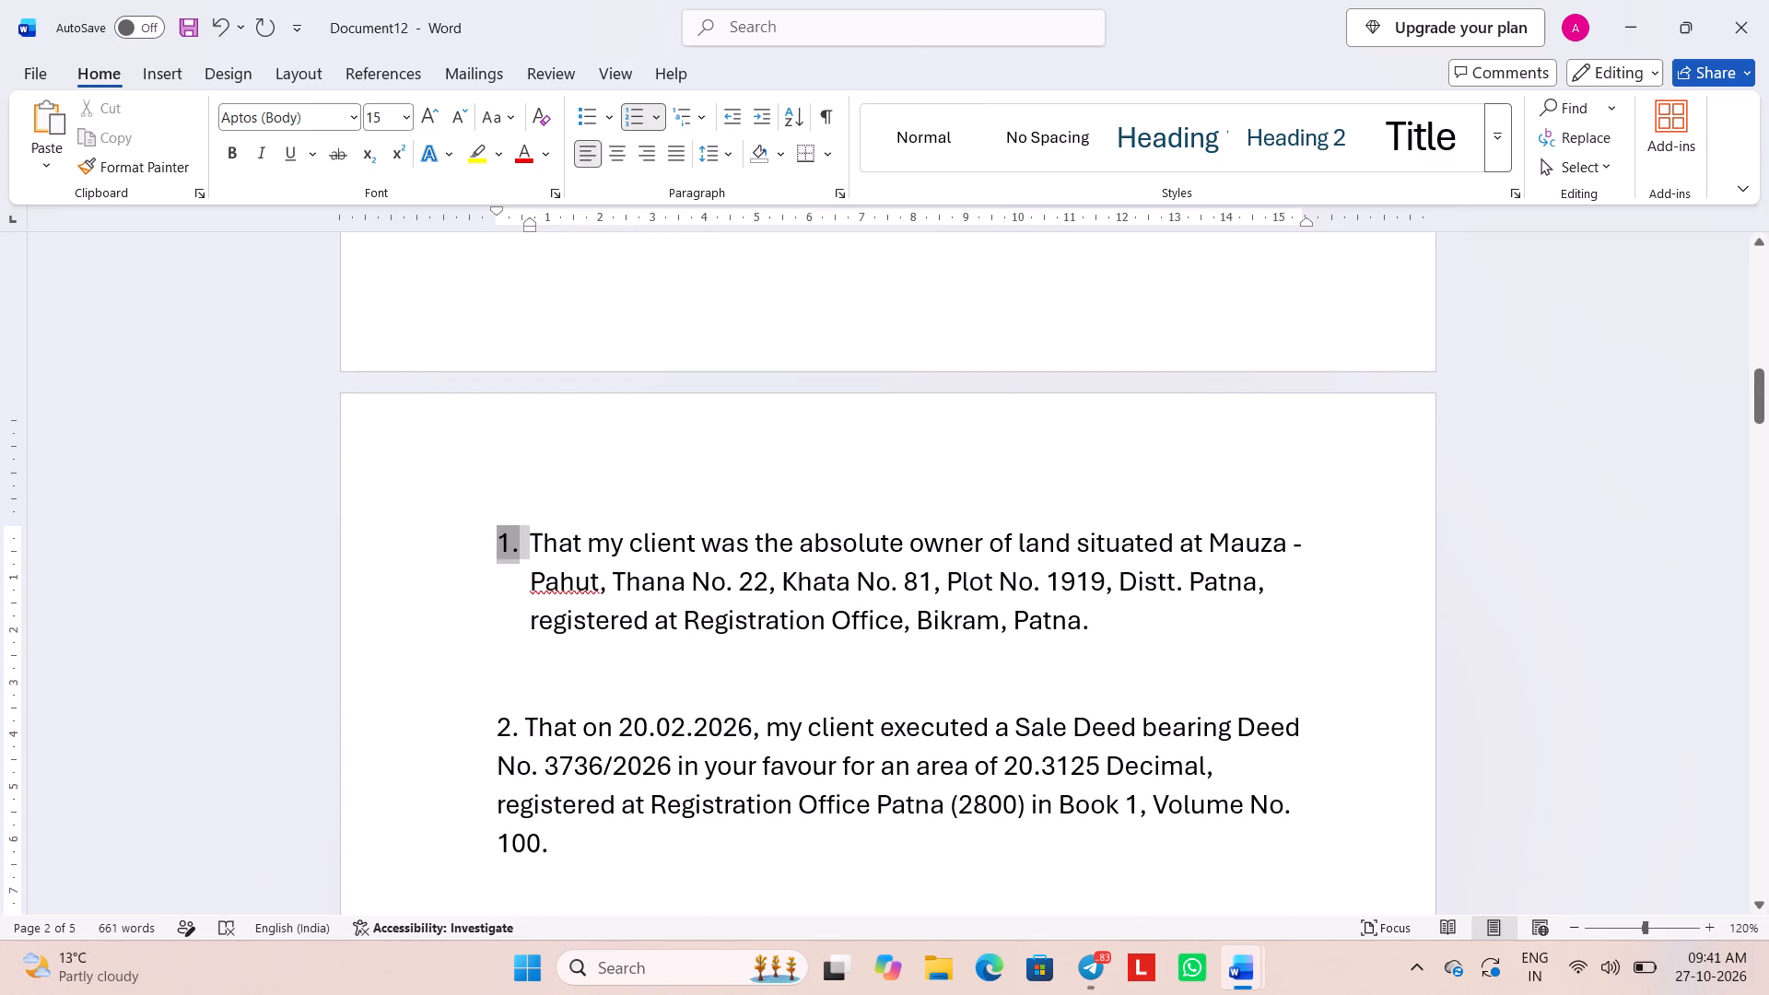
pyautogui.click(521, 735)
pyautogui.click(529, 736)
pyautogui.press('BackSpace')
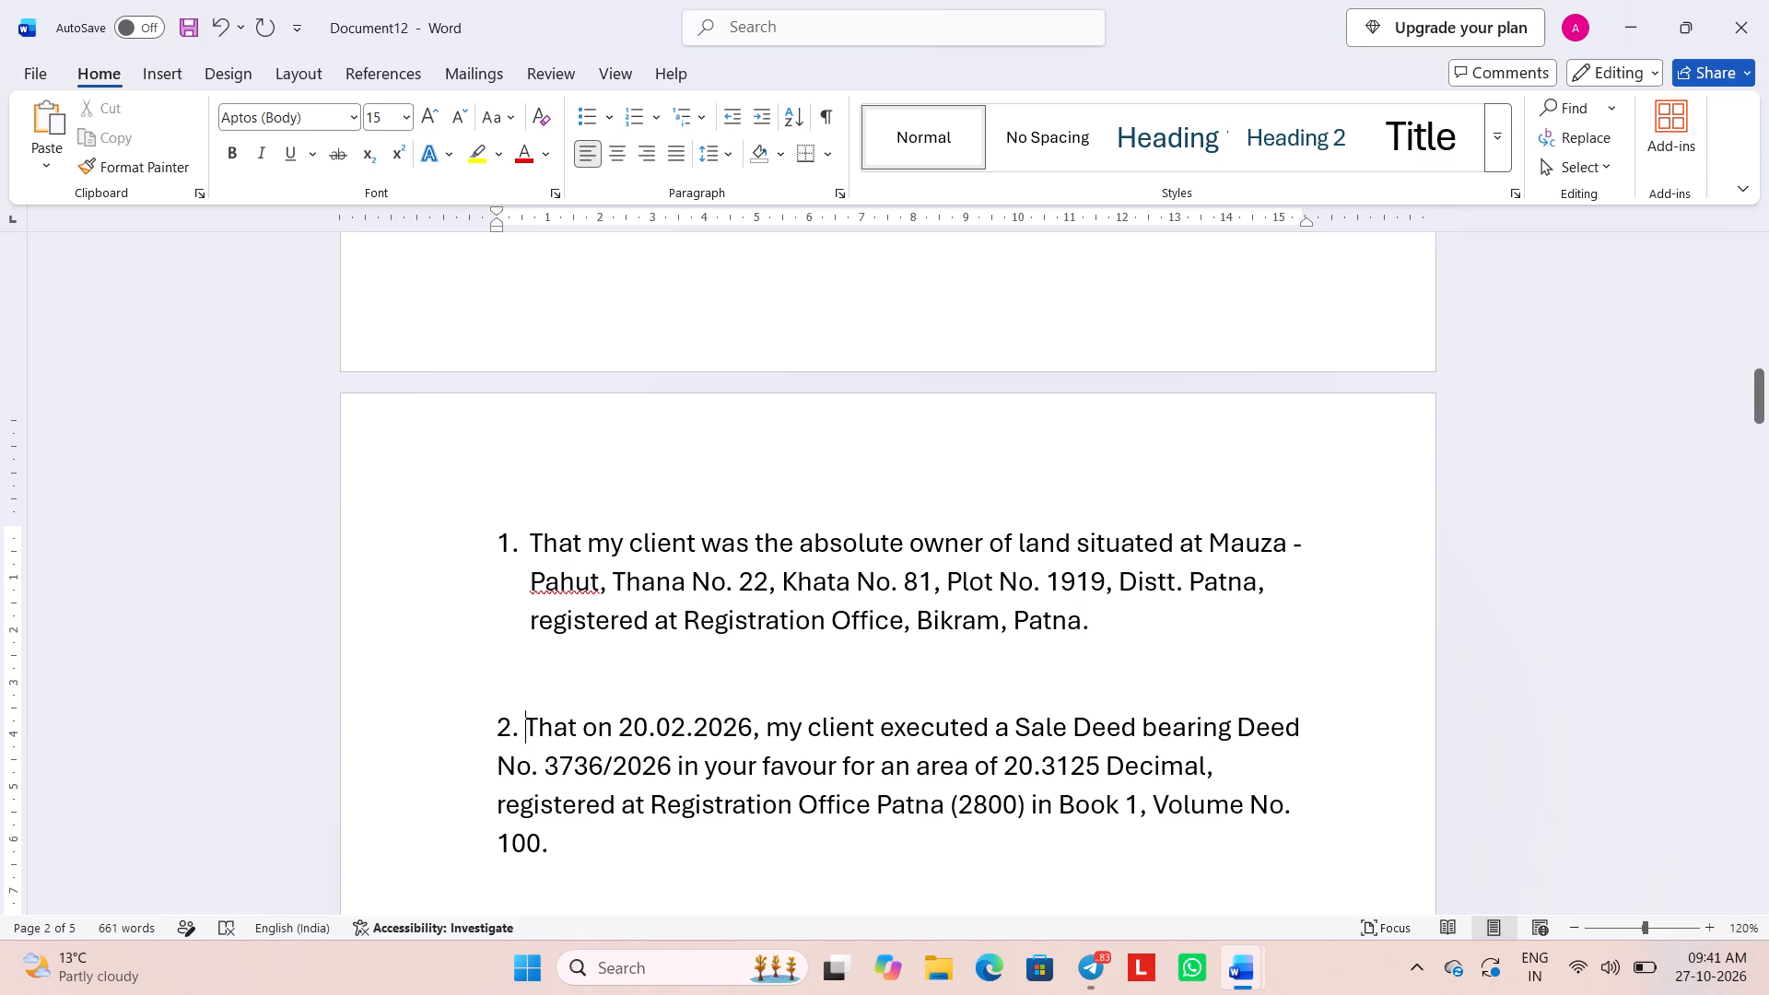
pyautogui.press('BackSpace')
pyautogui.press('BackSpace')
pyautogui.press('BackSpace')
pyautogui.press('BackSpace')
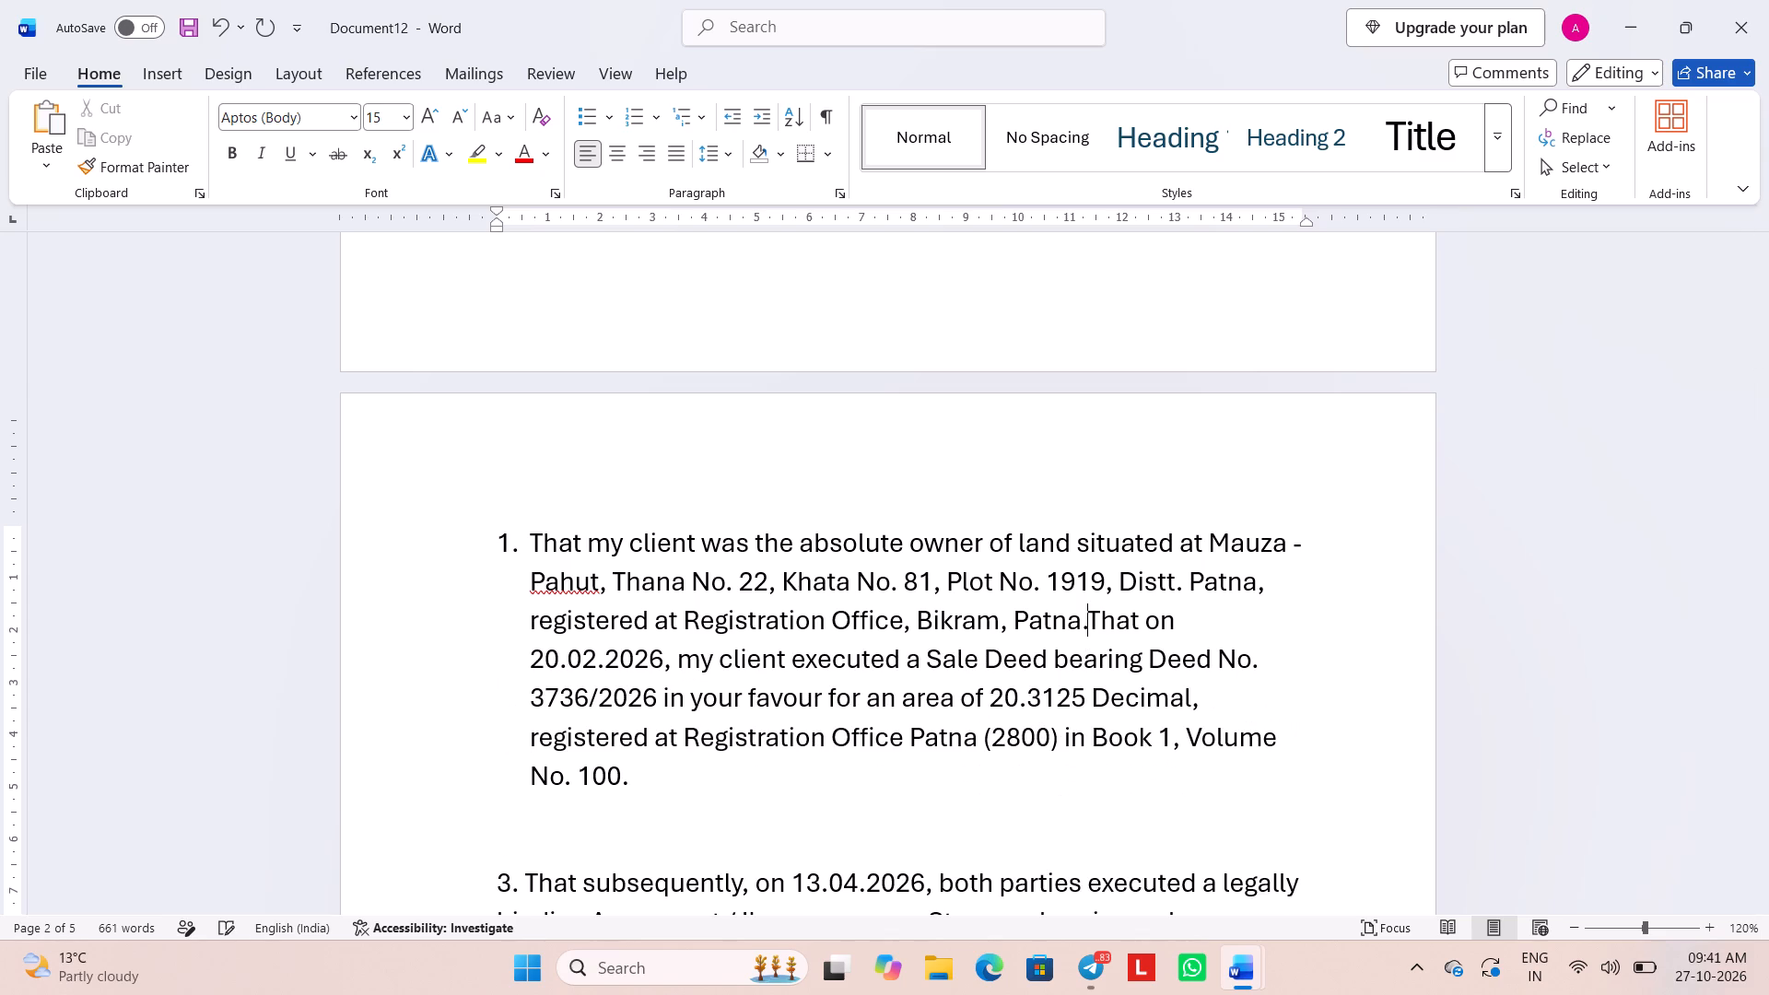
pyautogui.press('Return')
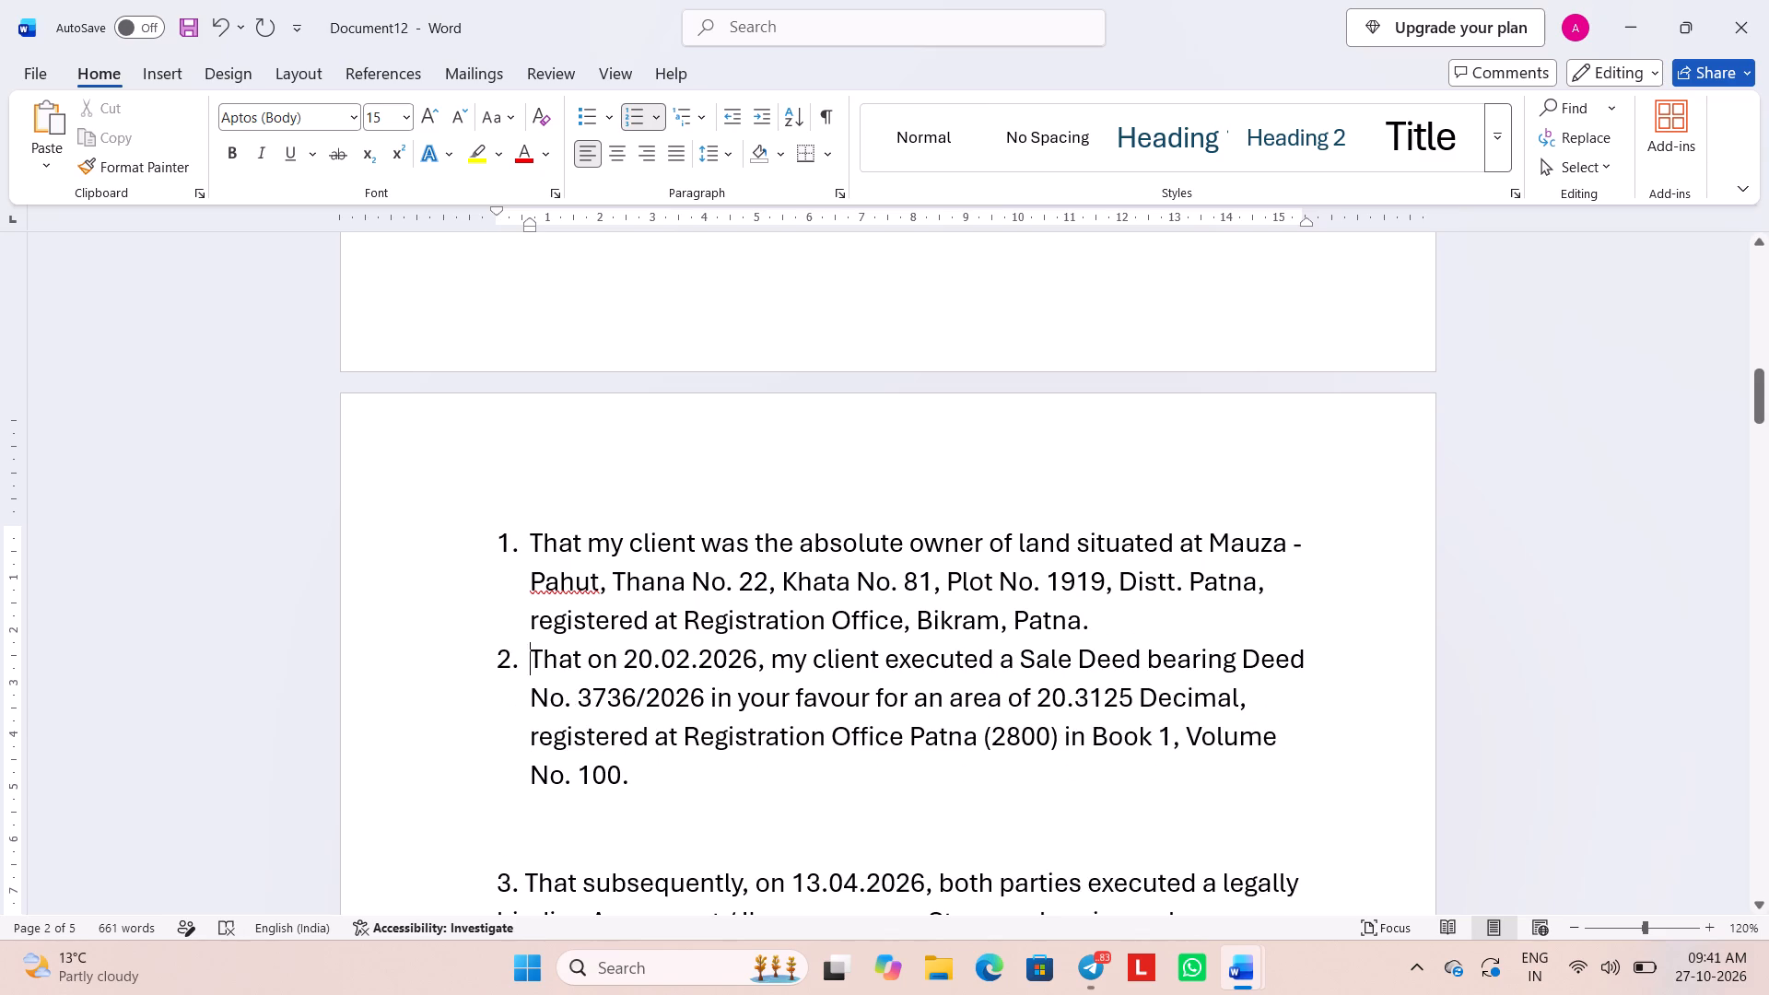
# Remove the typed 3. and the blank line above "That subsequently, on 13.04.2026" and make it automatic list item 3.
pyautogui.click(522, 888)
pyautogui.press('BackSpace')
pyautogui.press('BackSpace')
pyautogui.press('BackSpace')
pyautogui.press('BackSpace')
pyautogui.press('BackSpace')
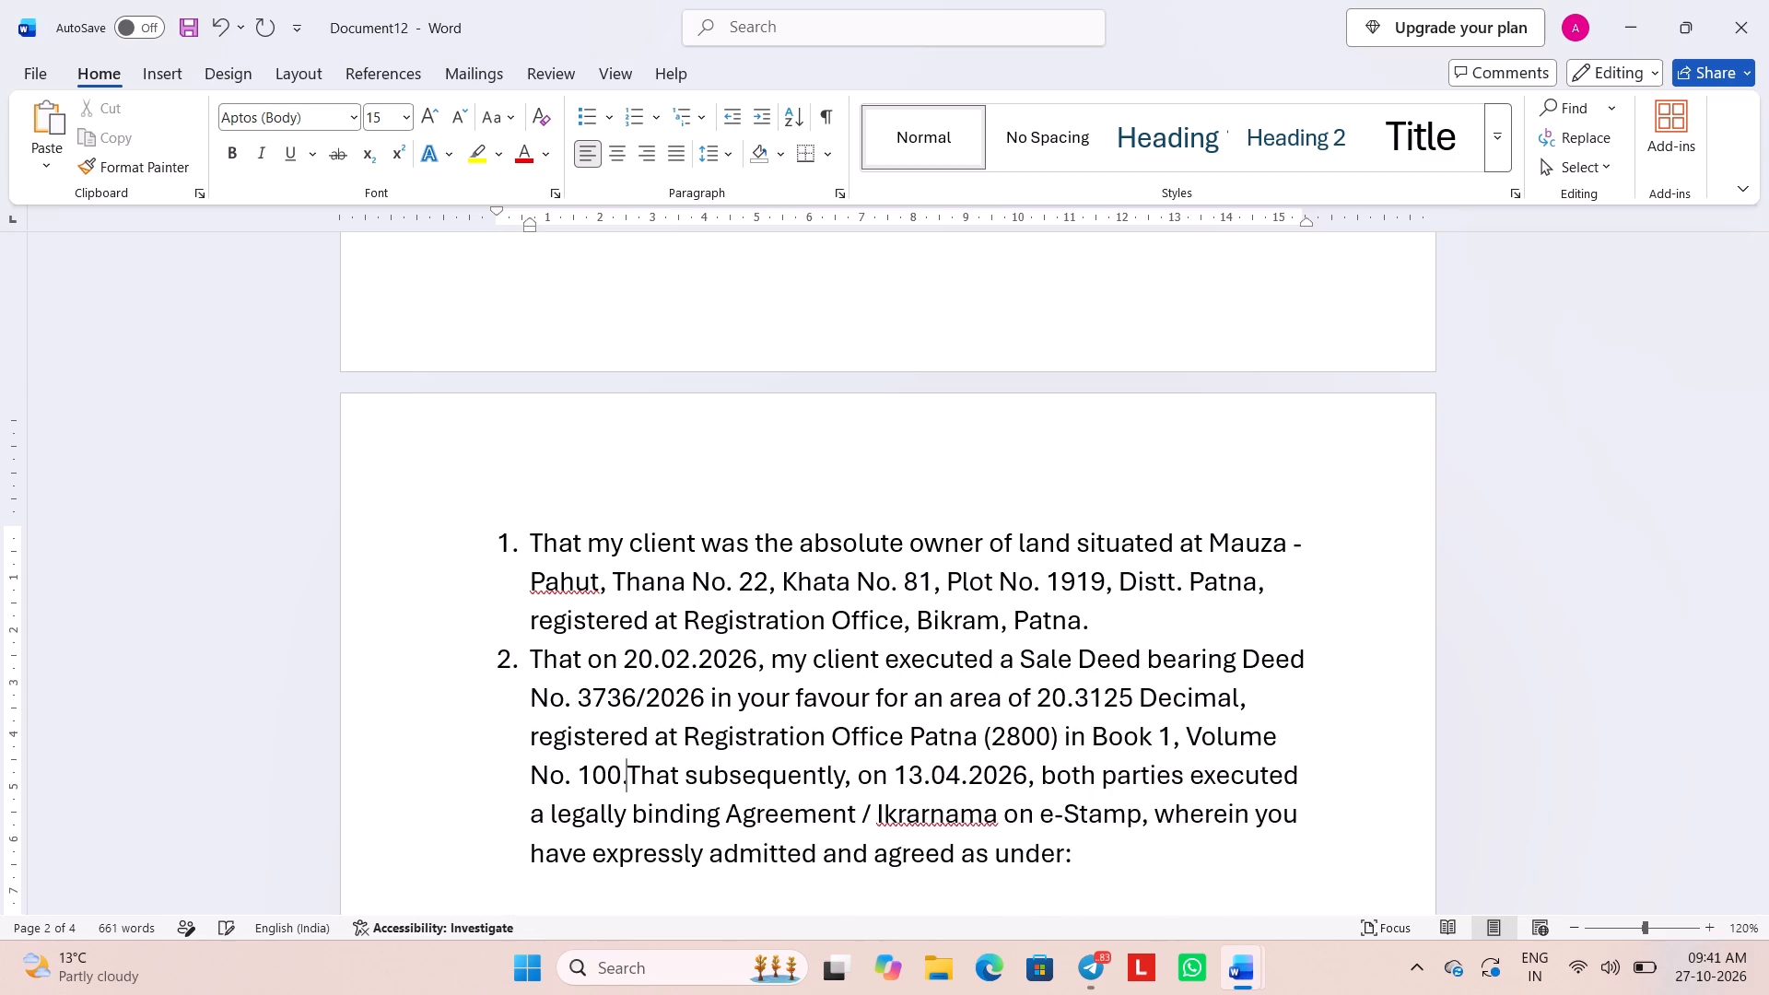
pyautogui.press('Return')
# Remove the typed a) and the blank line above "The rate of sale was settled" and make it automatic sub-item a) under item 3.
pyautogui.scroll(-1, 752, 734)
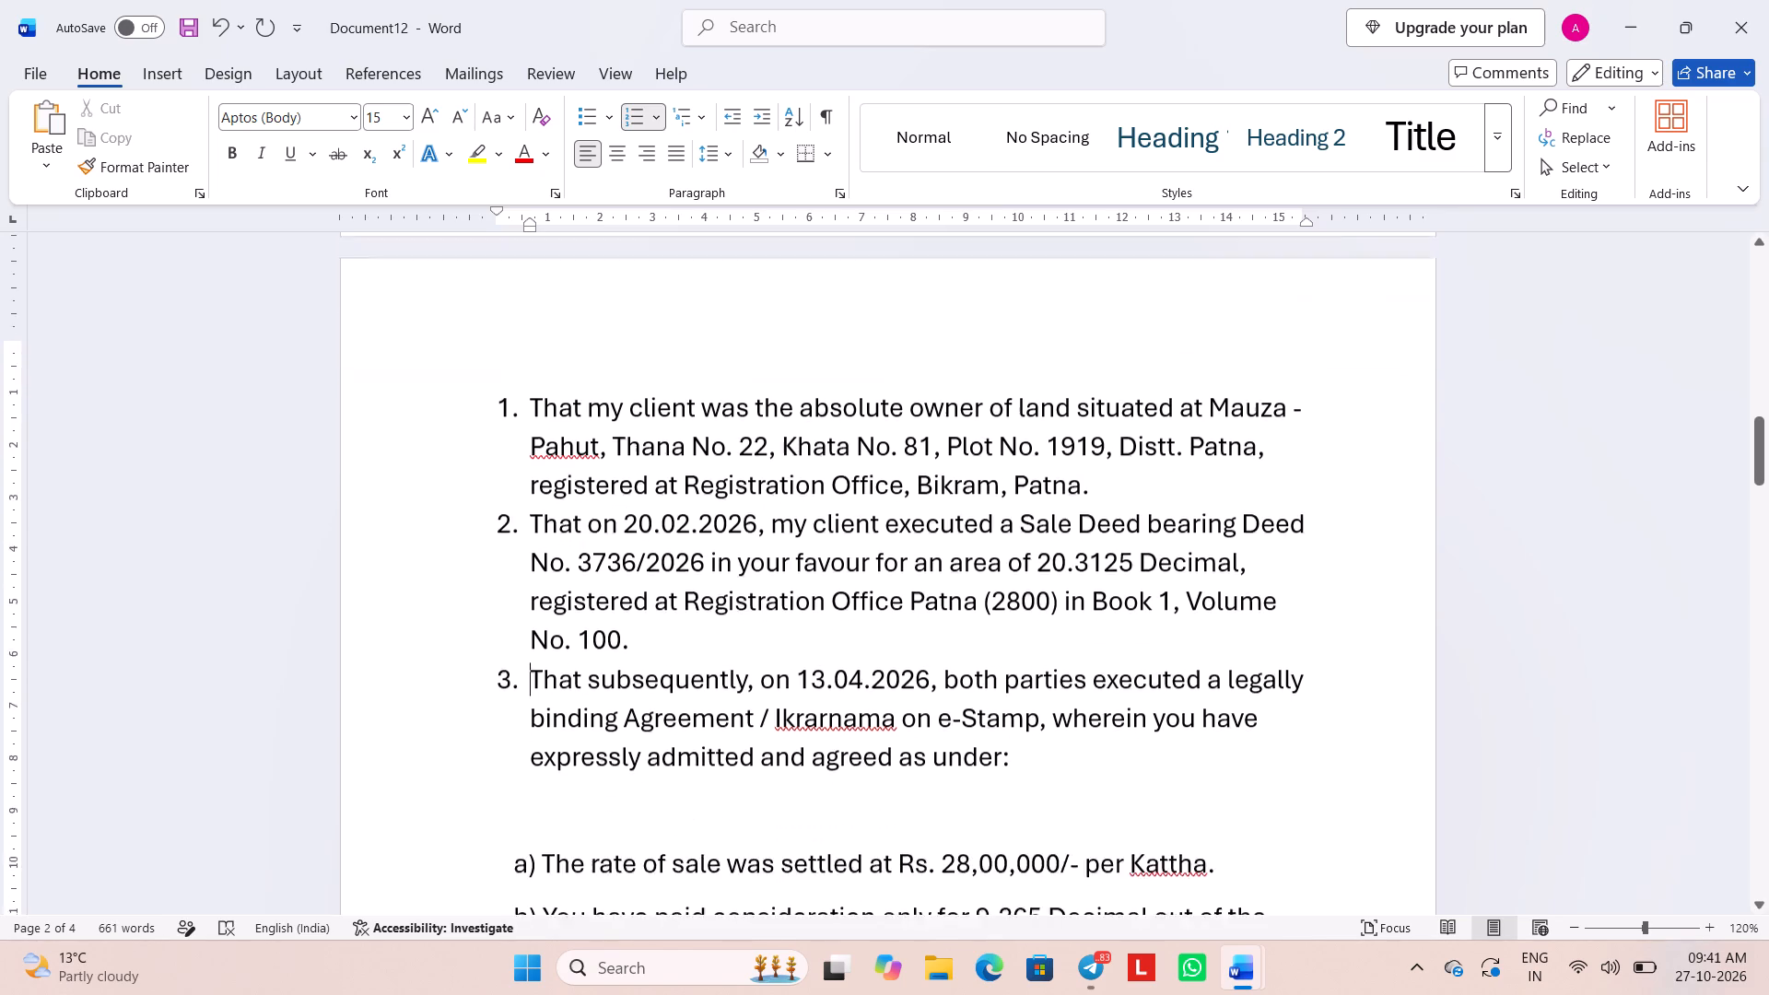
pyautogui.scroll(-2, 752, 734)
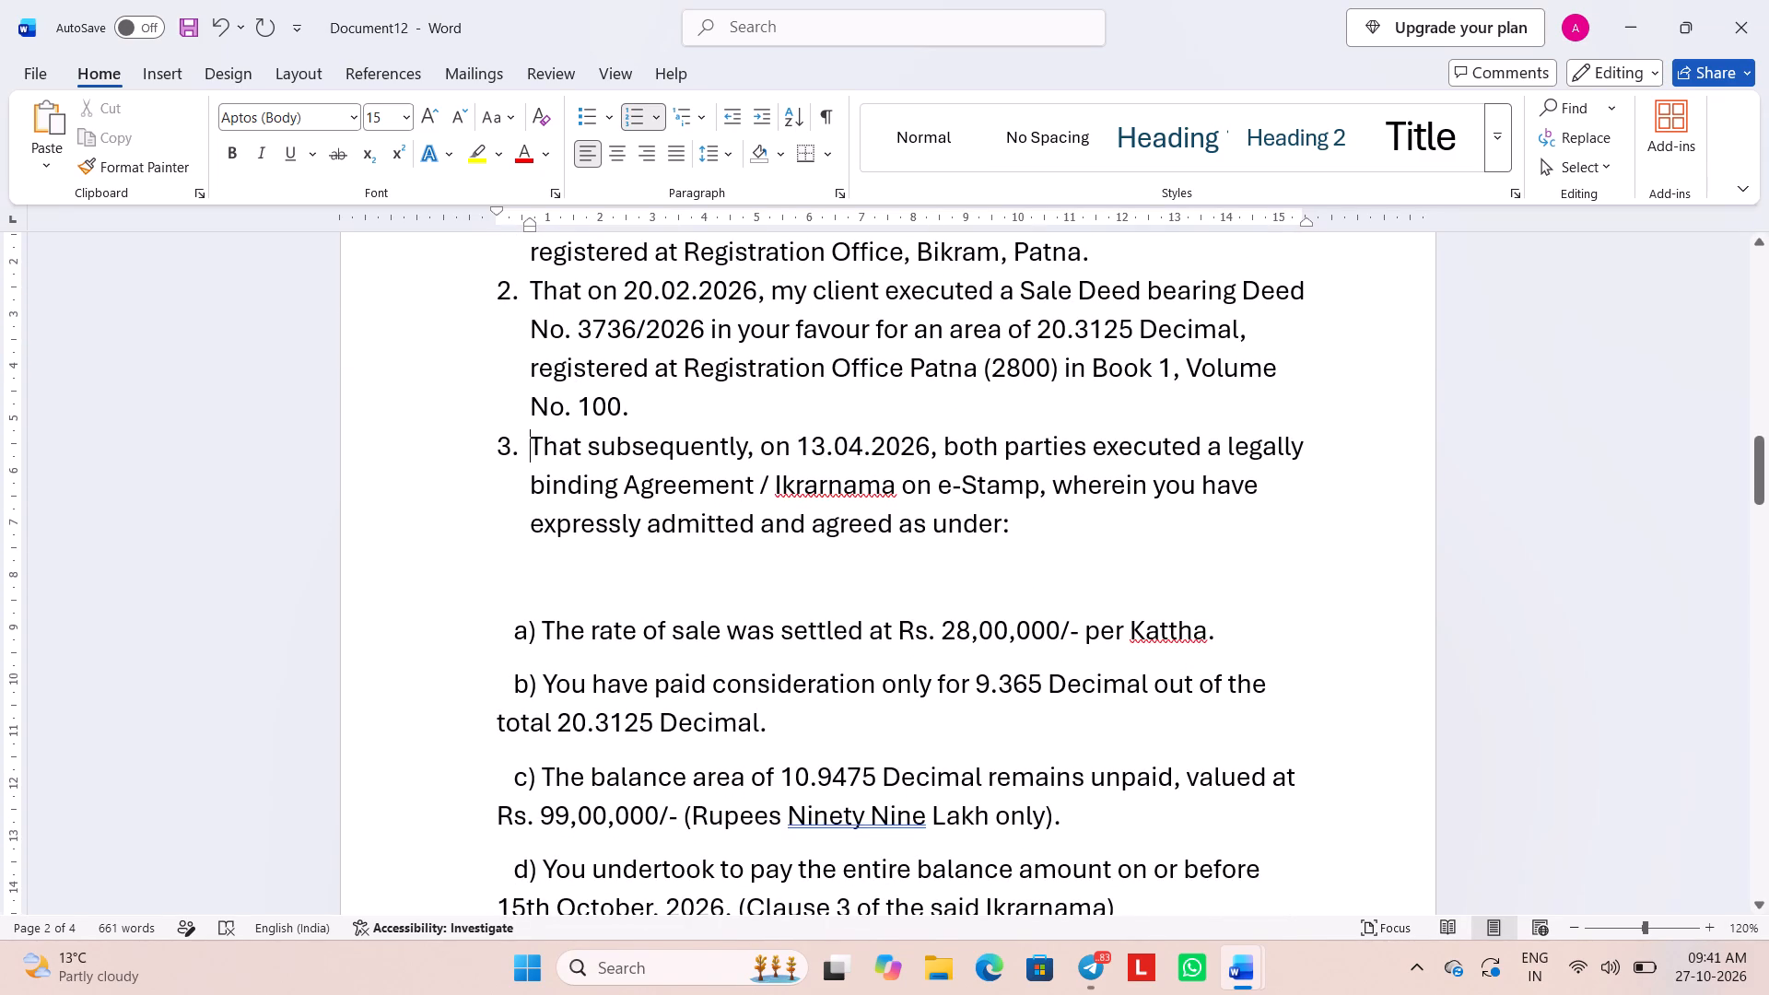
pyautogui.click(539, 635)
pyautogui.press('BackSpace')
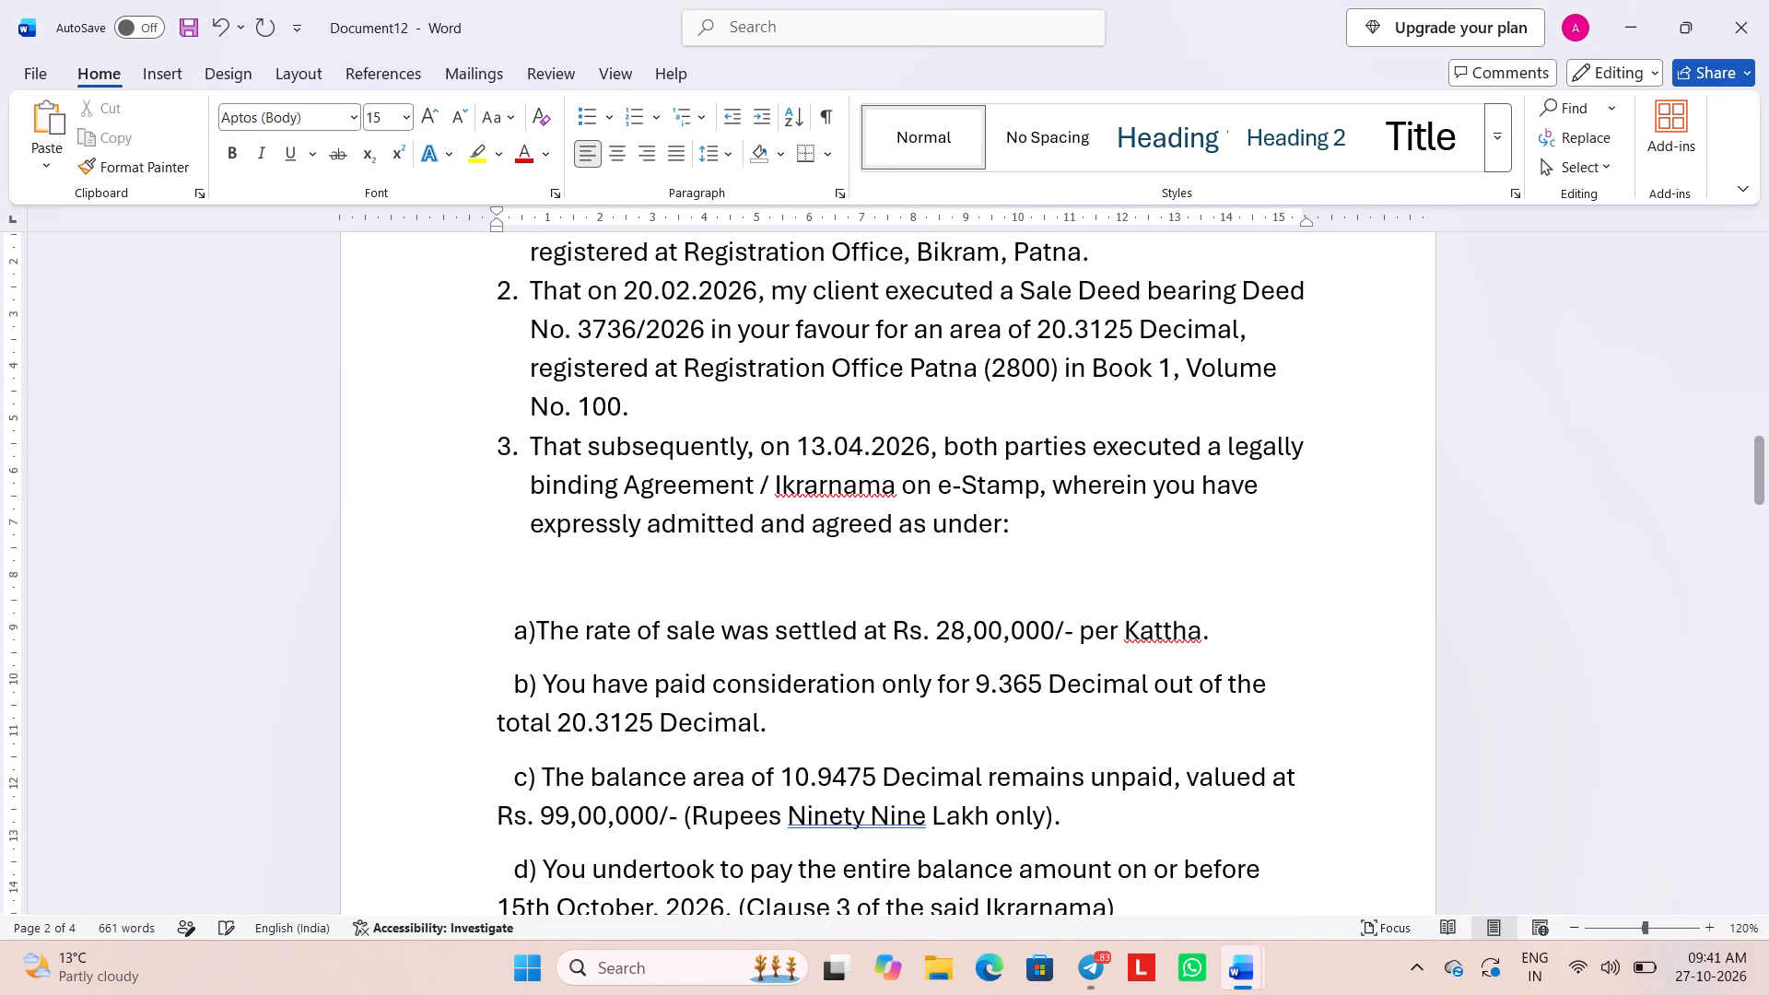
pyautogui.press('BackSpace')
pyautogui.press('BackSpace')
pyautogui.press('BackSpace')
pyautogui.press('BackSpace')
pyautogui.press('BackSpace')
pyautogui.press('BackSpace')
pyautogui.press('BackSpace')
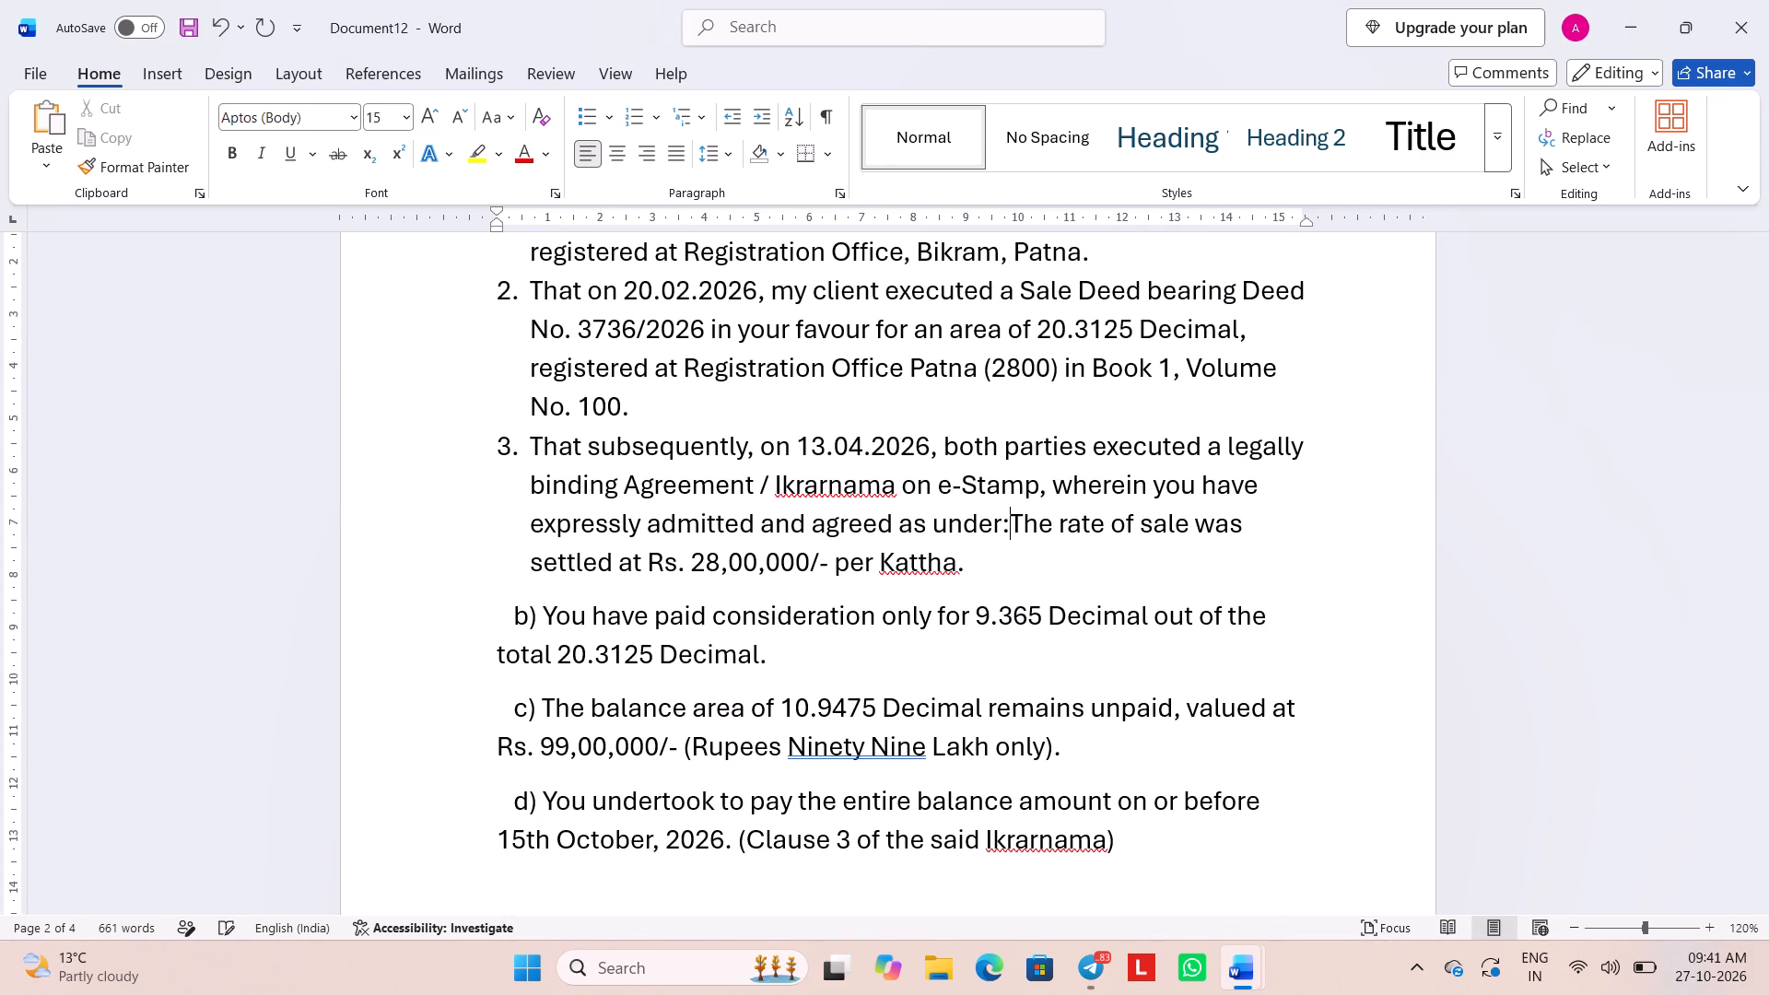
pyautogui.press('Return')
pyautogui.press('BackSpace')
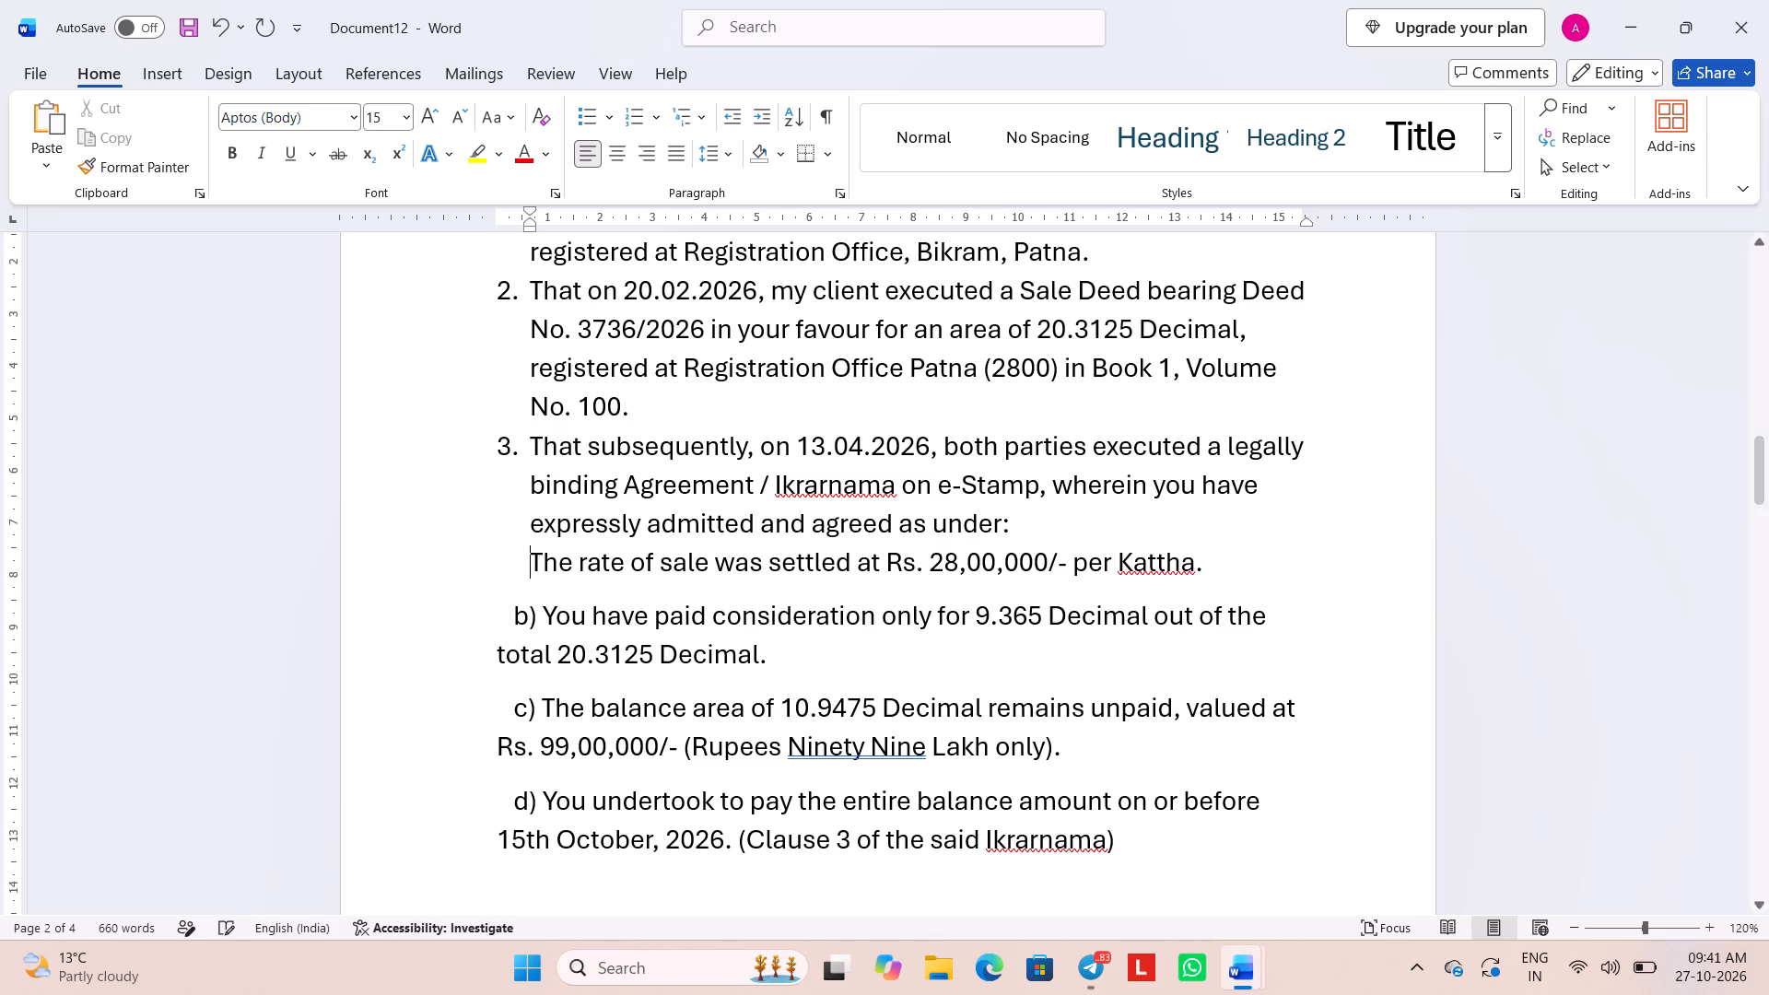
pyautogui.click(653, 119)
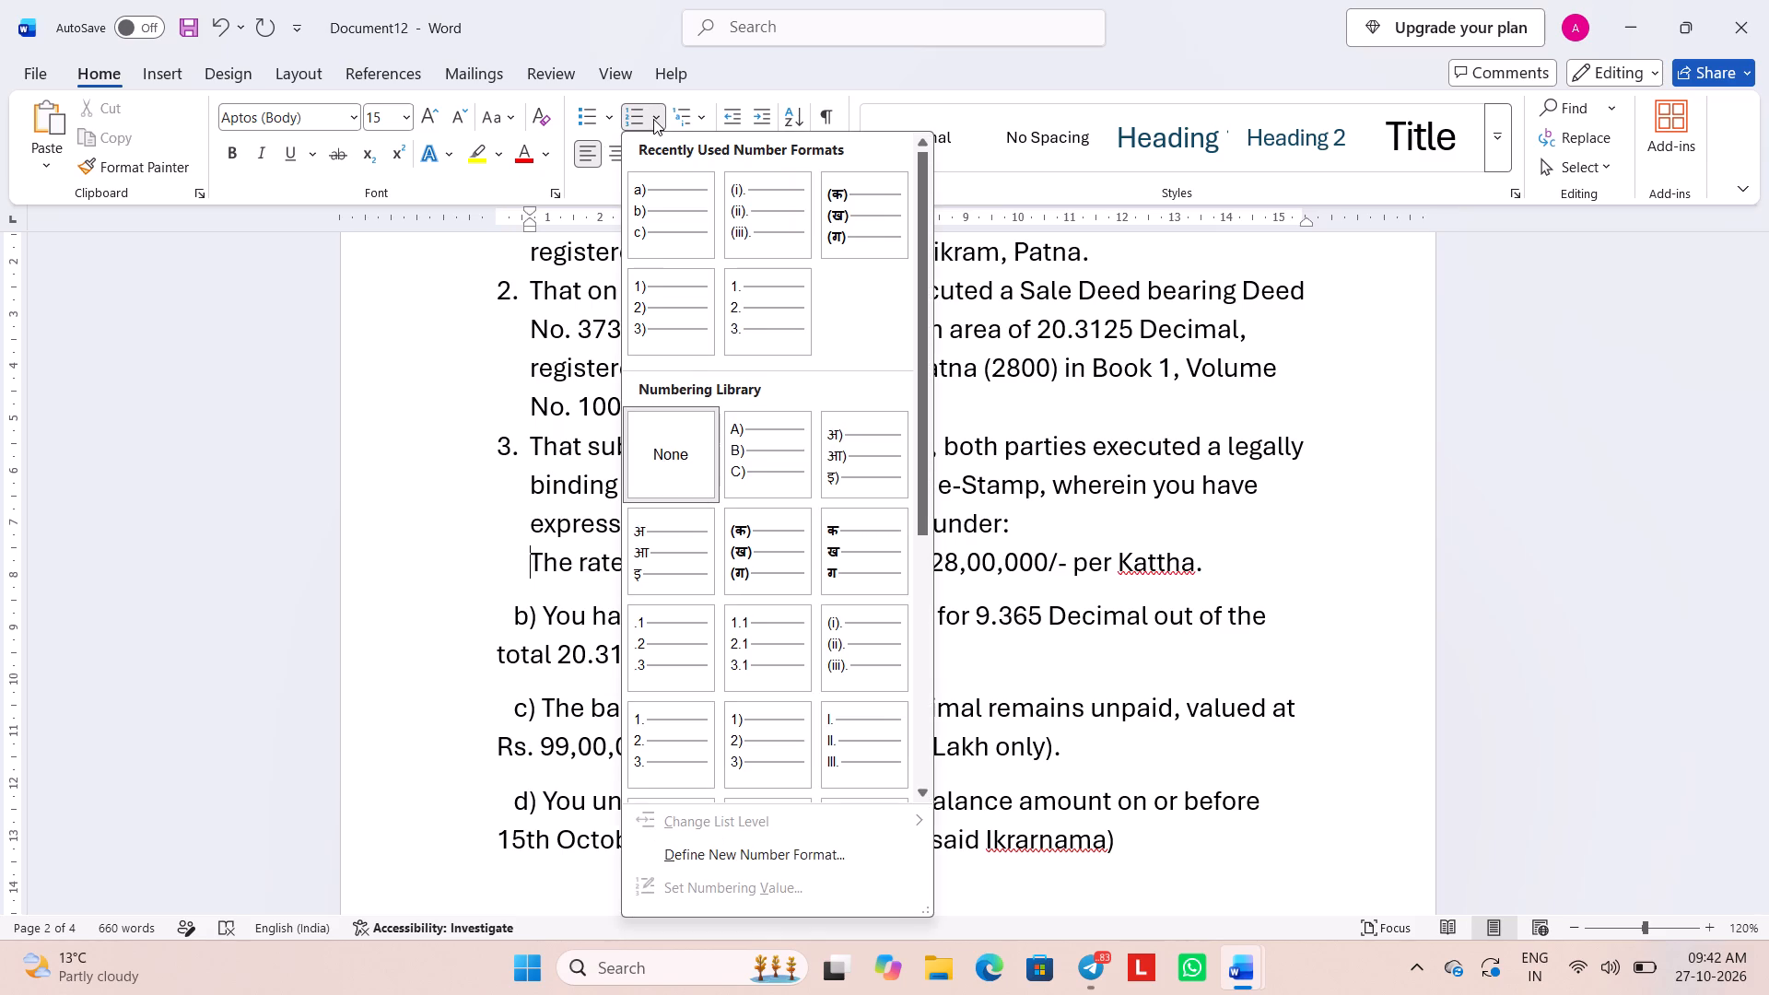
pyautogui.click(654, 197)
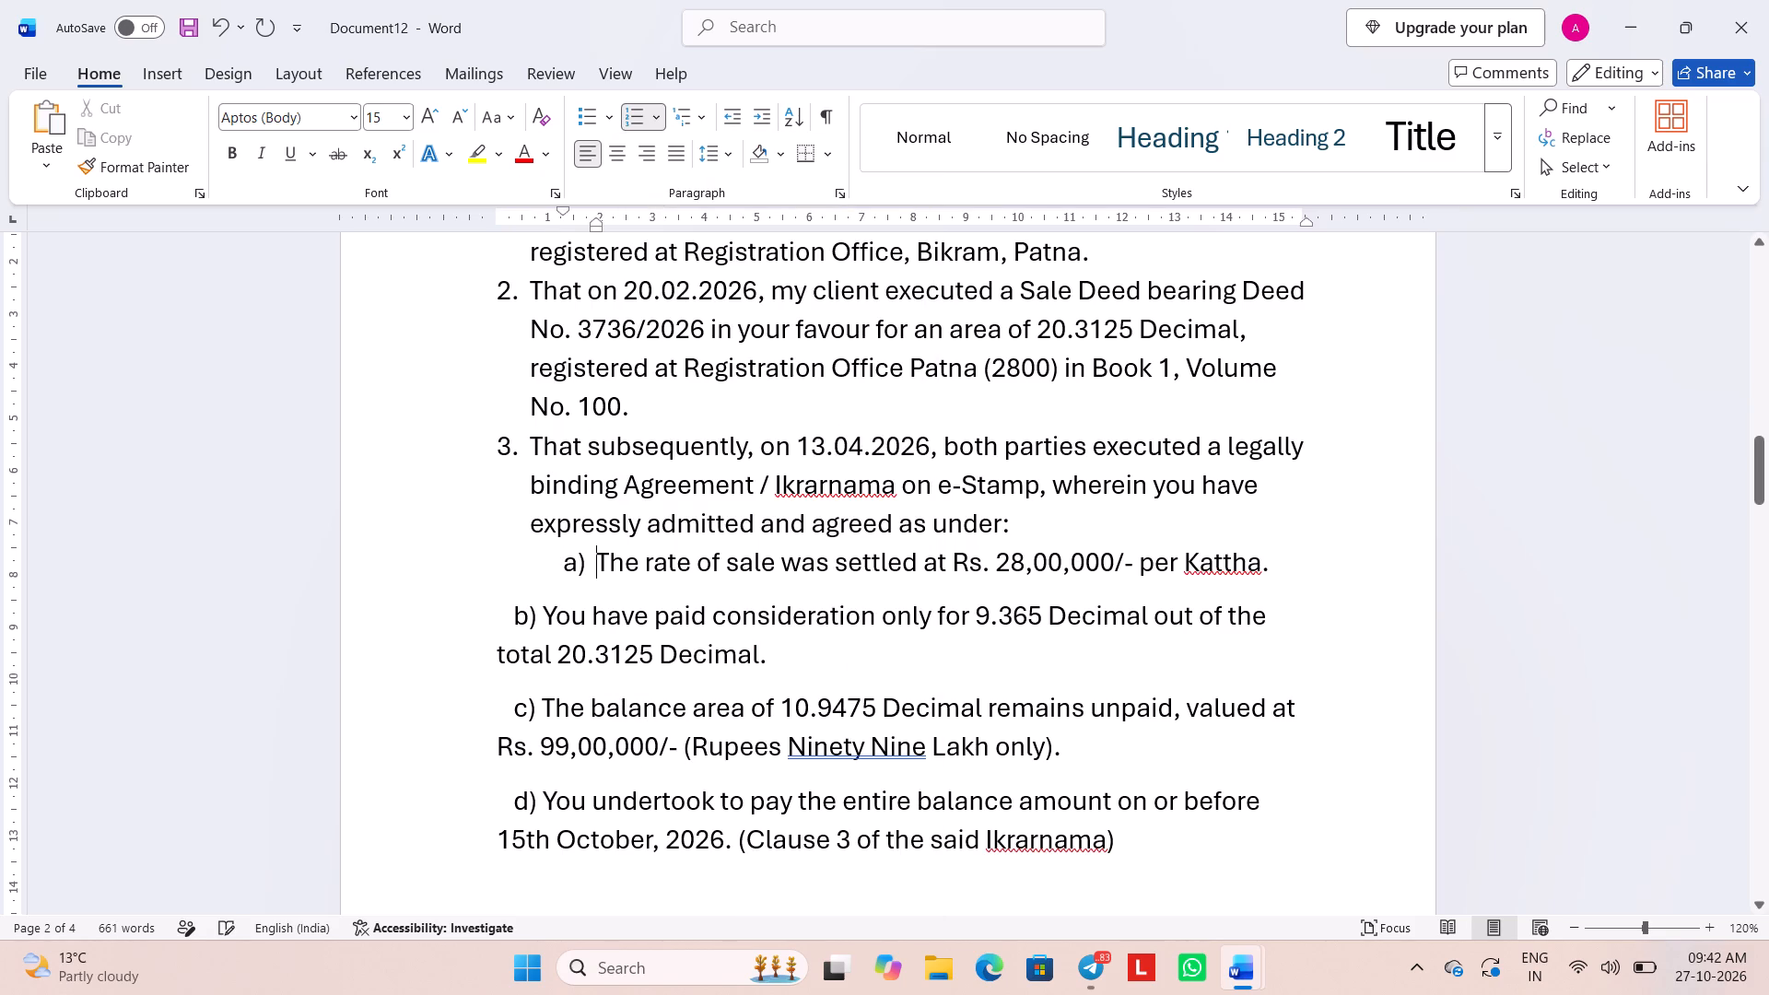
# Reduce the indent of sub-item a) so its letter sits just inside the start of item 3's text, keeping the hanging indent.
pyautogui.moveTo(577, 559); pyautogui.dragTo(539, 572)
pyautogui.moveTo(539, 572); pyautogui.dragTo(541, 572)
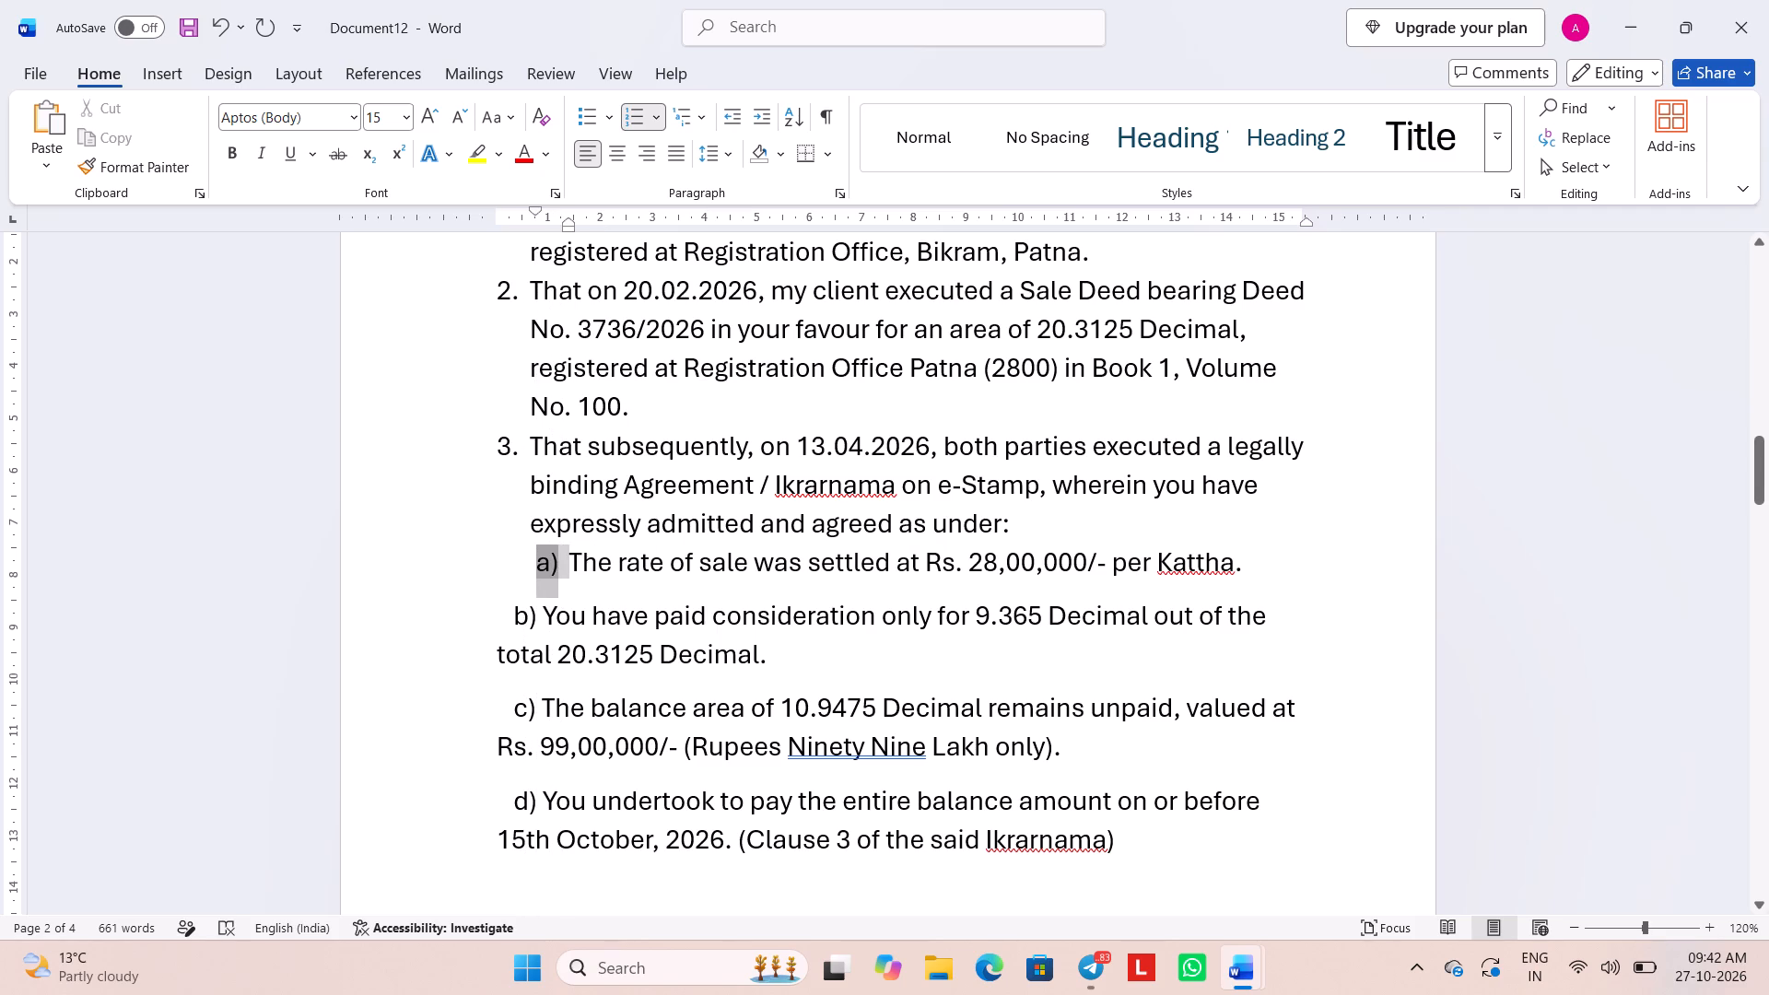
# Replace the typed b) of the "You have paid consideration" paragraph with automatic sub-item b) directly below a).
pyautogui.click(544, 624)
pyautogui.press('BackSpace')
pyautogui.press('BackSpace')
pyautogui.press('BackSpace')
pyautogui.press('BackSpace')
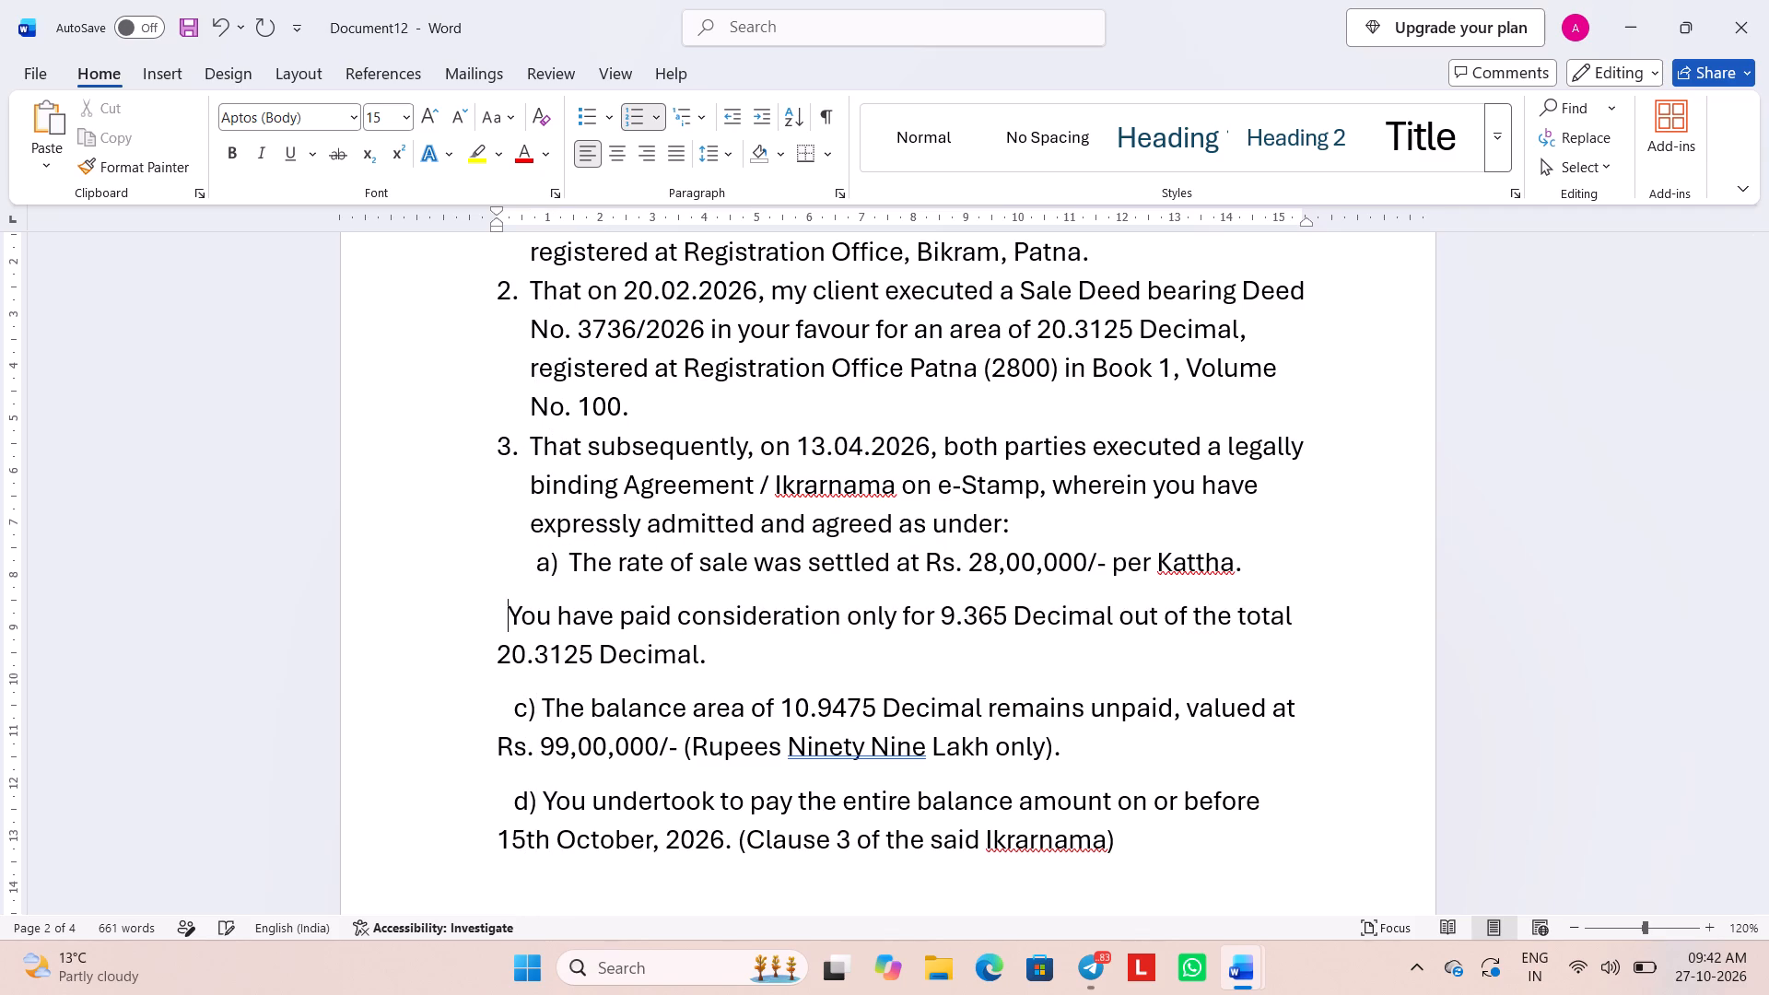
pyautogui.press('BackSpace')
pyautogui.press('BackSpace')
pyautogui.press('BackSpace')
pyautogui.press('Return')
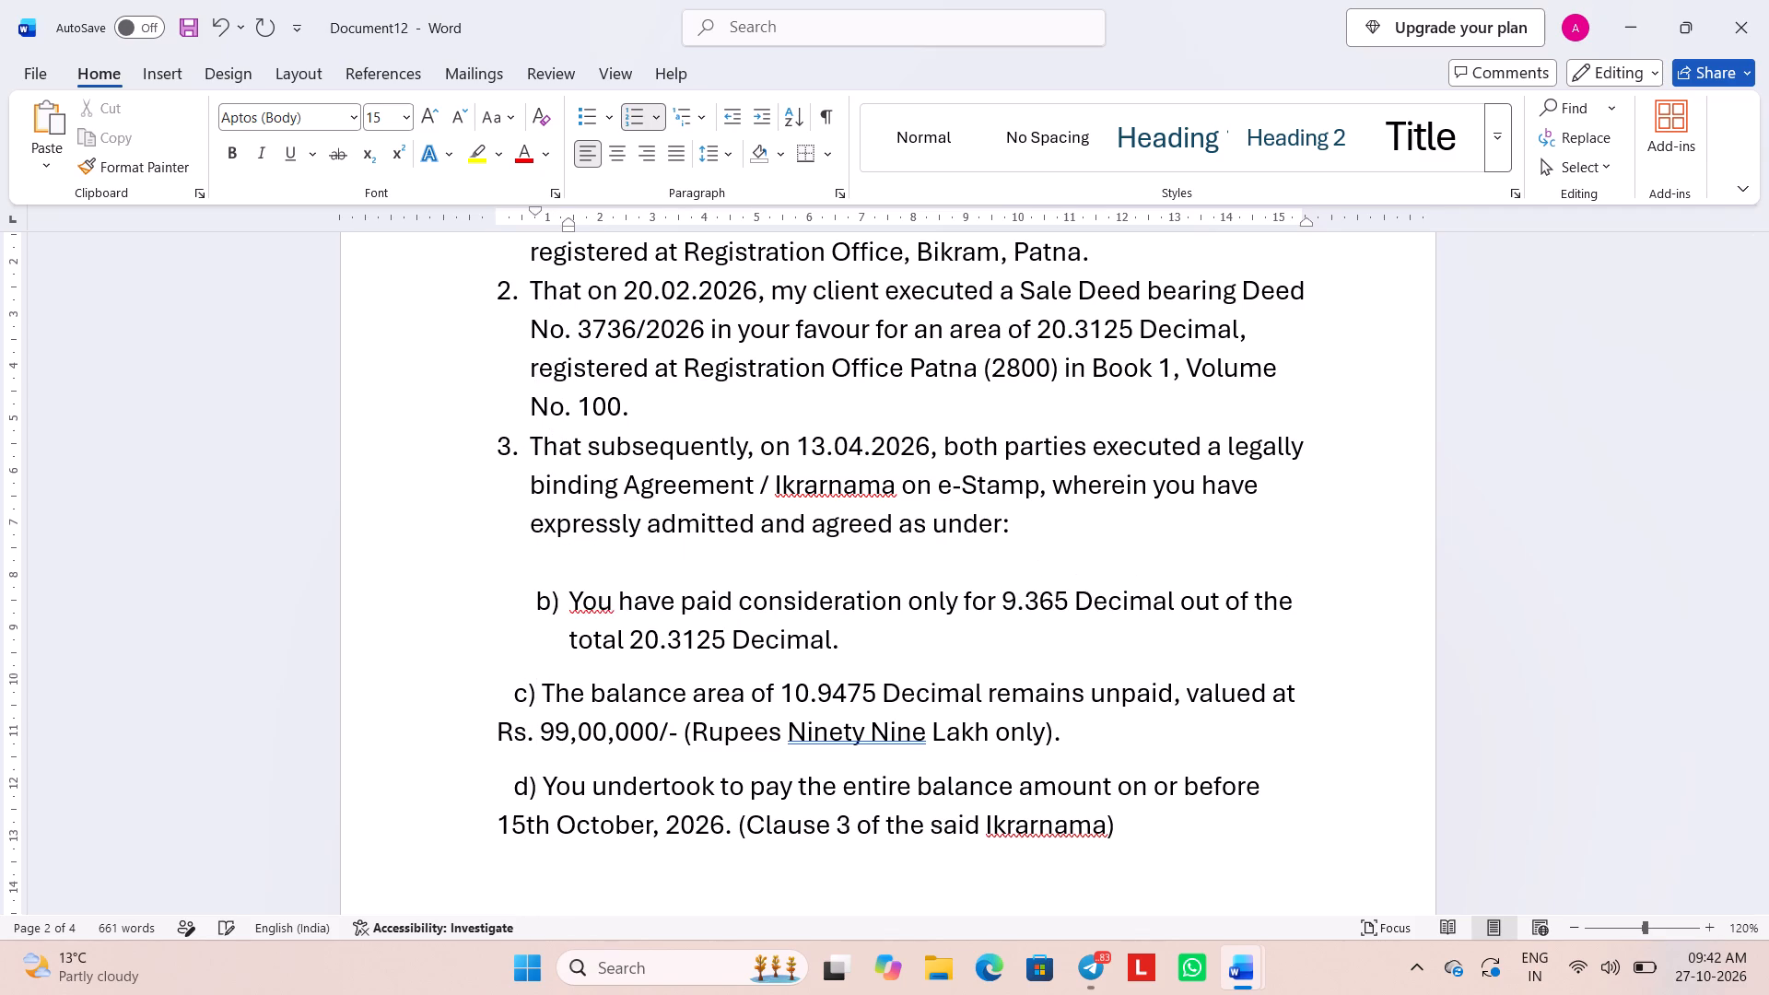
# Replace the typed c) of the "The balance area of 10.9475 Decimal" paragraph with automatic sub-item c) directly below b).
pyautogui.click(539, 696)
pyautogui.press('BackSpace')
pyautogui.press('BackSpace')
pyautogui.press('BackSpace')
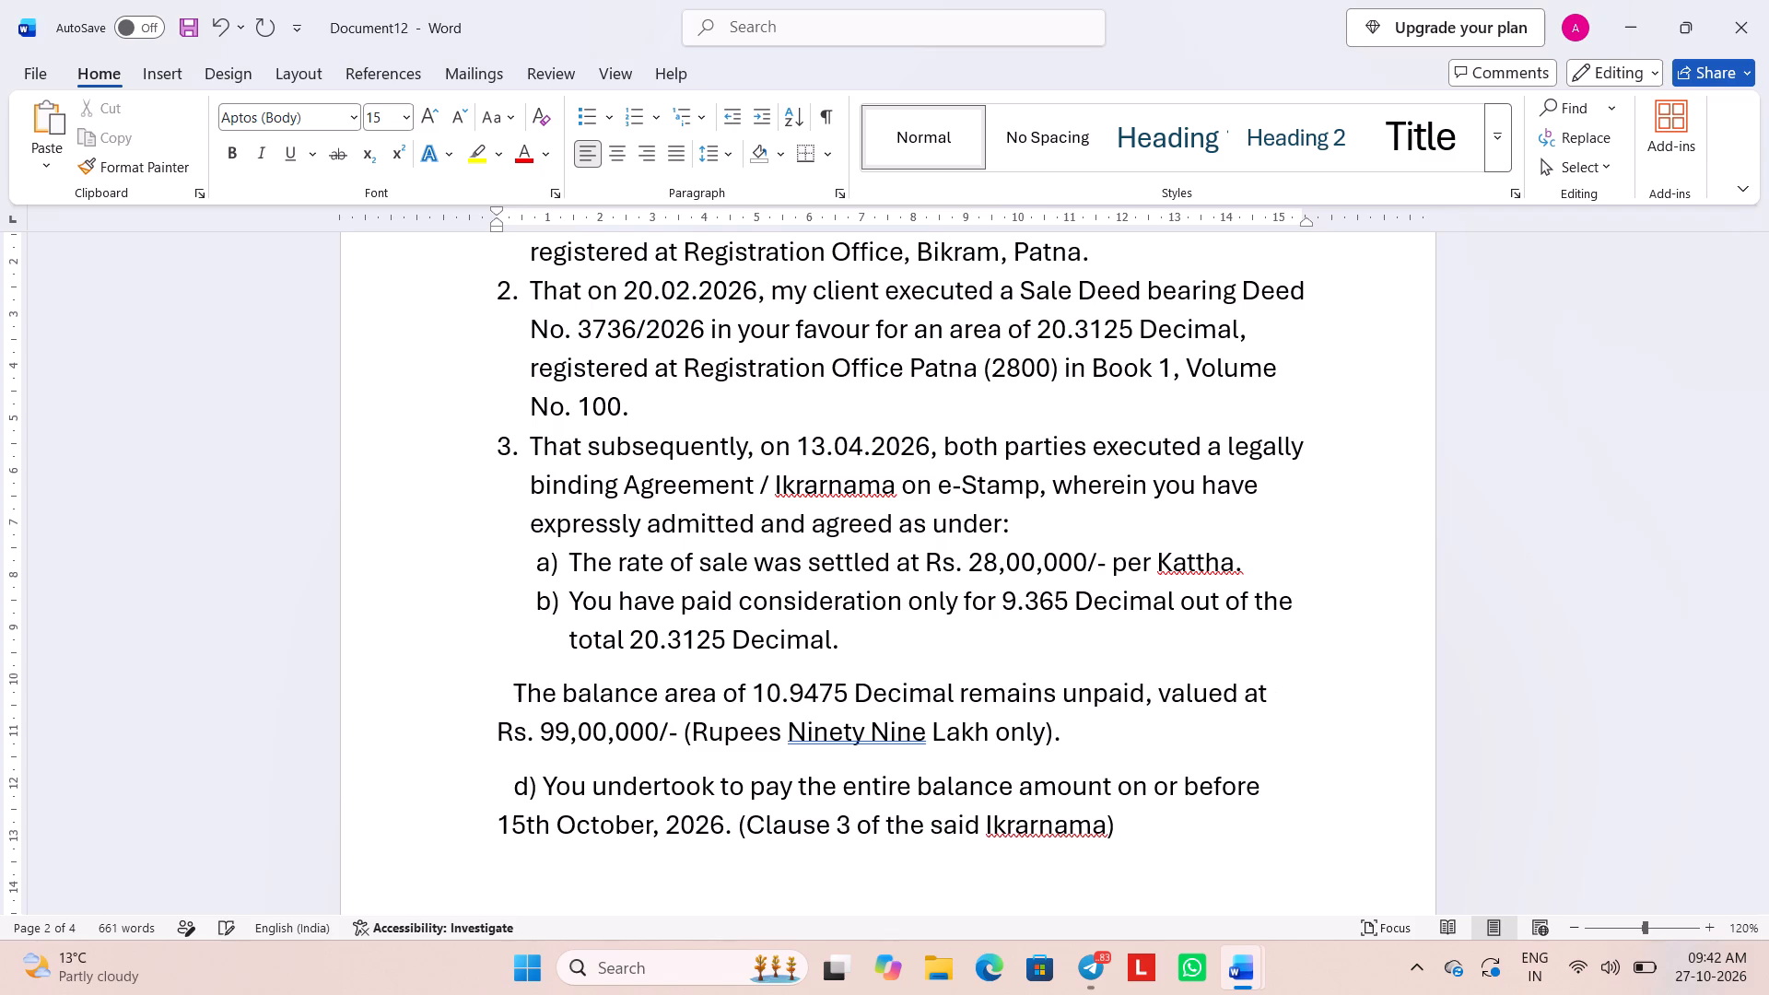
pyautogui.press('BackSpace')
pyautogui.press('BackSpace')
pyautogui.press('BackSpace')
pyautogui.press('BackSpace')
pyautogui.press('Return')
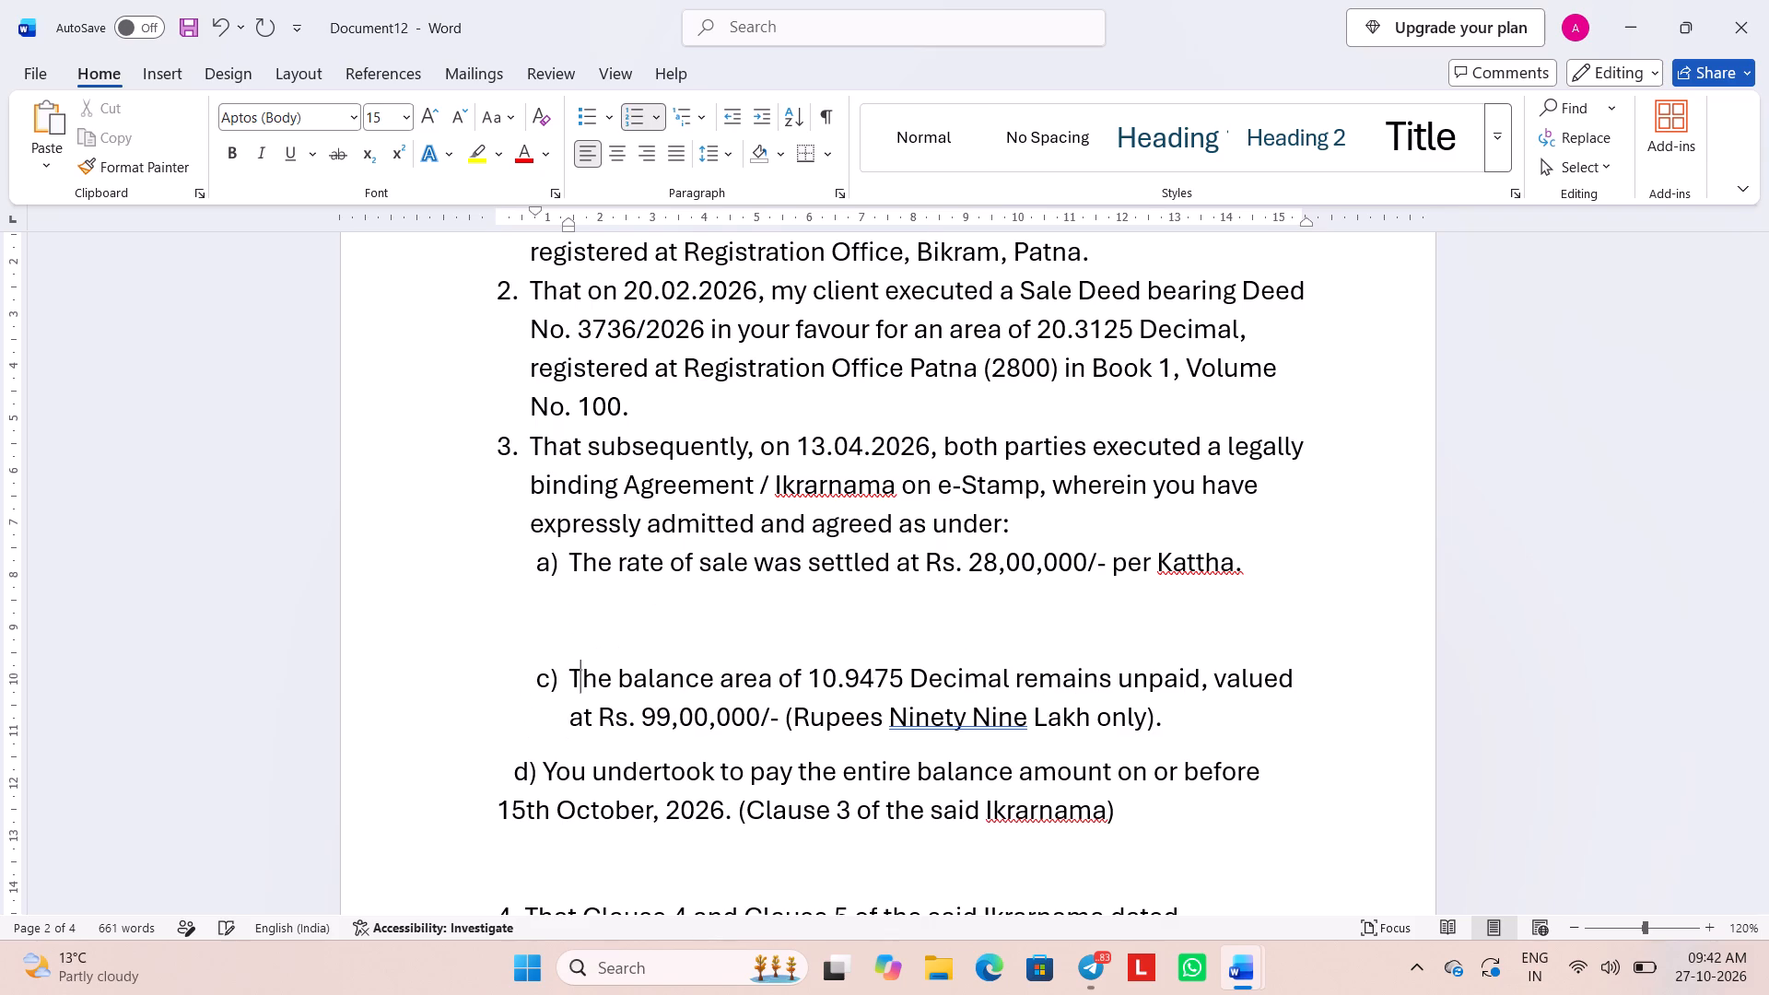
# Replace the typed d) of the "You undertook to pay" paragraph with automatic sub-item d) directly below c).
pyautogui.click(540, 768)
pyautogui.press('BackSpace')
pyautogui.press('BackSpace')
pyautogui.press('BackSpace')
pyautogui.press('BackSpace')
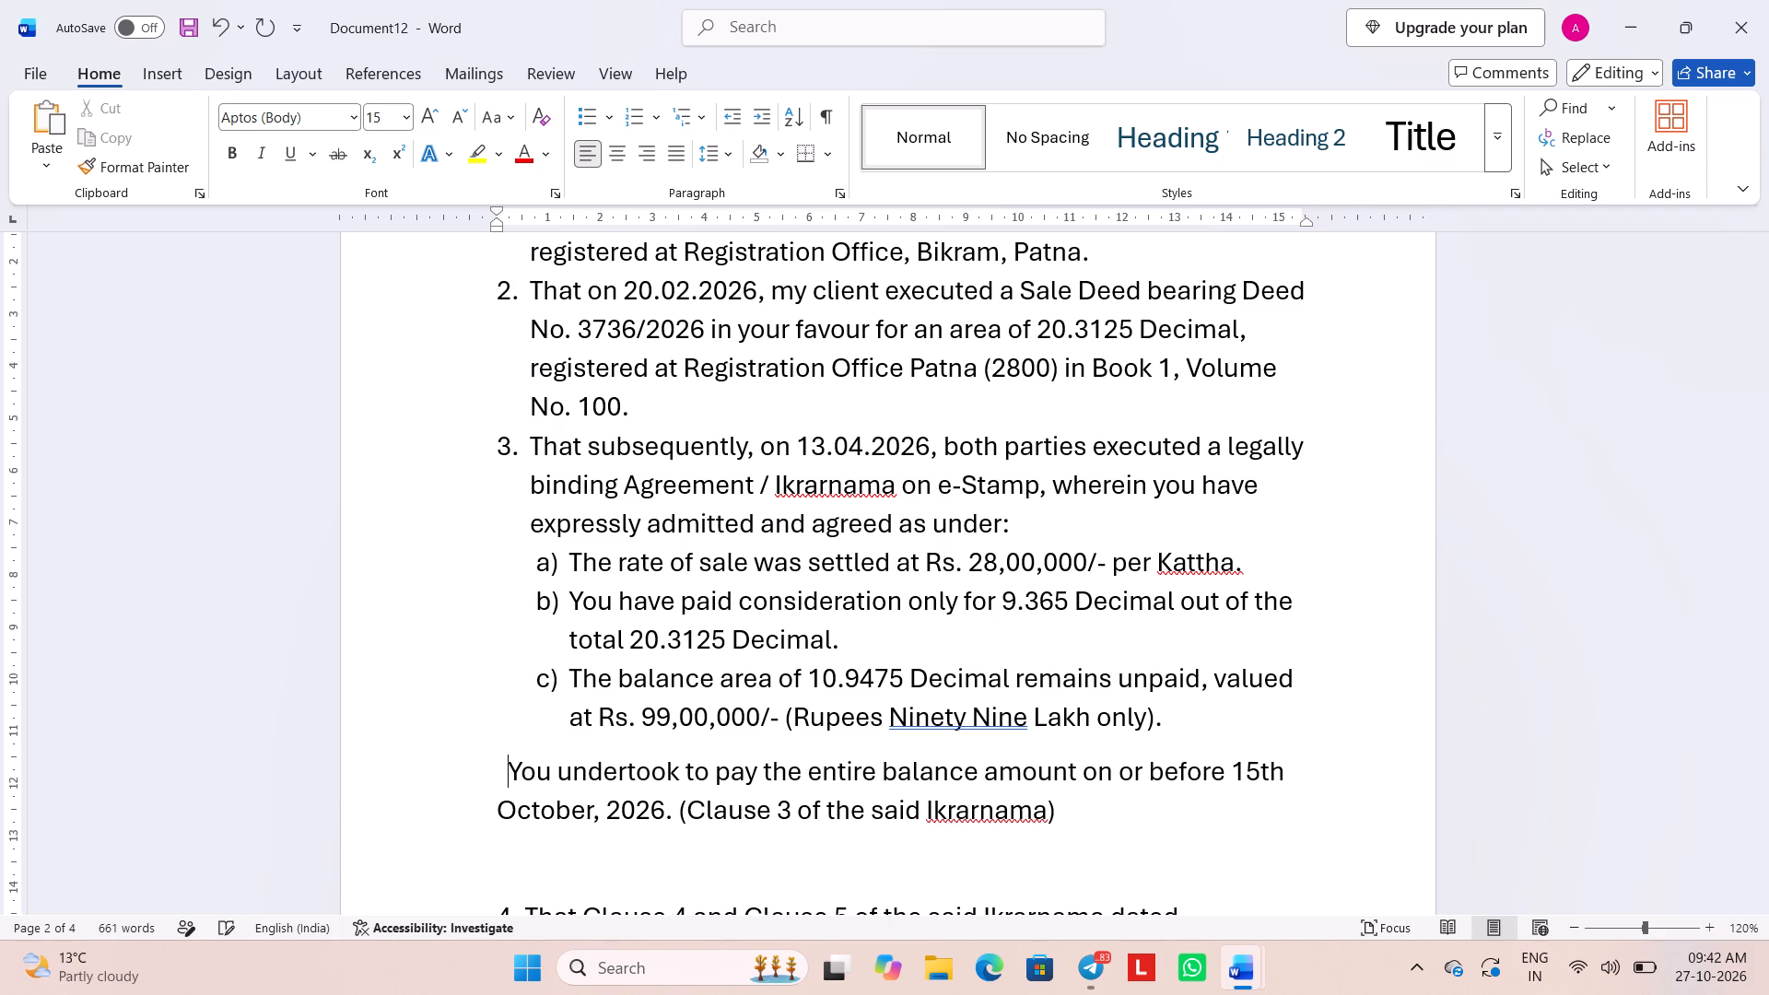
pyautogui.press('BackSpace')
pyautogui.press('BackSpace')
pyautogui.press('BackSpace')
pyautogui.press('Return')
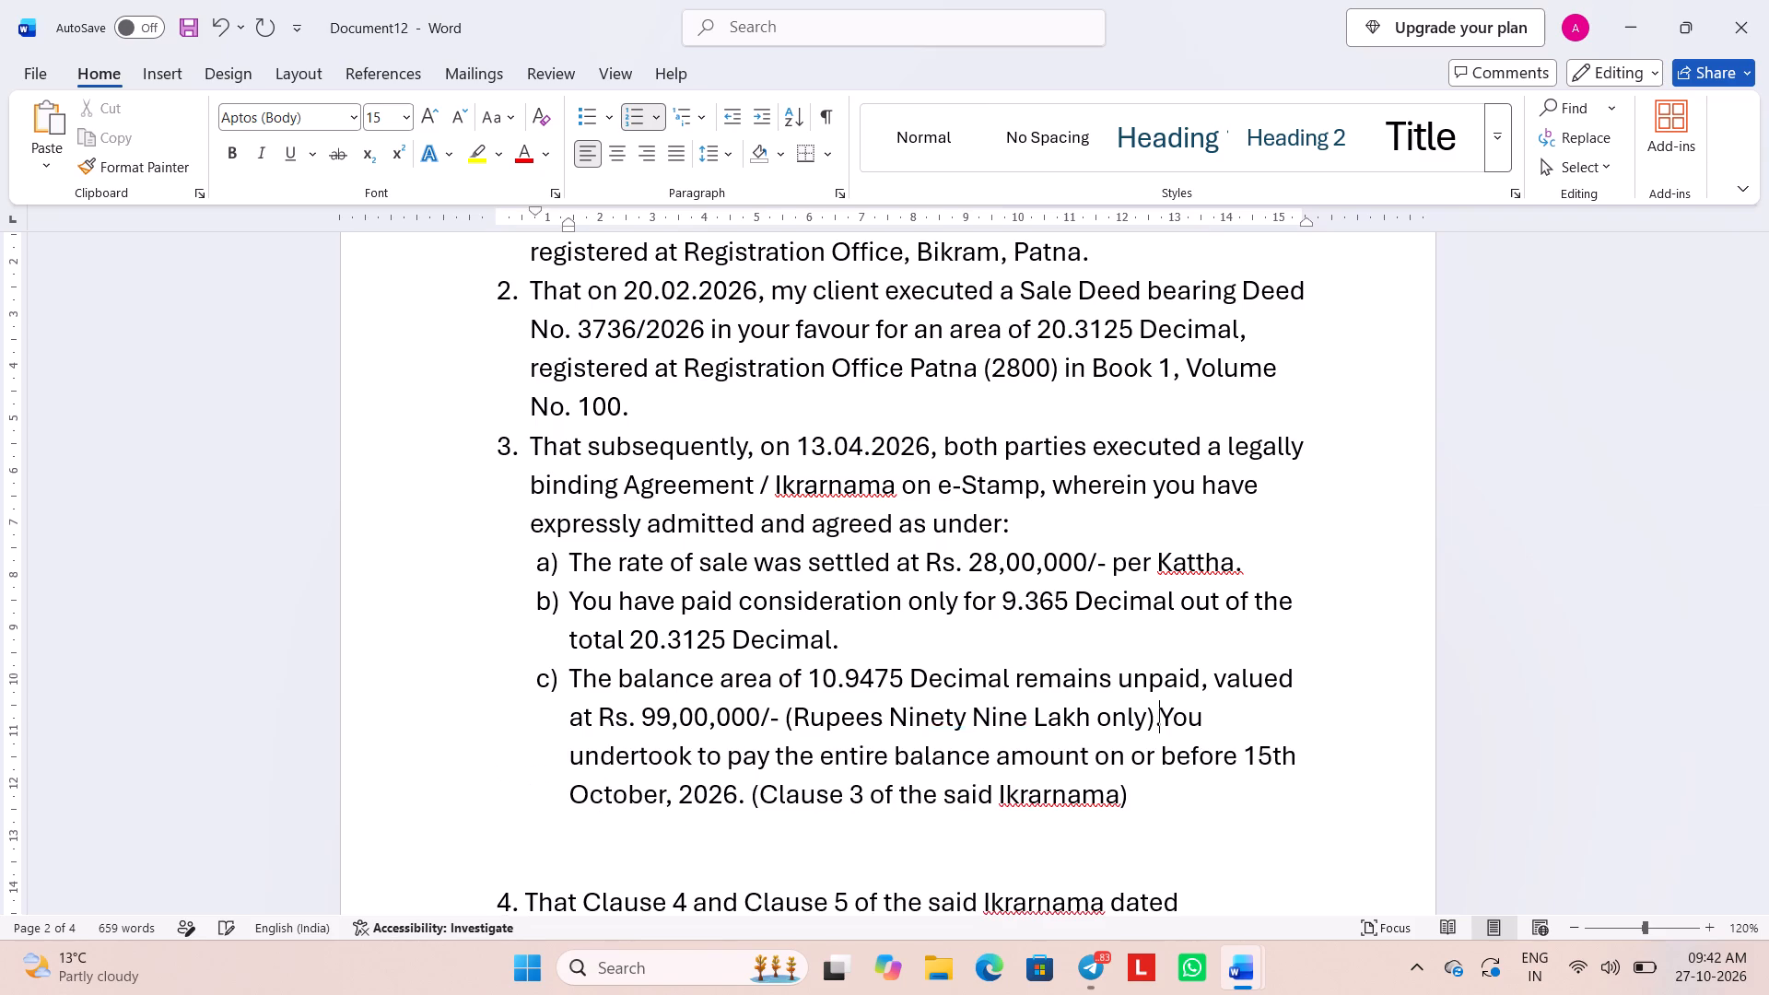
# Remove the blank line above "That Clause 4 and Clause 5" and turn its typed 4. into automatic main-list item 4.
pyautogui.scroll(-1, 623, 743)
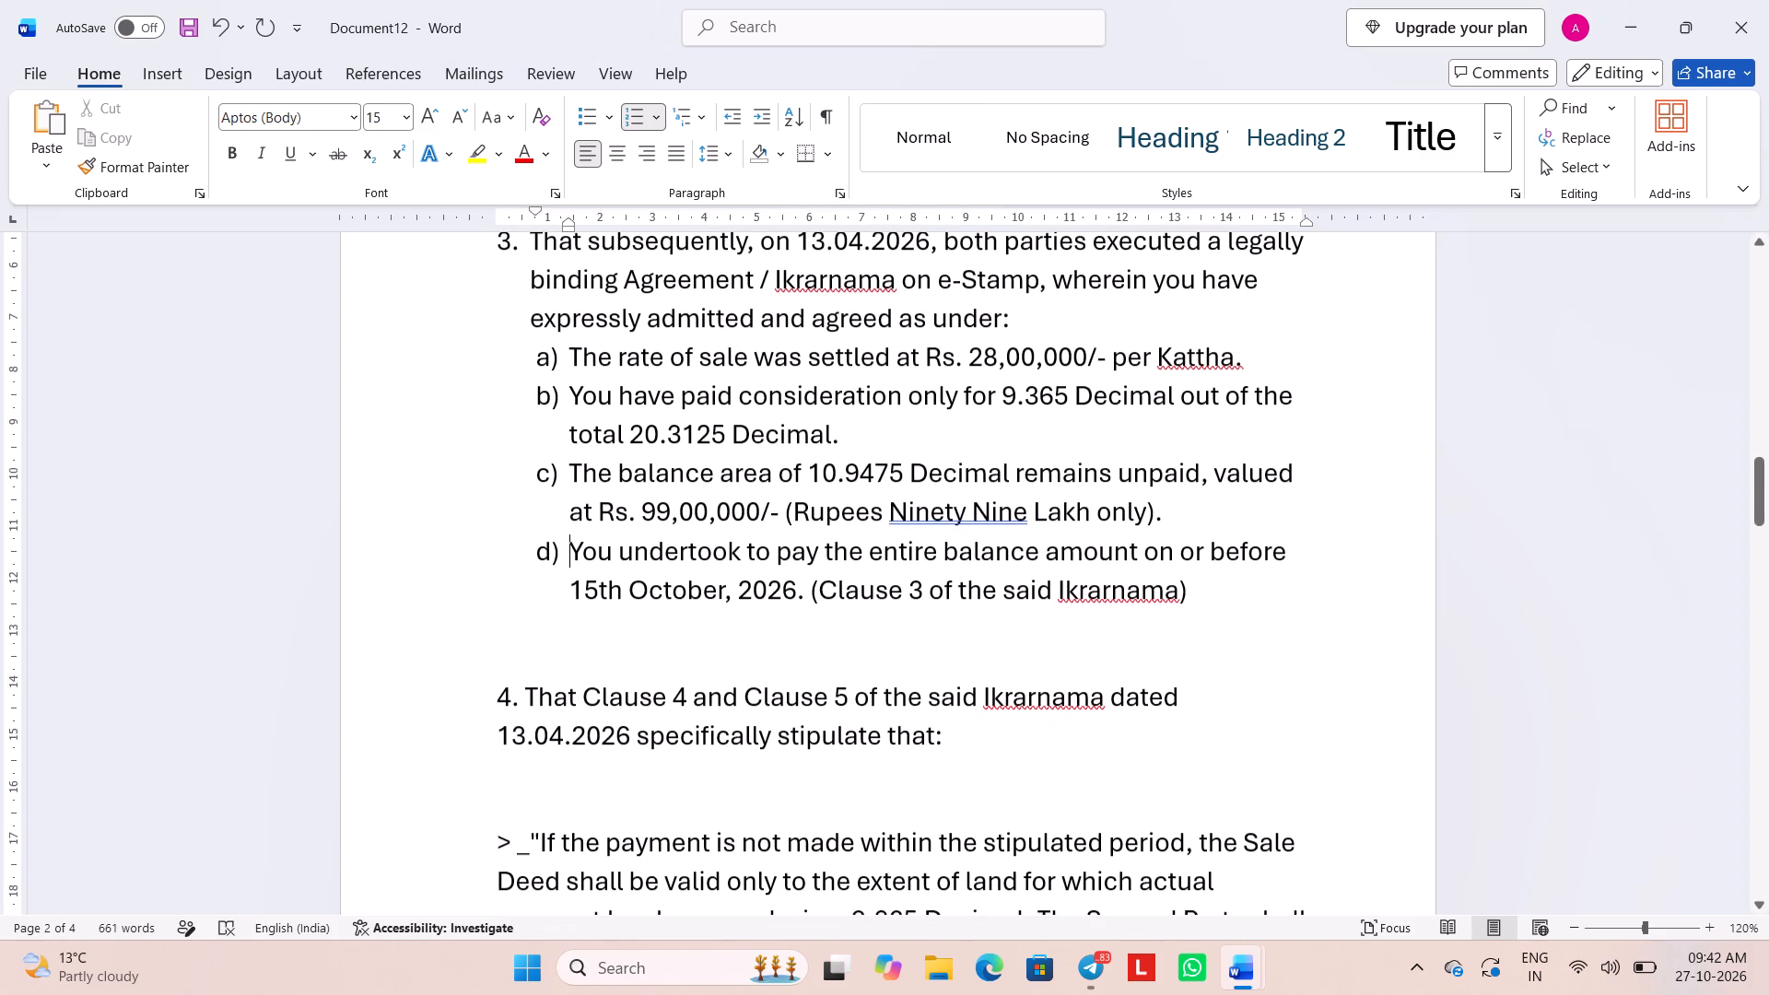
pyautogui.click(531, 701)
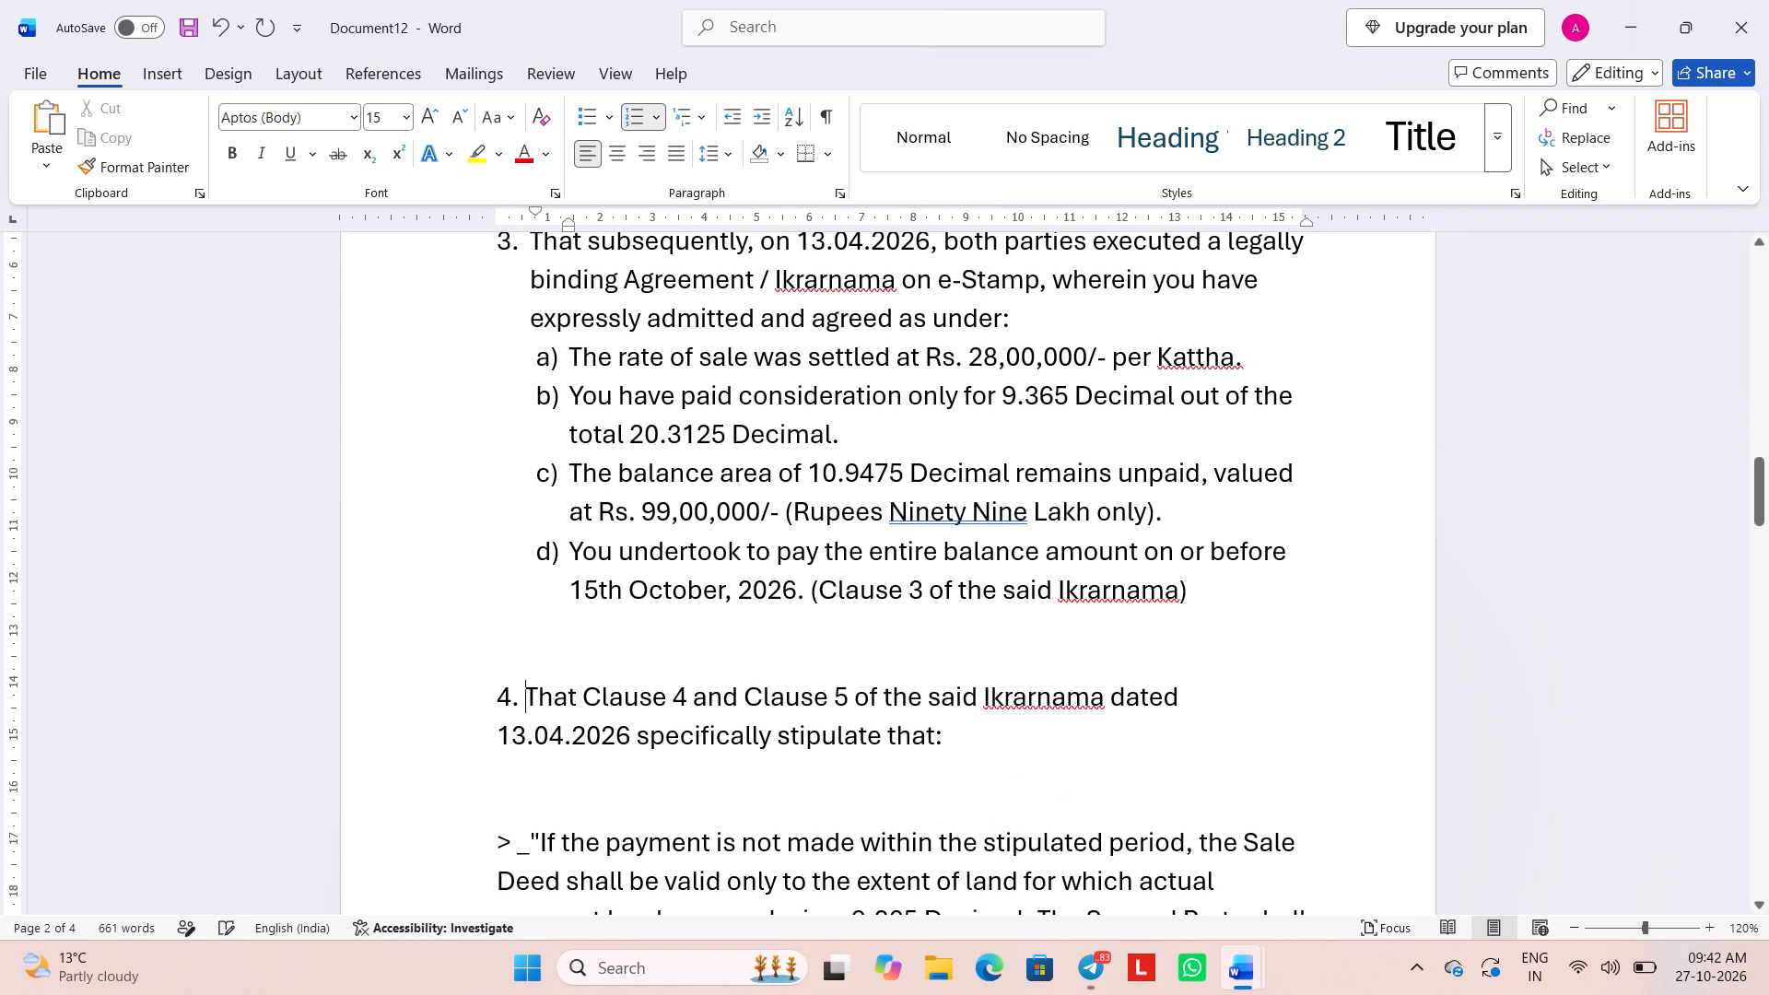
pyautogui.press('BackSpace')
pyautogui.press('BackSpace')
pyautogui.press('BackSpace')
pyautogui.press('BackSpace')
pyautogui.press('BackSpace')
pyautogui.press('Return')
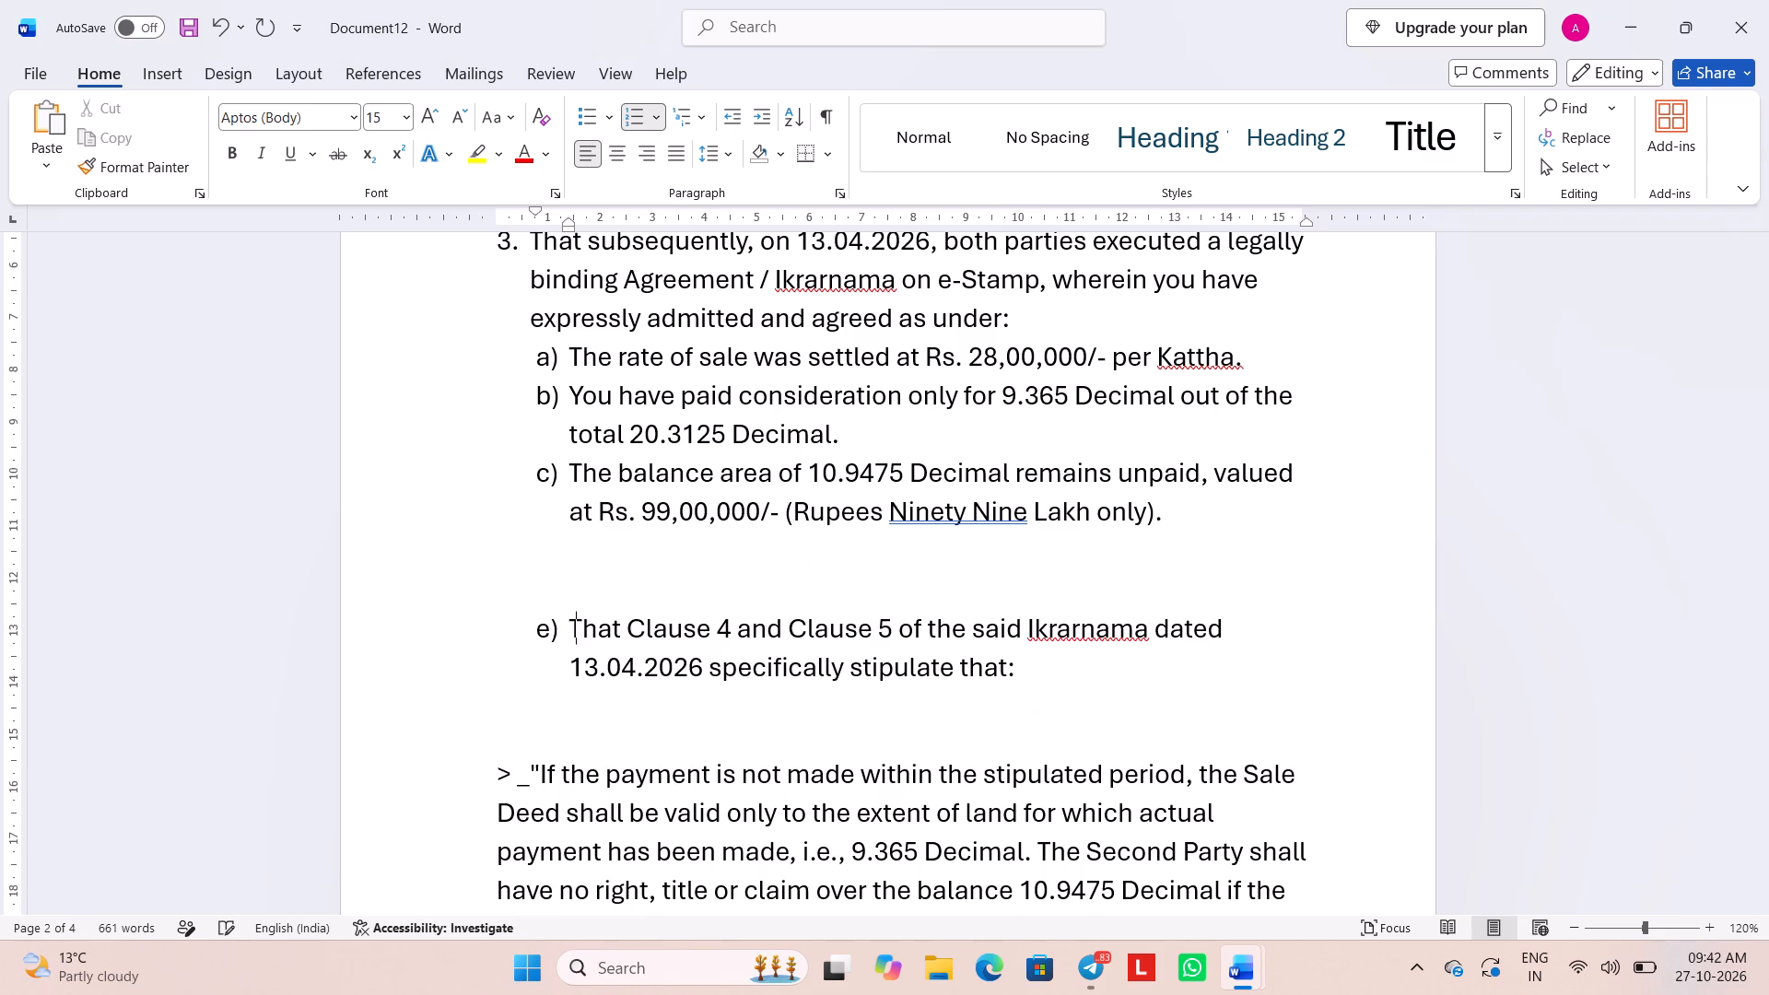
pyautogui.press('BackSpace')
pyautogui.press('BackSpace')
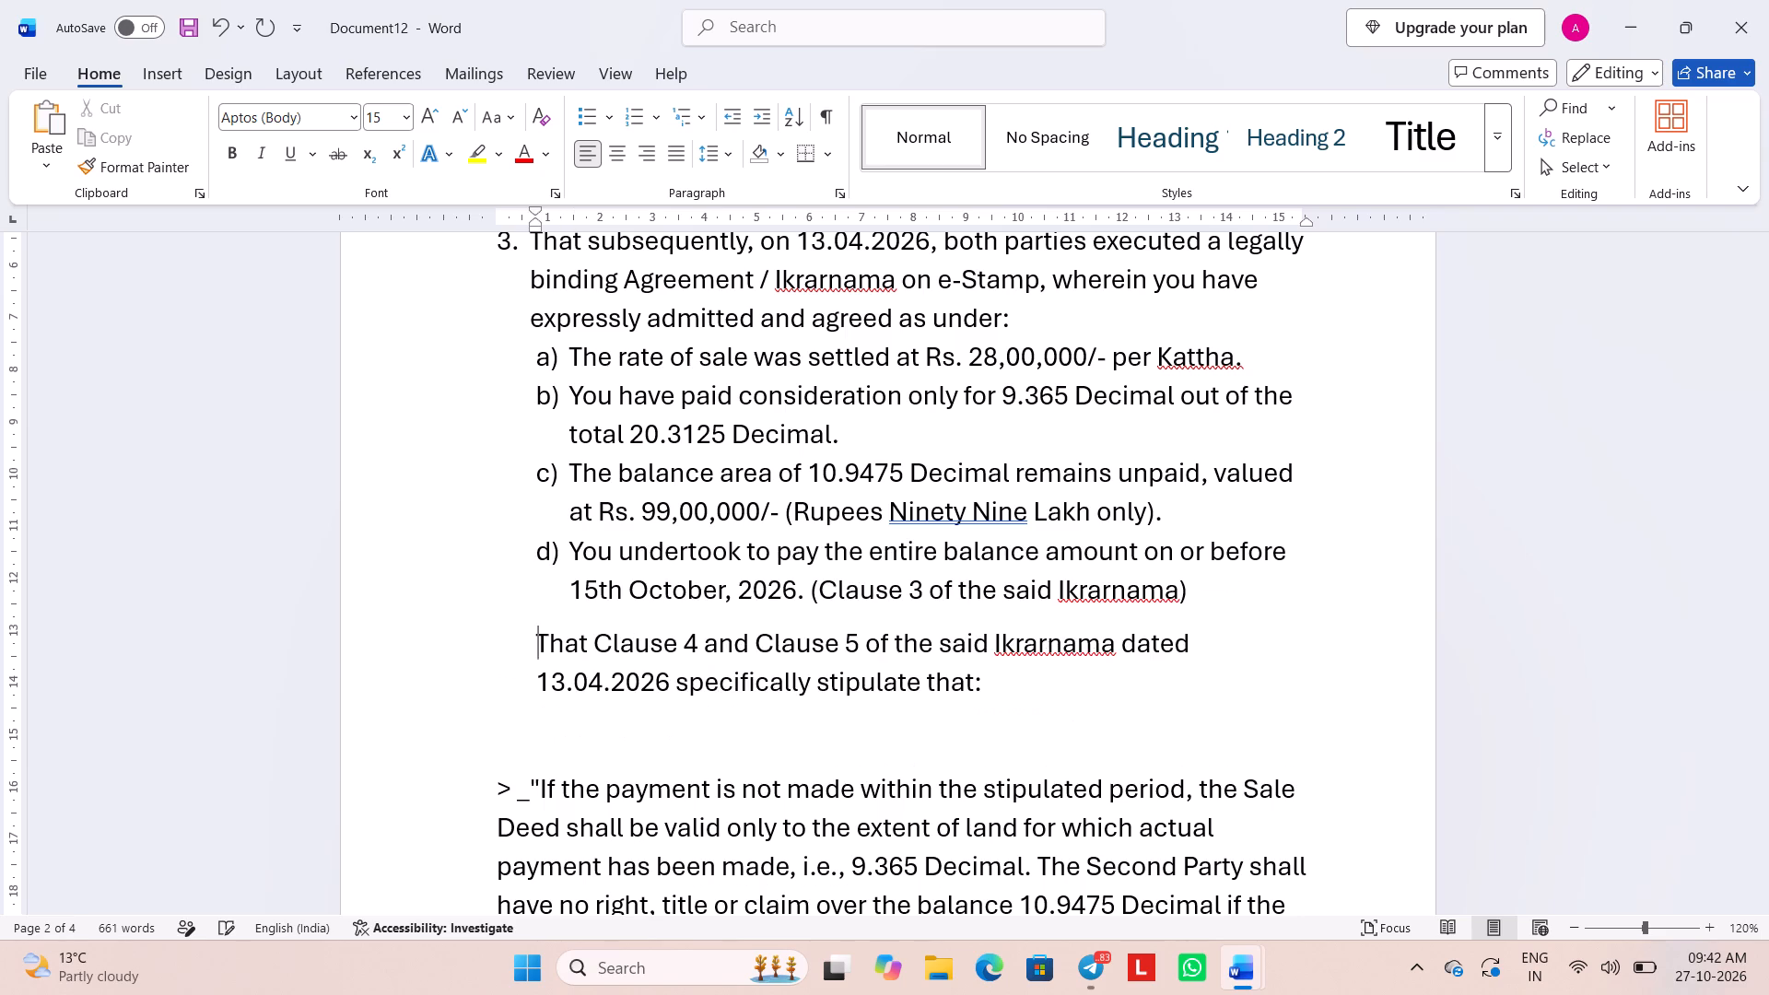
pyautogui.write('4.')
pyautogui.press('space')
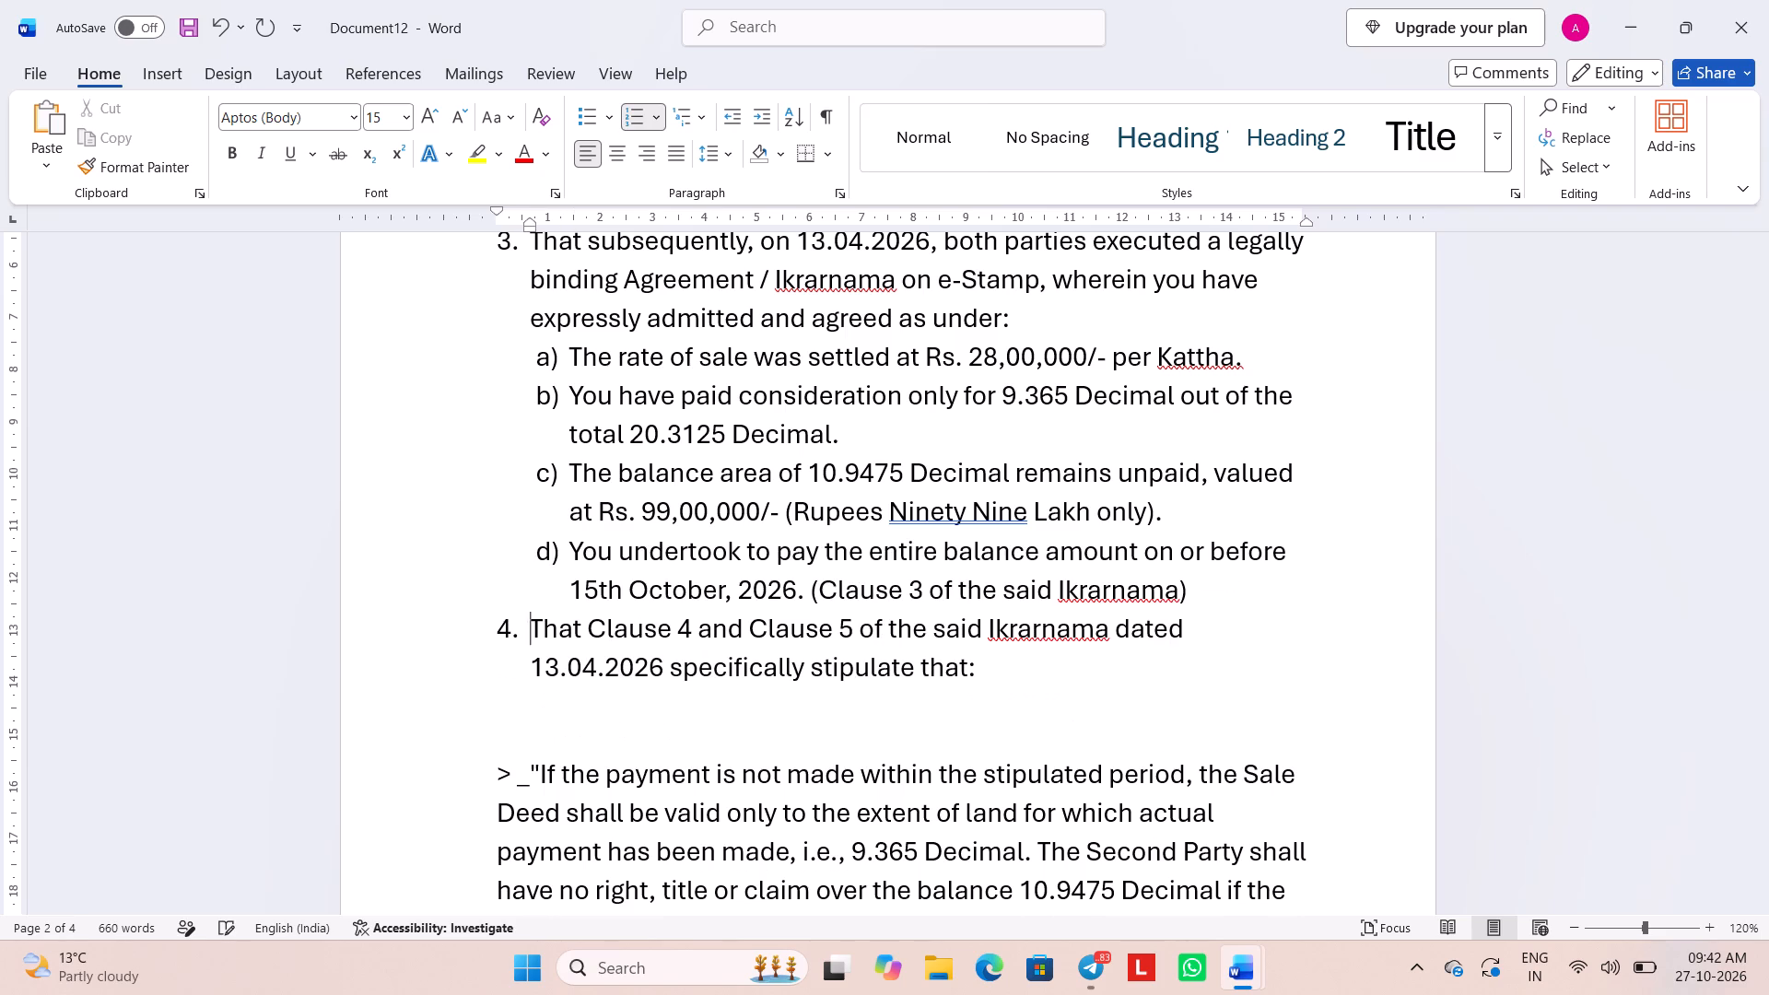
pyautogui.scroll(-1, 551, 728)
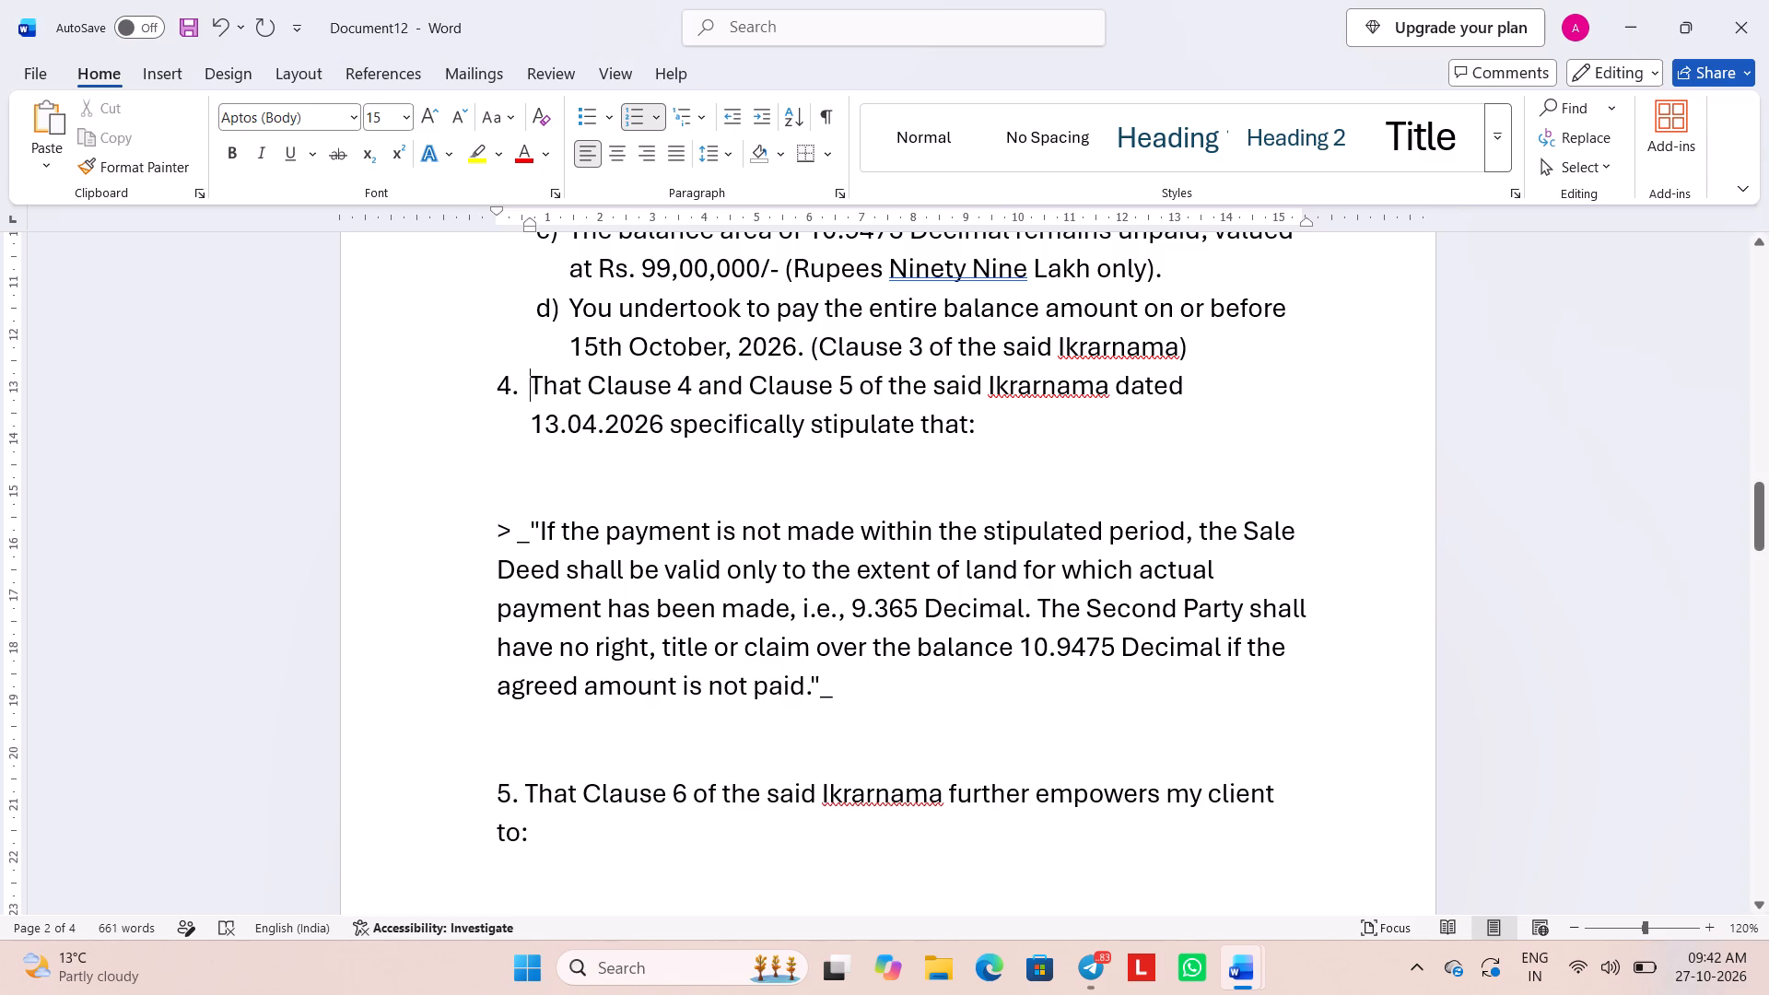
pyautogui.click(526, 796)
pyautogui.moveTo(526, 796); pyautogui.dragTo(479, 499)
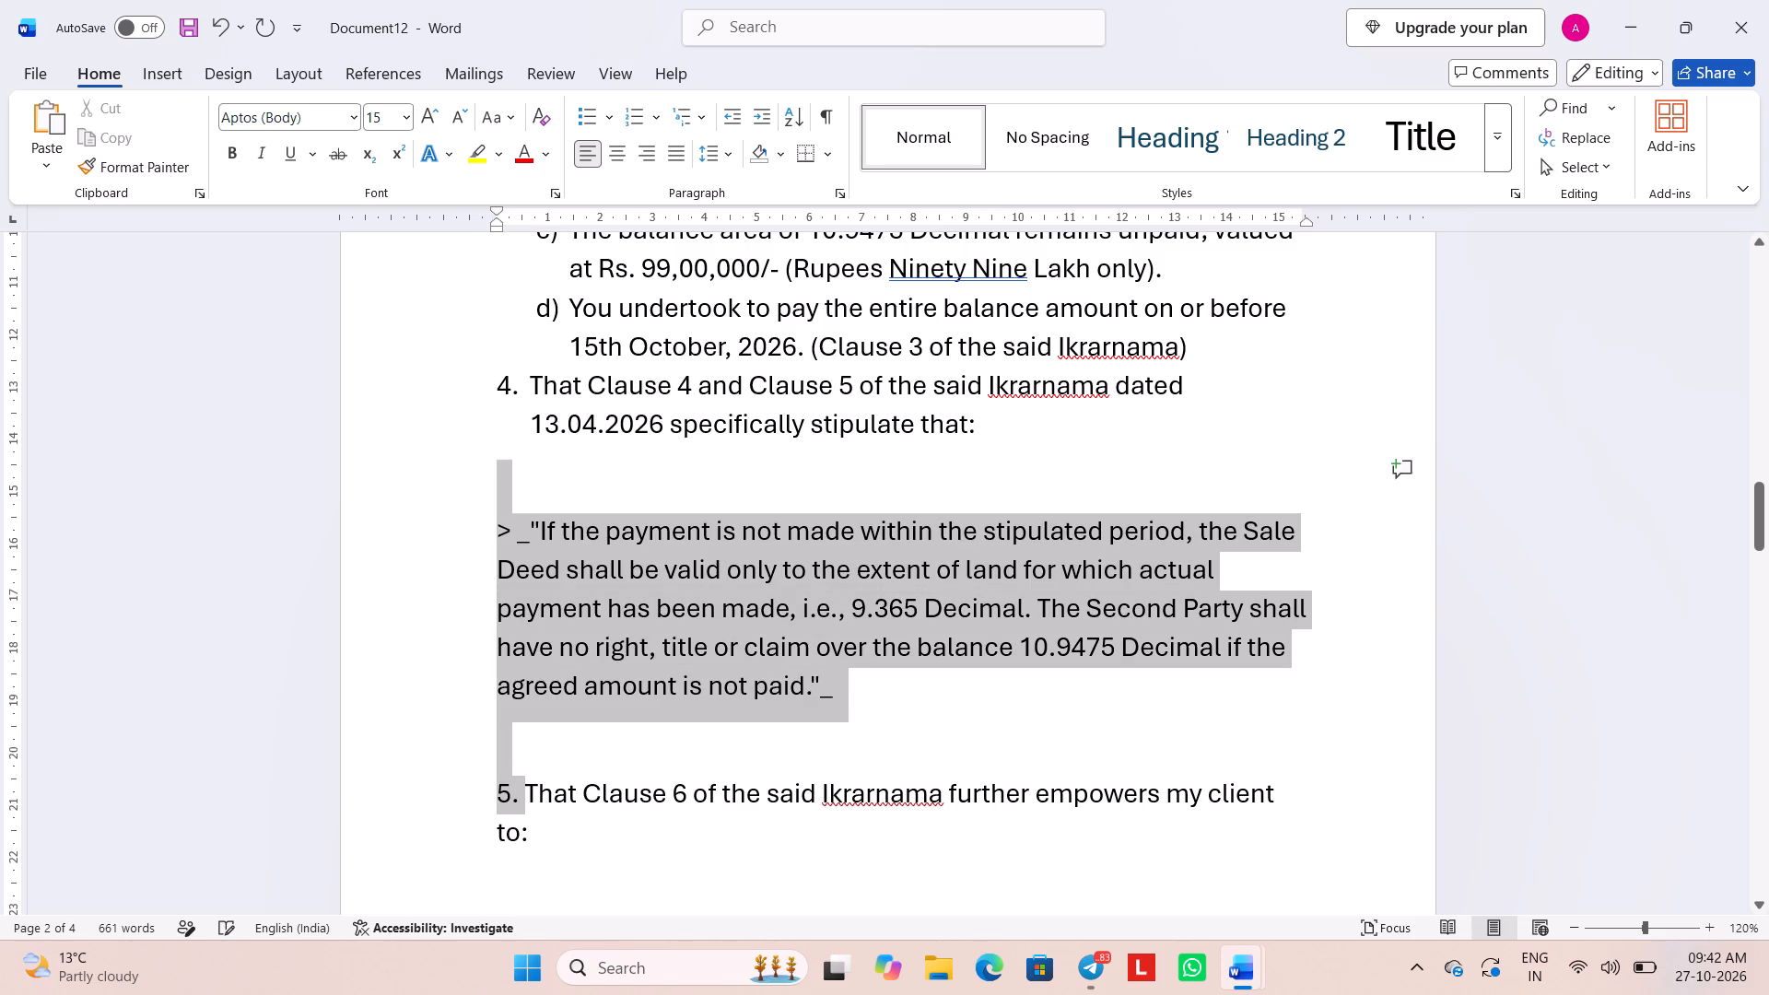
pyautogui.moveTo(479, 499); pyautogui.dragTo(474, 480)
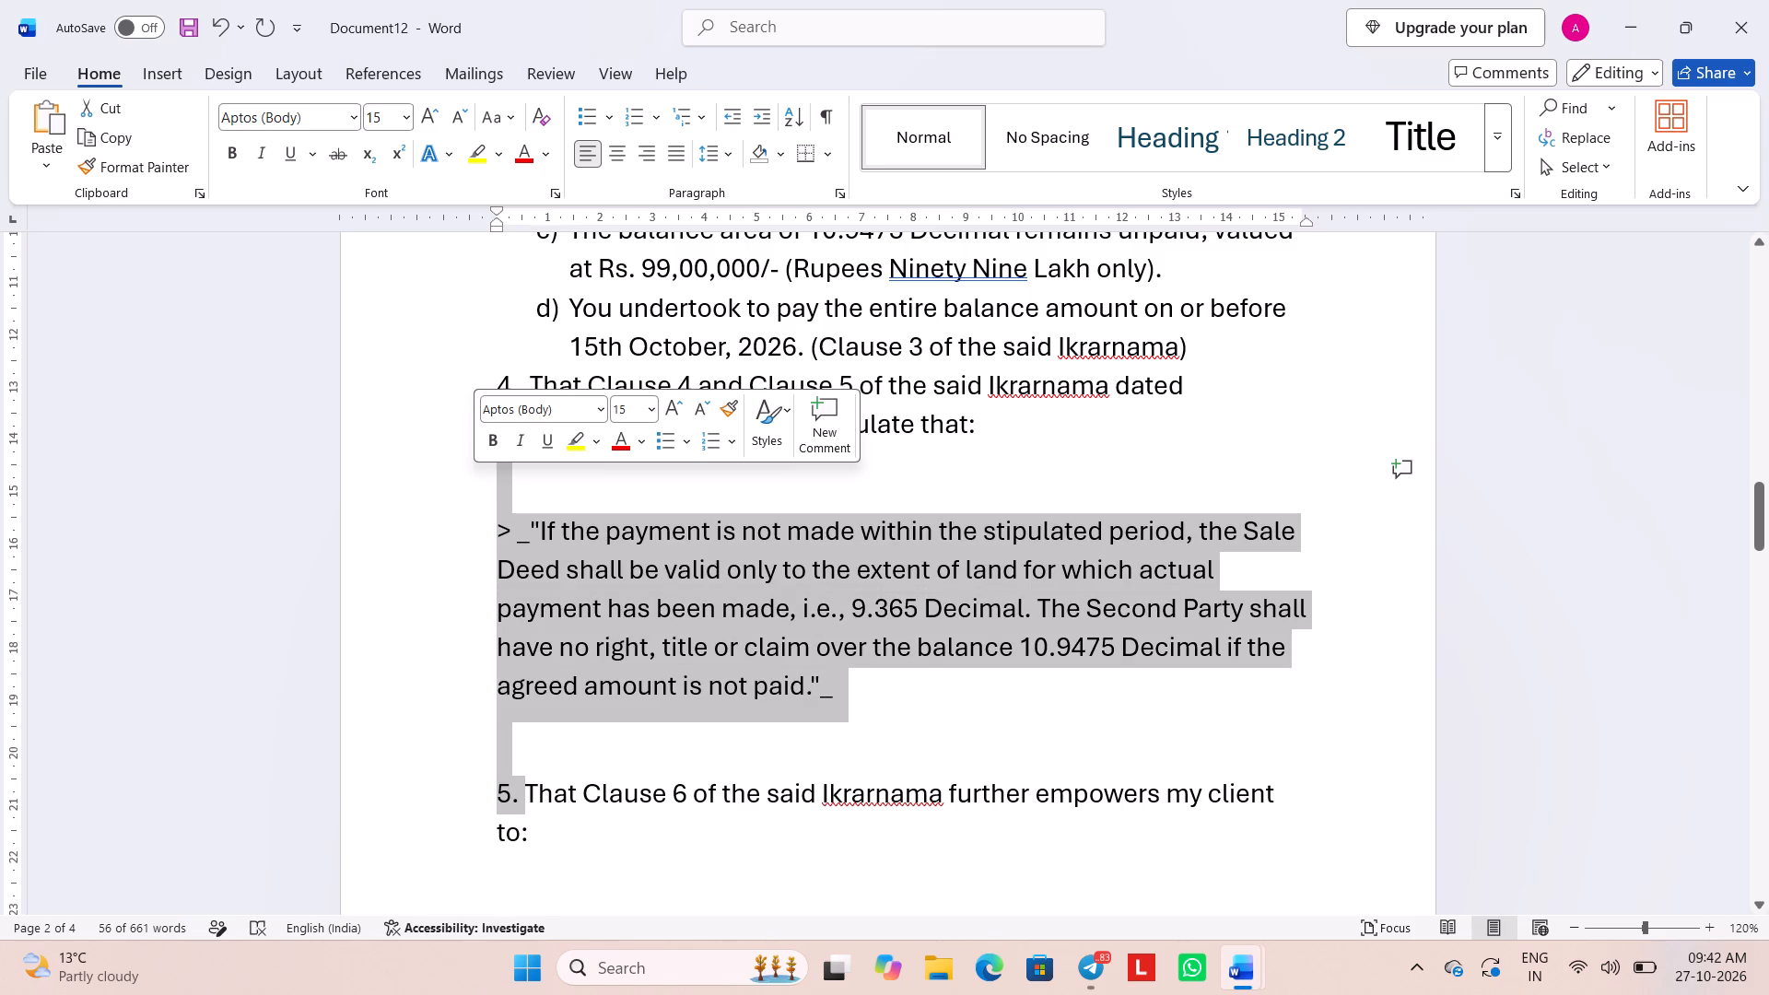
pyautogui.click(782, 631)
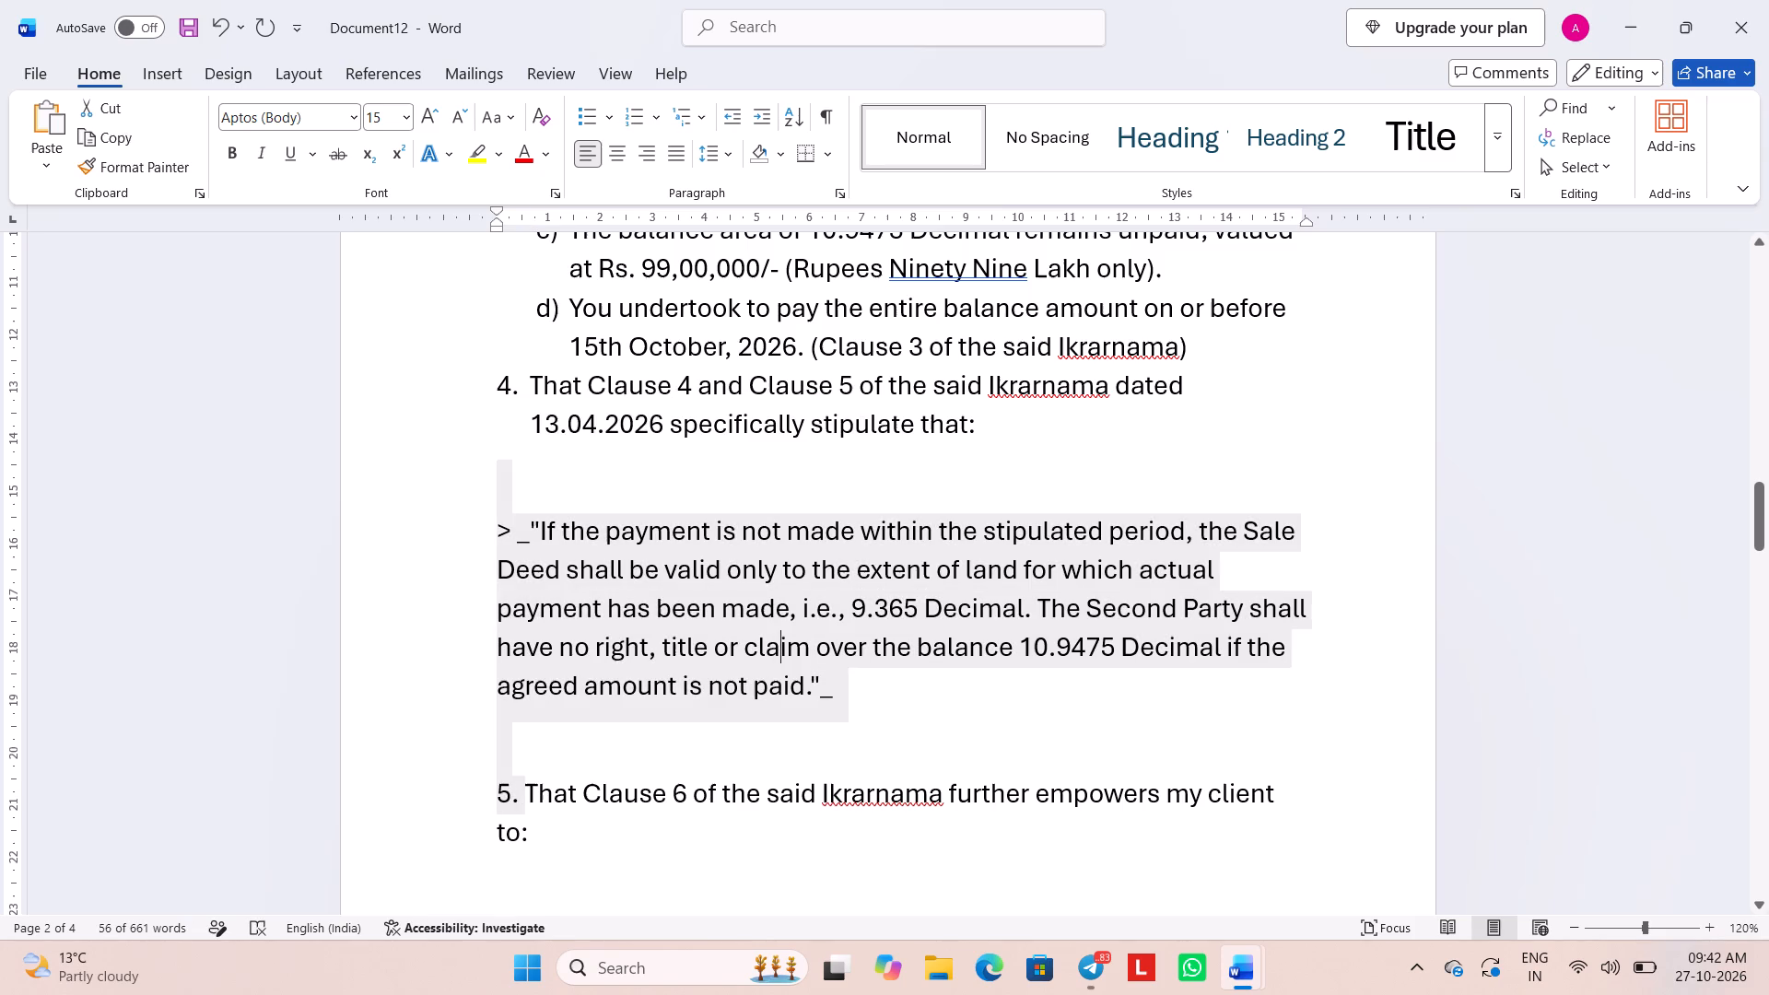
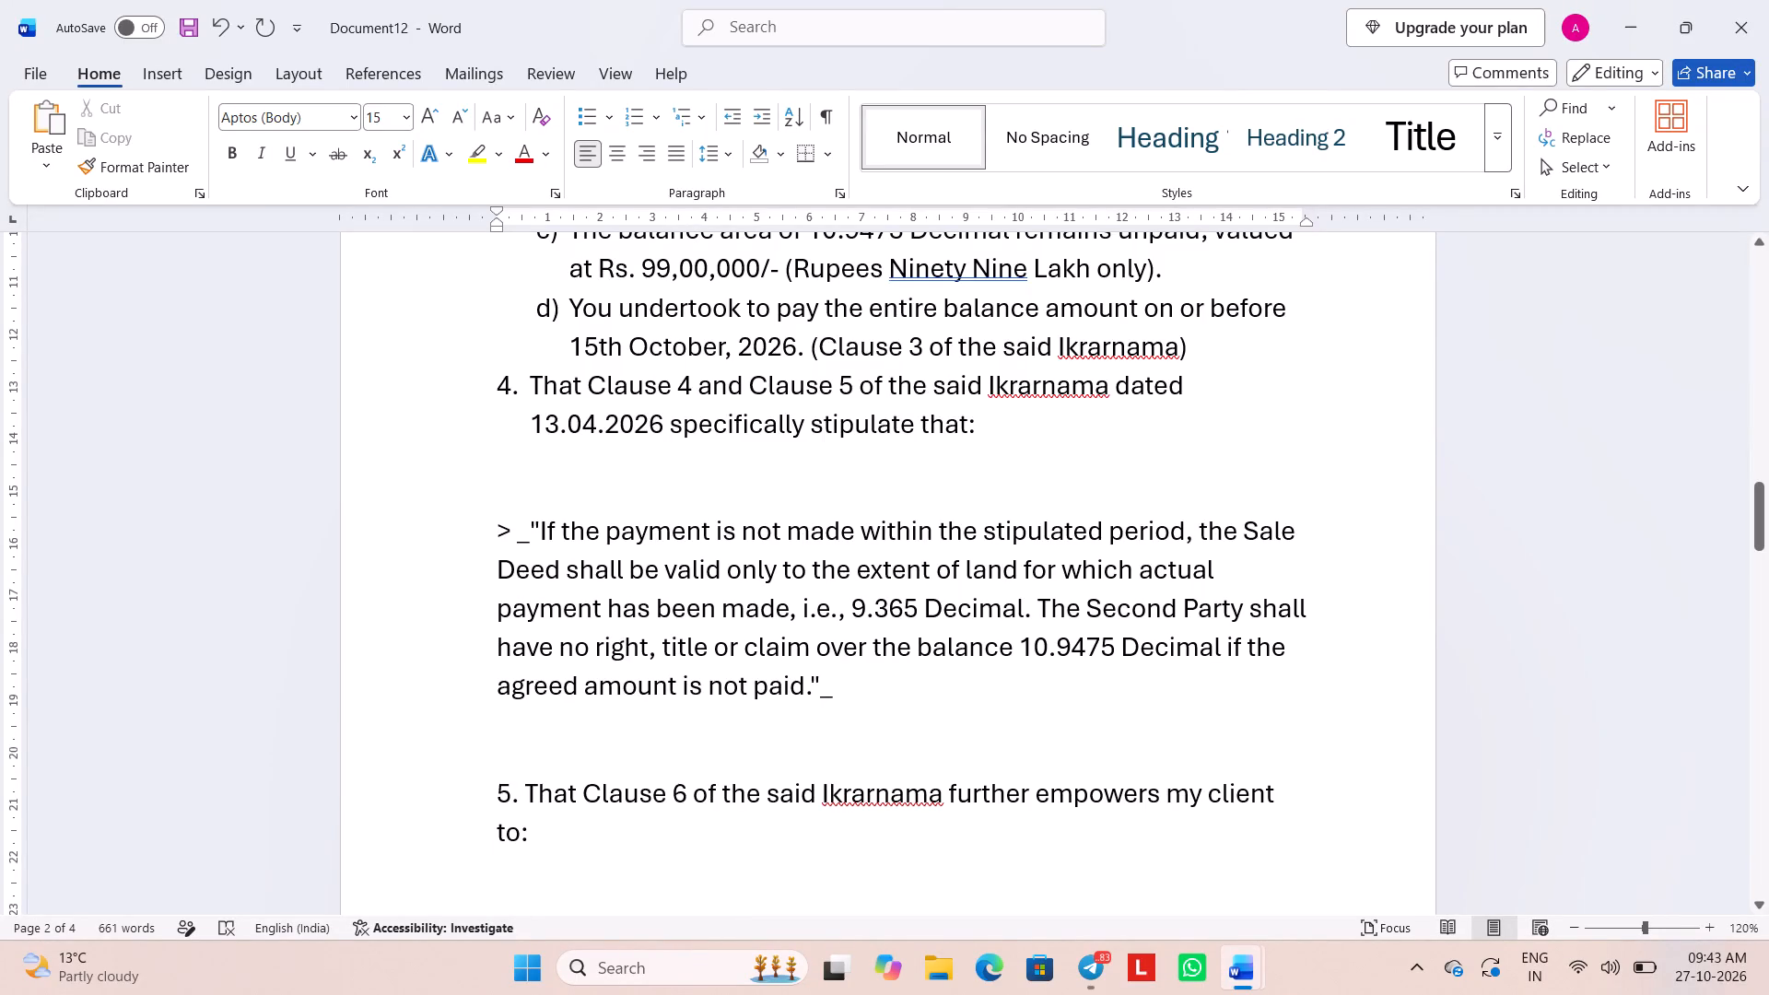
# Strip the leading > _" from "If the payment is not made" and make it an unnumbered continuation directly below item 4's text.
pyautogui.click(535, 537)
pyautogui.press('BackSpace')
pyautogui.press('BackSpace')
pyautogui.press('BackSpace')
pyautogui.press('BackSpace')
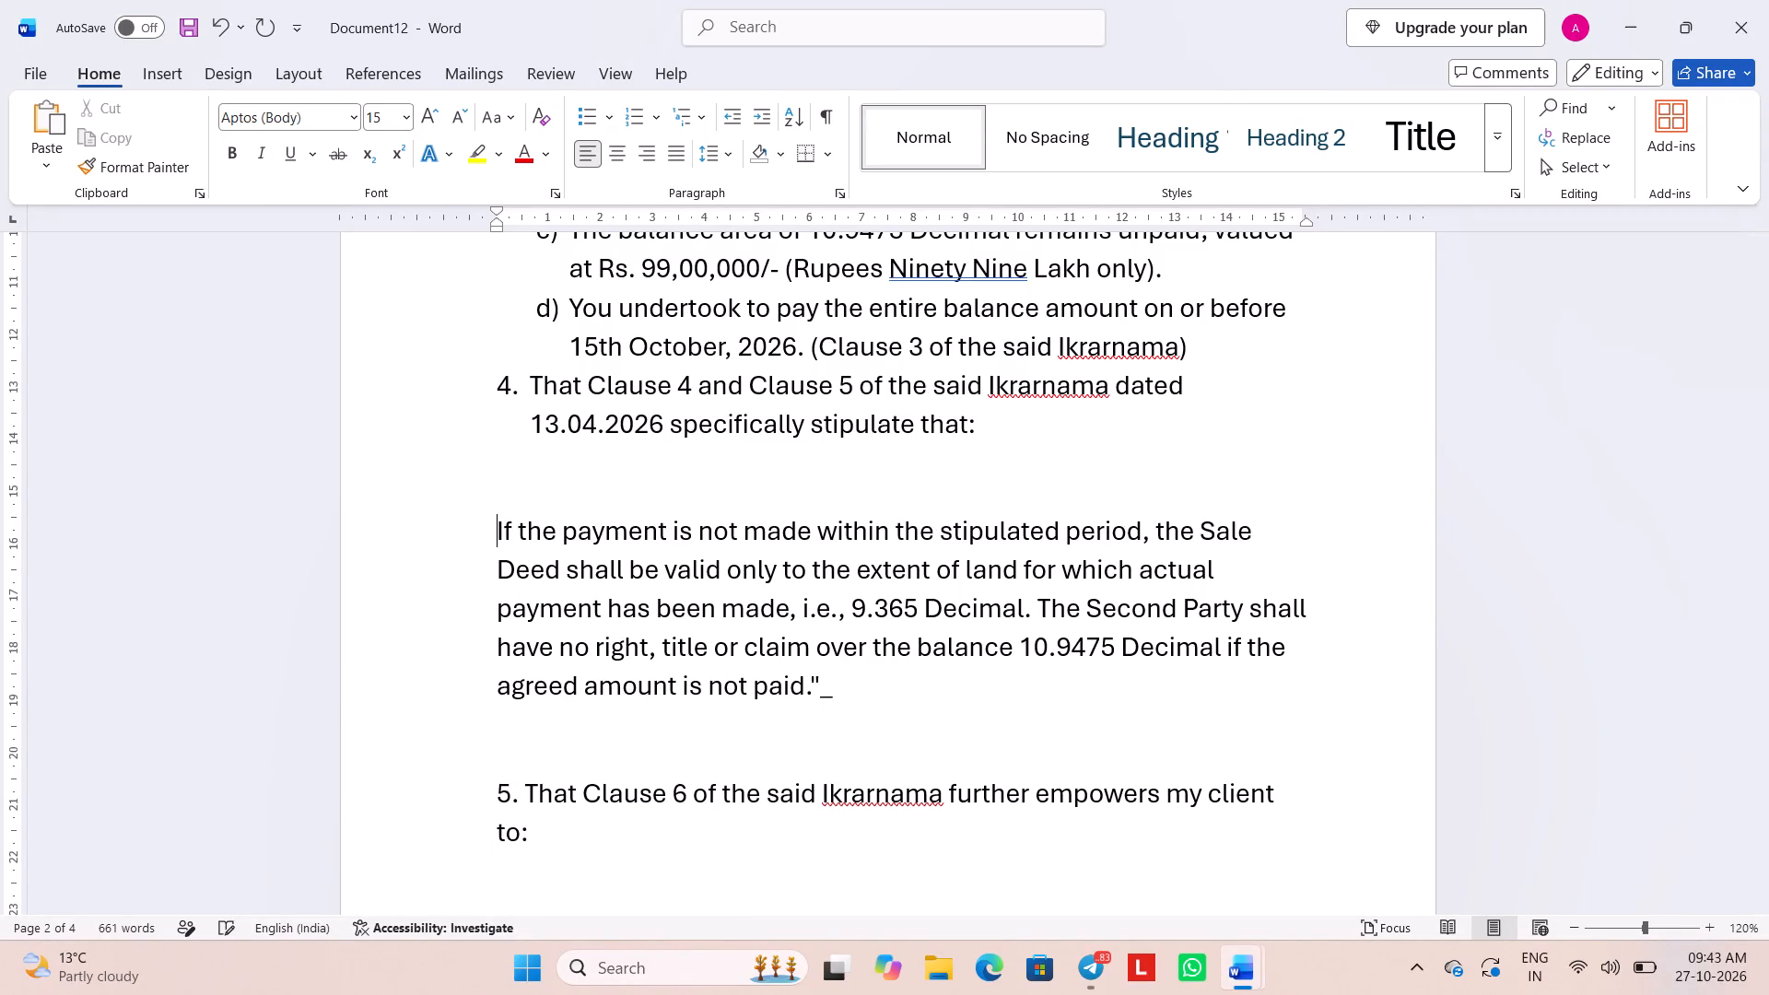
pyautogui.press('BackSpace')
pyautogui.press('BackSpace')
pyautogui.press('Return')
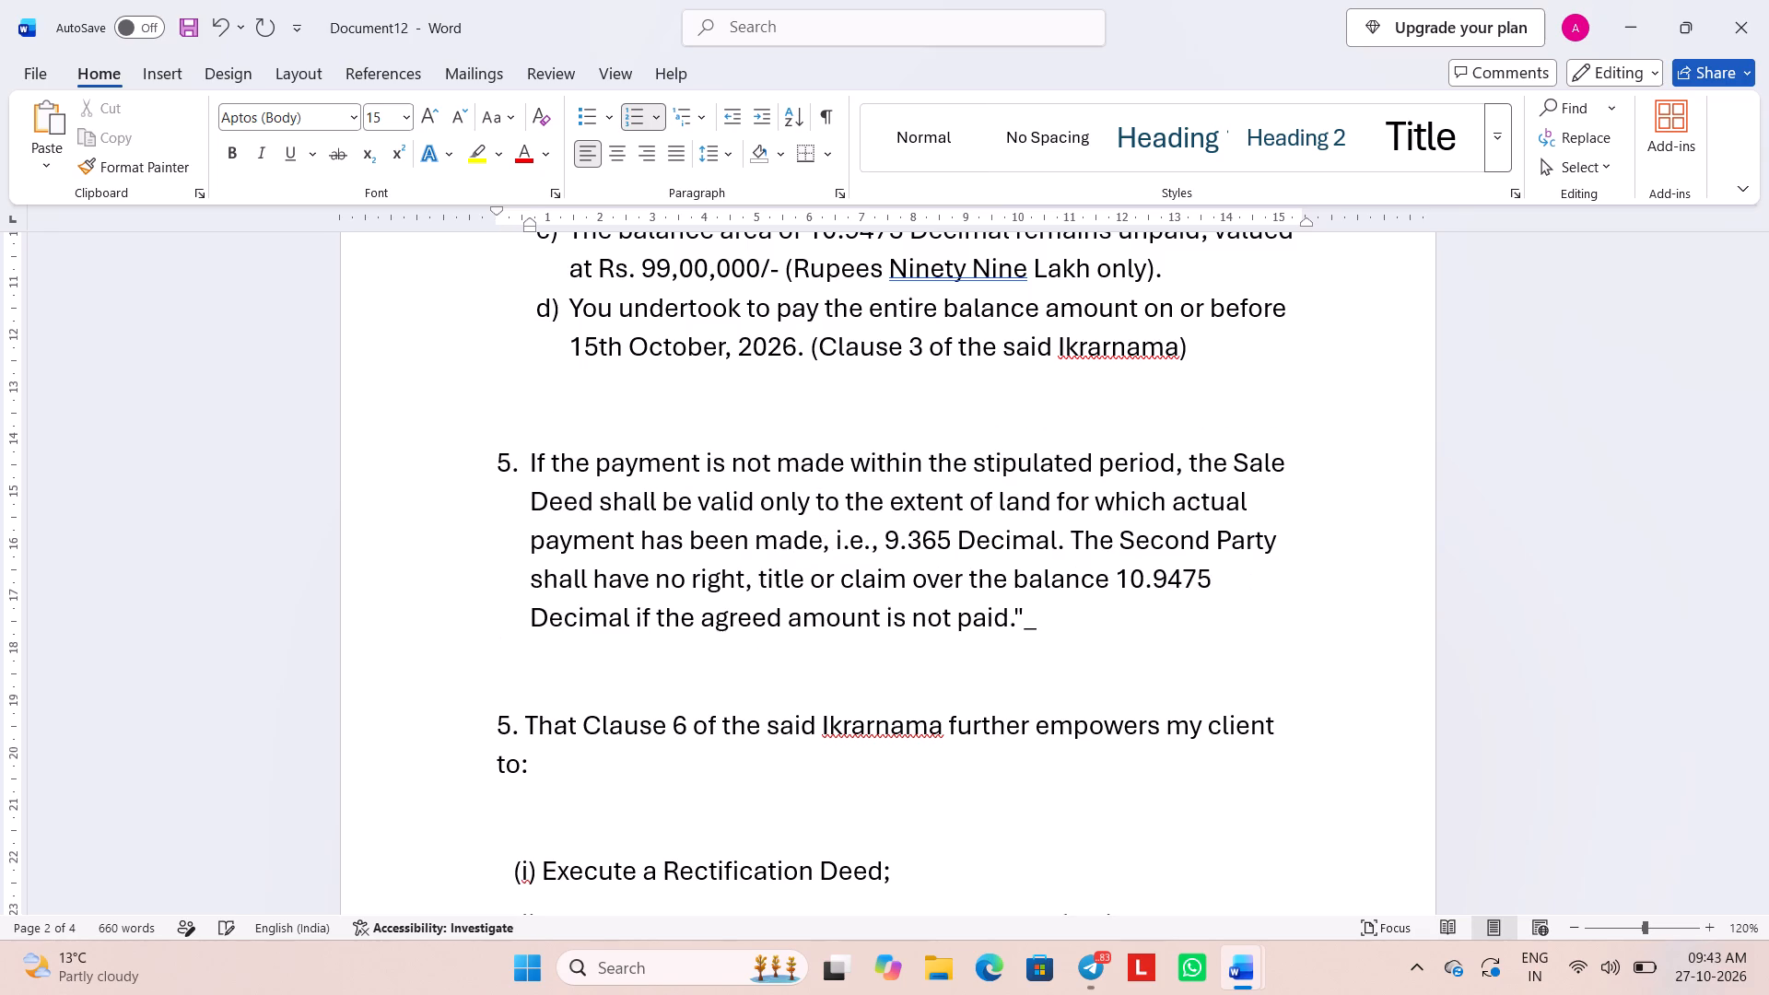
pyautogui.press('BackSpace')
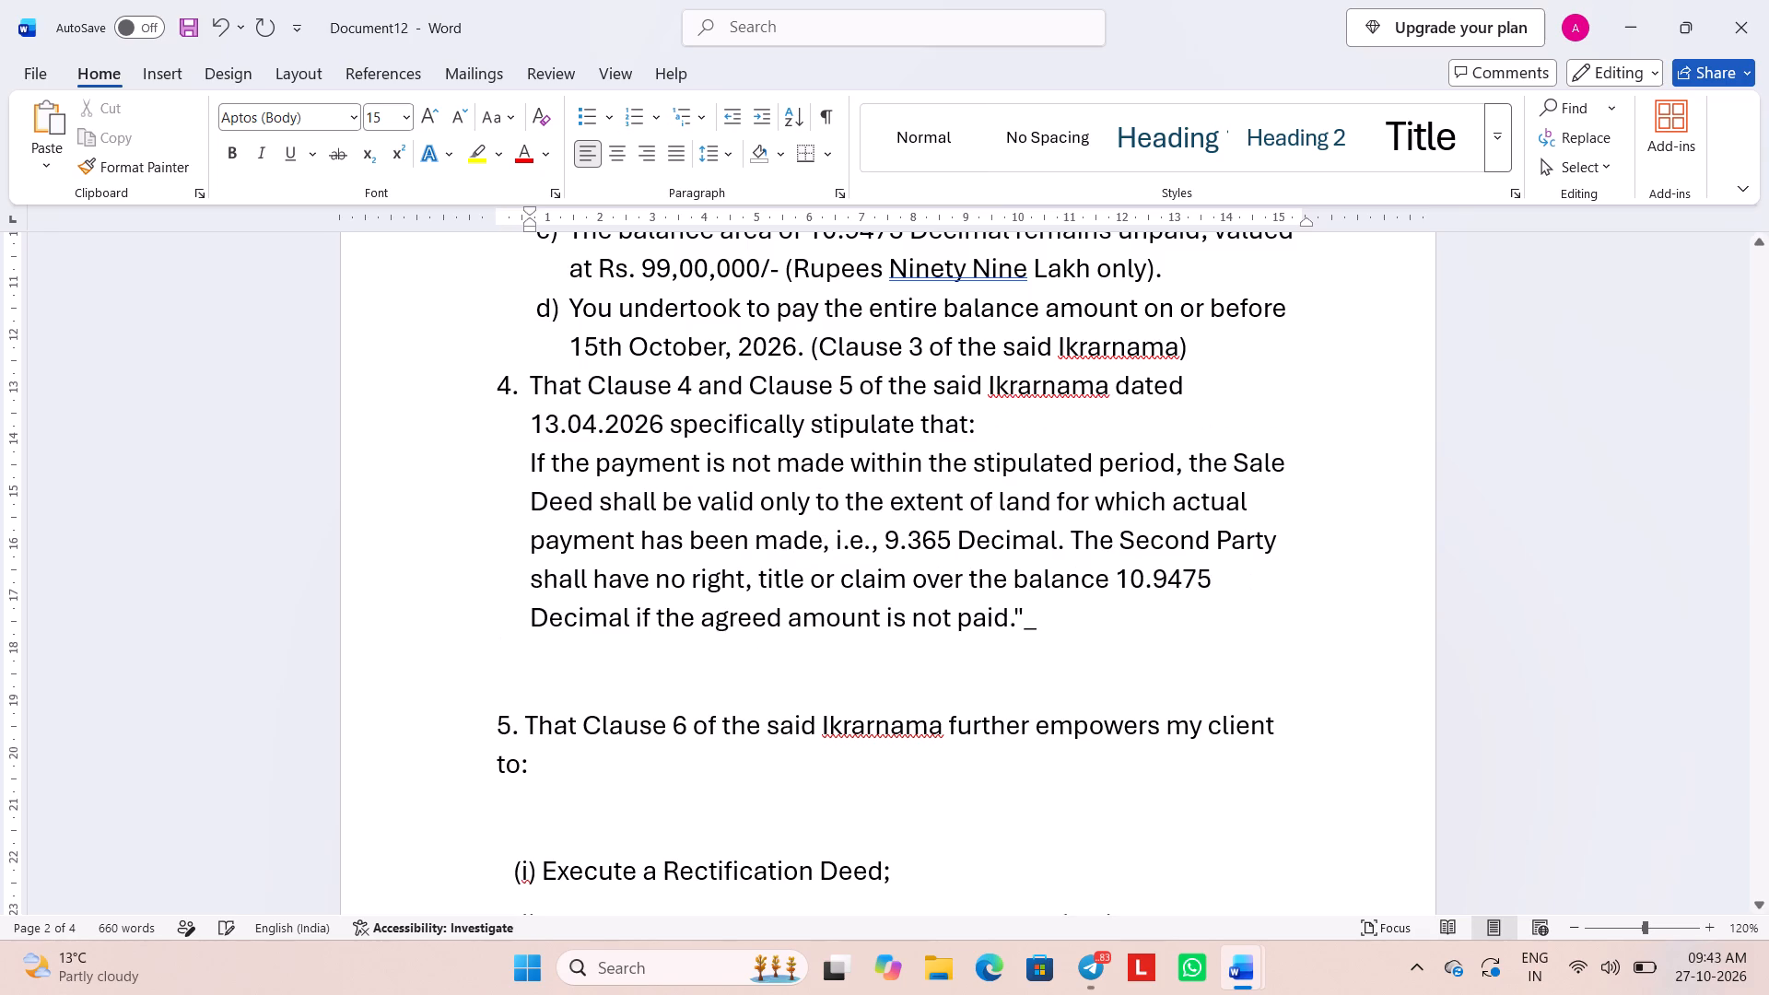
# Delete the stray closing quotation mark and underscore after "if the agreed amount is not paid.".
pyautogui.click(1044, 623)
pyautogui.press('BackSpace')
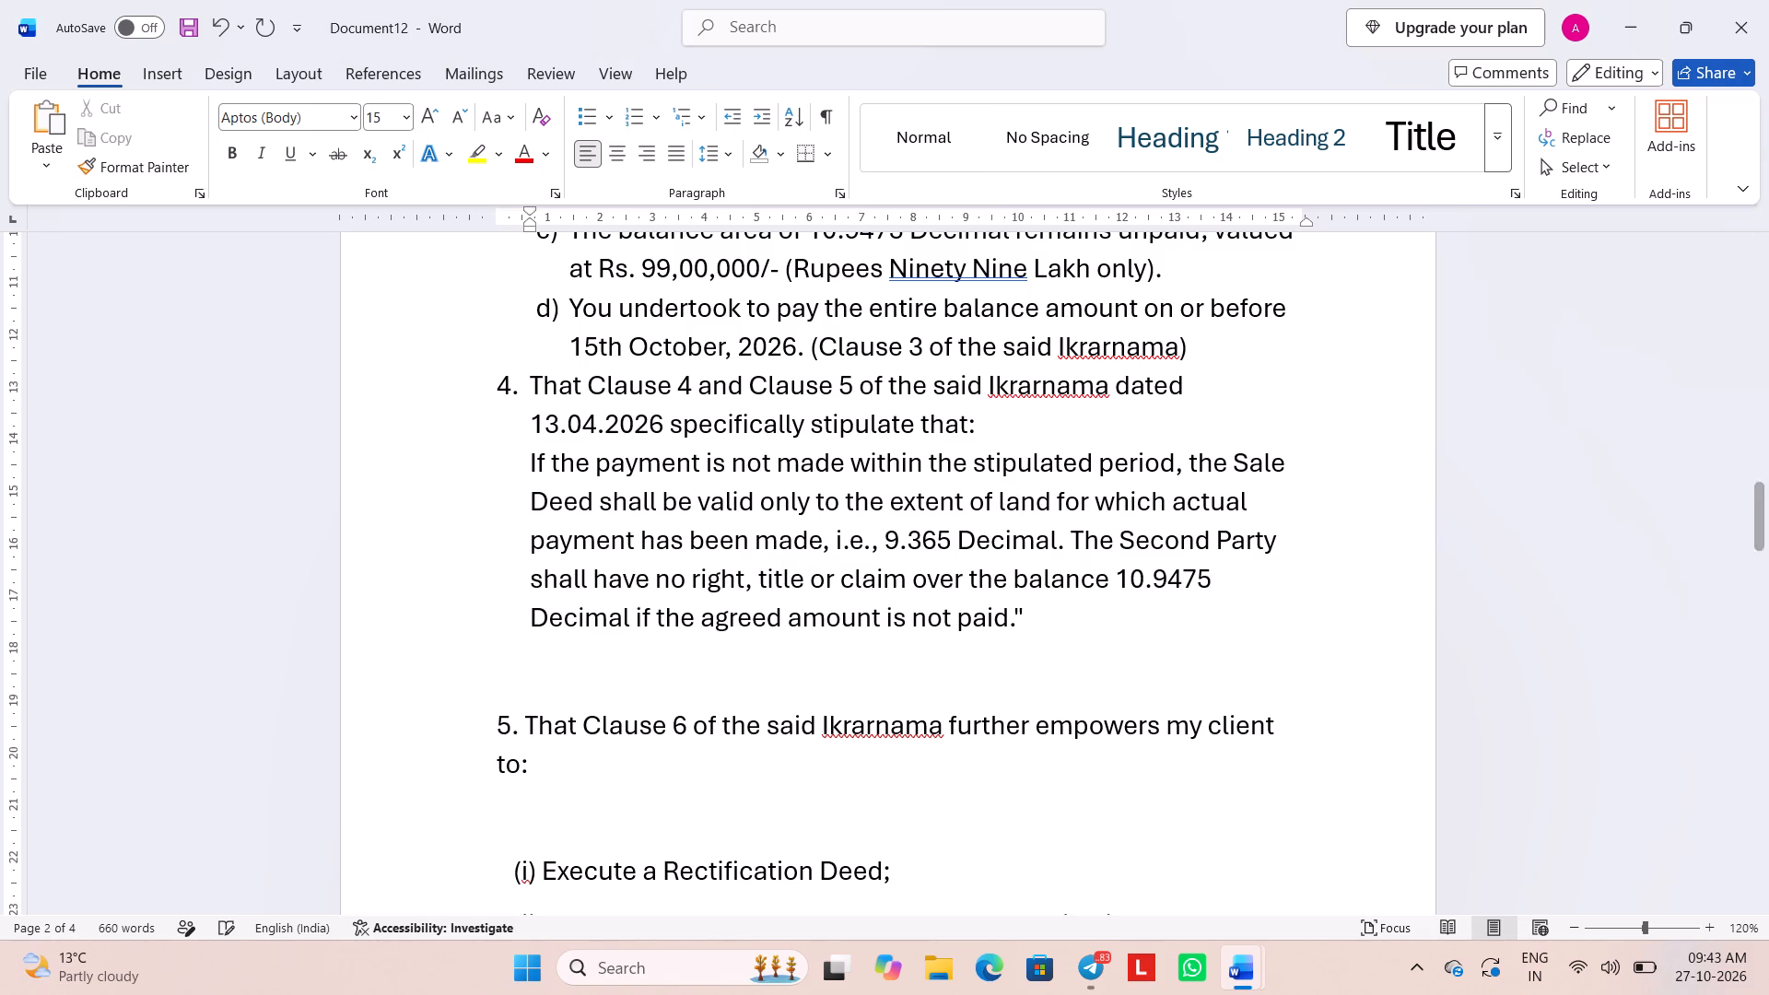
pyautogui.press('BackSpace')
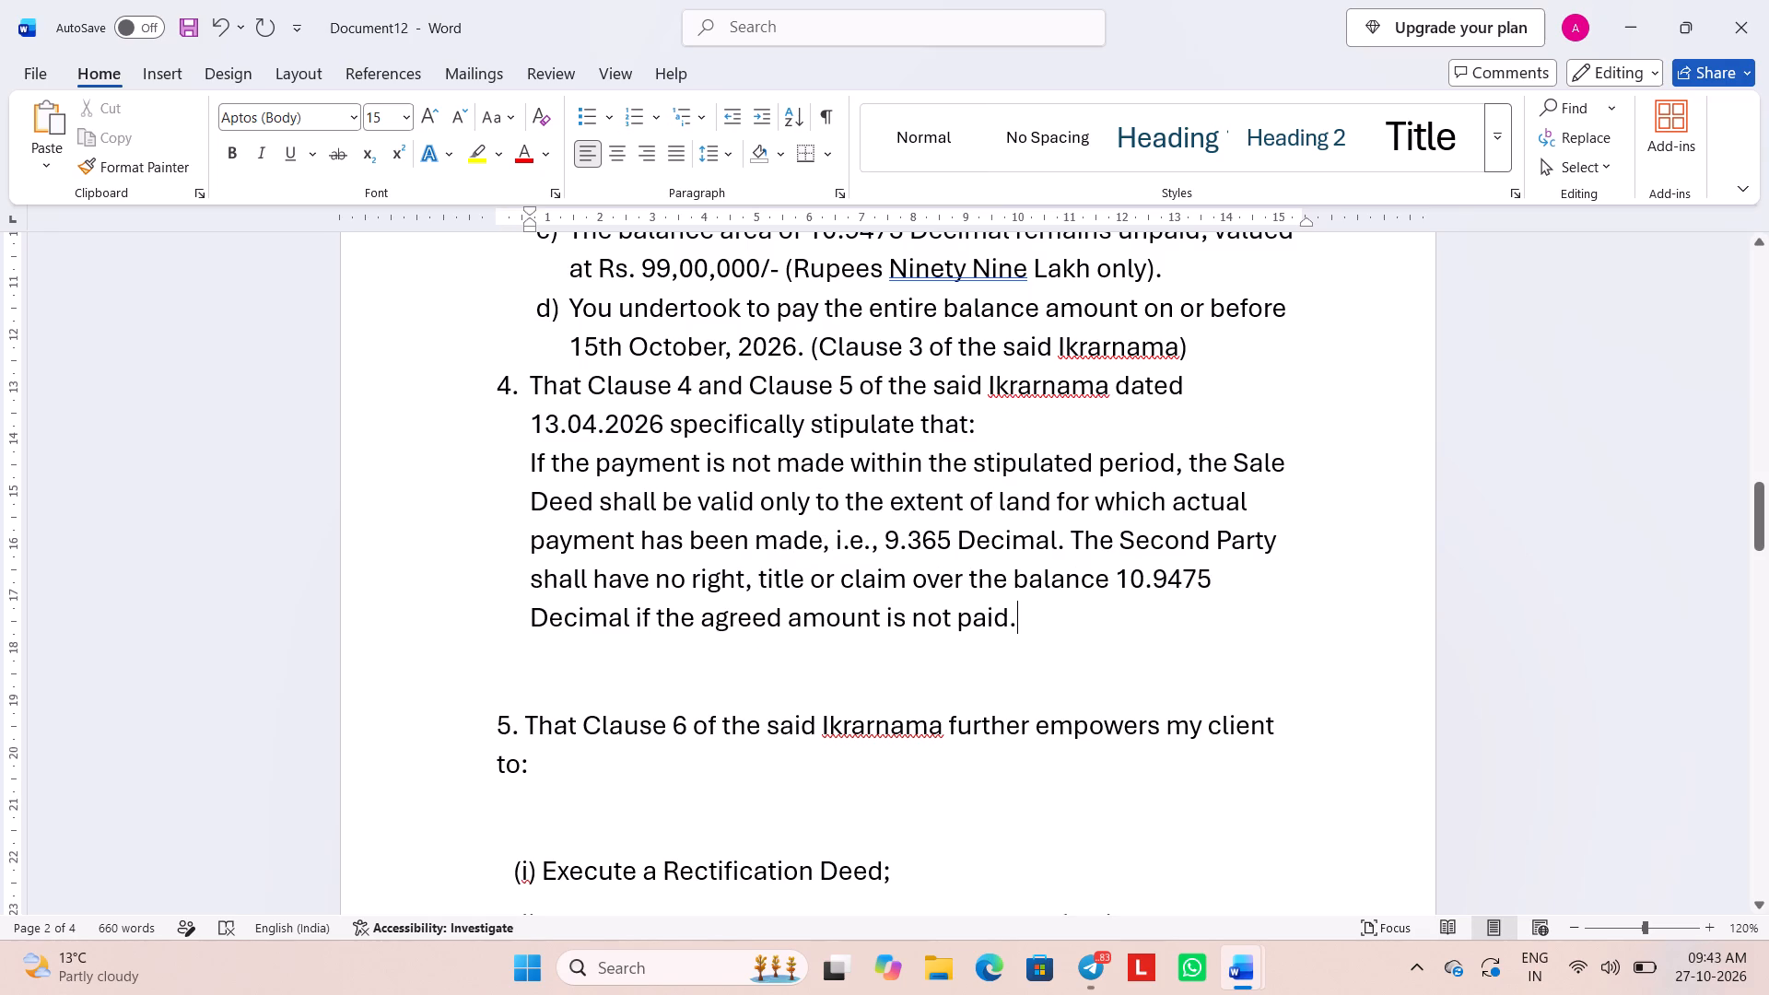
# Remove the blank line above "That Clause 6 of the said Ikrarnama" and turn its typed 5. into automatic main-list item 5.
pyautogui.scroll(-1, 963, 688)
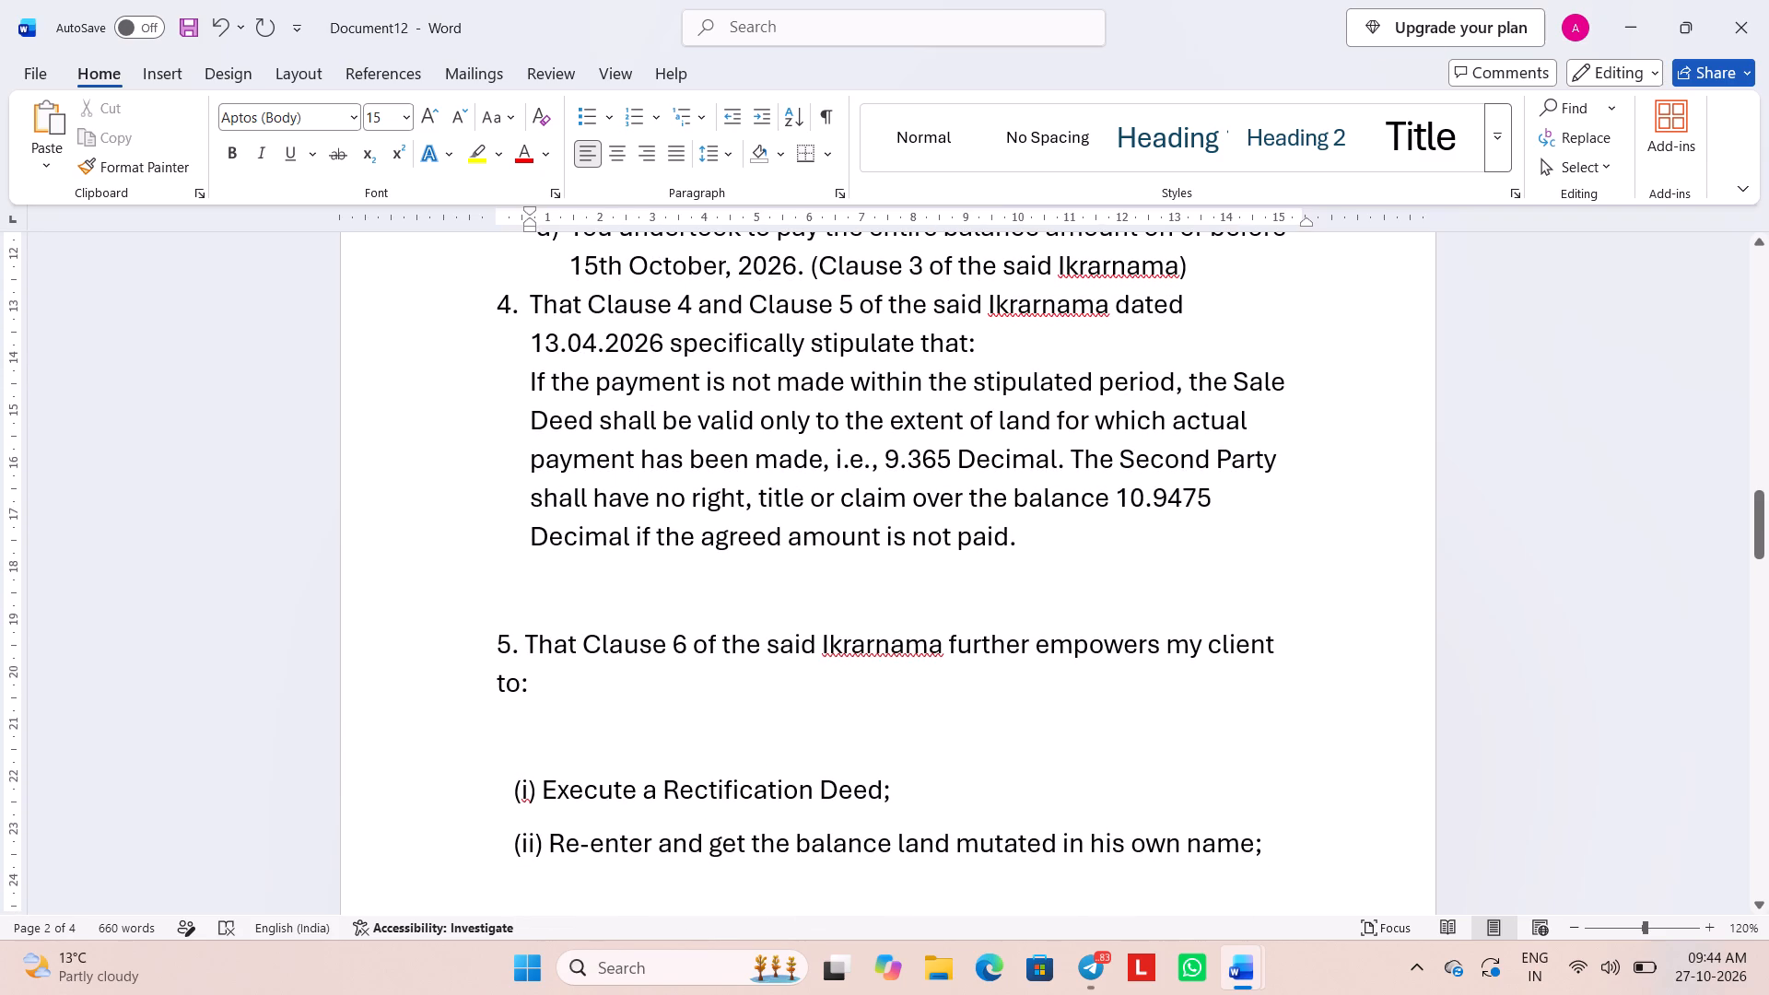
pyautogui.click(521, 646)
pyautogui.click(524, 655)
pyautogui.press('BackSpace')
pyautogui.press('BackSpace')
pyautogui.press('BackSpace')
pyautogui.press('BackSpace')
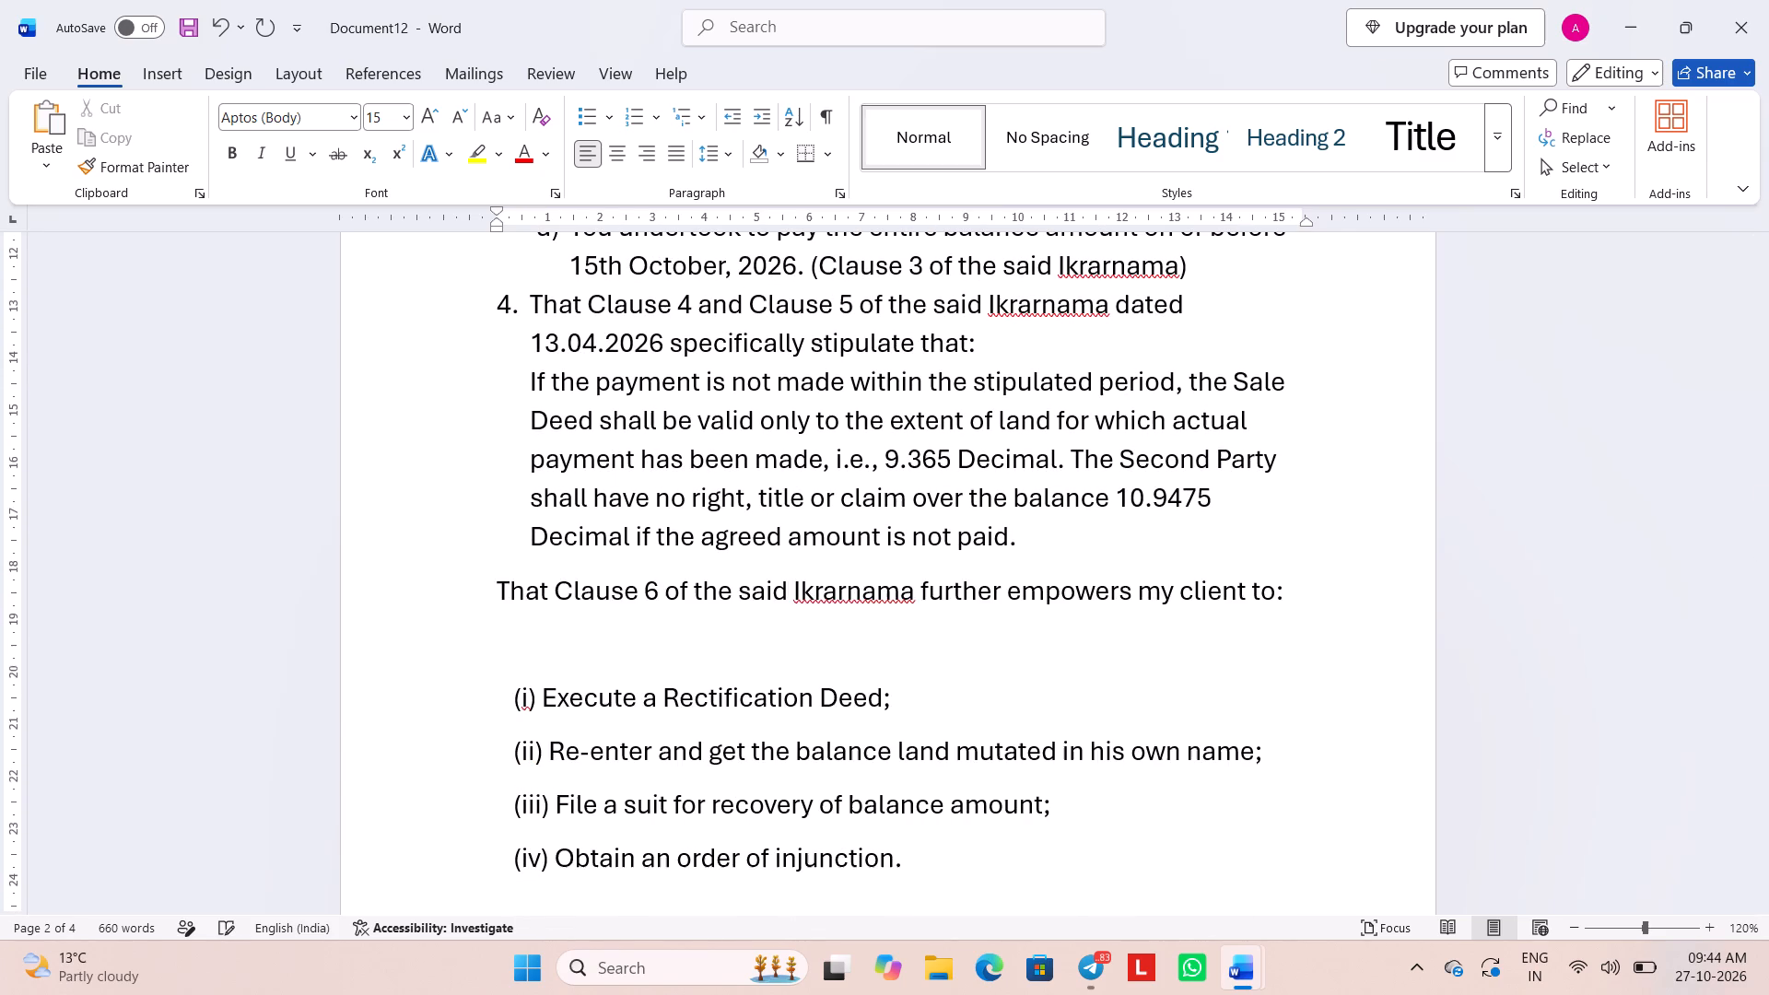
pyautogui.press('BackSpace')
pyautogui.press('Return')
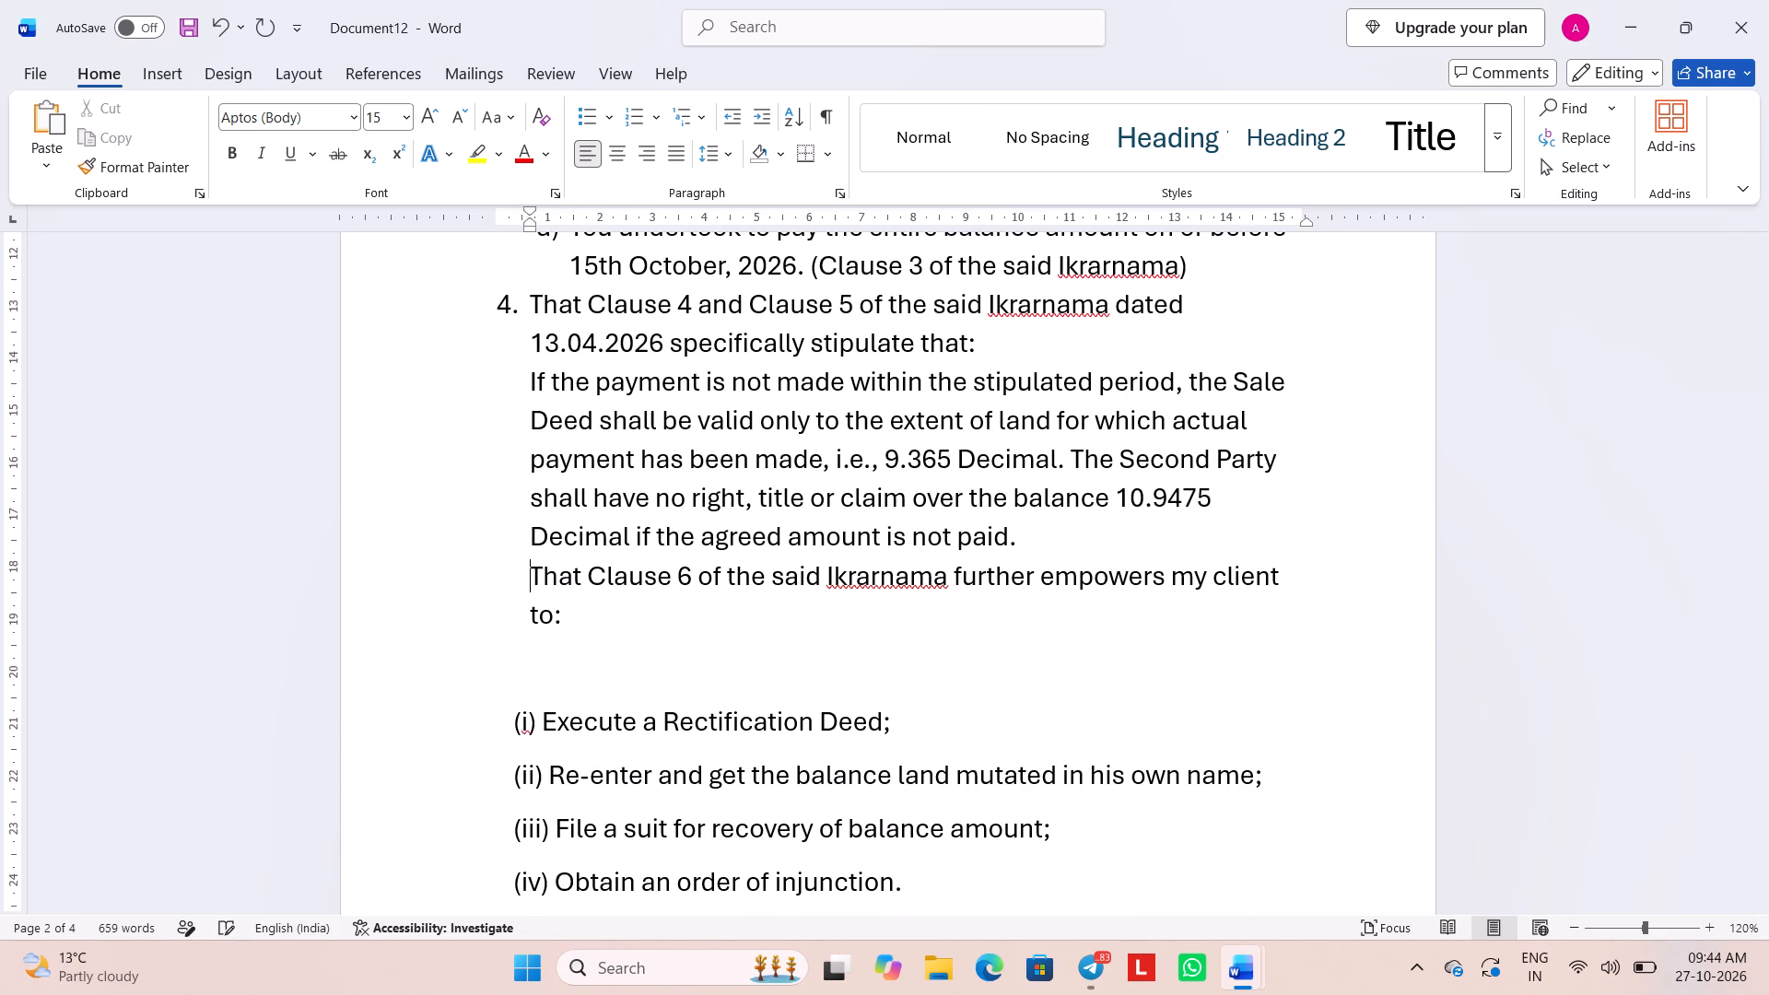
pyautogui.write('5.')
pyautogui.press('space')
# Replace the typed (i) of "Execute a Rectification Deed" with automatic (i). numbering directly below item 5, indented about 1 cm.
pyautogui.click(542, 733)
pyautogui.moveTo(542, 733); pyautogui.dragTo(603, 633)
pyautogui.press('BackSpace')
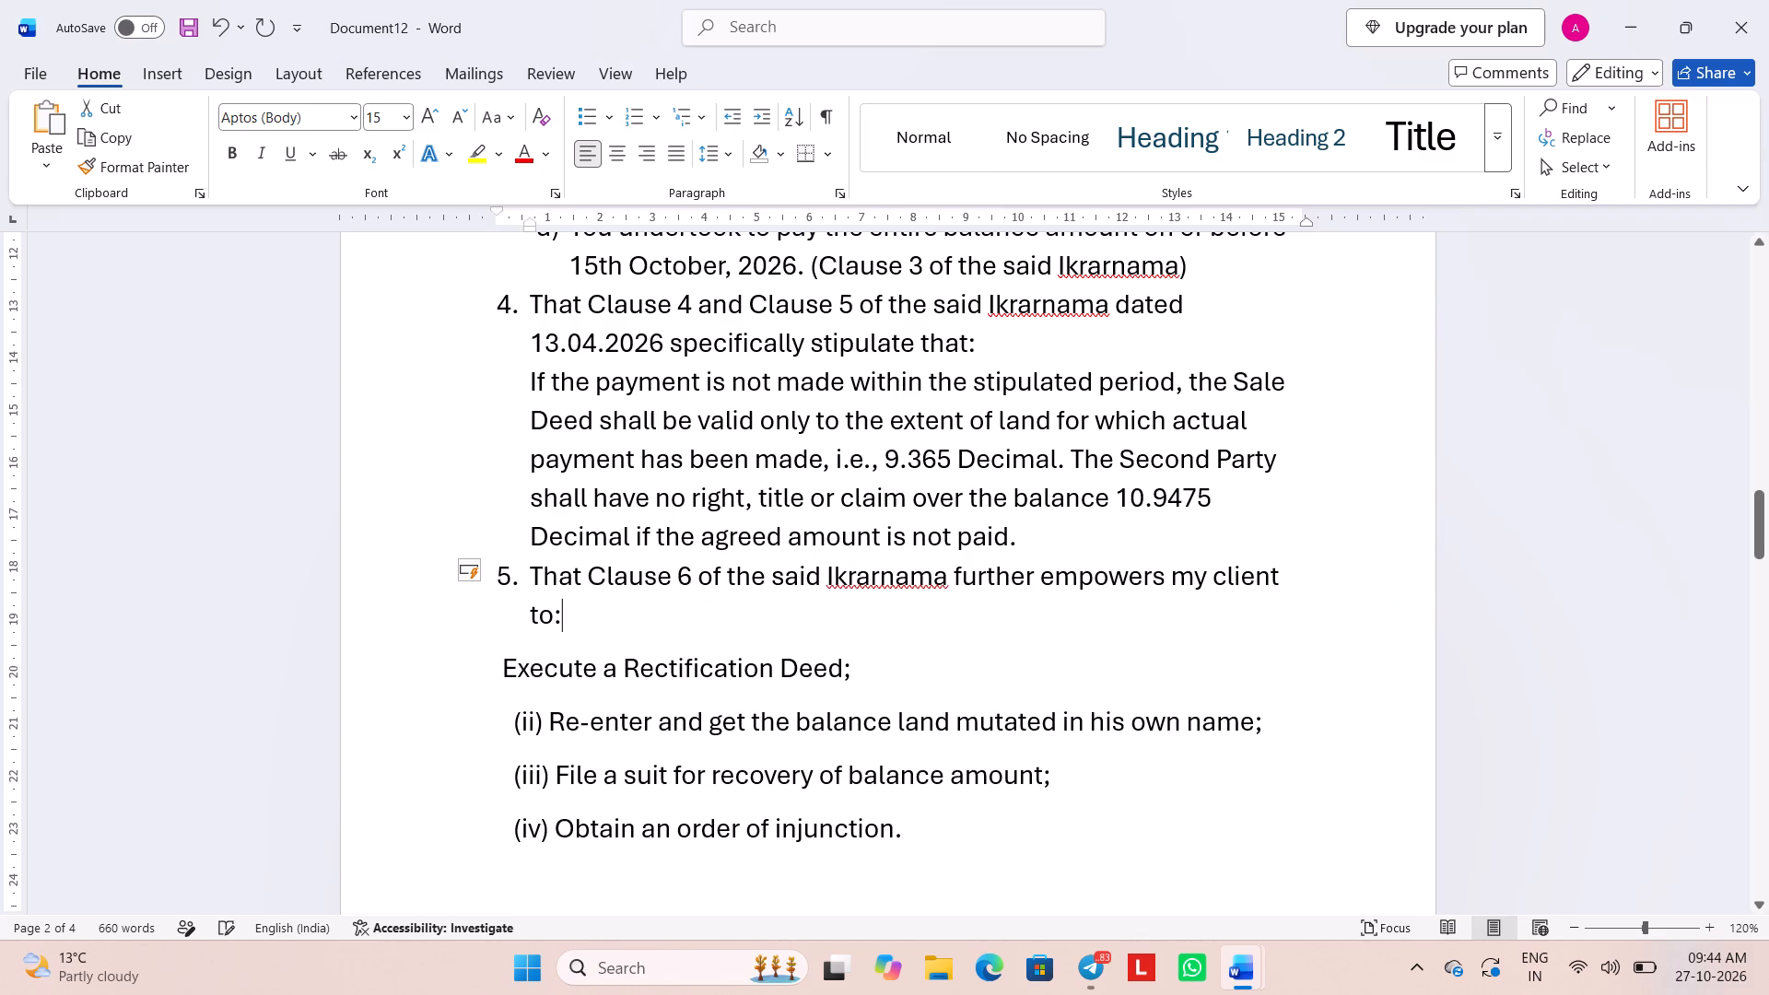
pyautogui.press('Delete')
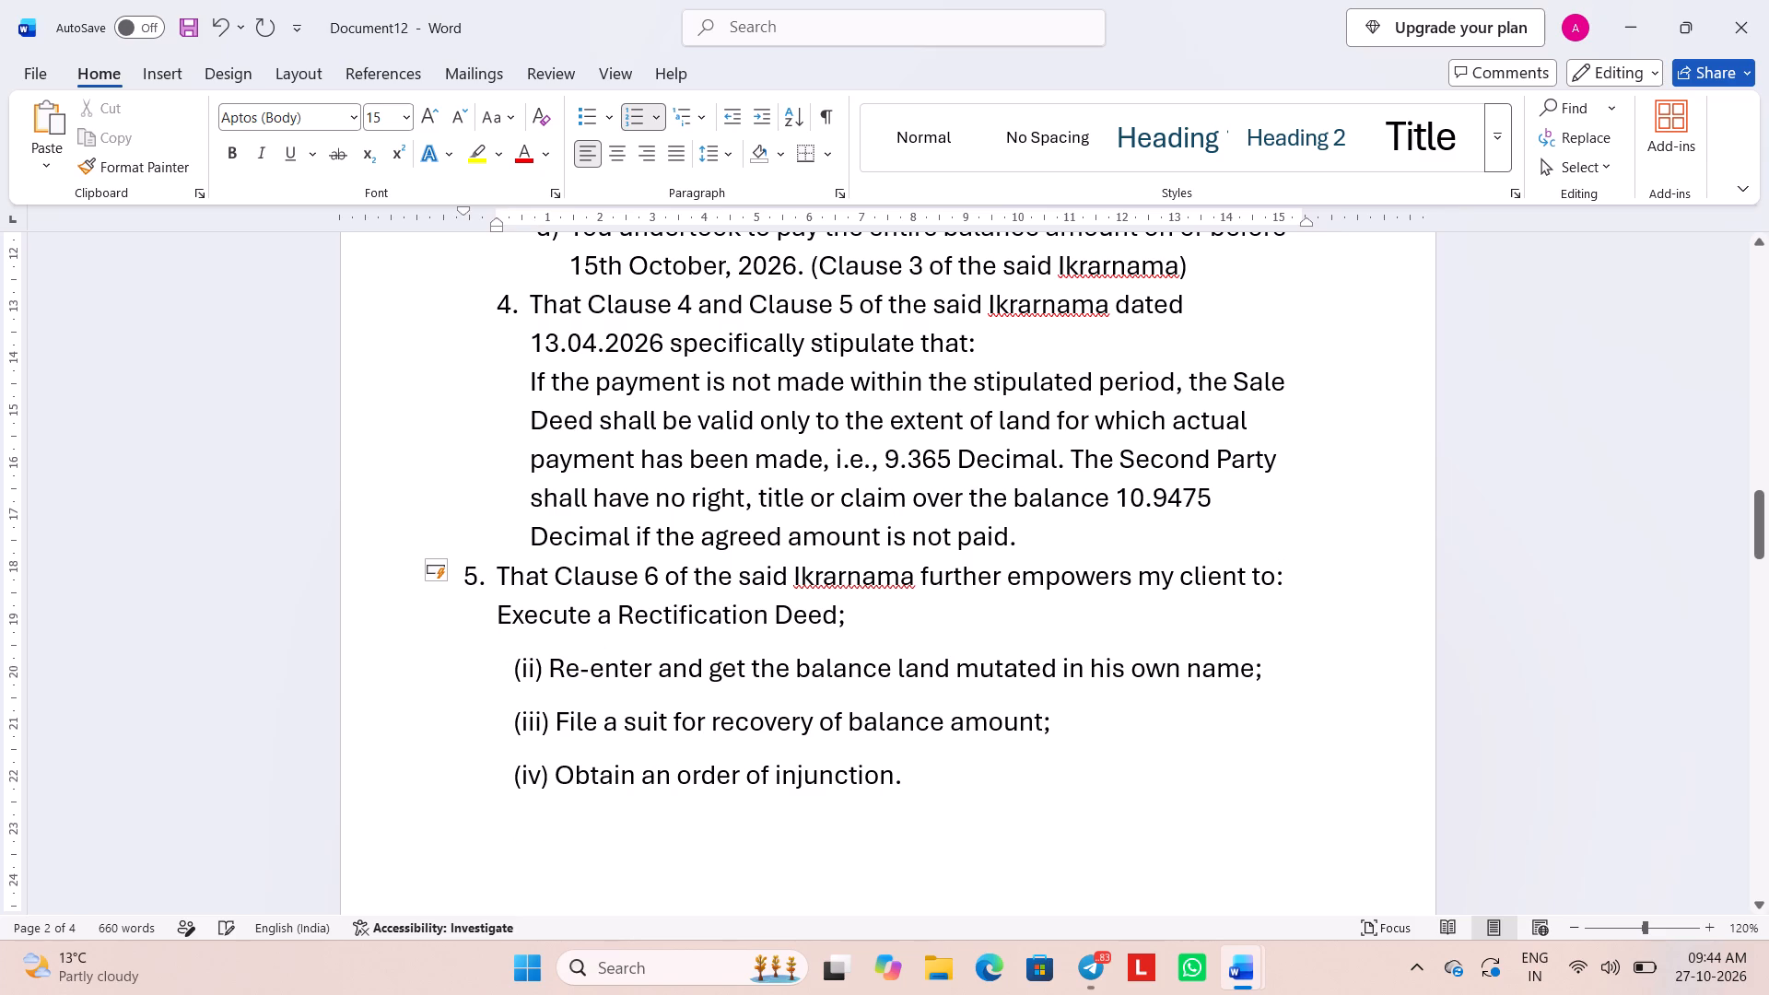
pyautogui.press('Return')
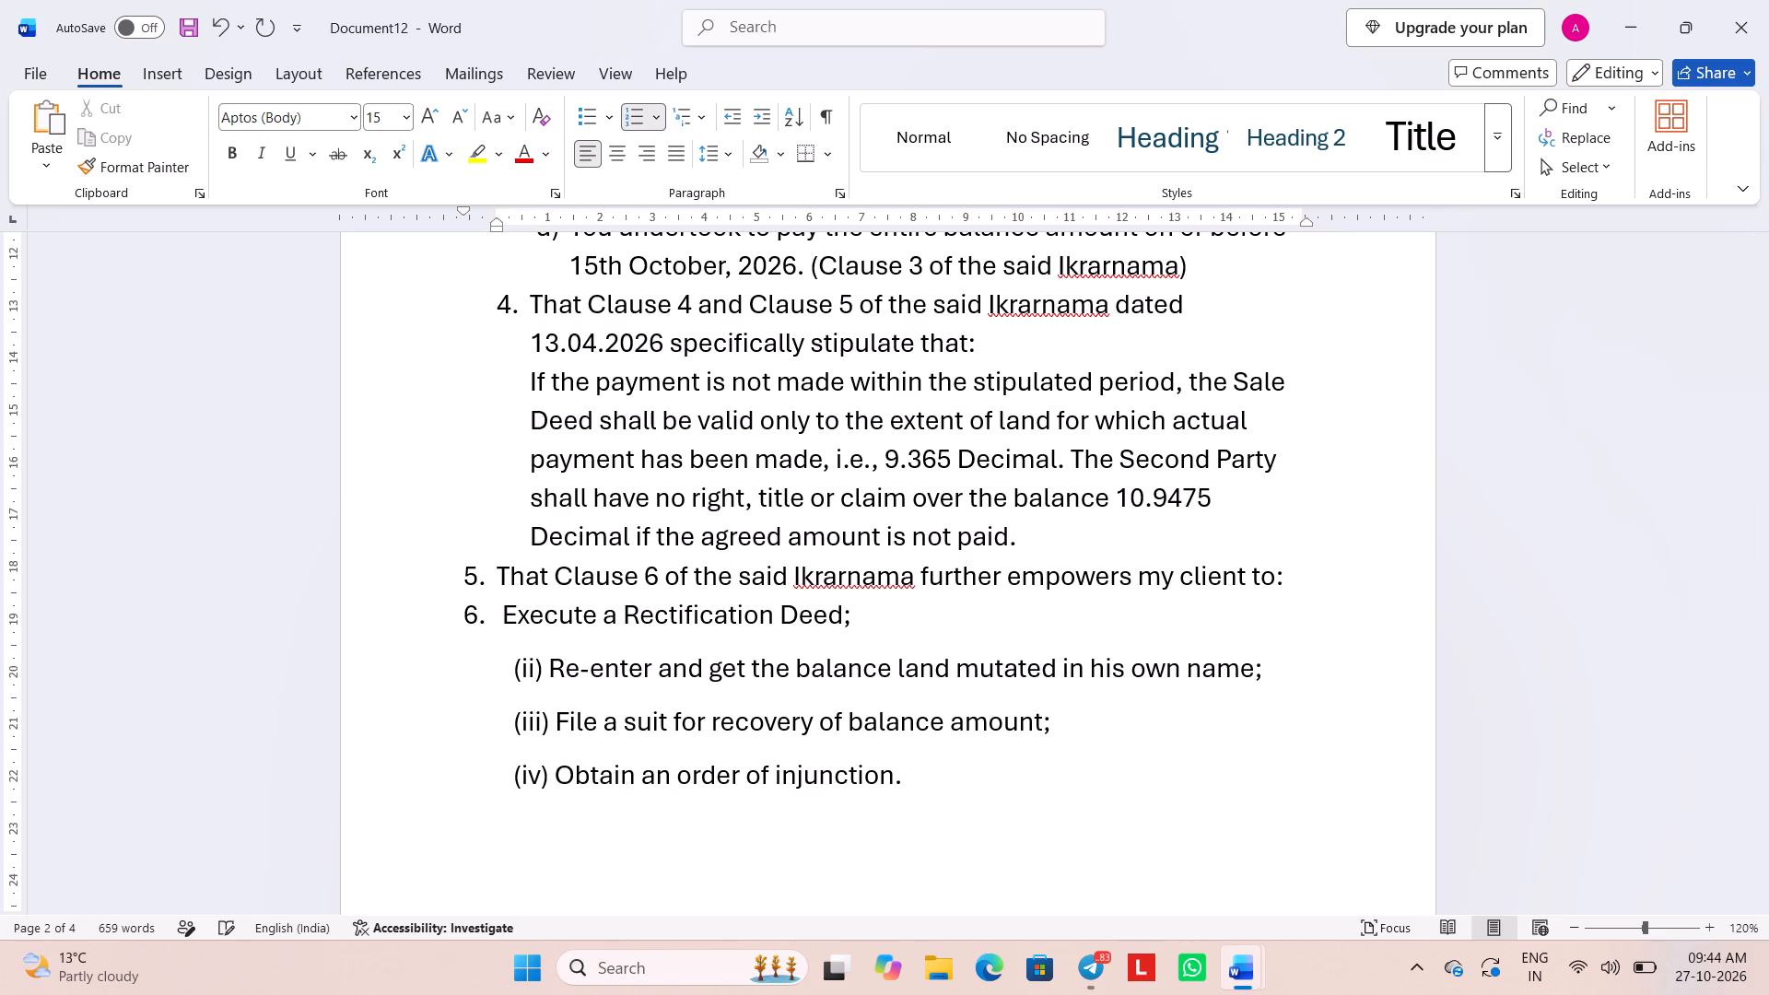
pyautogui.press('BackSpace')
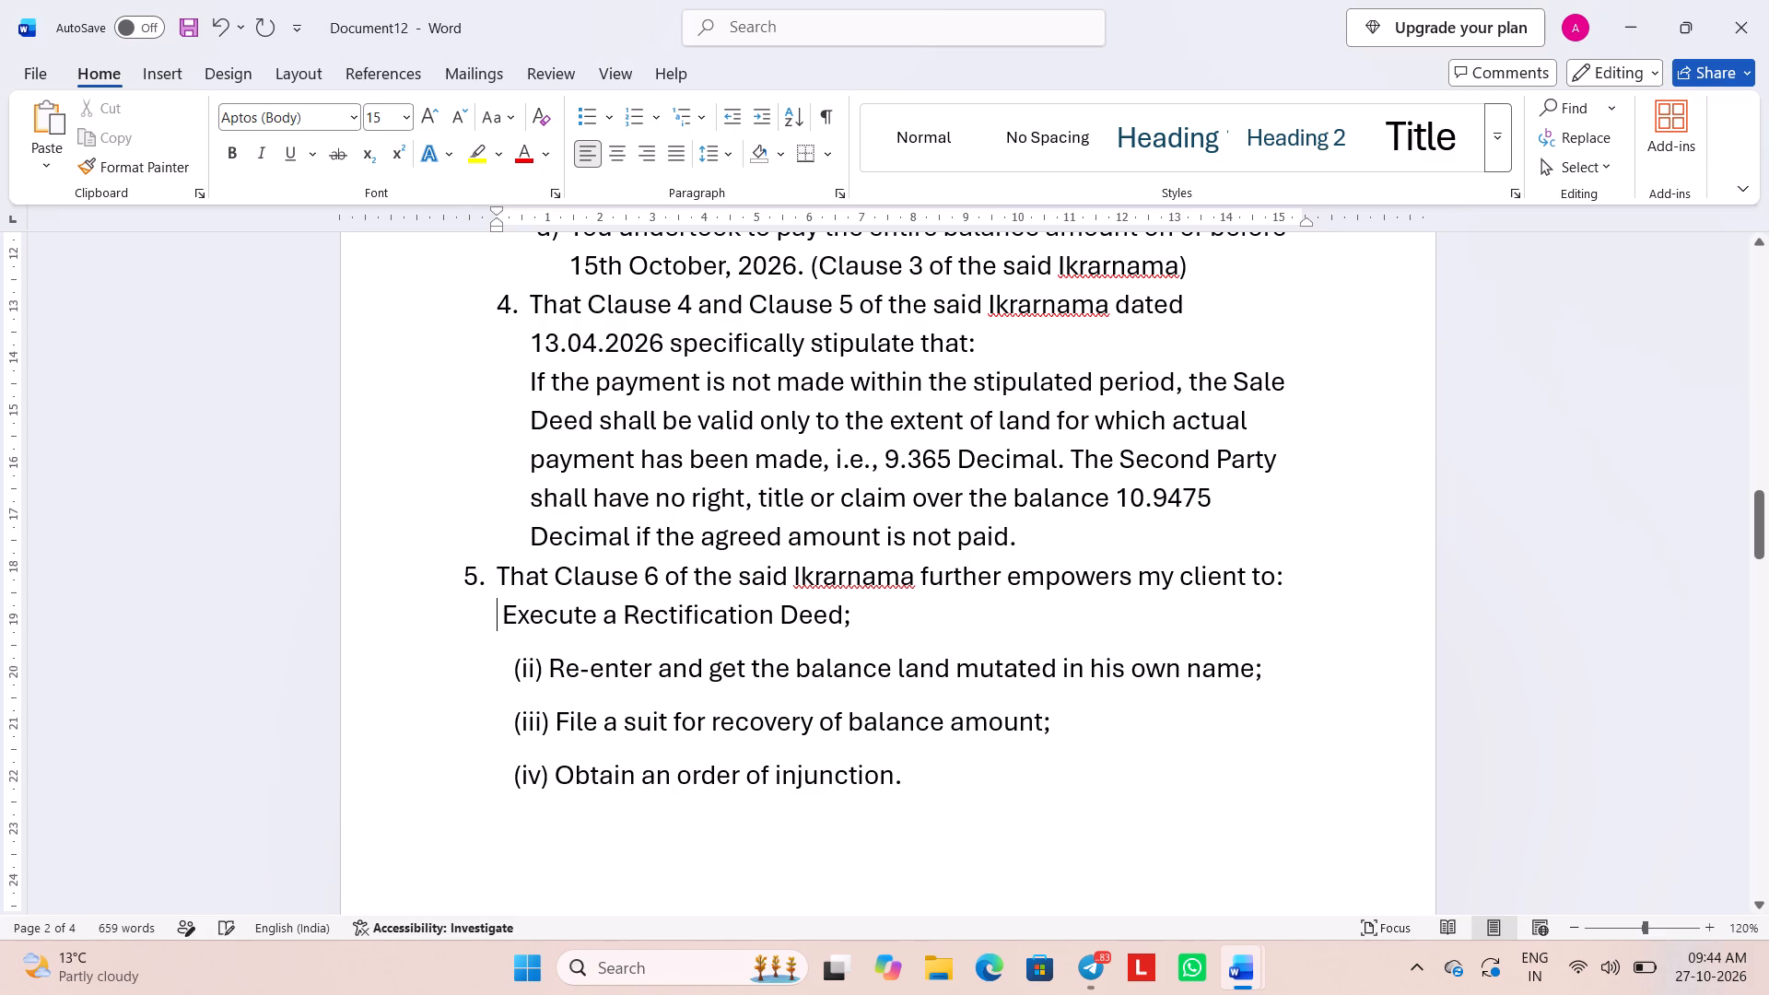
pyautogui.press('Delete')
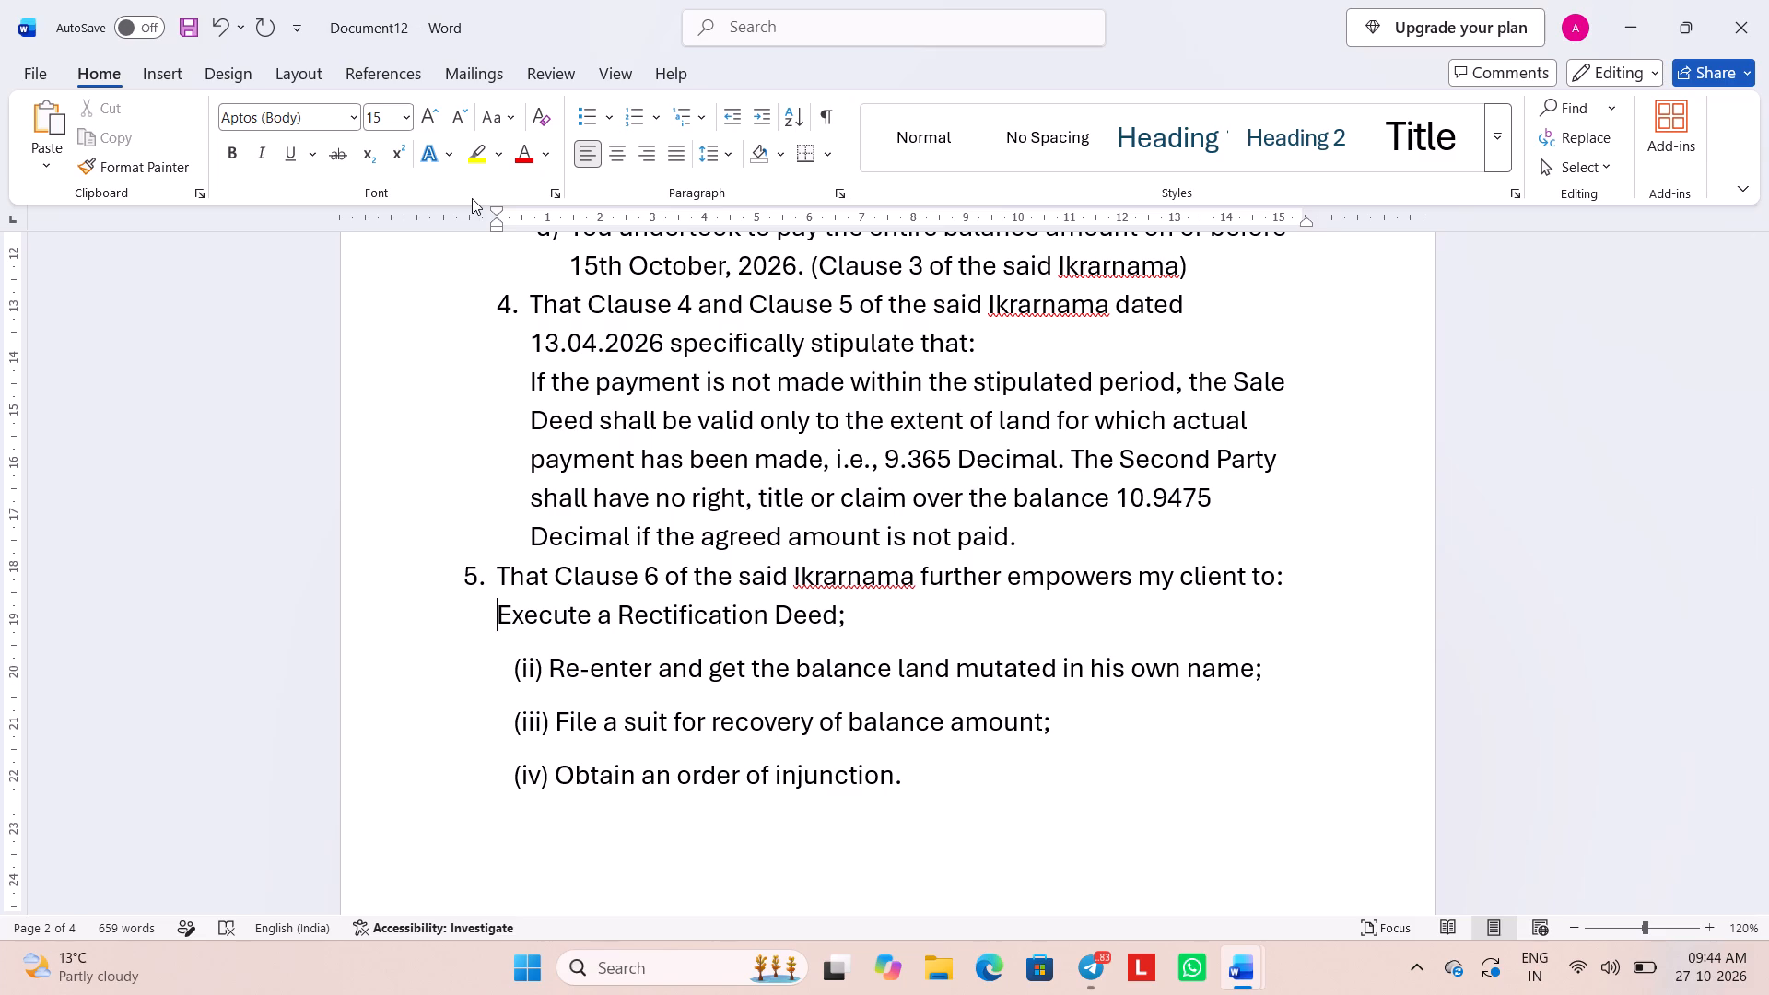
pyautogui.click(654, 111)
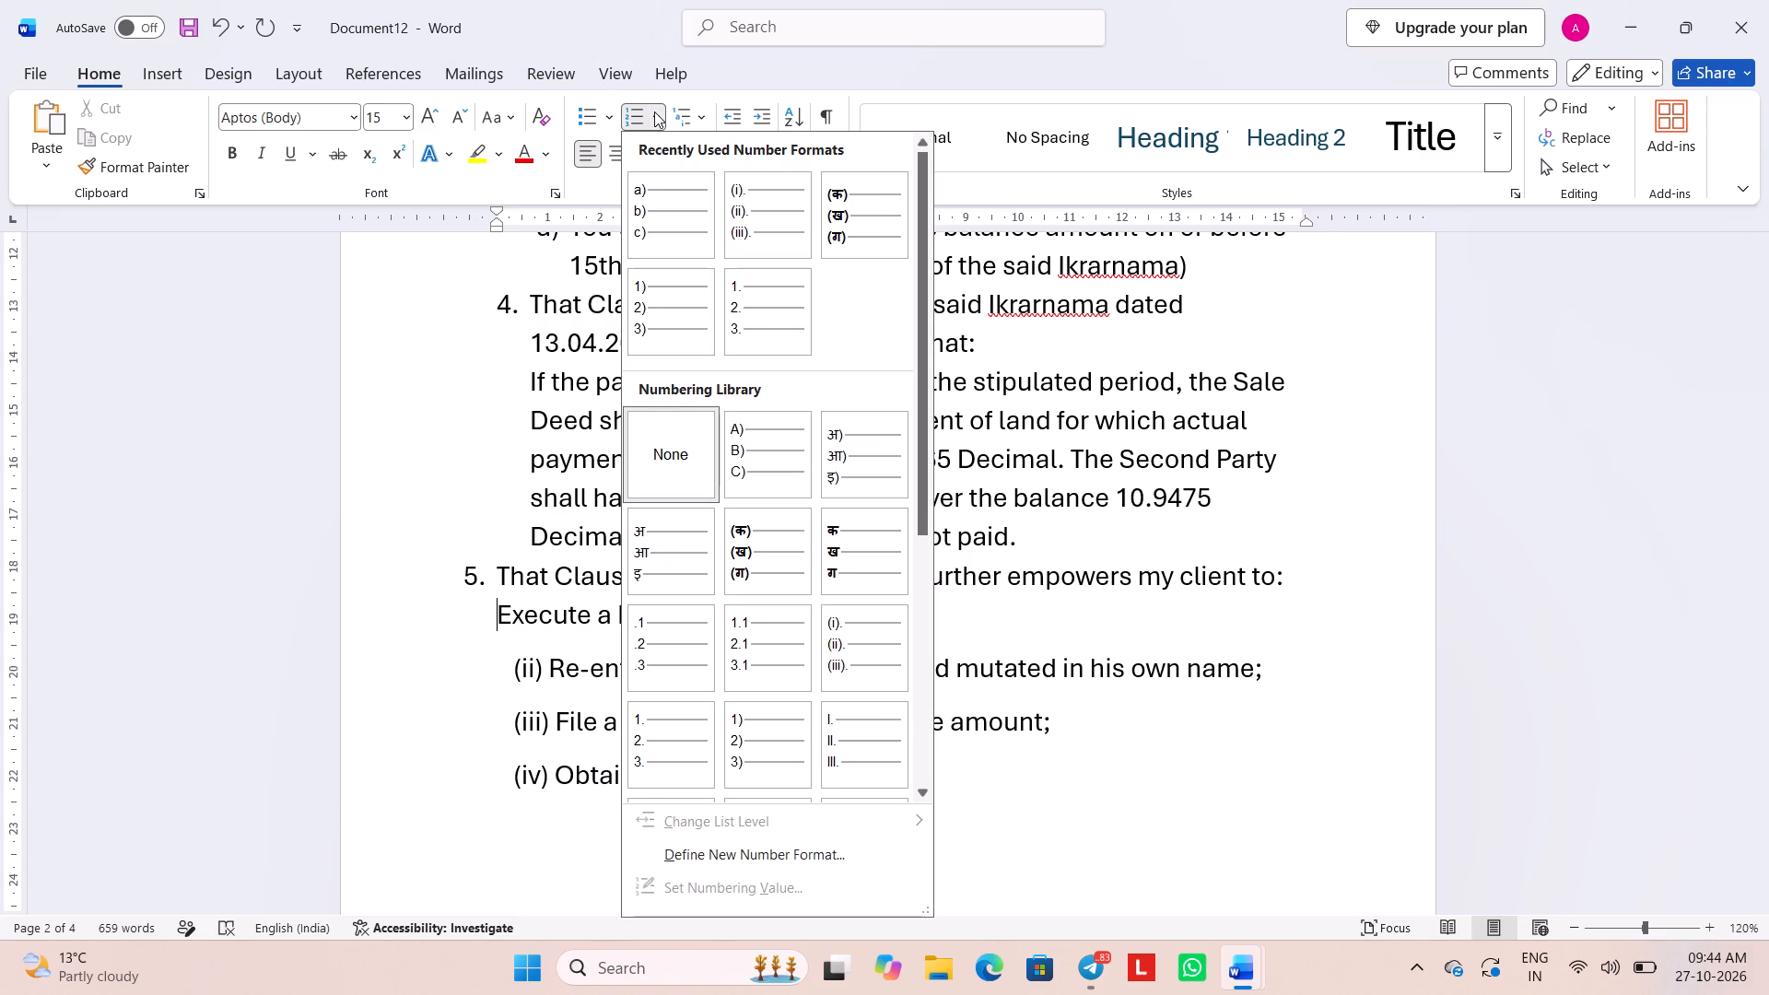
pyautogui.click(742, 219)
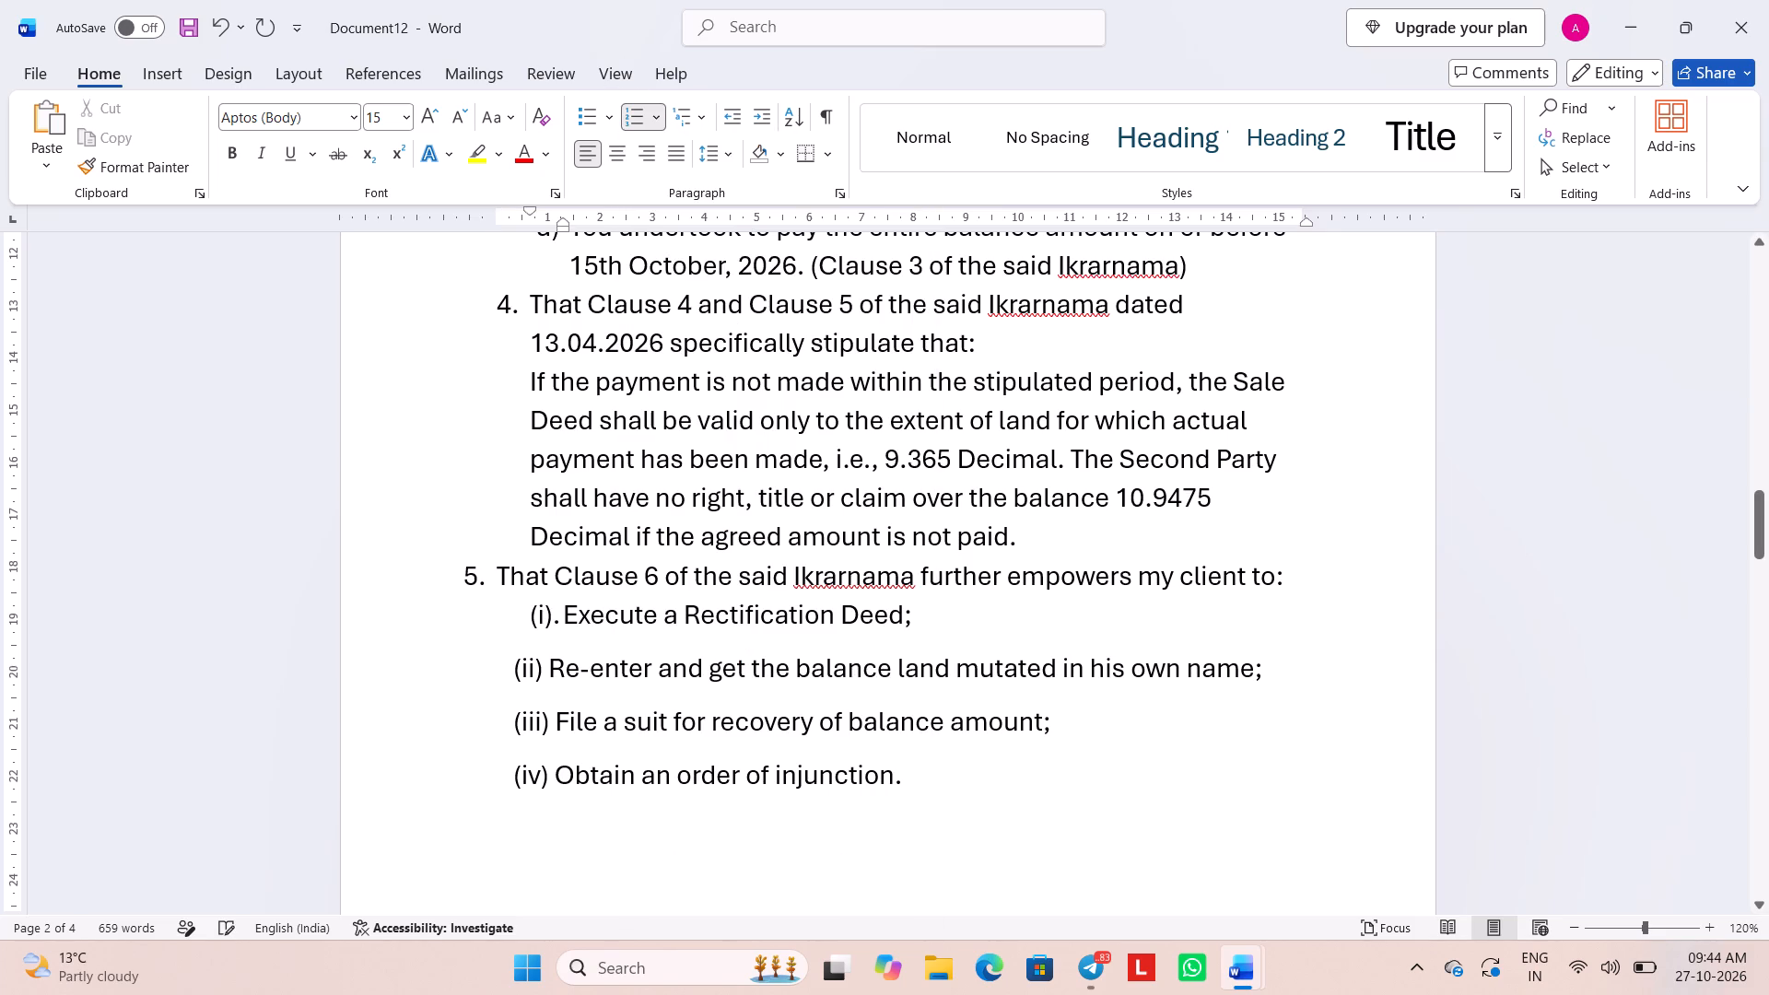
pyautogui.moveTo(542, 612); pyautogui.dragTo(538, 620)
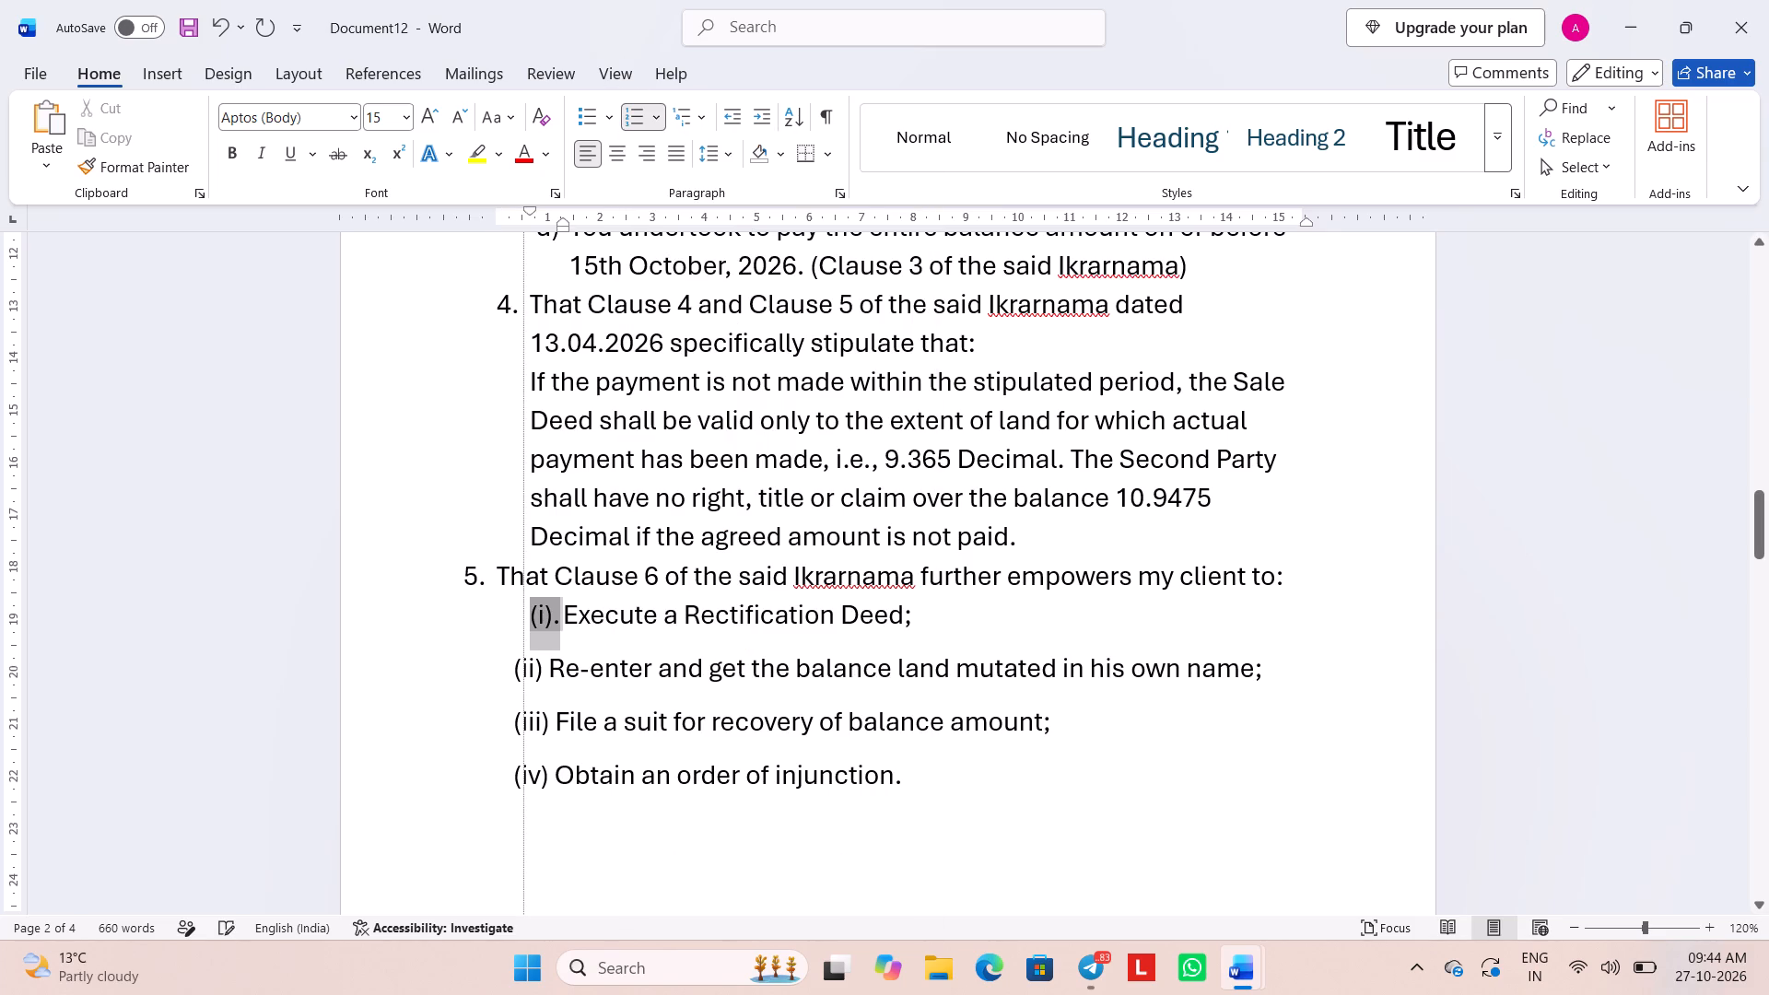
pyautogui.moveTo(538, 620); pyautogui.dragTo(549, 625)
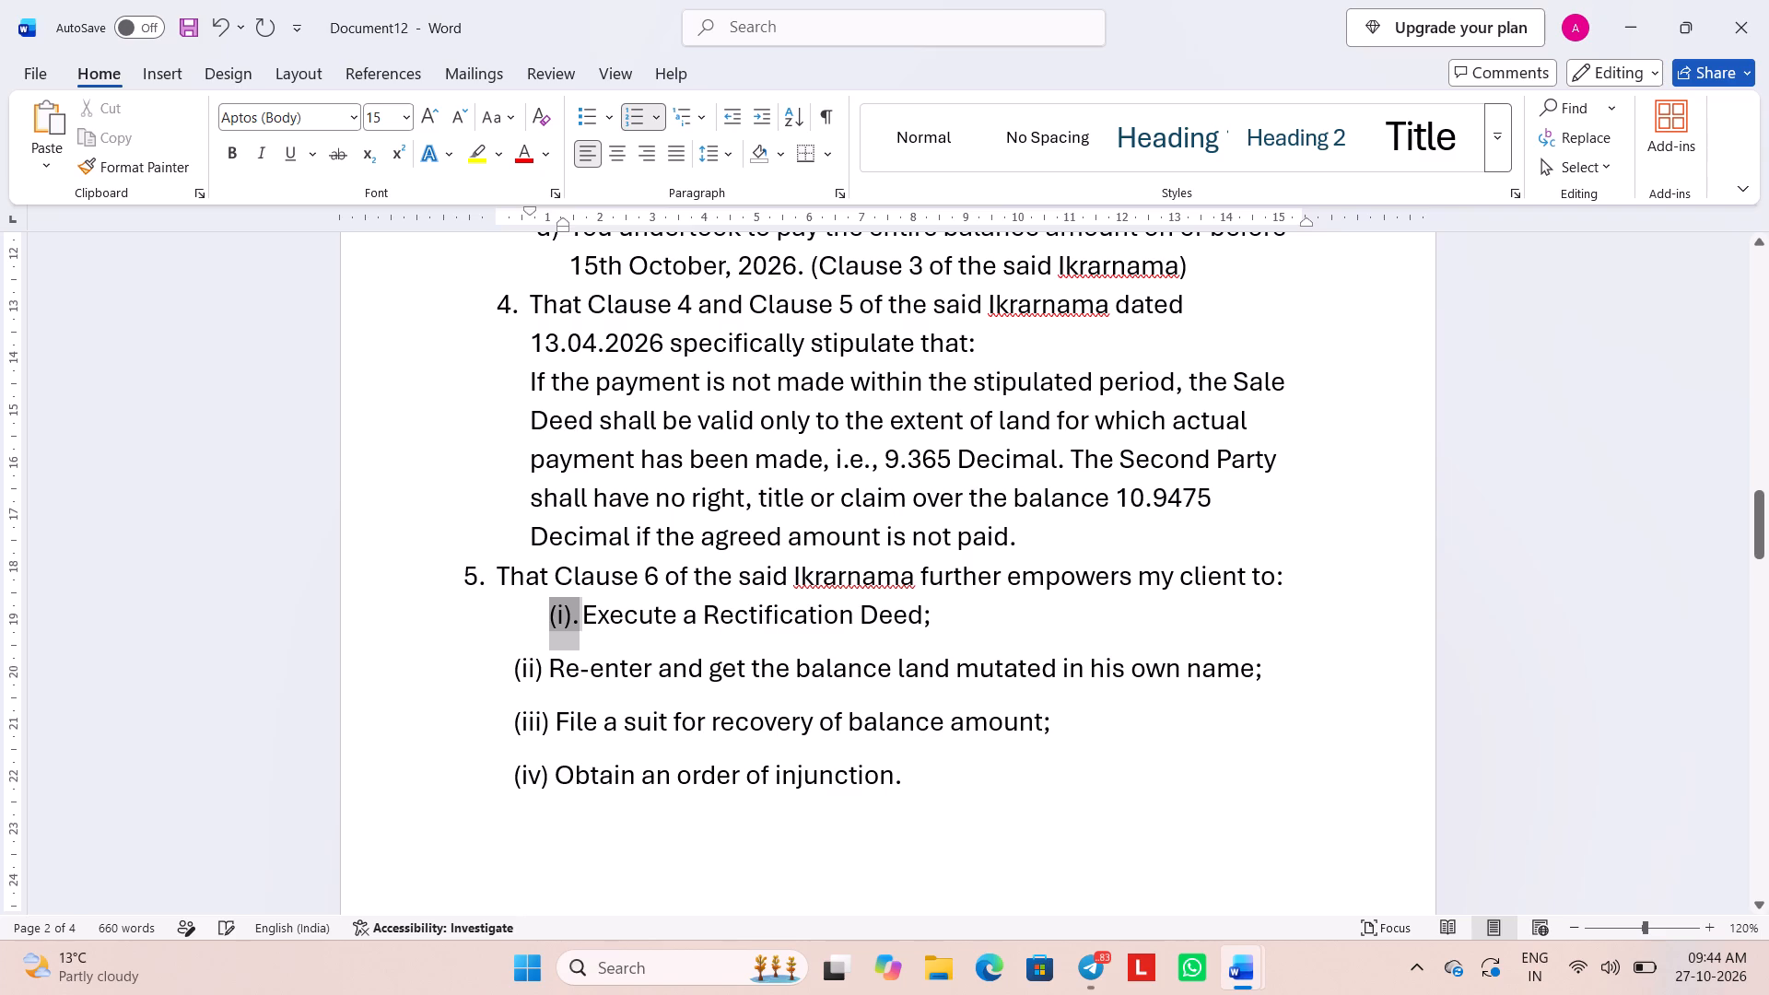
# Renumber the "That Clause 6" paragraph as automatic item 5, with its number and text aligned to item 4.
pyautogui.click(475, 583)
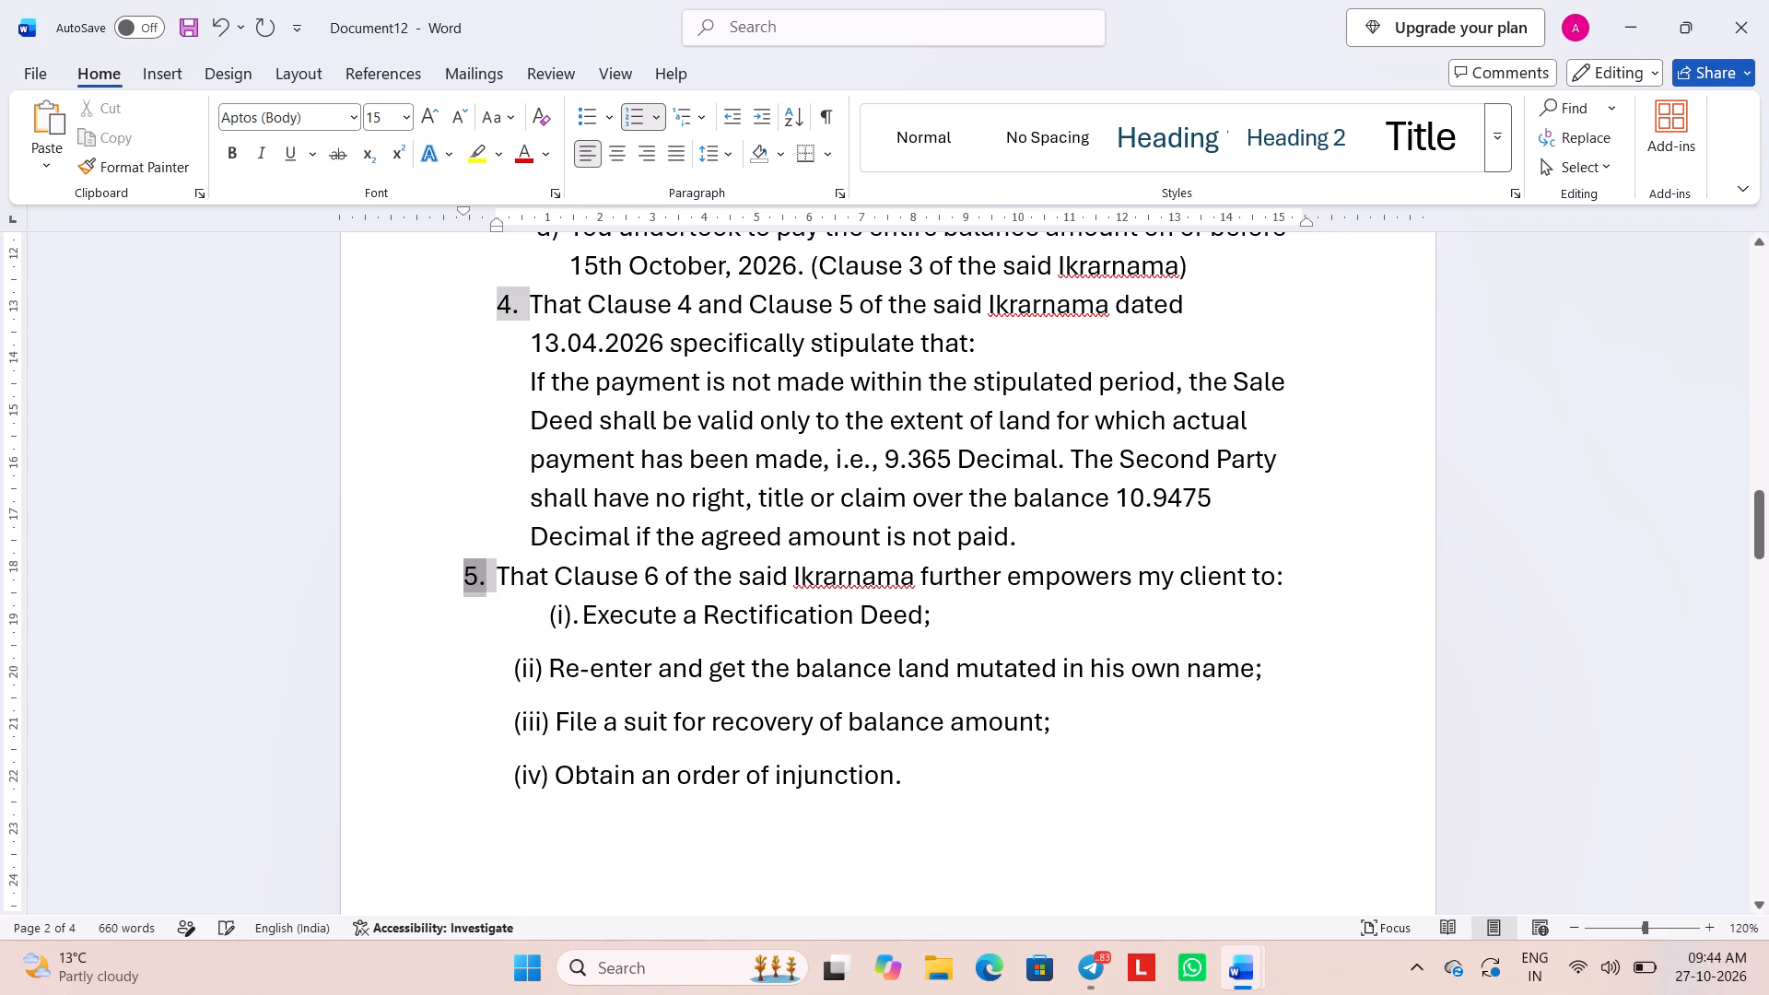
pyautogui.click(493, 583)
pyautogui.press('BackSpace')
pyautogui.press('BackSpace')
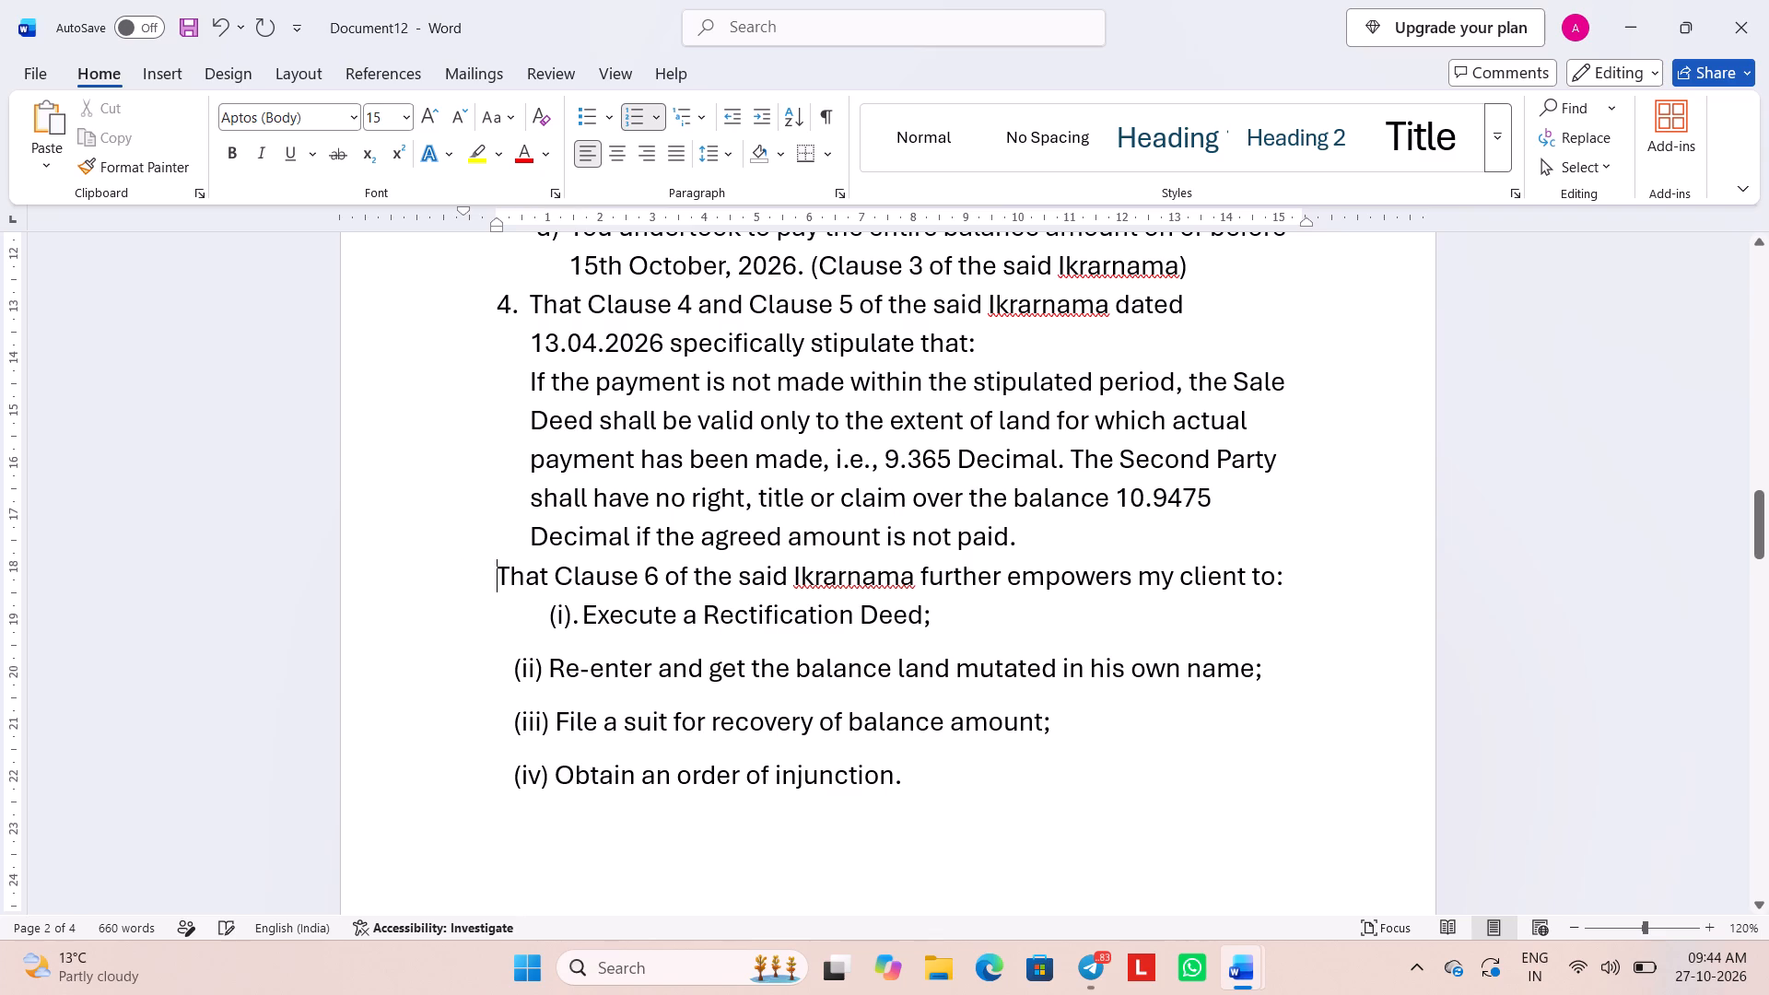
pyautogui.press('Return')
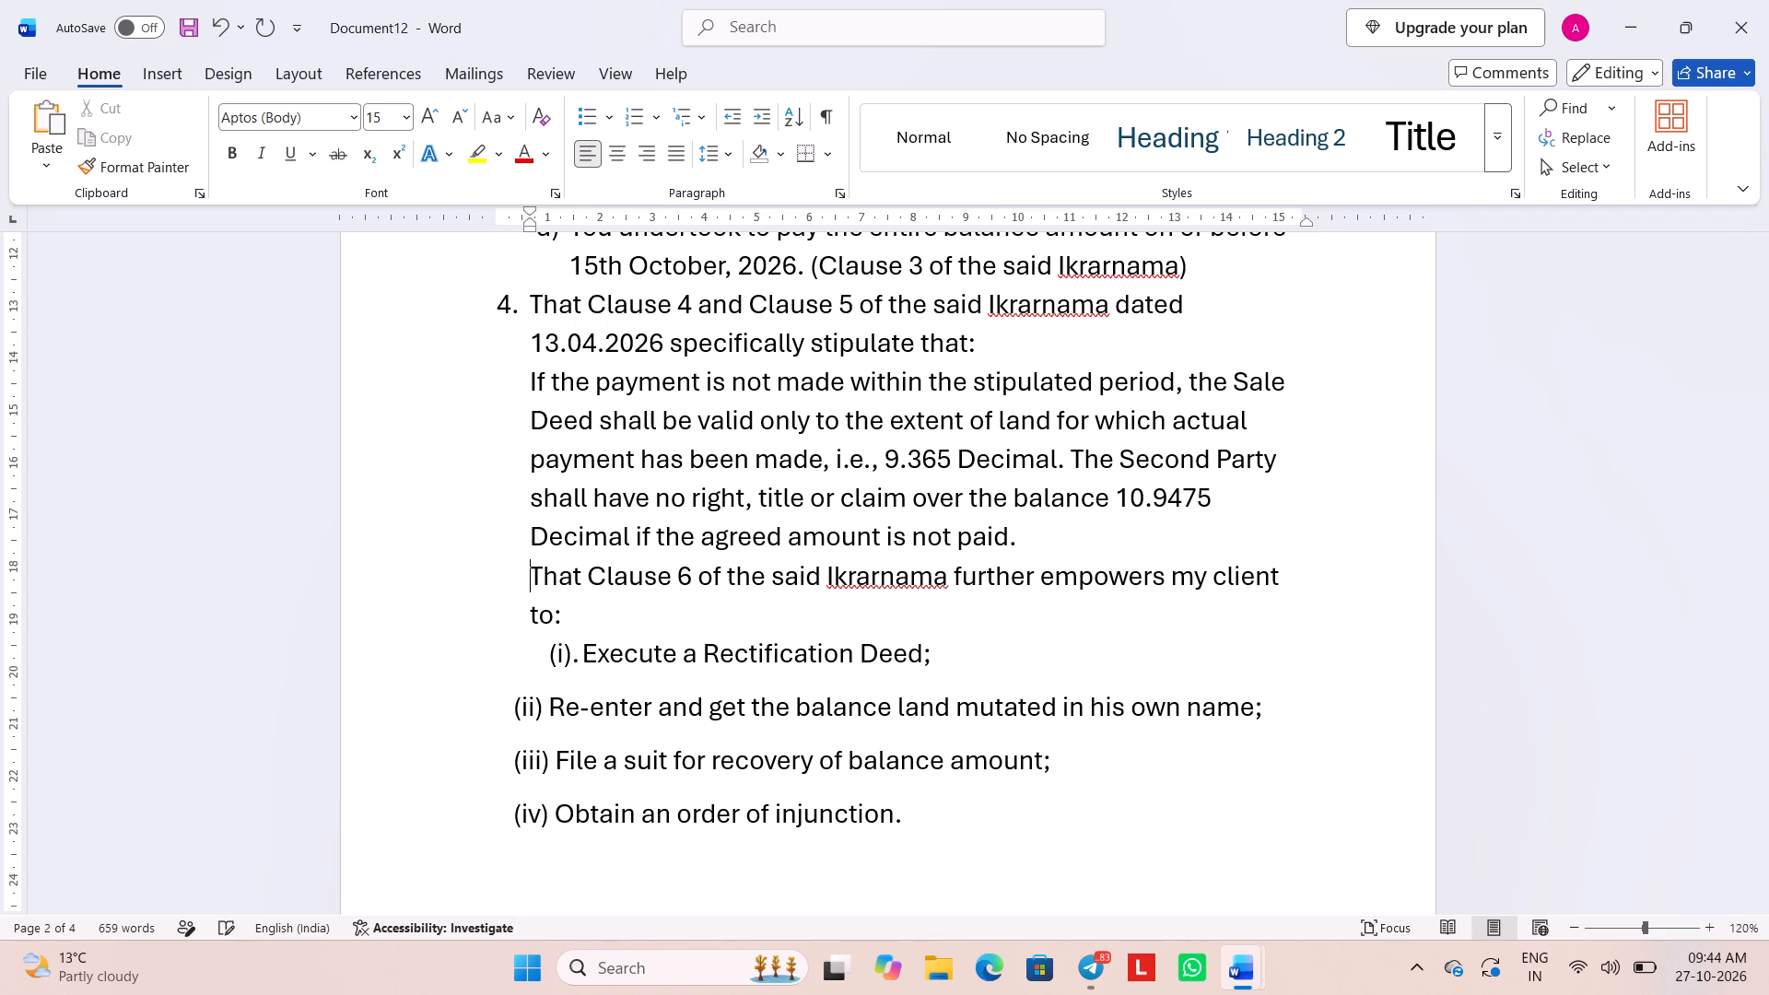
pyautogui.write('5.')
pyautogui.press('space')
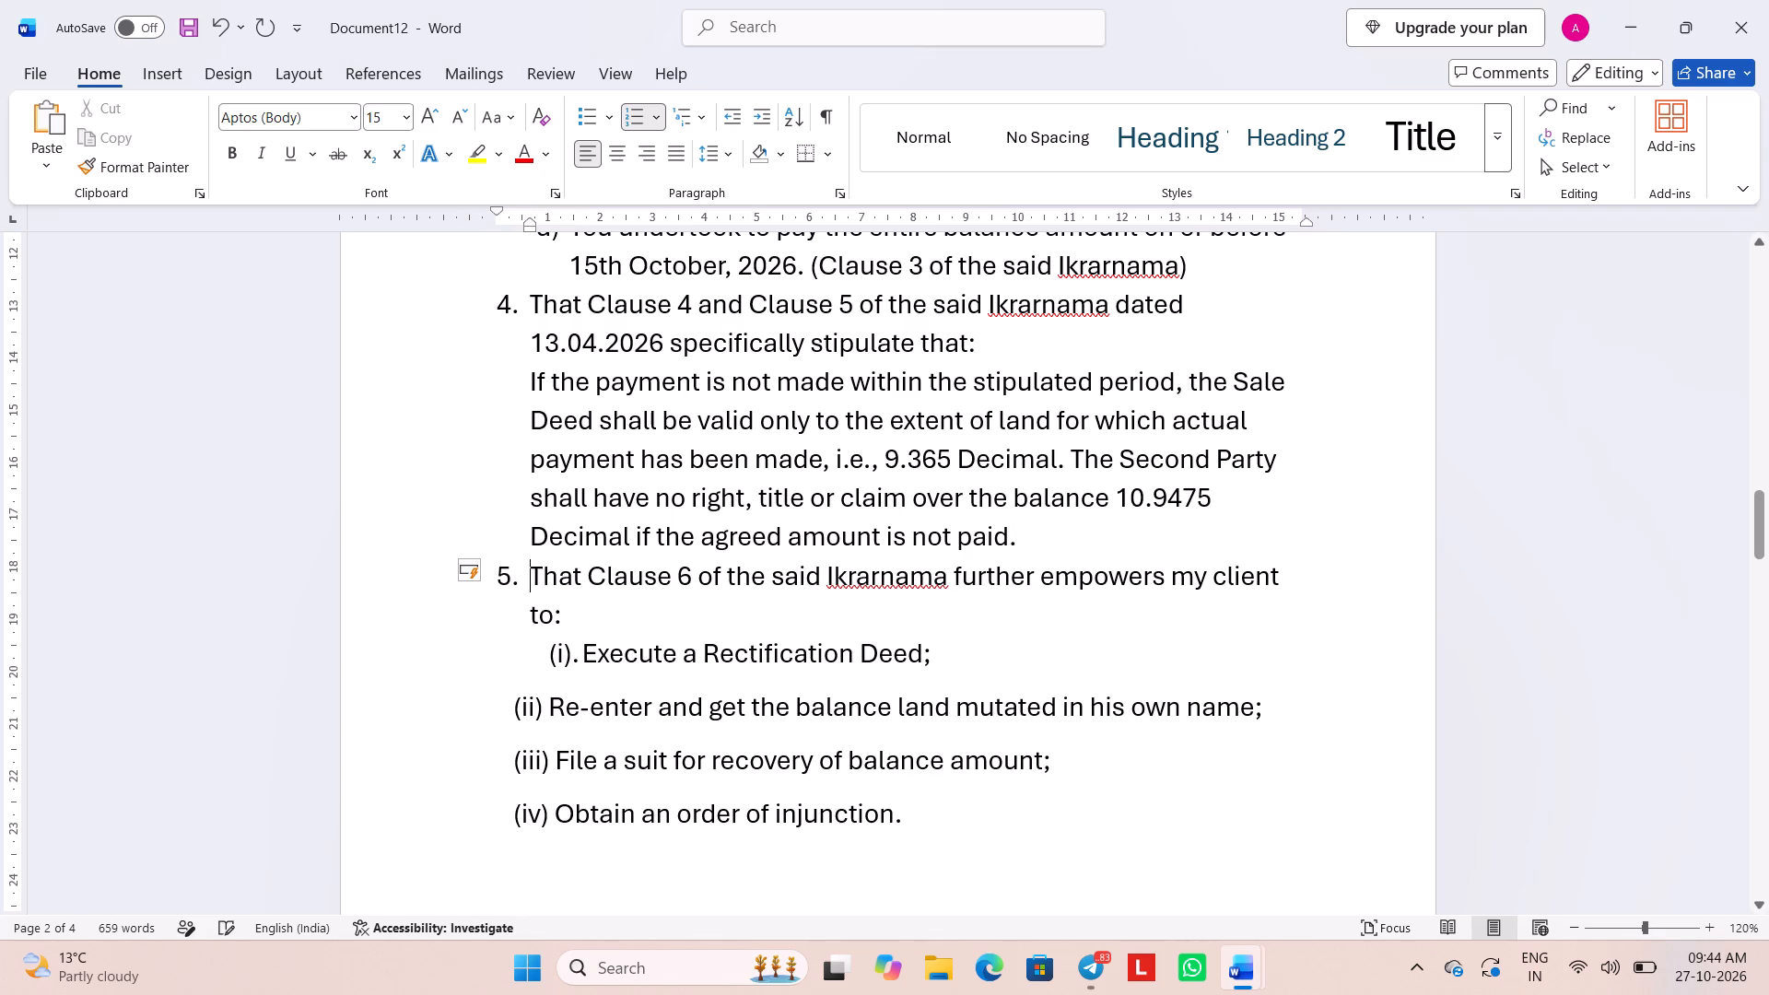
# Replace the typed (ii) of the "Re-enter and get the balance land" line with automatic sub-item (ii). directly below (i).
pyautogui.scroll(-1, 548, 658)
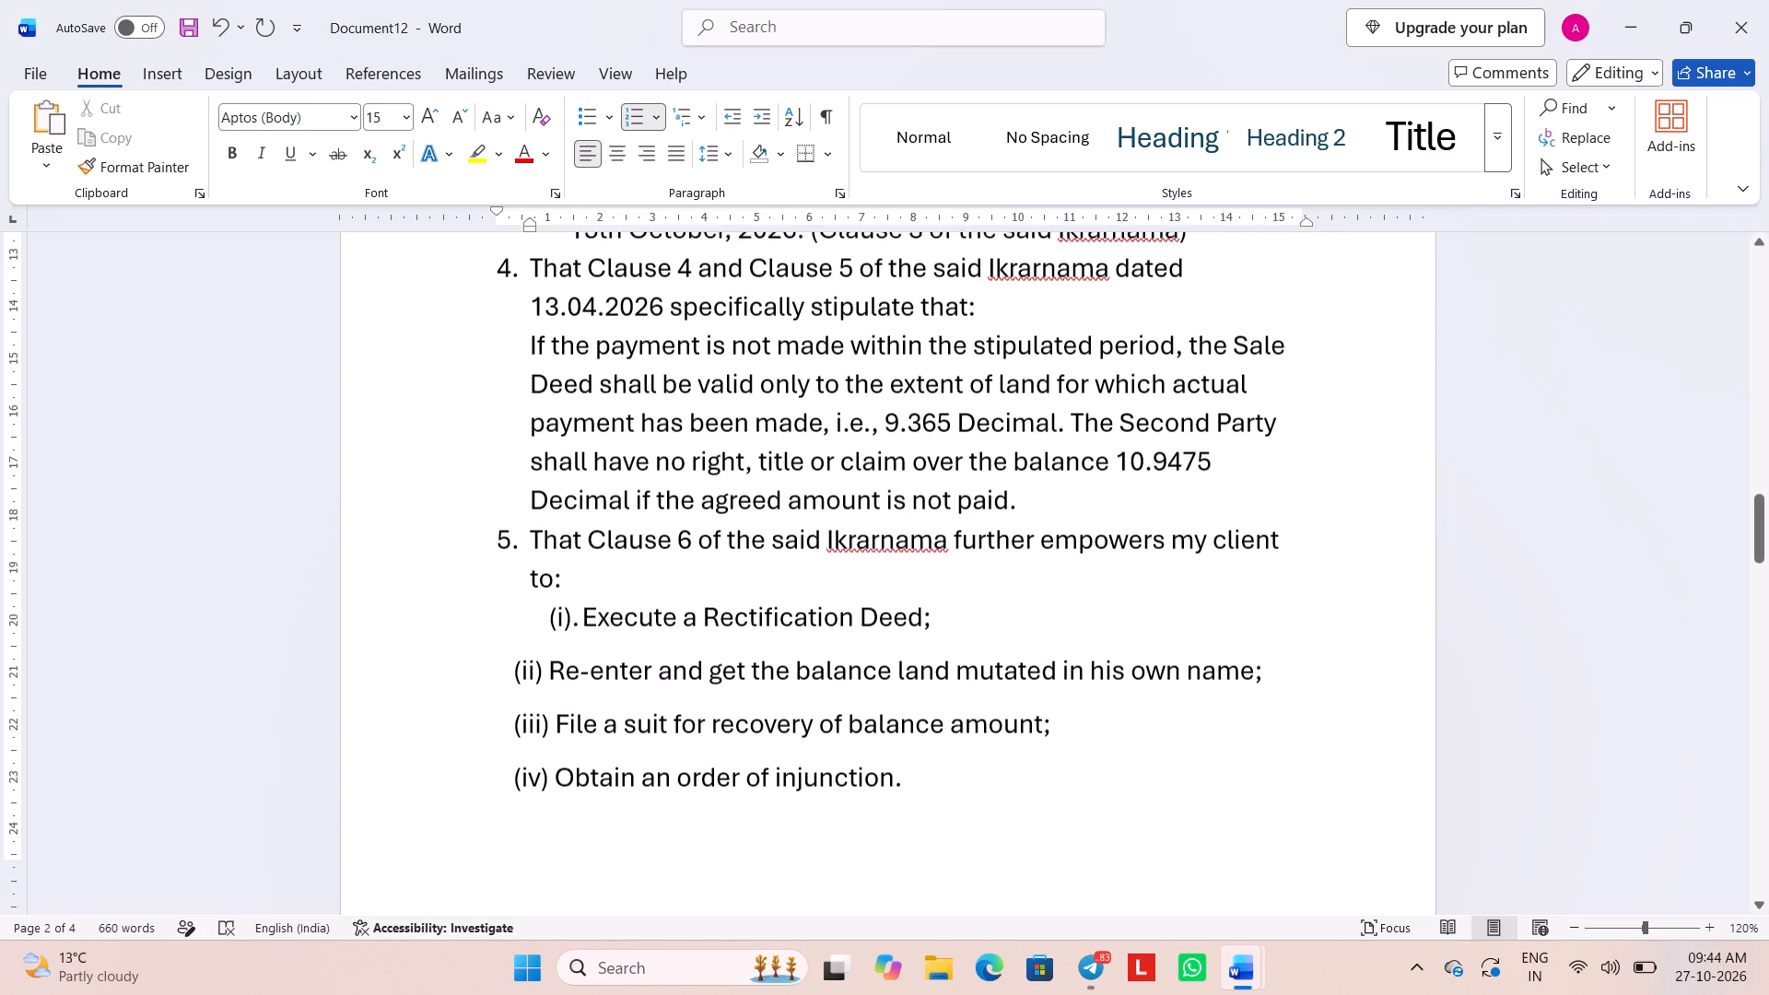
pyautogui.scroll(-1, 548, 658)
pyautogui.click(550, 658)
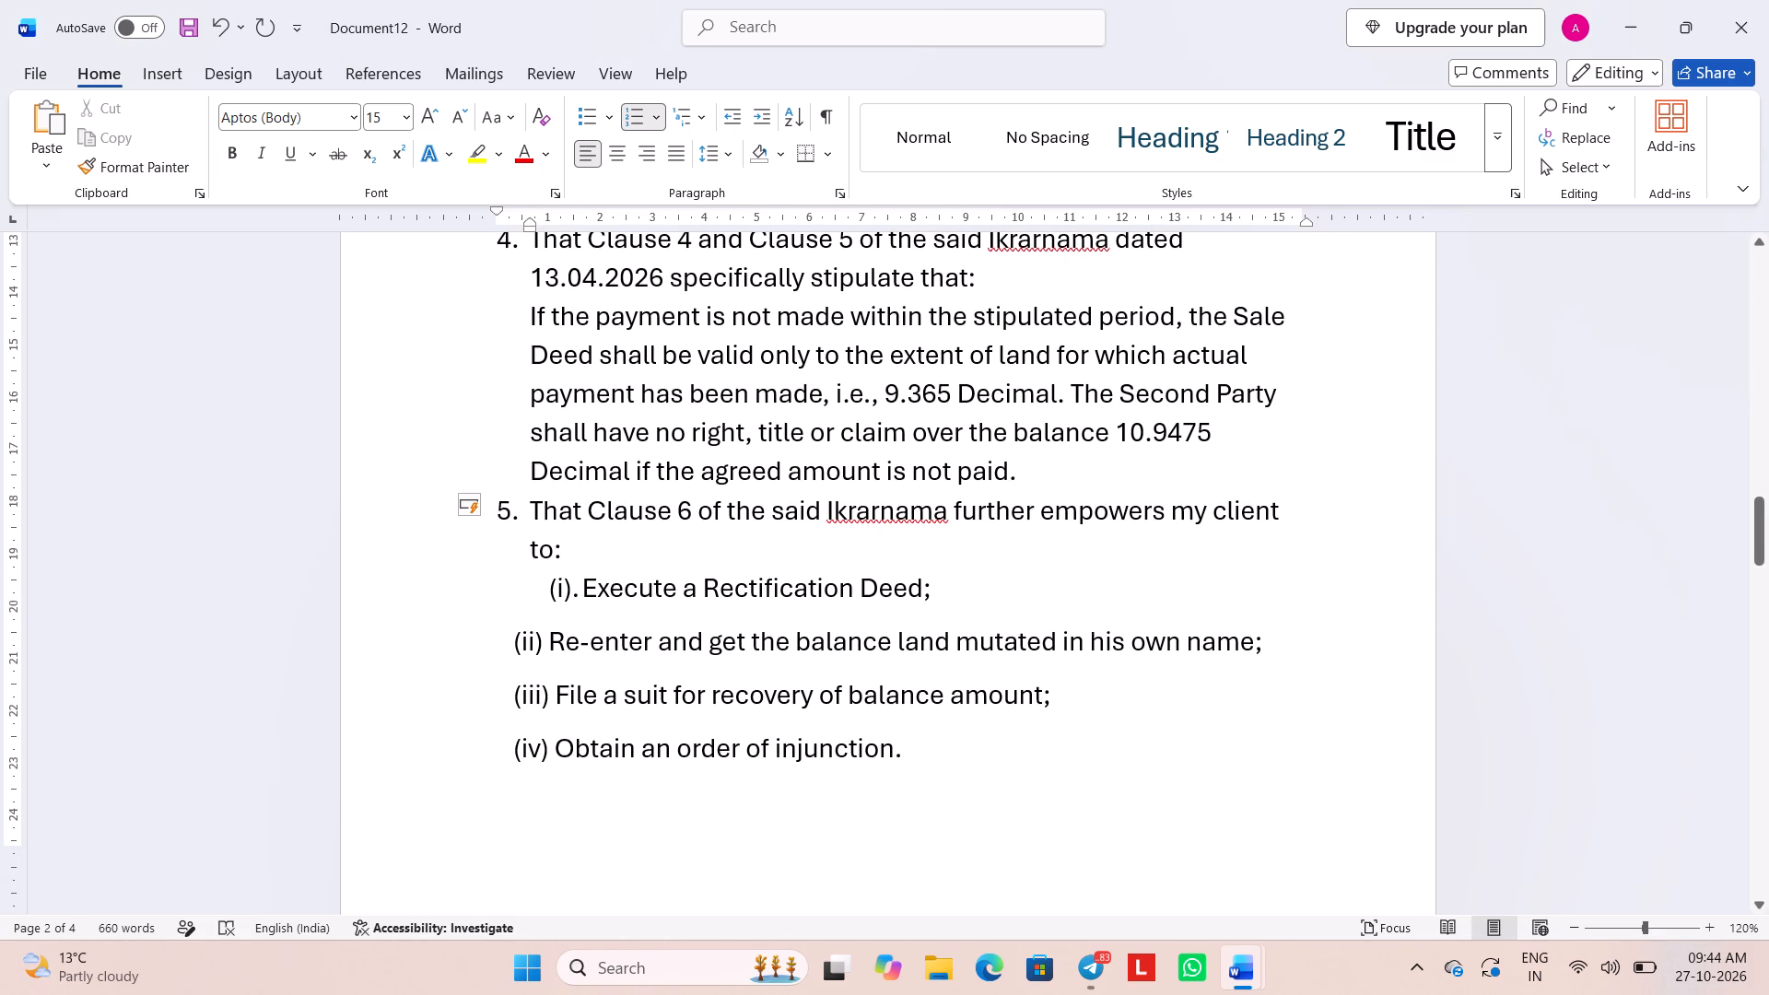
pyautogui.press('BackSpace')
pyautogui.press('BackSpace')
pyautogui.press('BackSpace')
pyautogui.press('BackSpace')
pyautogui.press('BackSpace')
pyautogui.press('BackSpace')
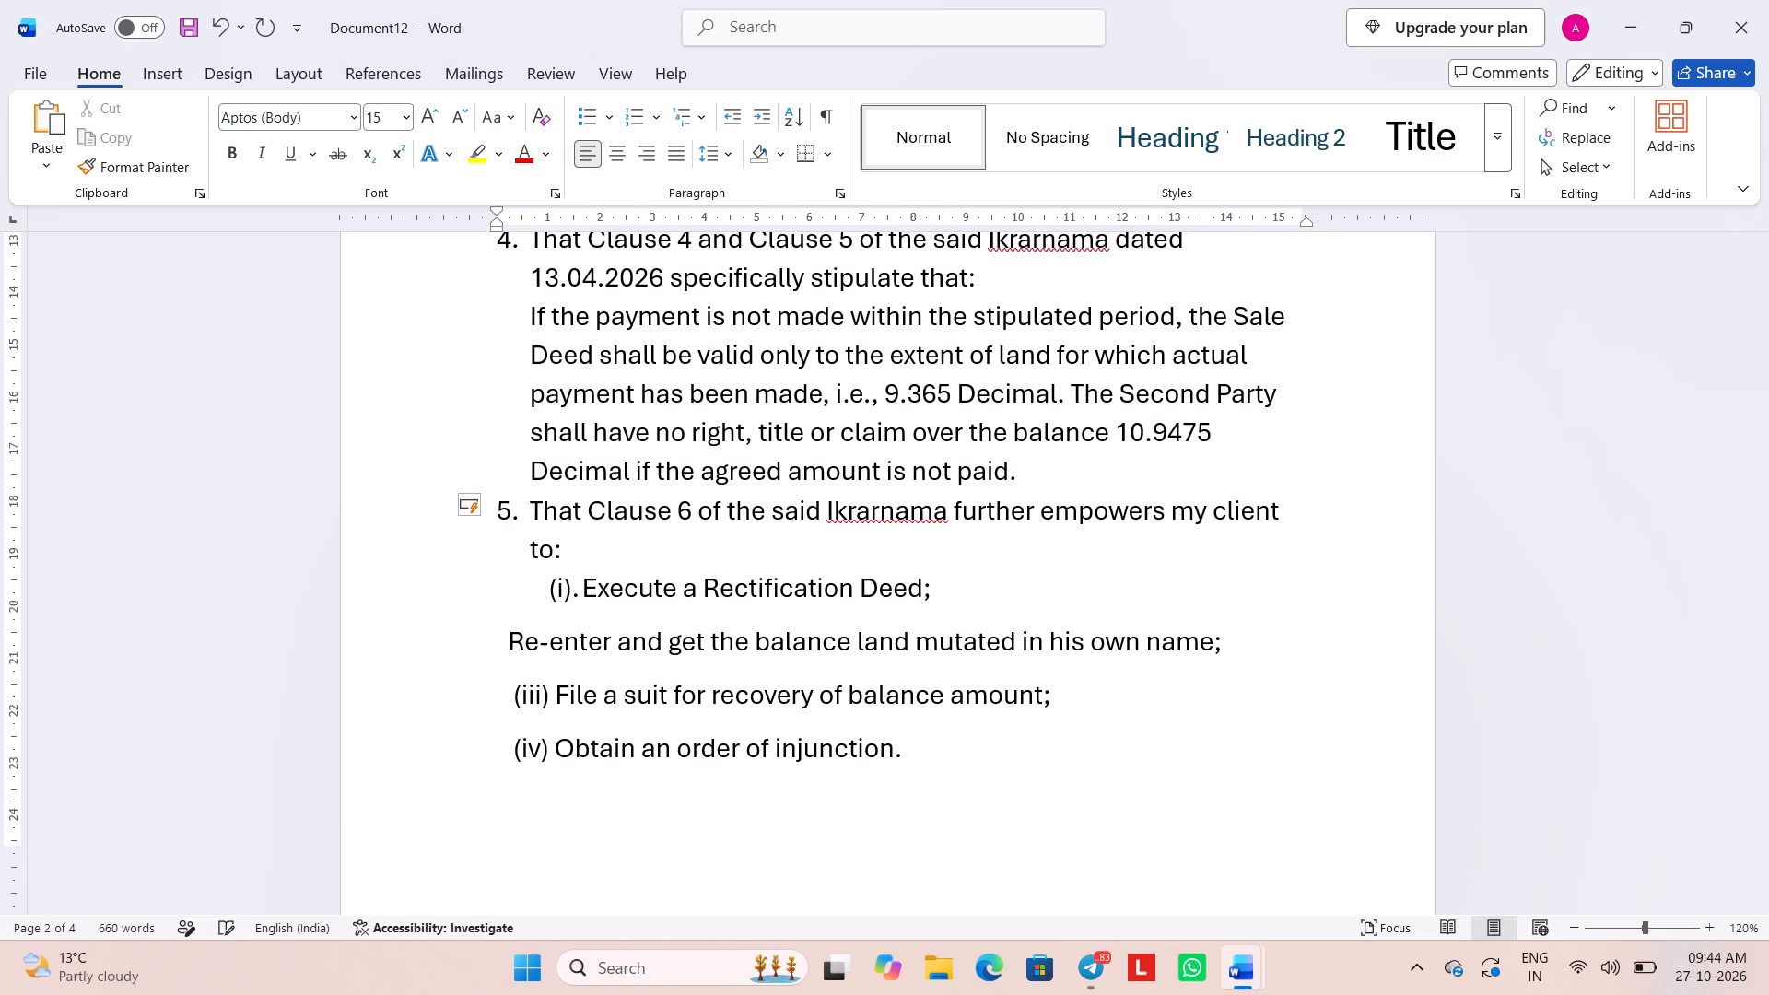
pyautogui.press('BackSpace')
pyautogui.press('BackSpace')
pyautogui.press('BackSpace')
pyautogui.press('Return')
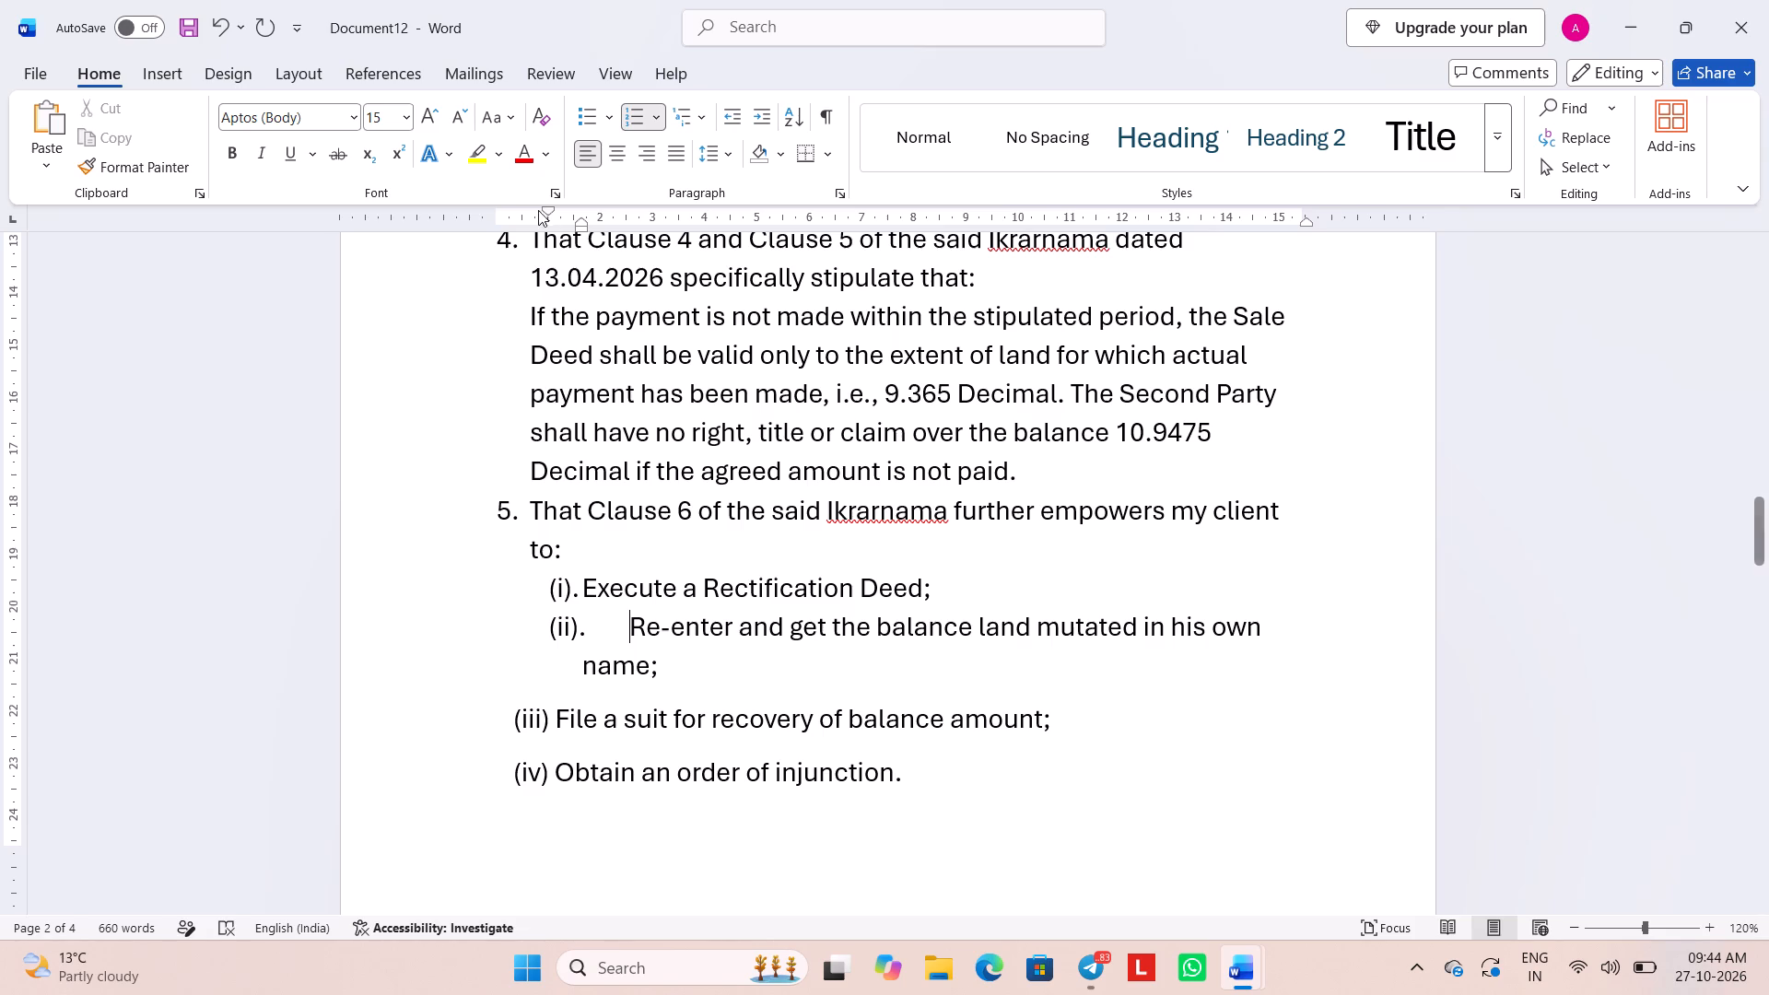
# Reduce sub-item (ii)'s first-line indent to about 0.75 cm so its text lines up with sub-item (i)'s text.
pyautogui.moveTo(546, 210); pyautogui.dragTo(554, 212)
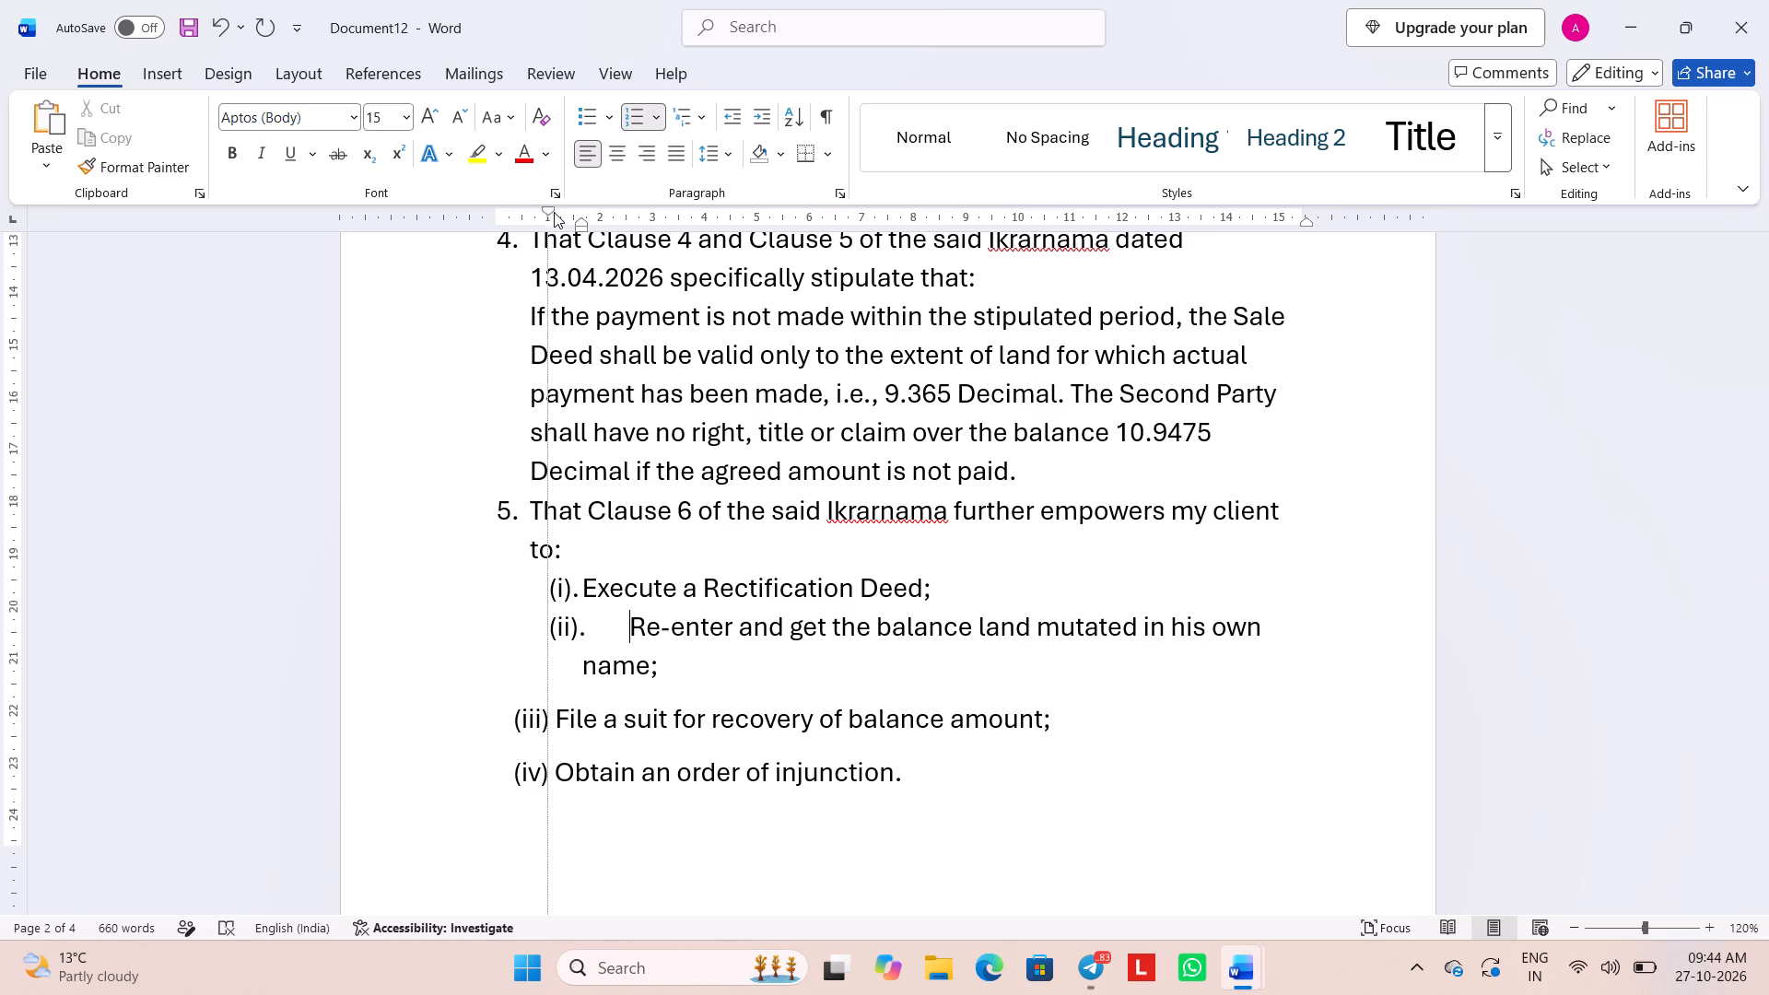
pyautogui.moveTo(554, 212); pyautogui.dragTo(510, 182)
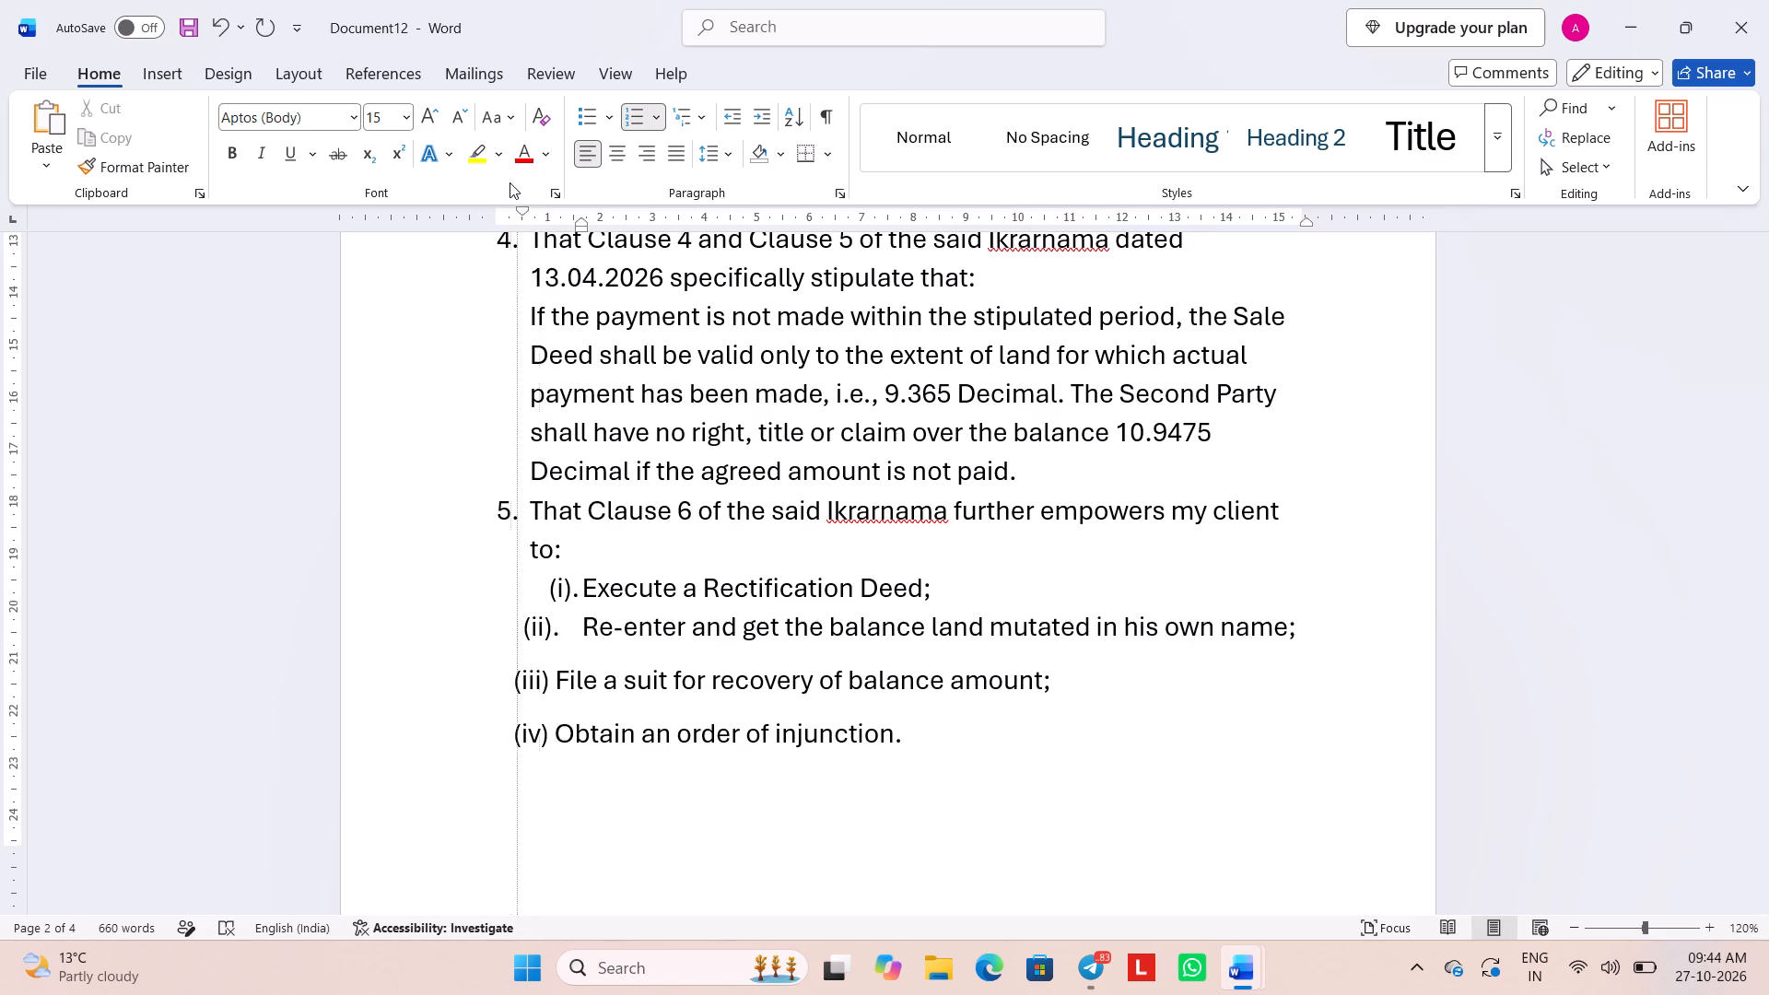
pyautogui.moveTo(510, 182); pyautogui.dragTo(532, 179)
pyautogui.moveTo(532, 179); pyautogui.dragTo(531, 179)
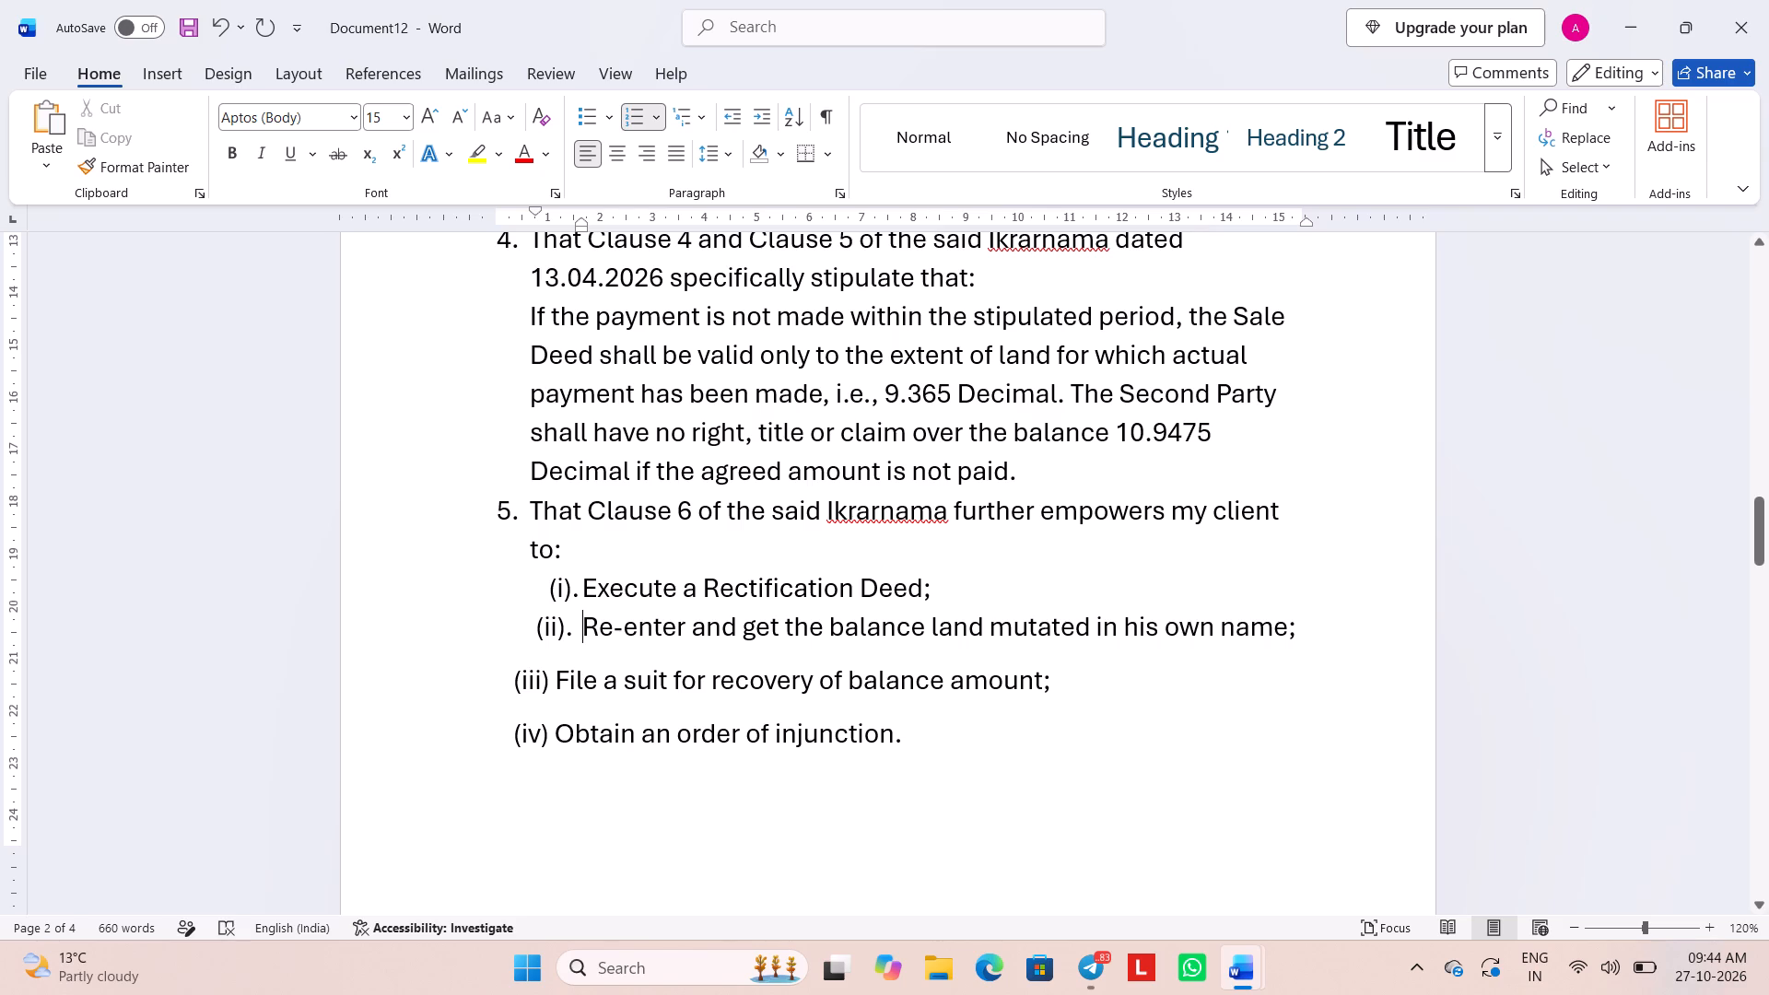
# Replace the typed (iii) of the "File a suit for recovery" line with automatic sub-item (iii). directly below (ii).
pyautogui.click(556, 677)
pyautogui.press('BackSpace')
pyautogui.press('BackSpace')
pyautogui.press('BackSpace')
pyautogui.press('BackSpace')
pyautogui.press('BackSpace')
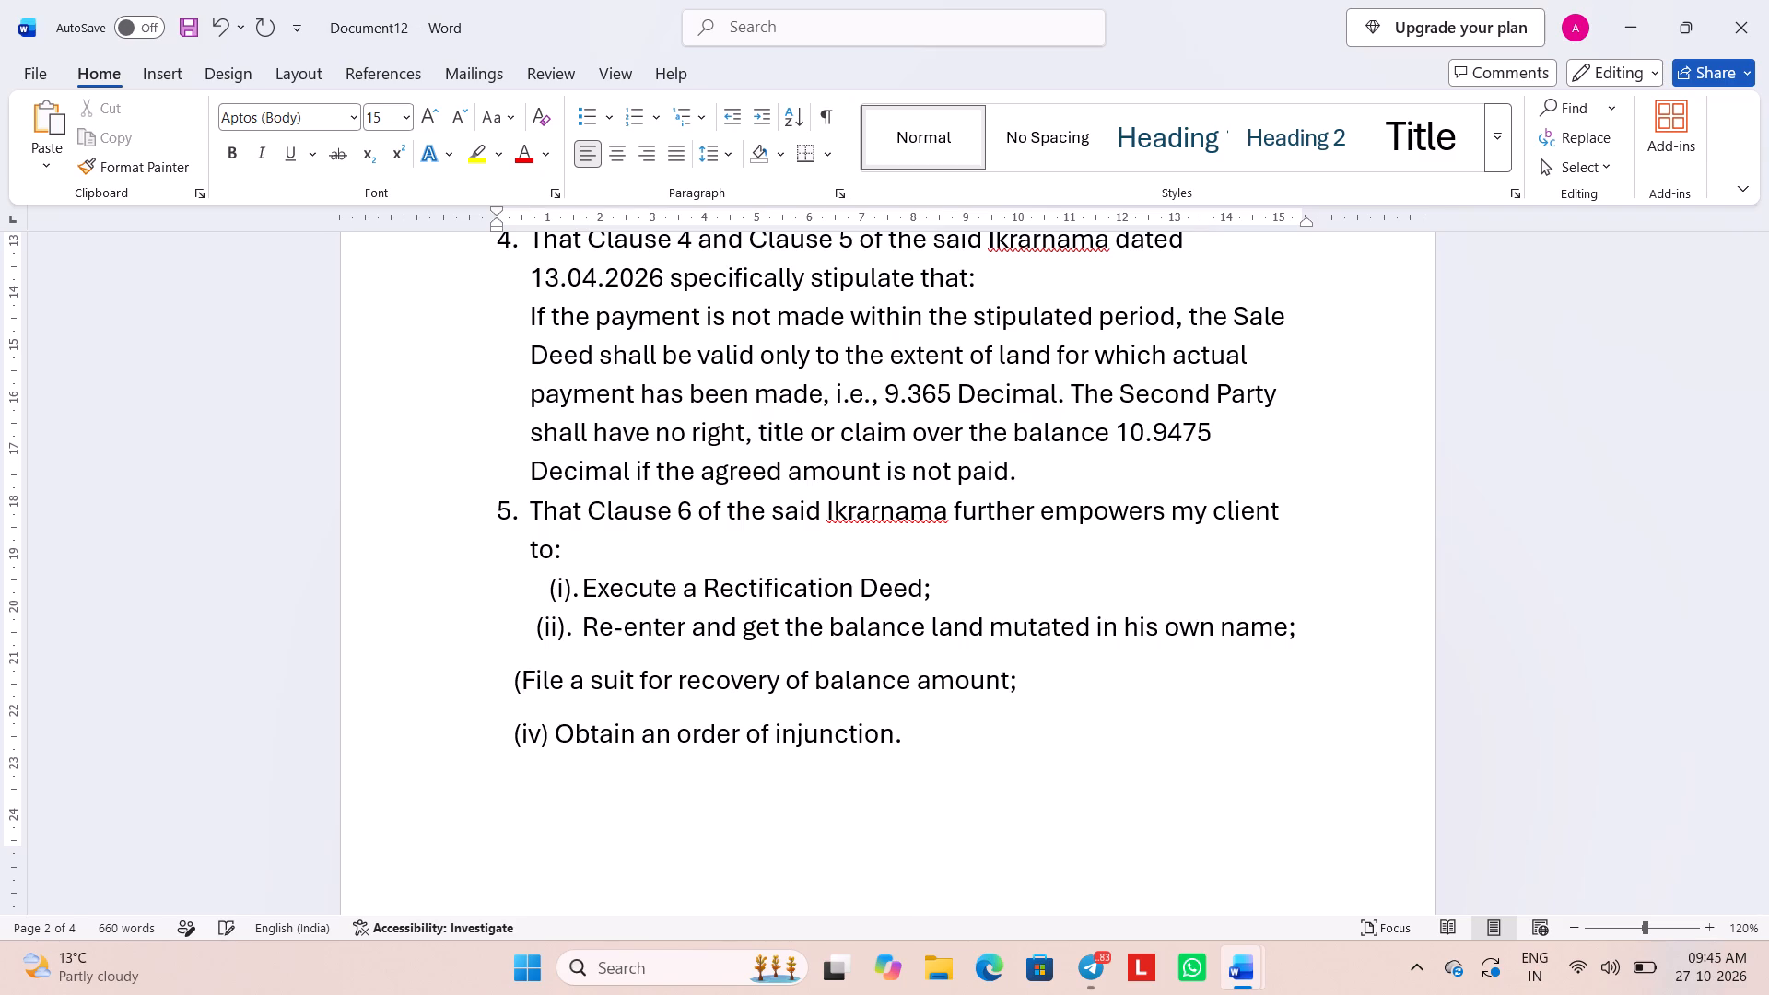
pyautogui.press('BackSpace')
pyautogui.press('BackSpace')
pyautogui.press('BackSpace')
pyautogui.press('BackSpace')
pyautogui.press('BackSpace')
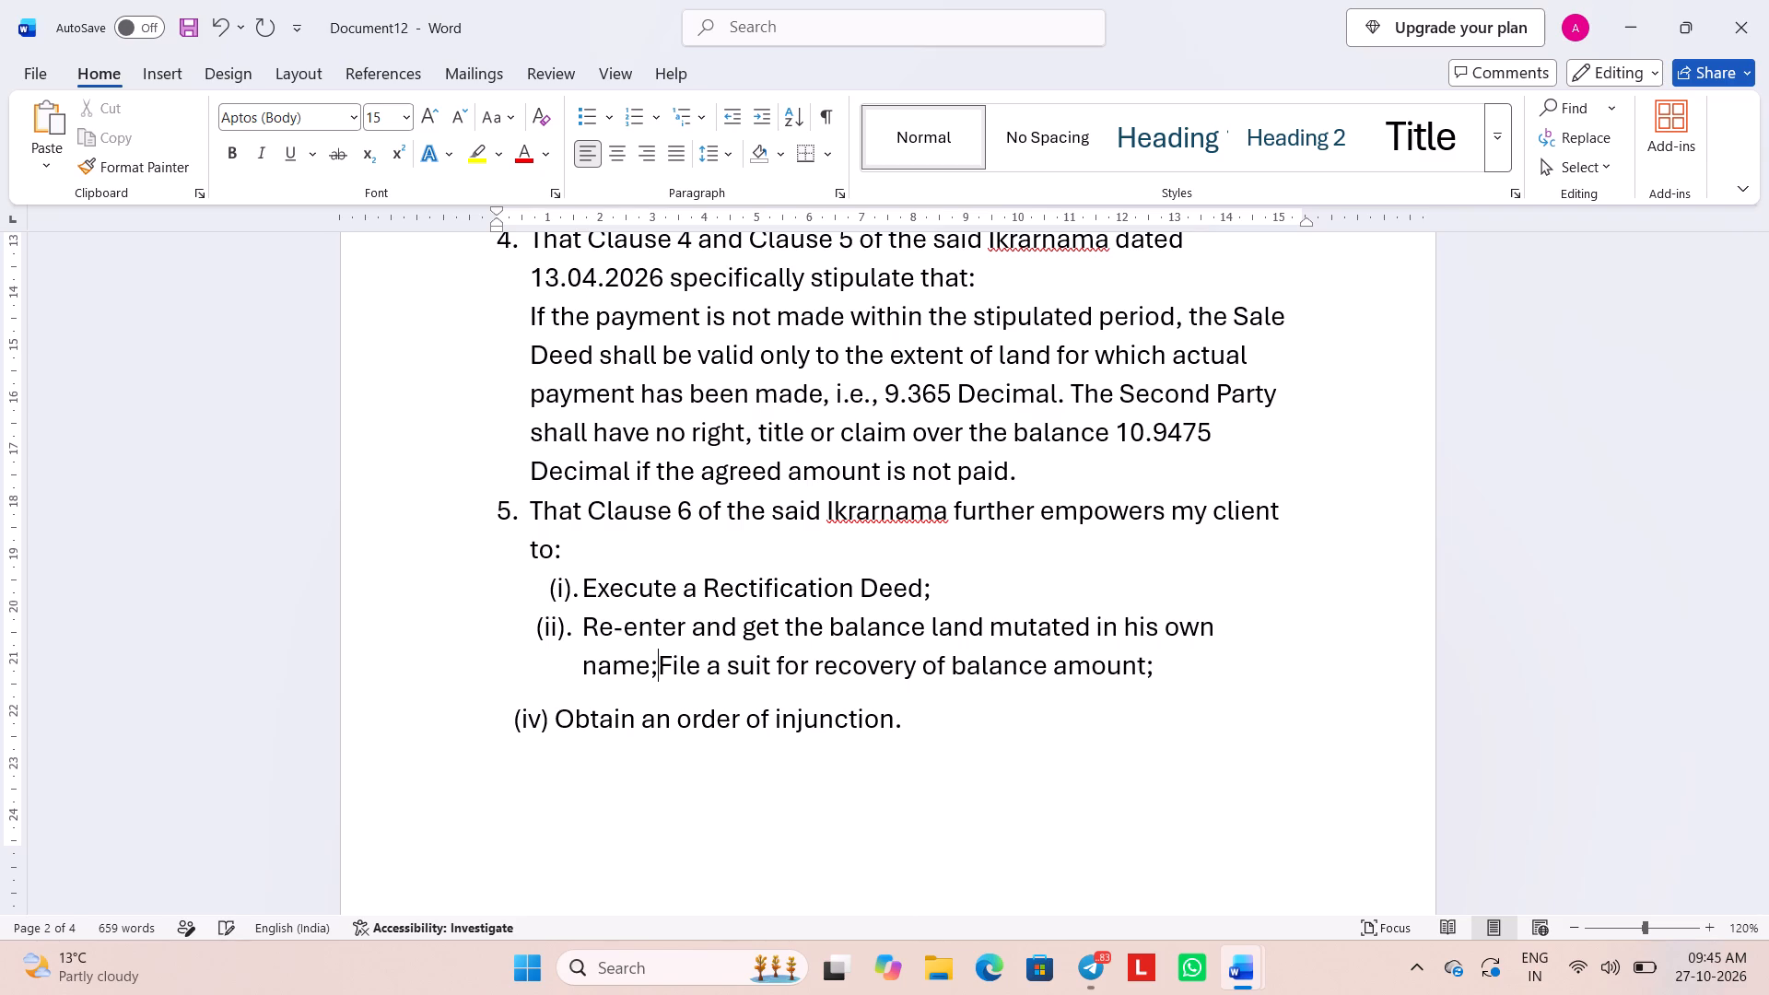
pyautogui.press('Return')
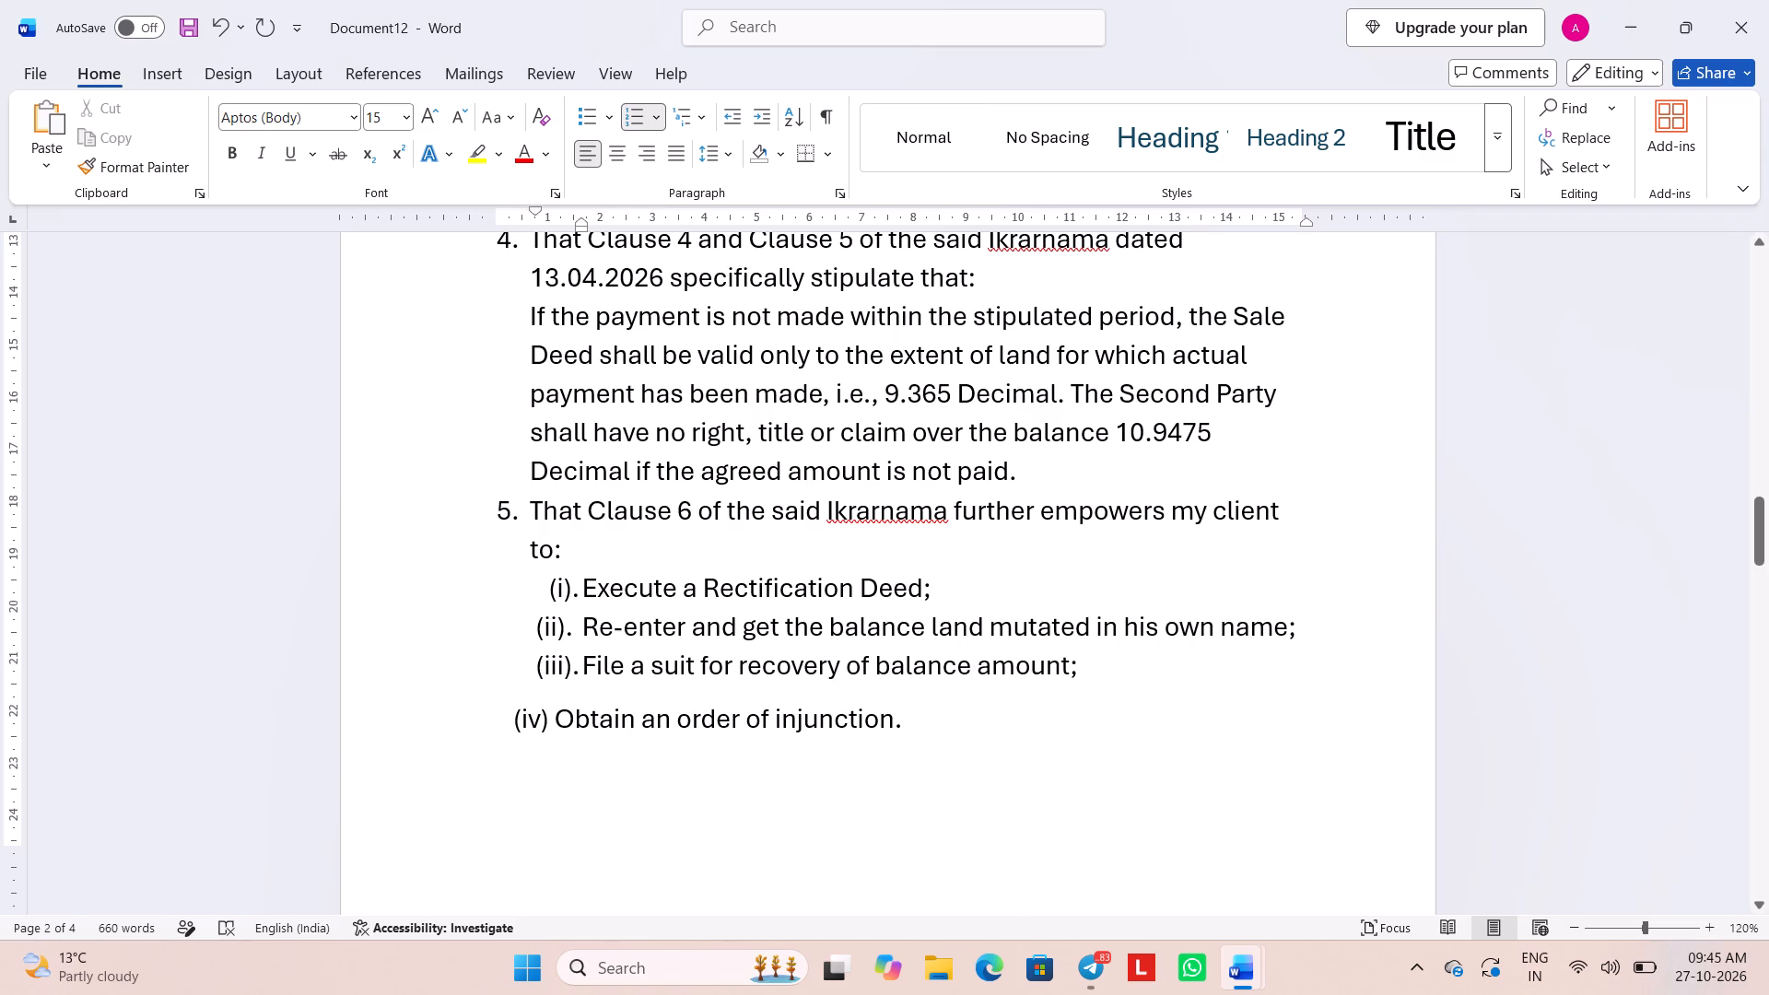
# Replace the typed (iv) of the "Obtain an order of injunction" line with automatic sub-item (iv). directly below (iii).
pyautogui.click(557, 729)
pyautogui.press('BackSpace')
pyautogui.press('BackSpace')
pyautogui.press('BackSpace')
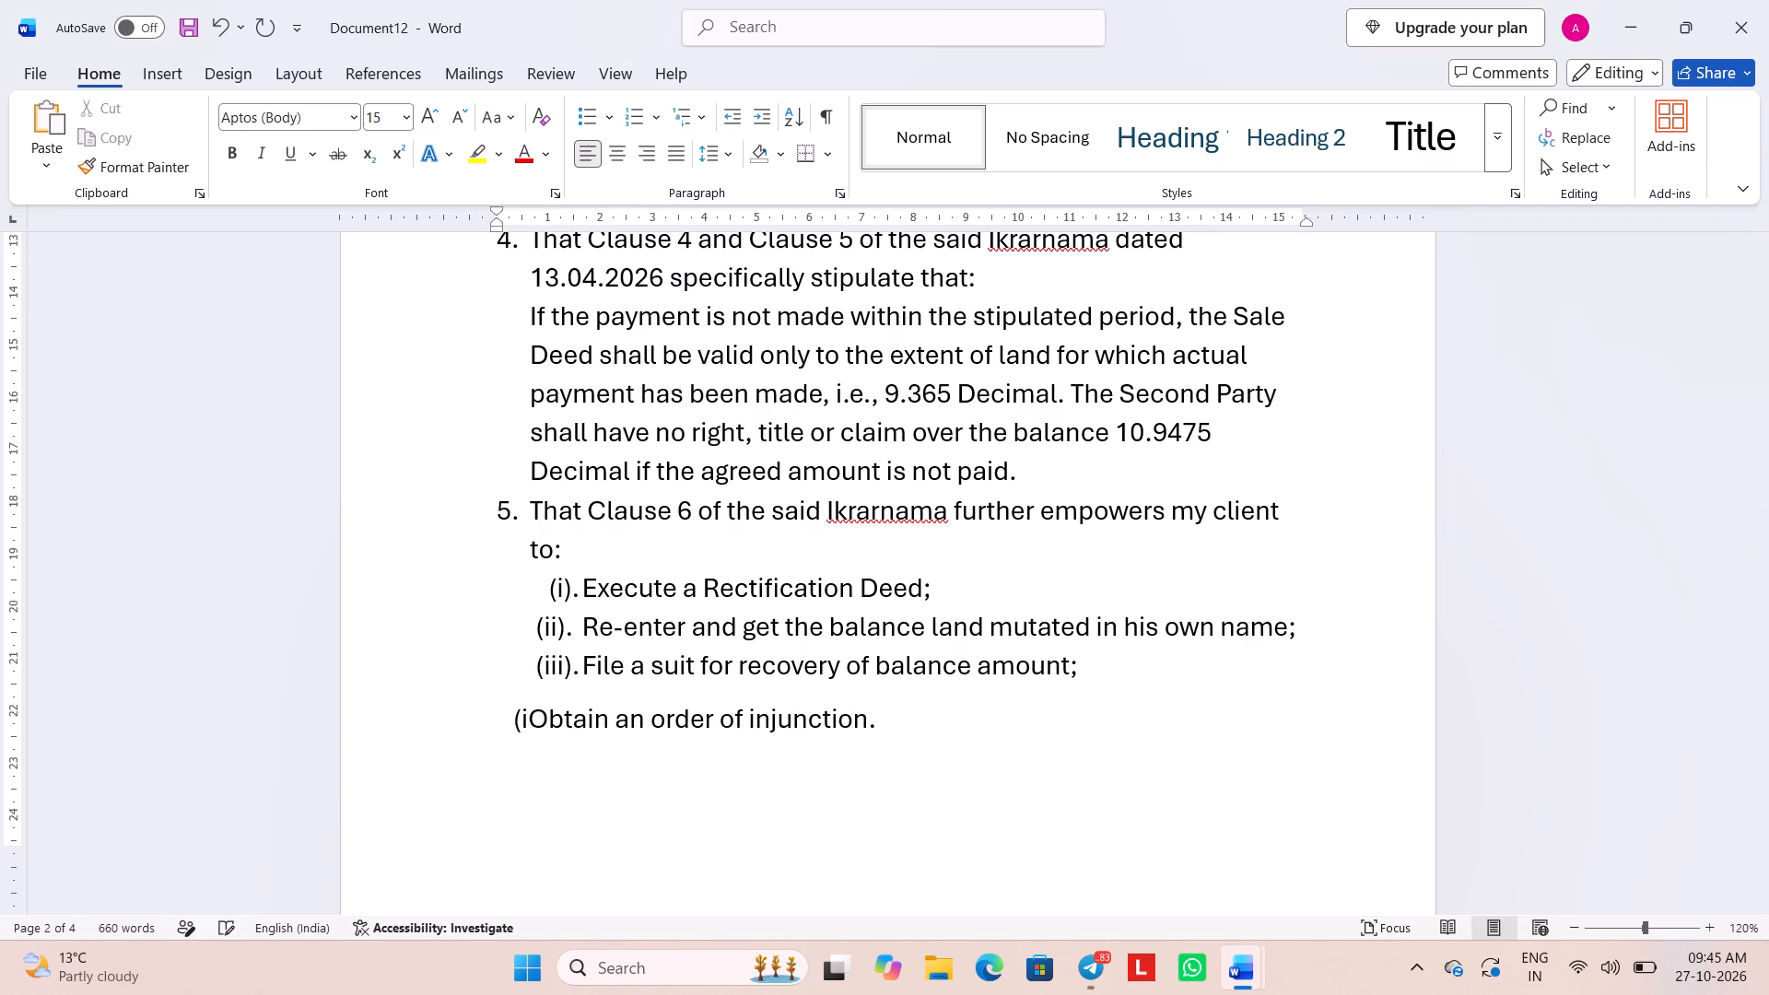
pyautogui.press('BackSpace')
pyautogui.press('BackSpace')
pyautogui.press('BackSpace')
pyautogui.press('BackSpace')
pyautogui.press('BackSpace')
pyautogui.press('BackSpace')
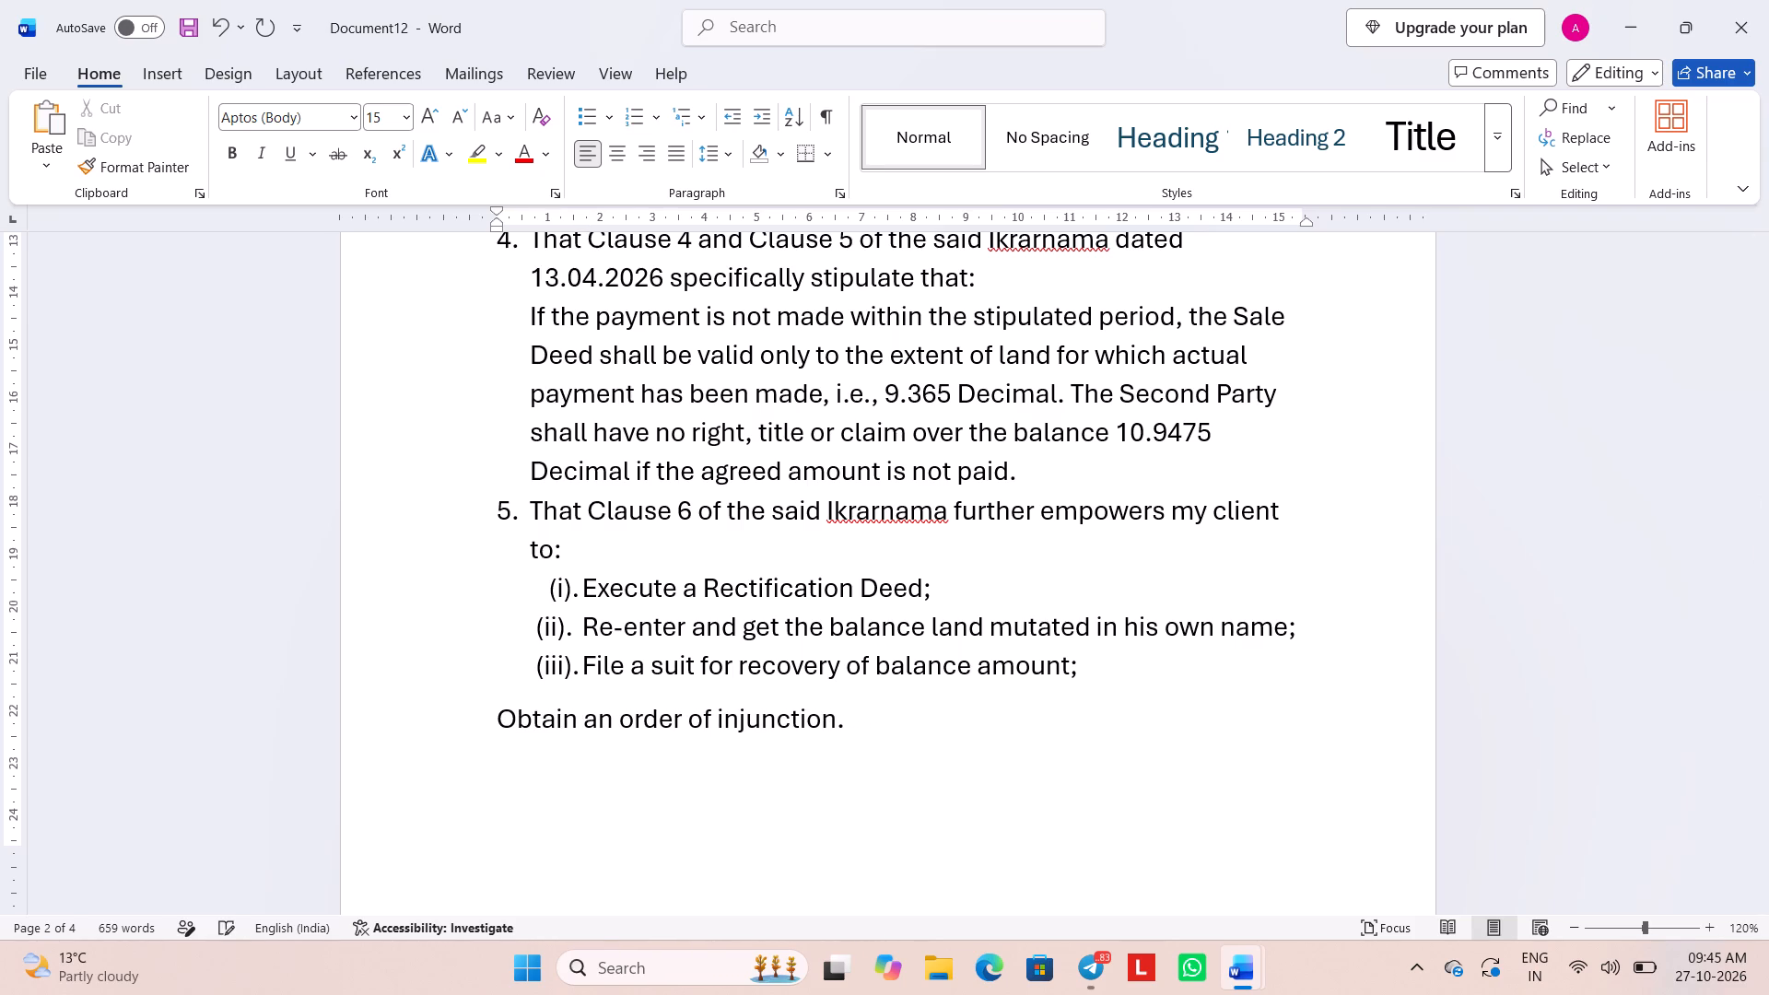
pyautogui.press('Return')
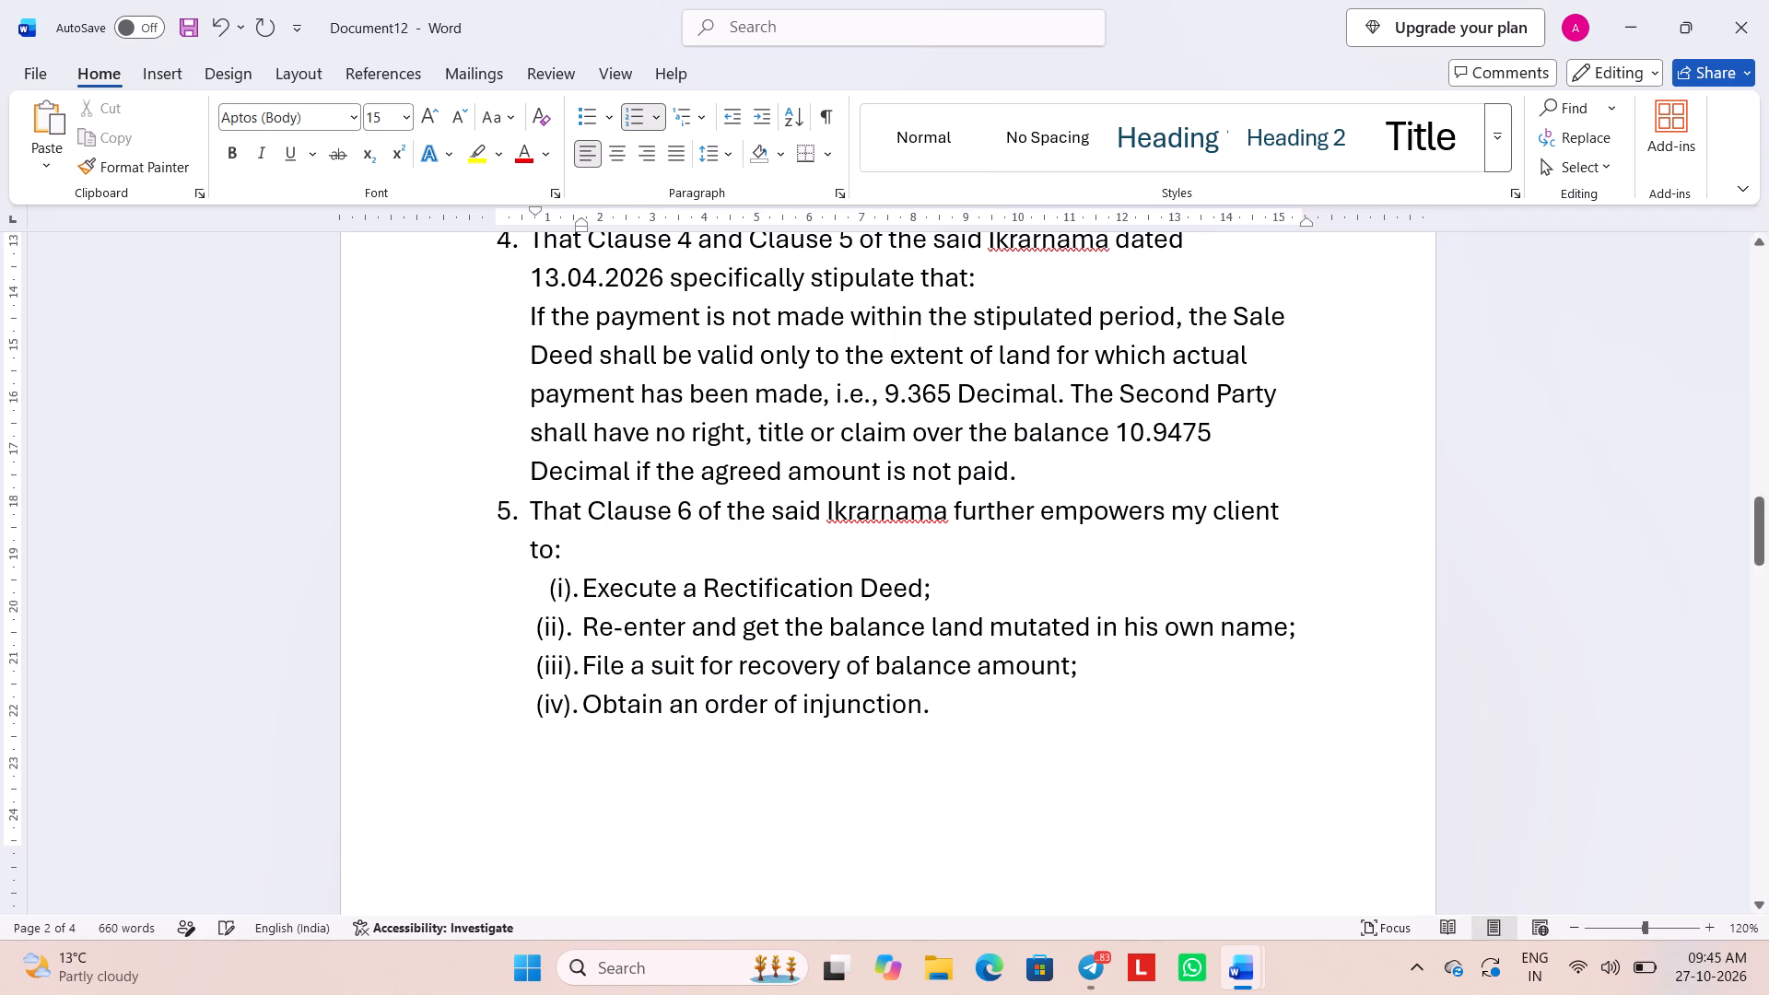
# Replace the typed 6. of the "That despite repeated oral requests" paragraph with automatic item 6, directly below sub-item (iv).
pyautogui.scroll(-4, 614, 696)
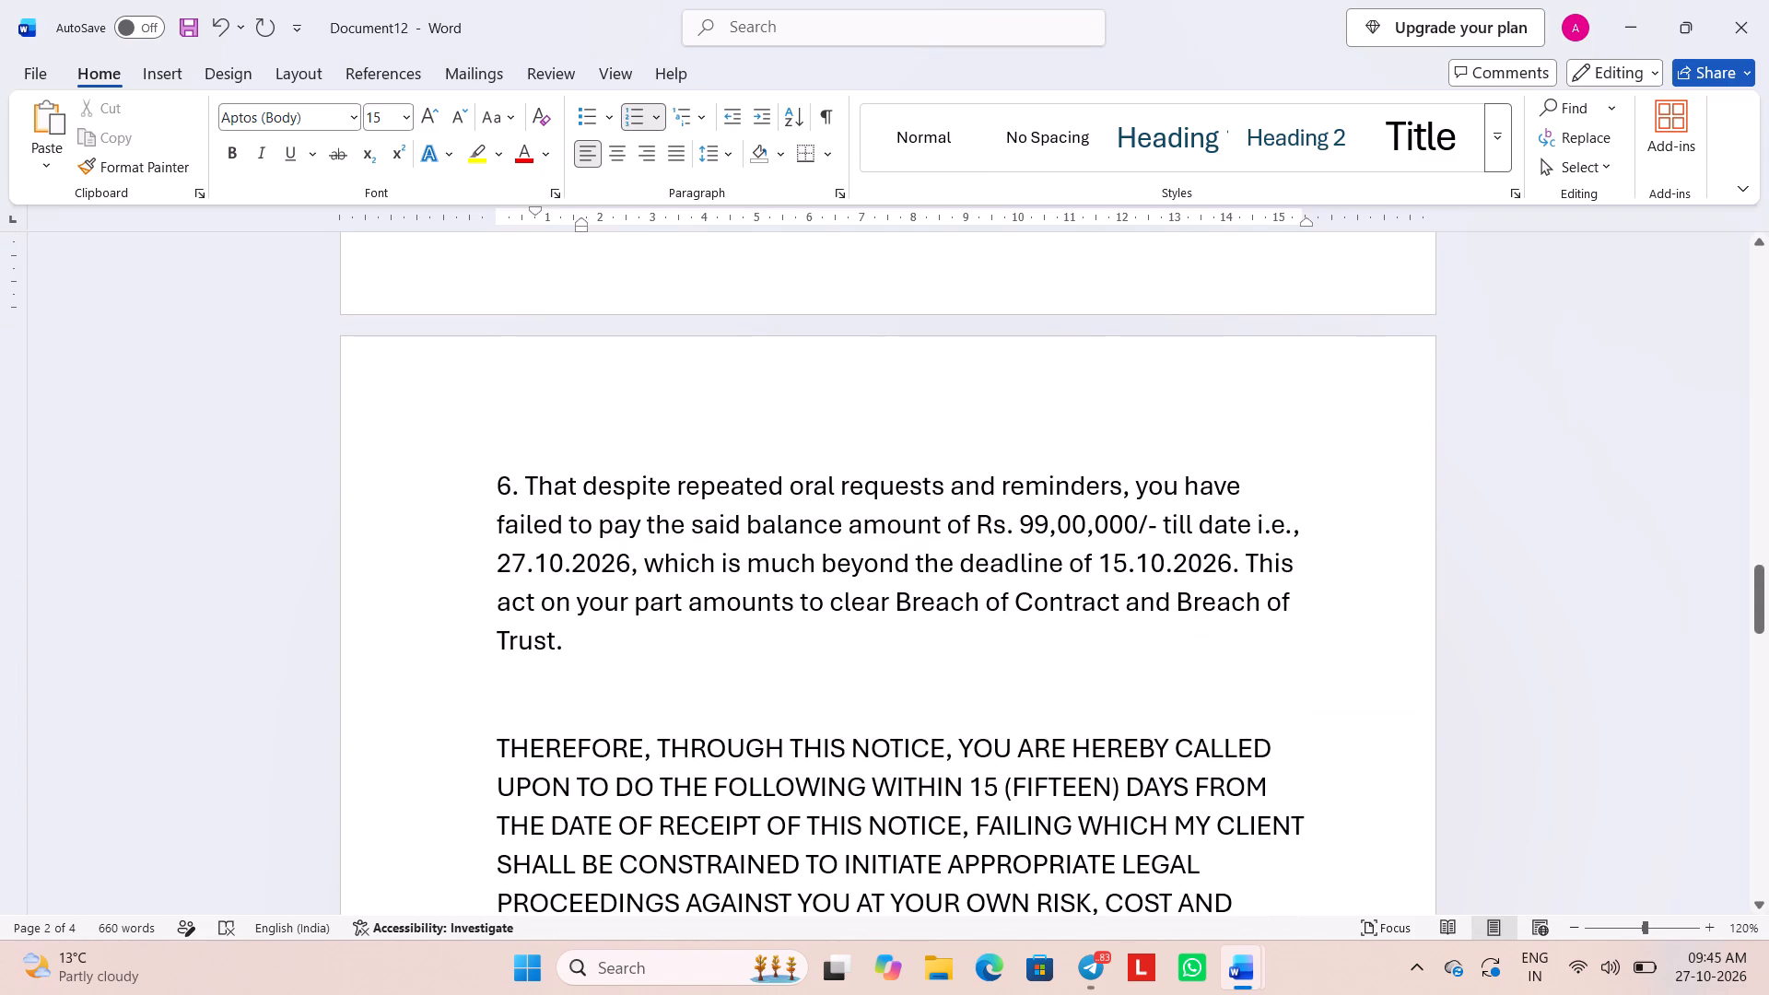
pyautogui.click(529, 494)
pyautogui.scroll(1, 529, 494)
pyautogui.press('BackSpace')
pyautogui.press('BackSpace')
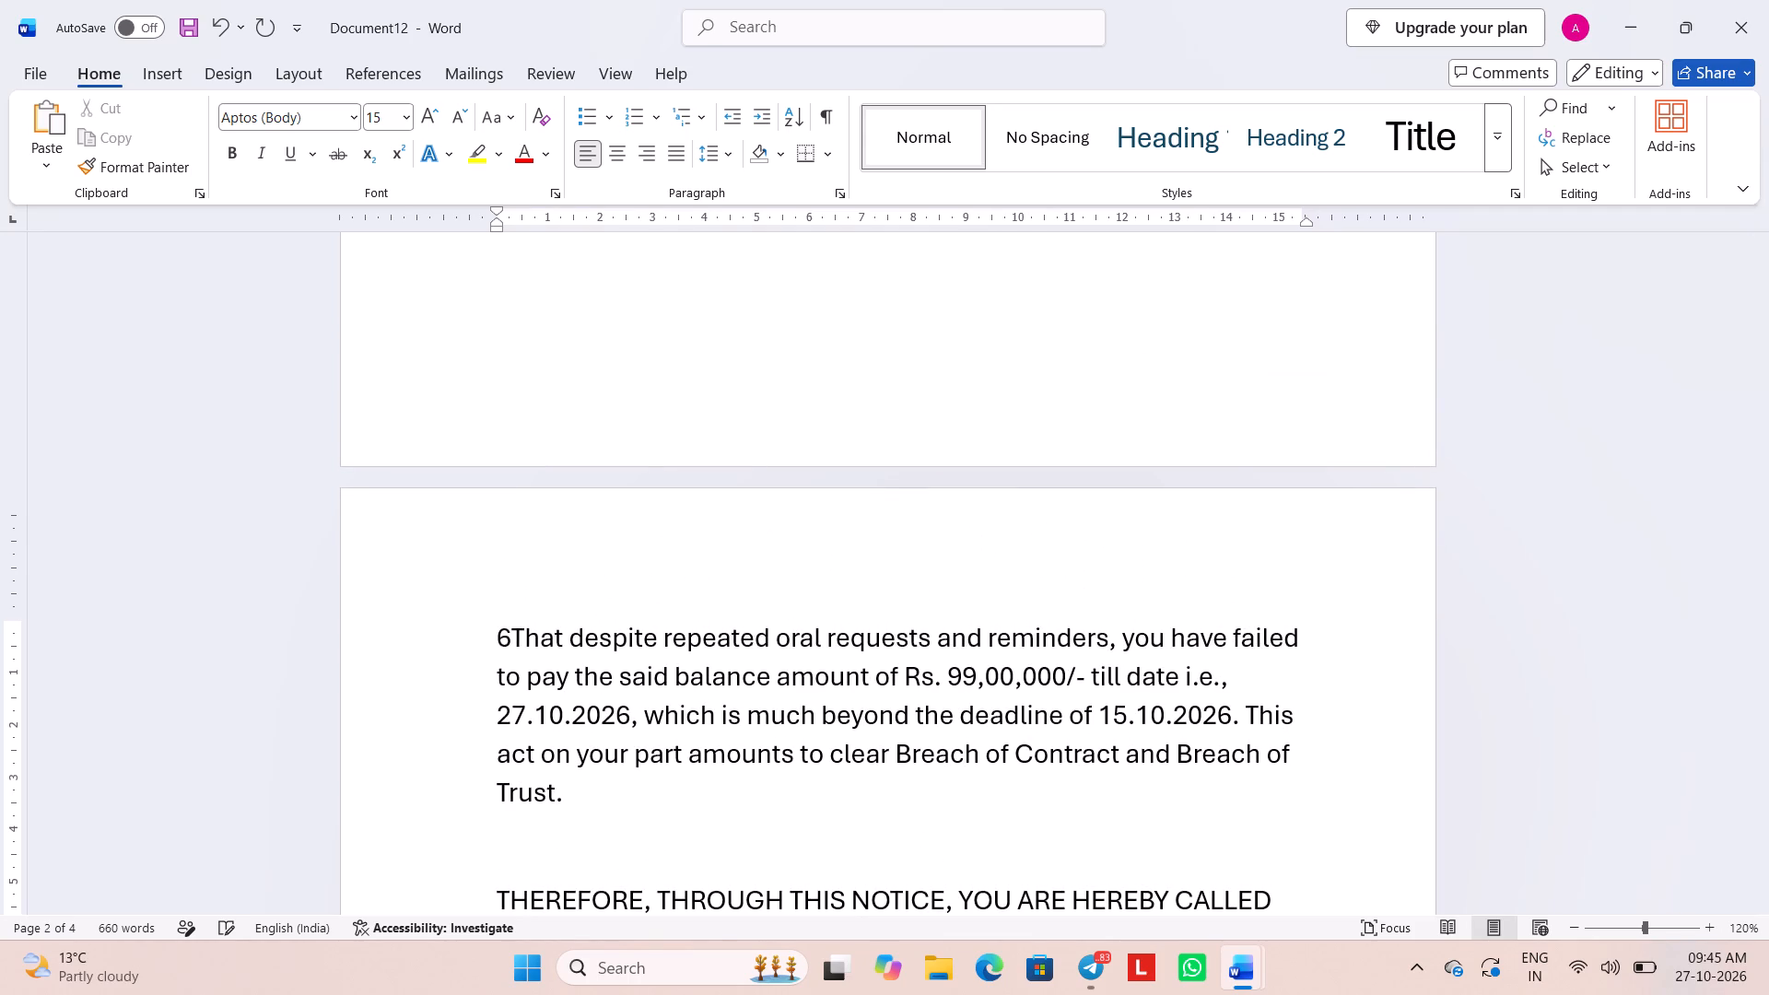
pyautogui.press('BackSpace')
pyautogui.press('BackSpace')
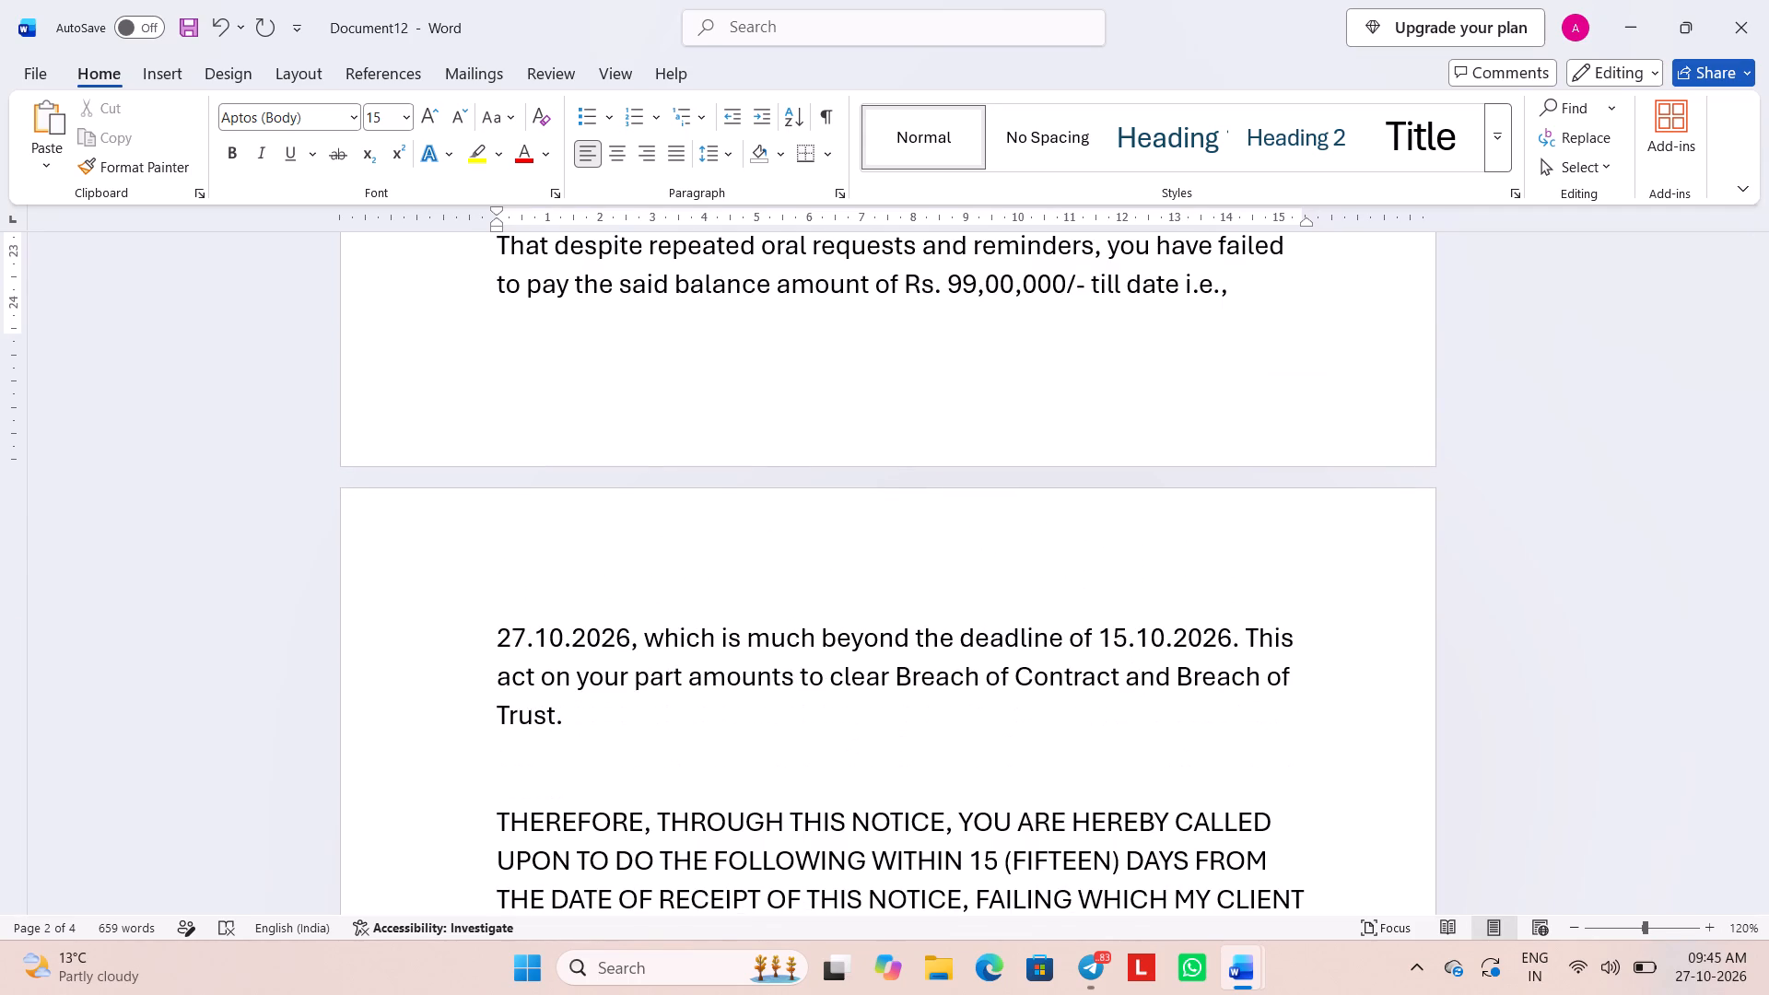
pyautogui.scroll(1, 529, 494)
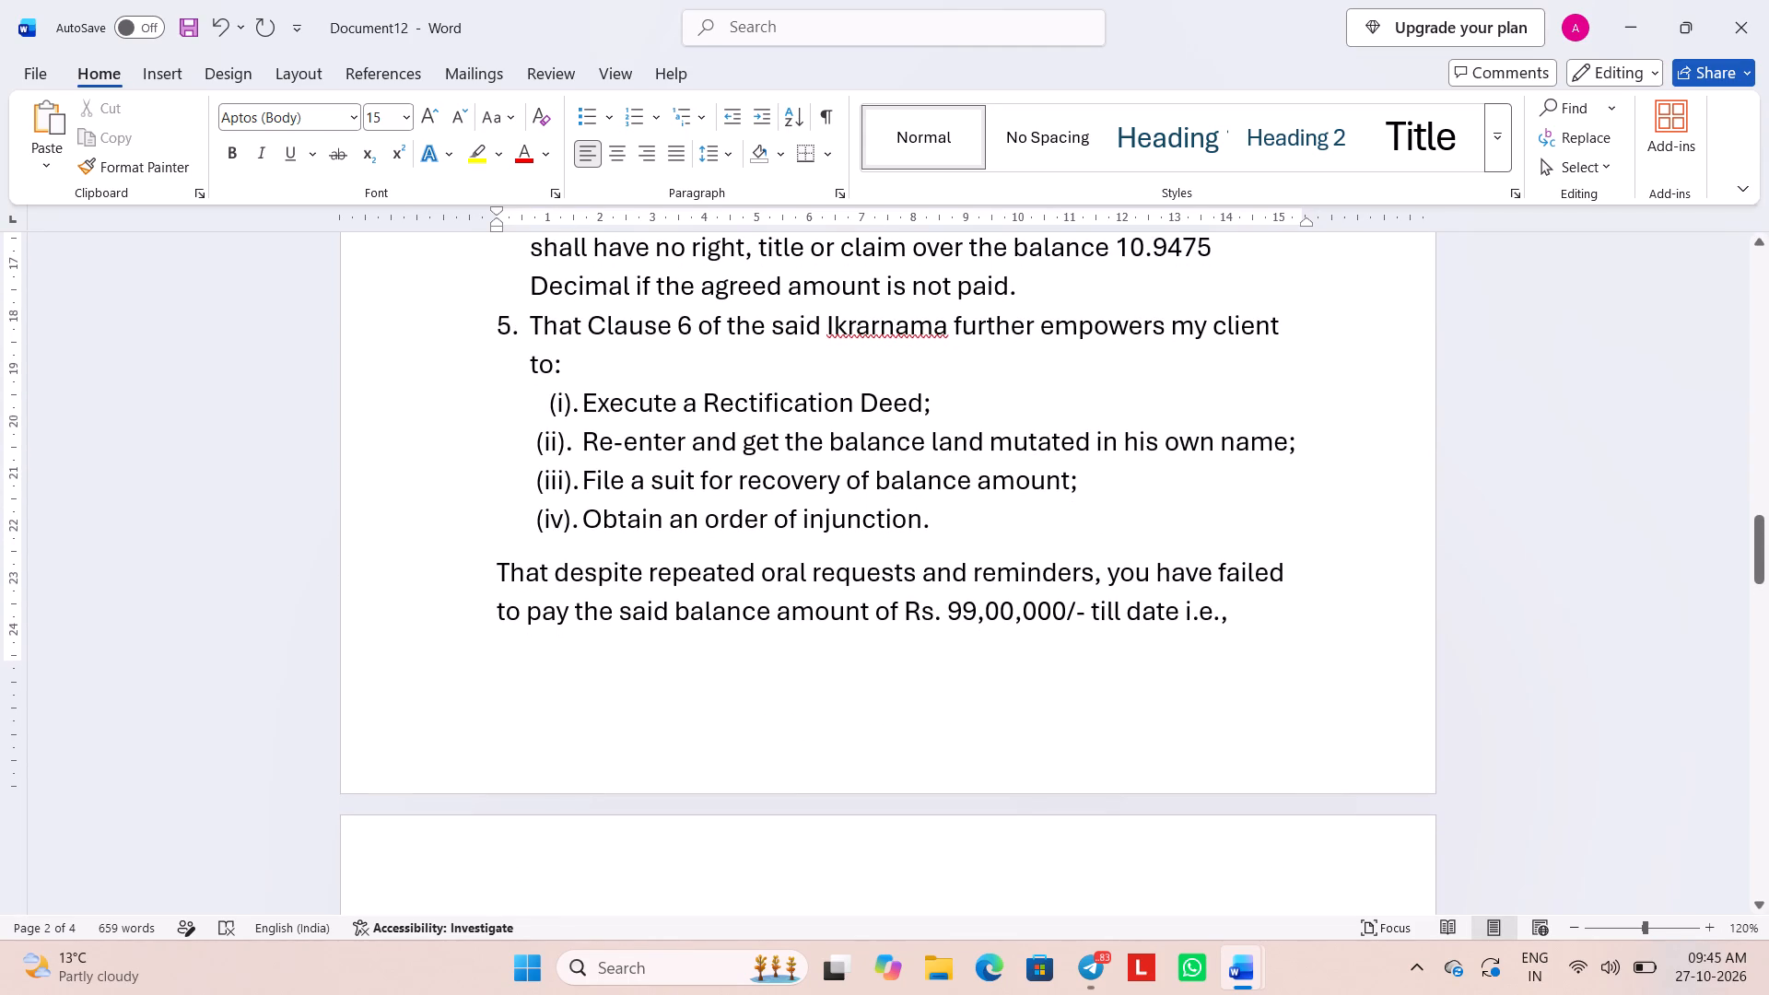
pyautogui.scroll(1, 529, 494)
pyautogui.press('BackSpace')
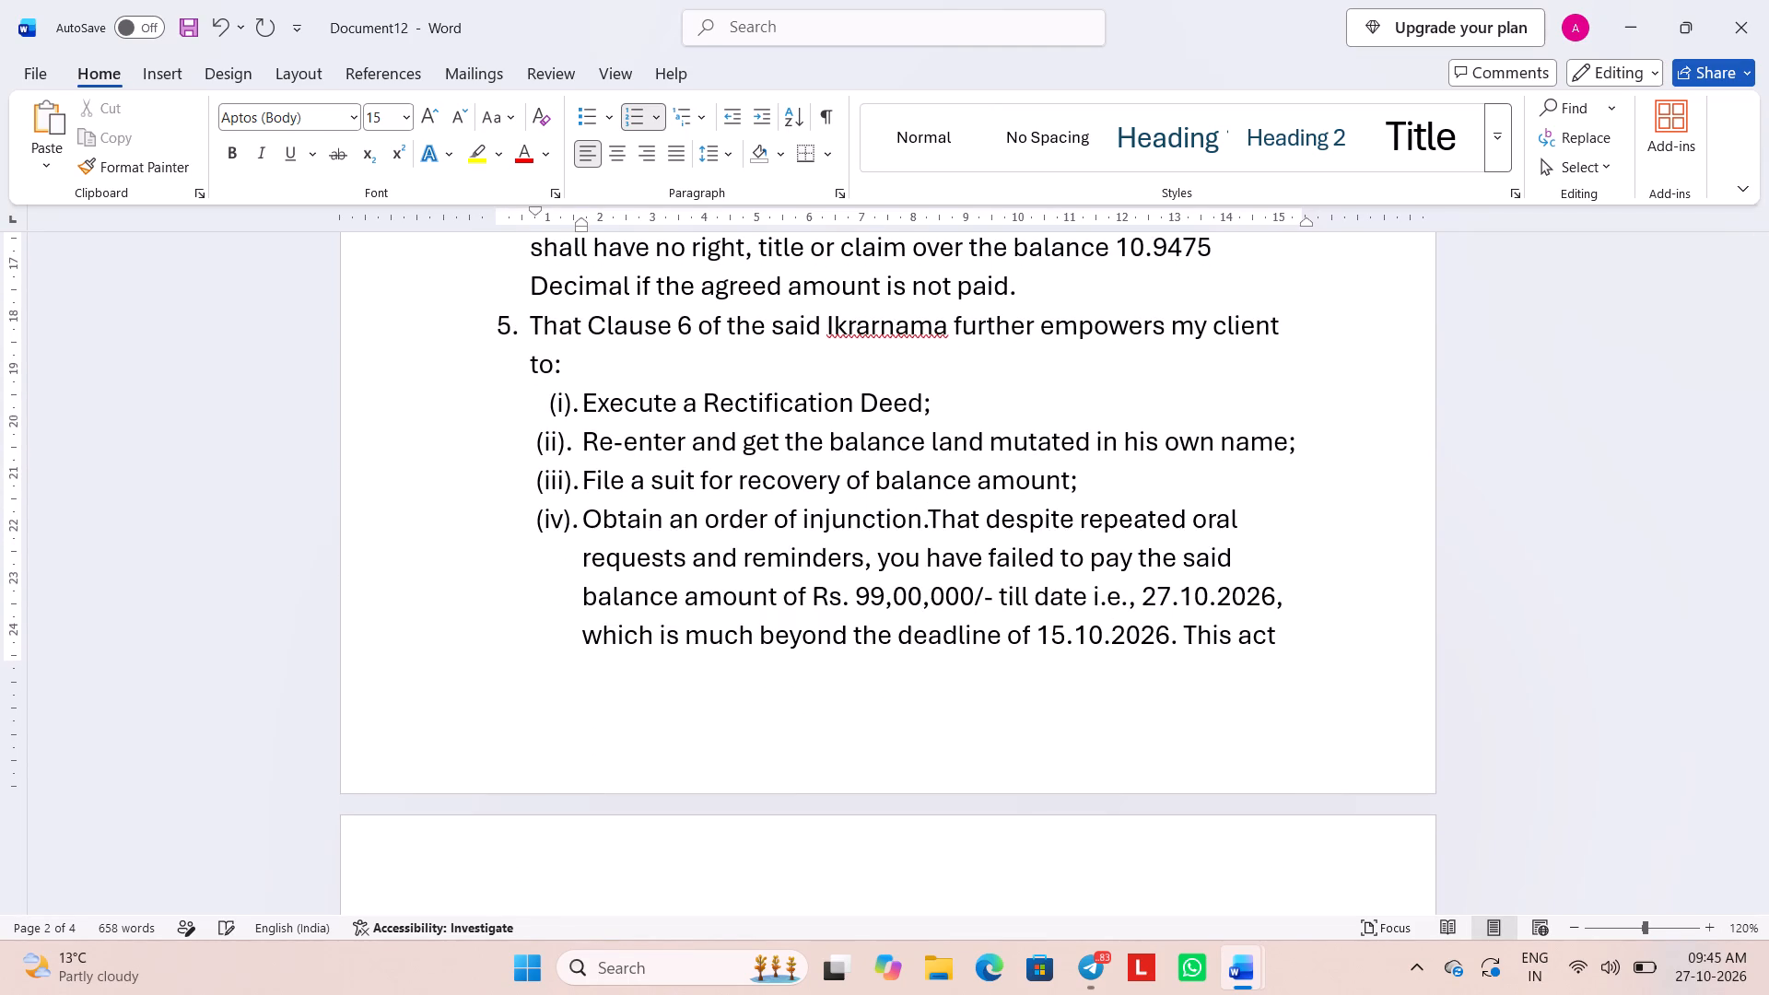
pyautogui.press('Return')
pyautogui.press('BackSpace')
pyautogui.press('BackSpace')
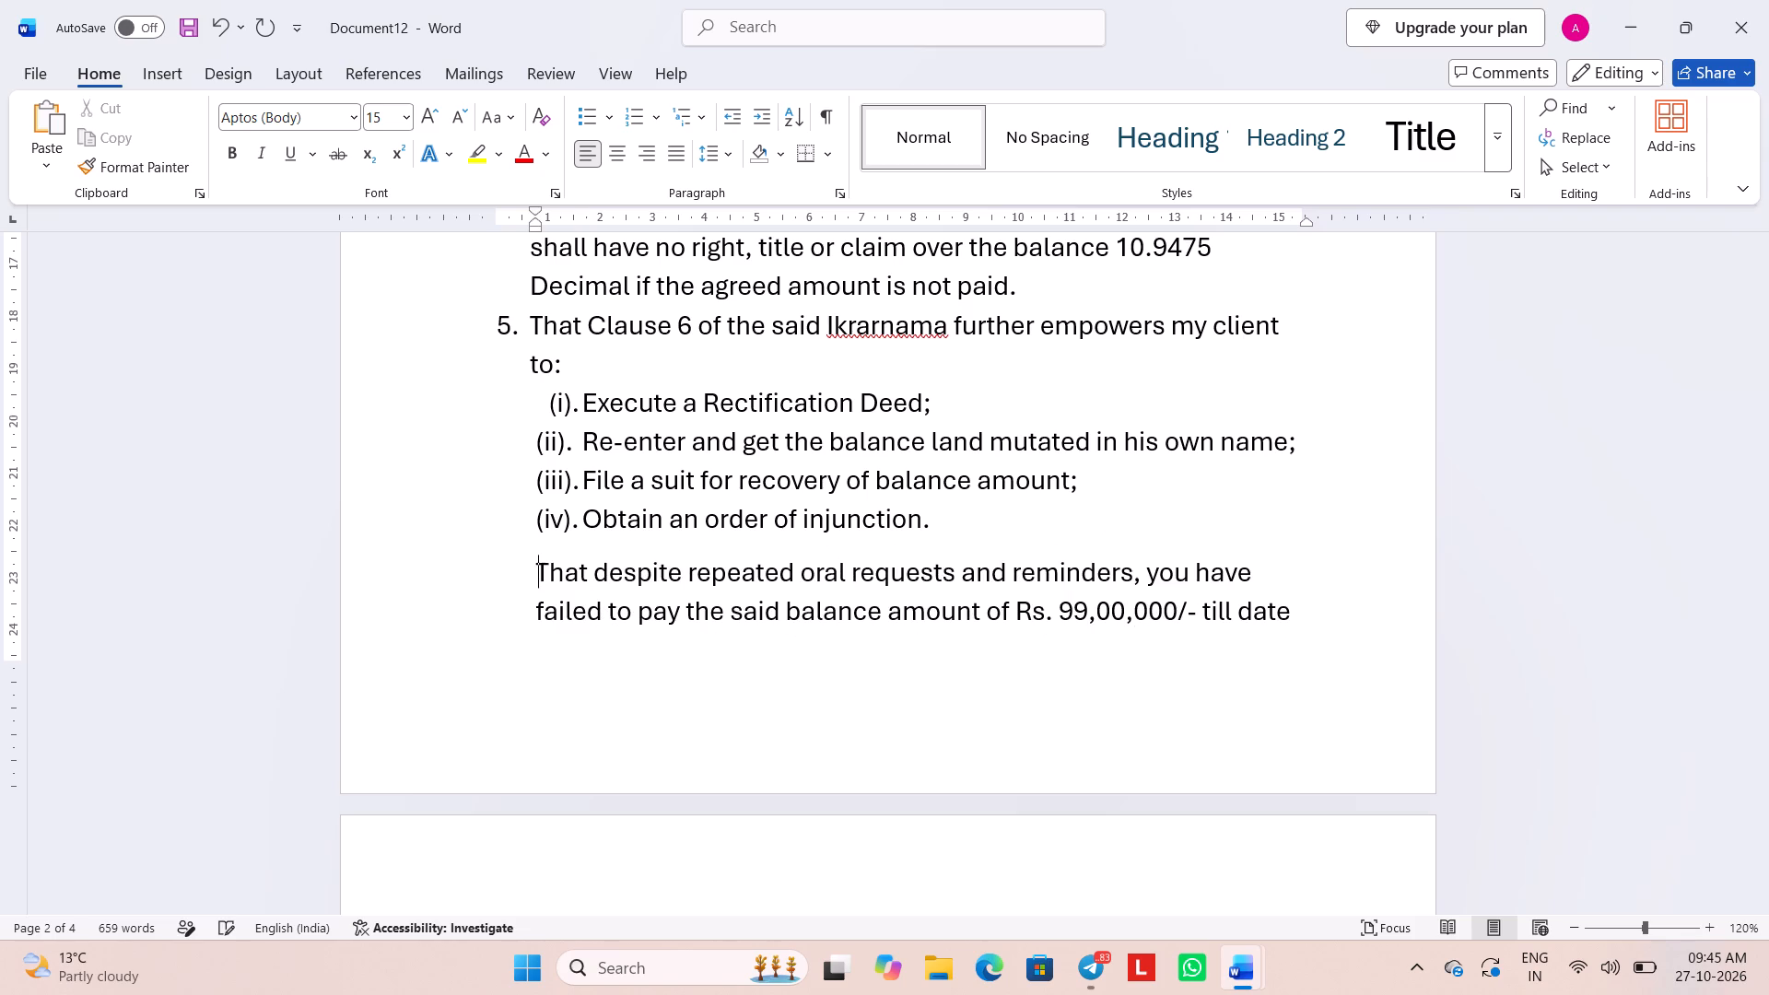
pyautogui.write('6.')
pyautogui.press('space')
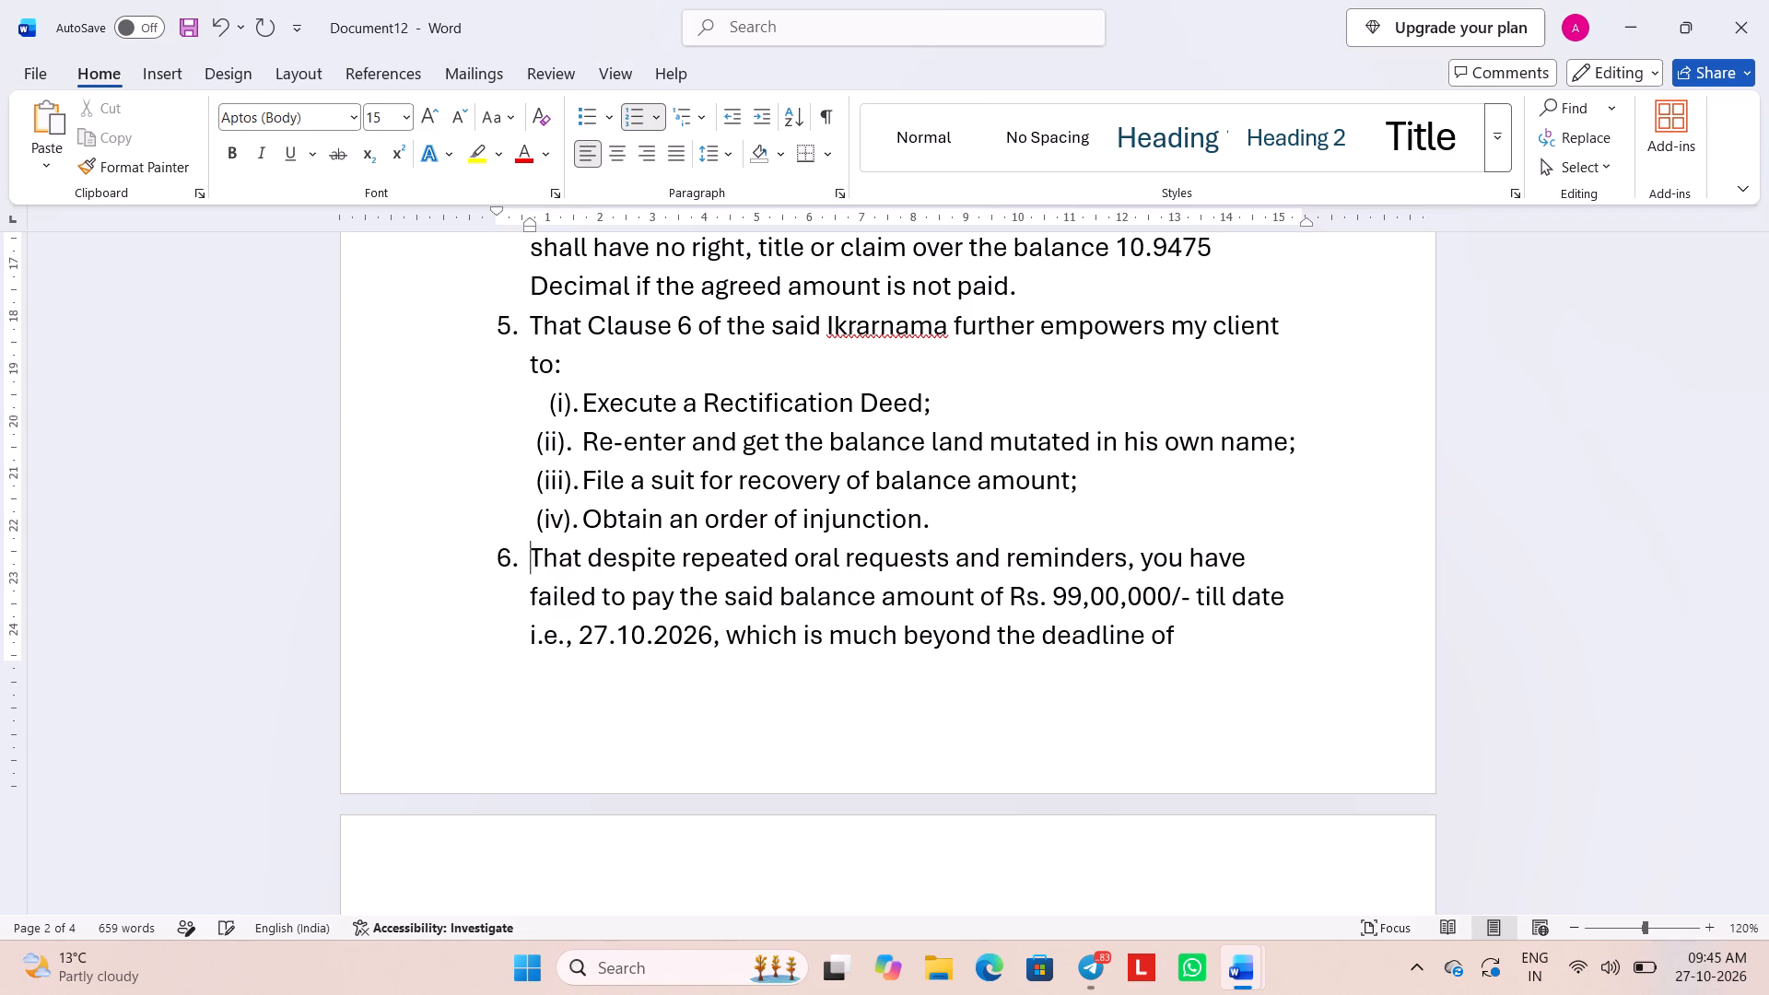
# Make the whole capitalised "THEREFORE, THROUGH THIS NOTICE" paragraph bold.
pyautogui.scroll(-1, 557, 655)
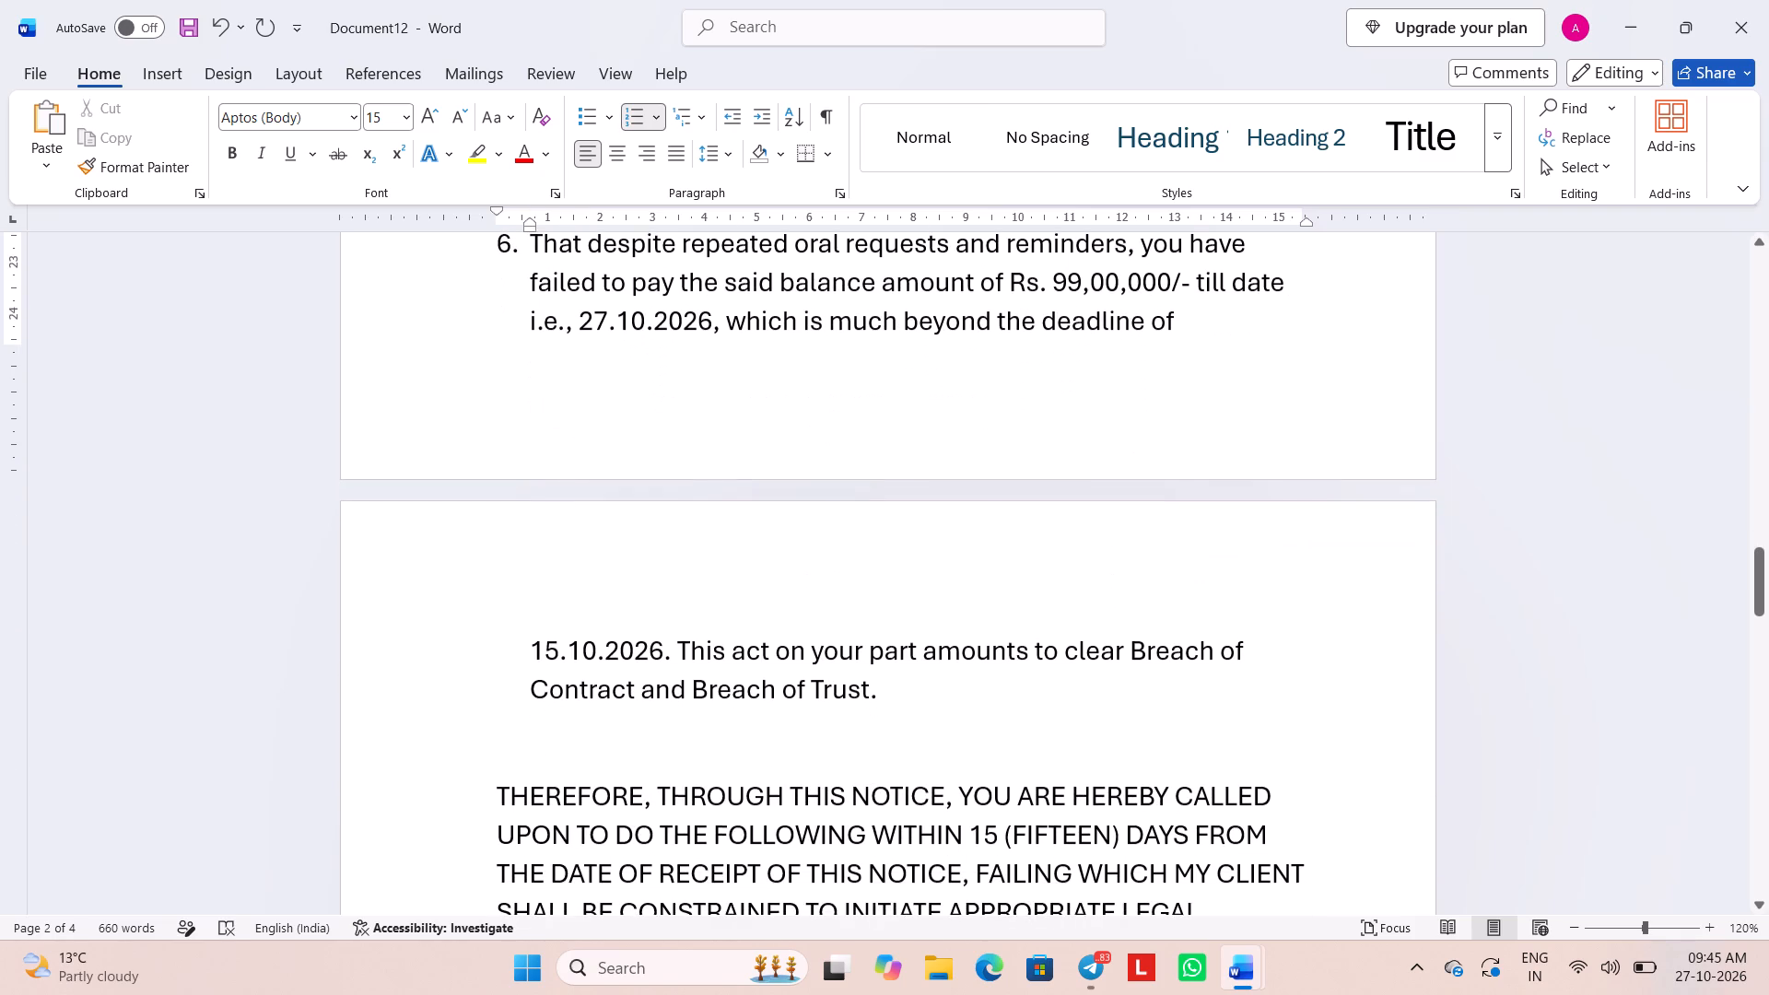
pyautogui.scroll(-1, 557, 655)
pyautogui.scroll(-1, 536, 792)
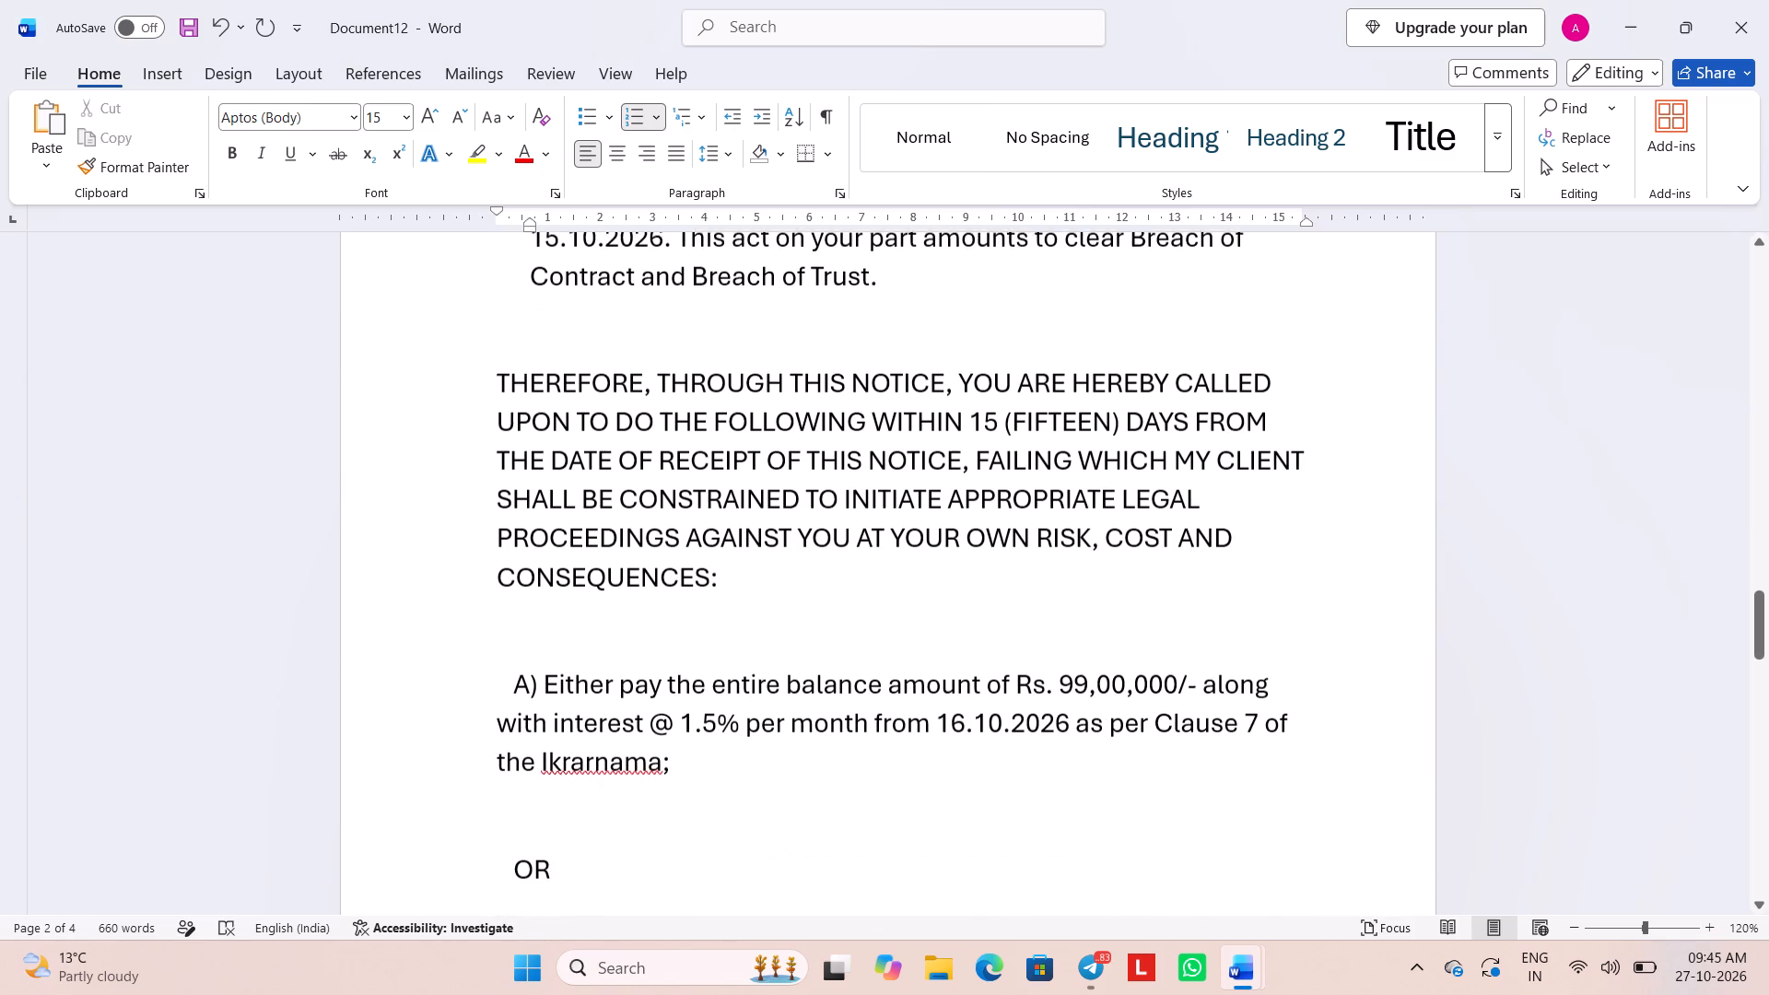
pyautogui.scroll(-2, 536, 792)
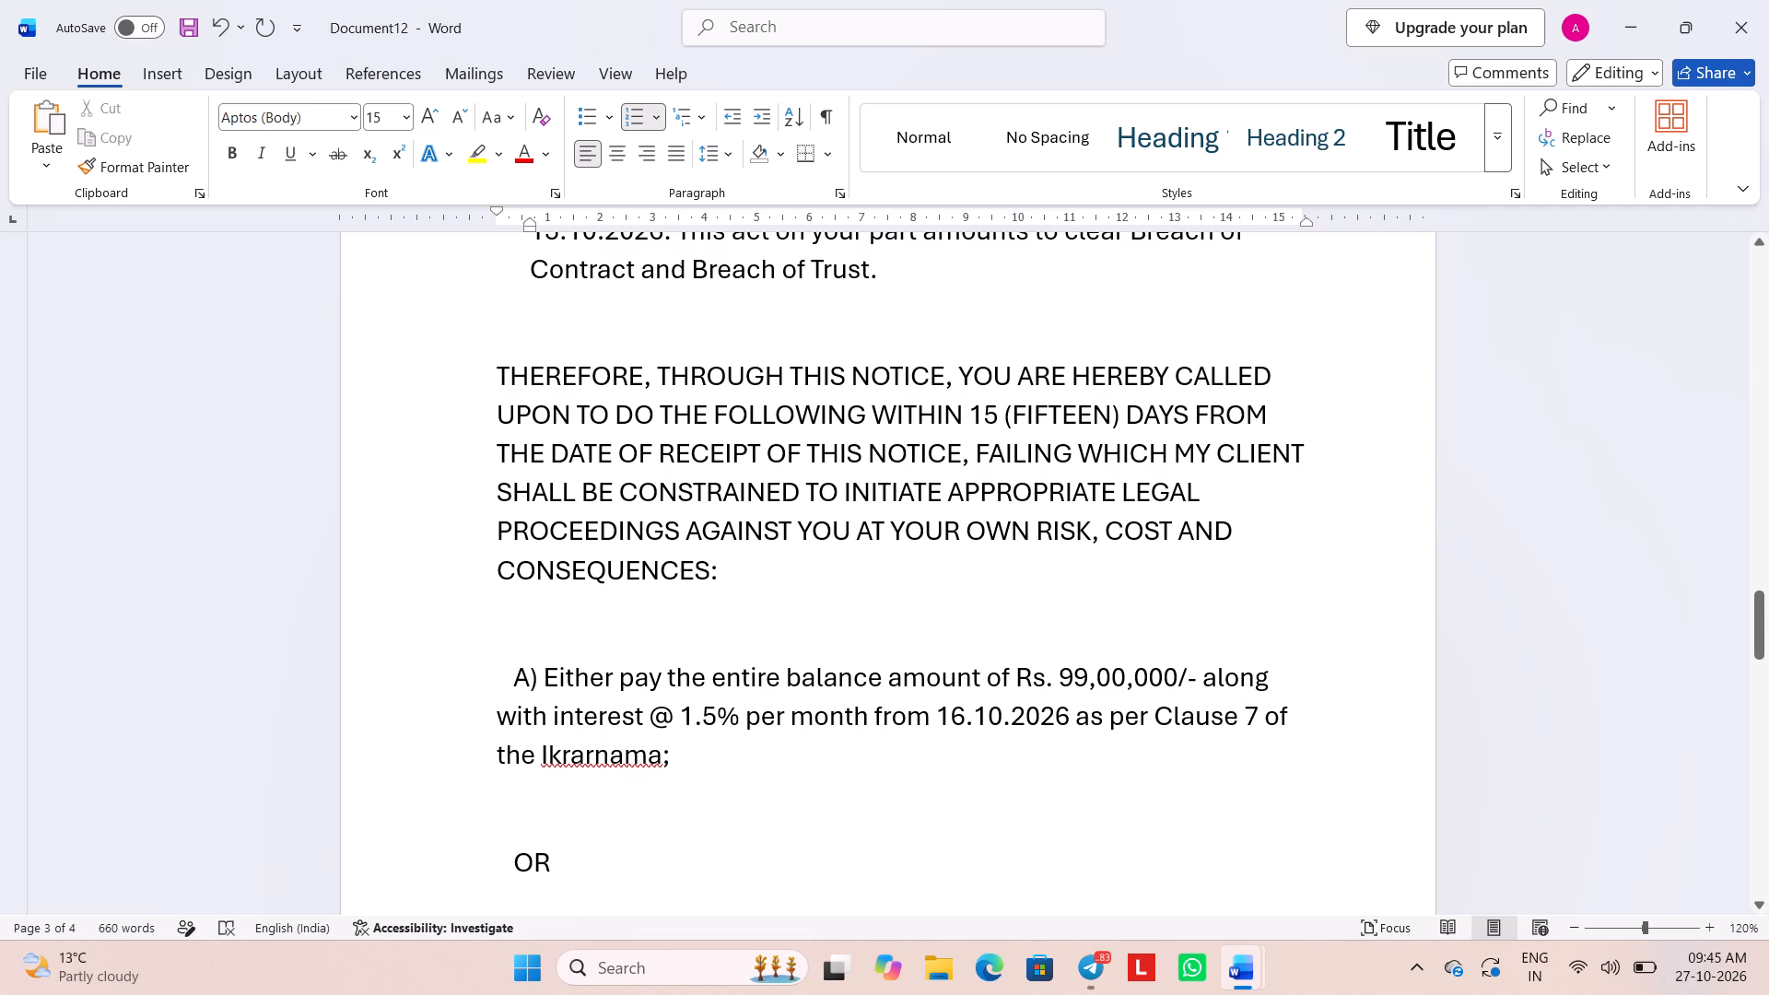
pyautogui.moveTo(749, 565); pyautogui.dragTo(493, 369)
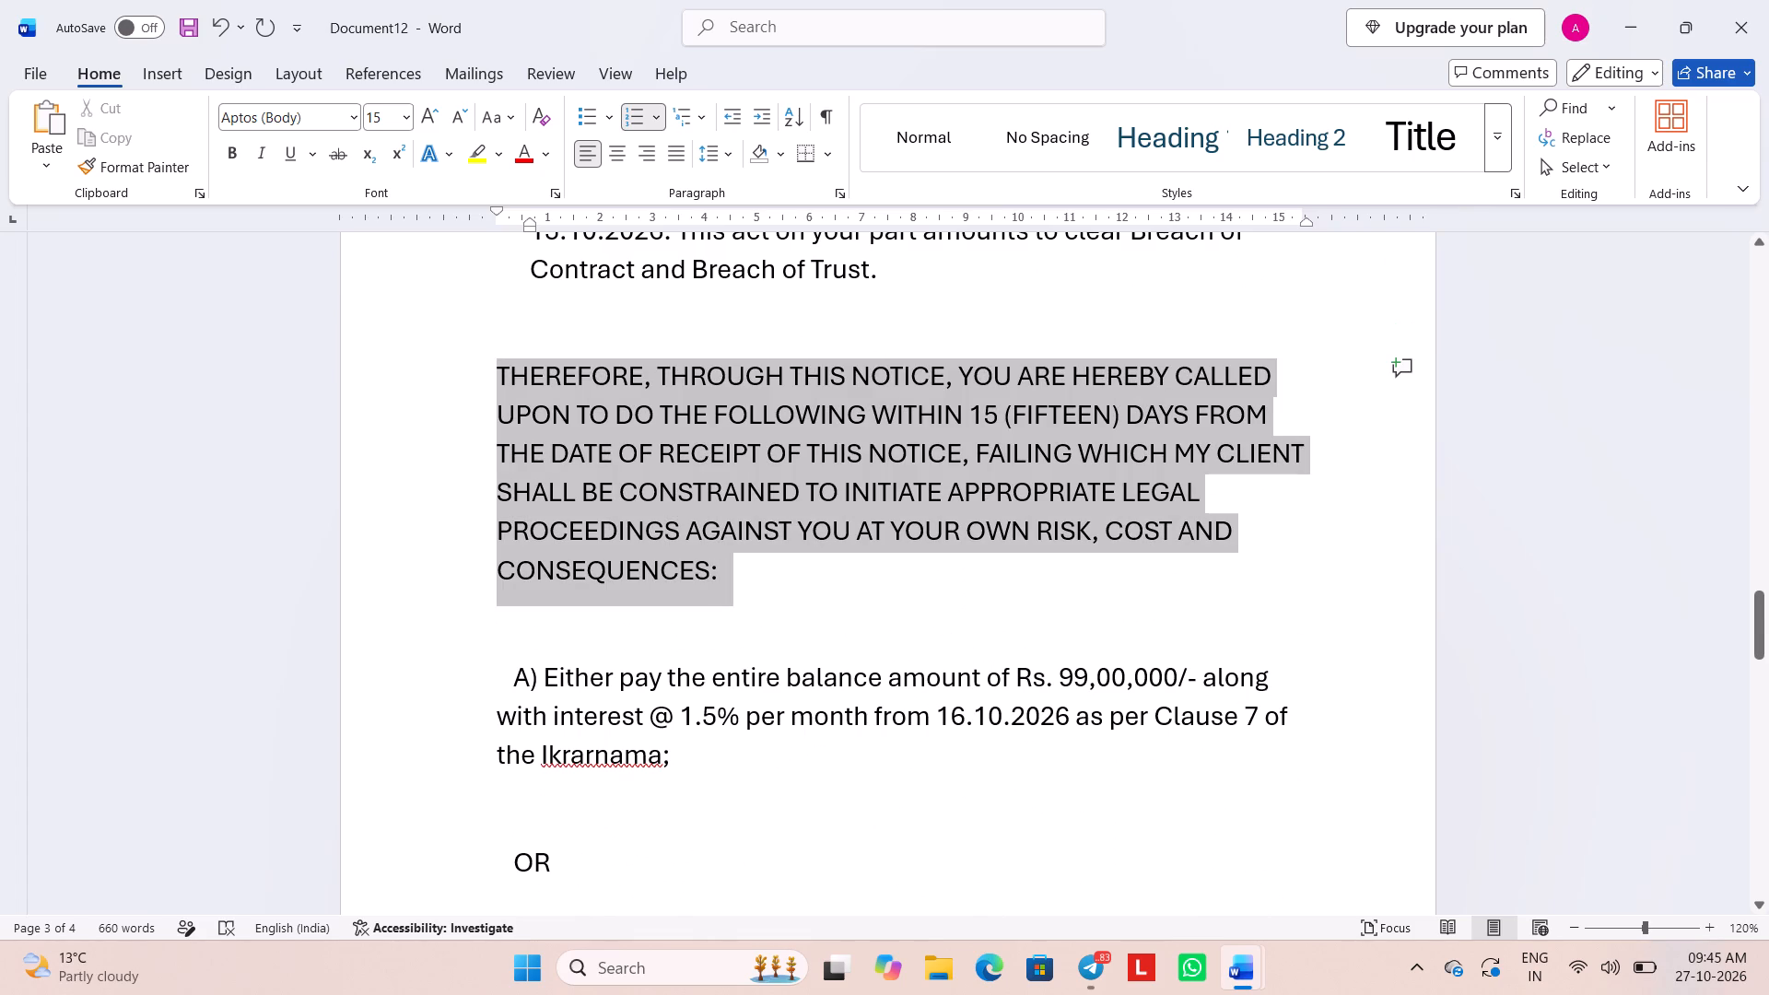
pyautogui.moveTo(493, 369); pyautogui.dragTo(493, 368)
pyautogui.click(509, 325)
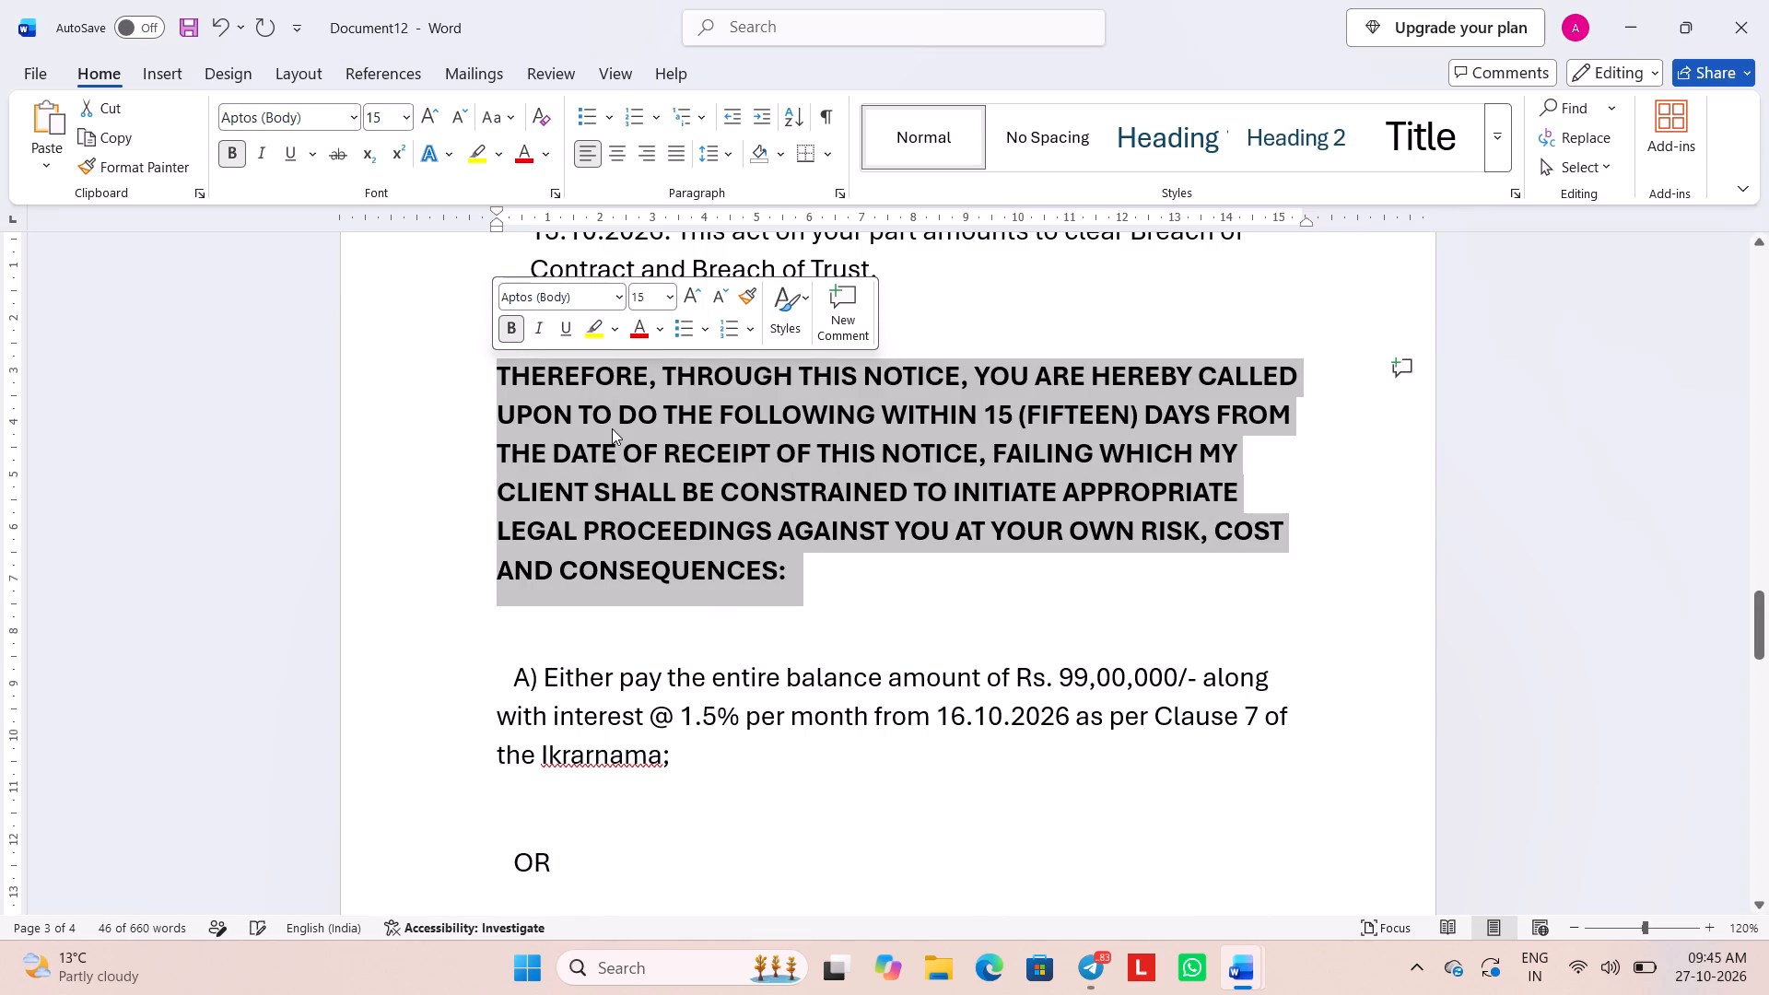
pyautogui.click(865, 601)
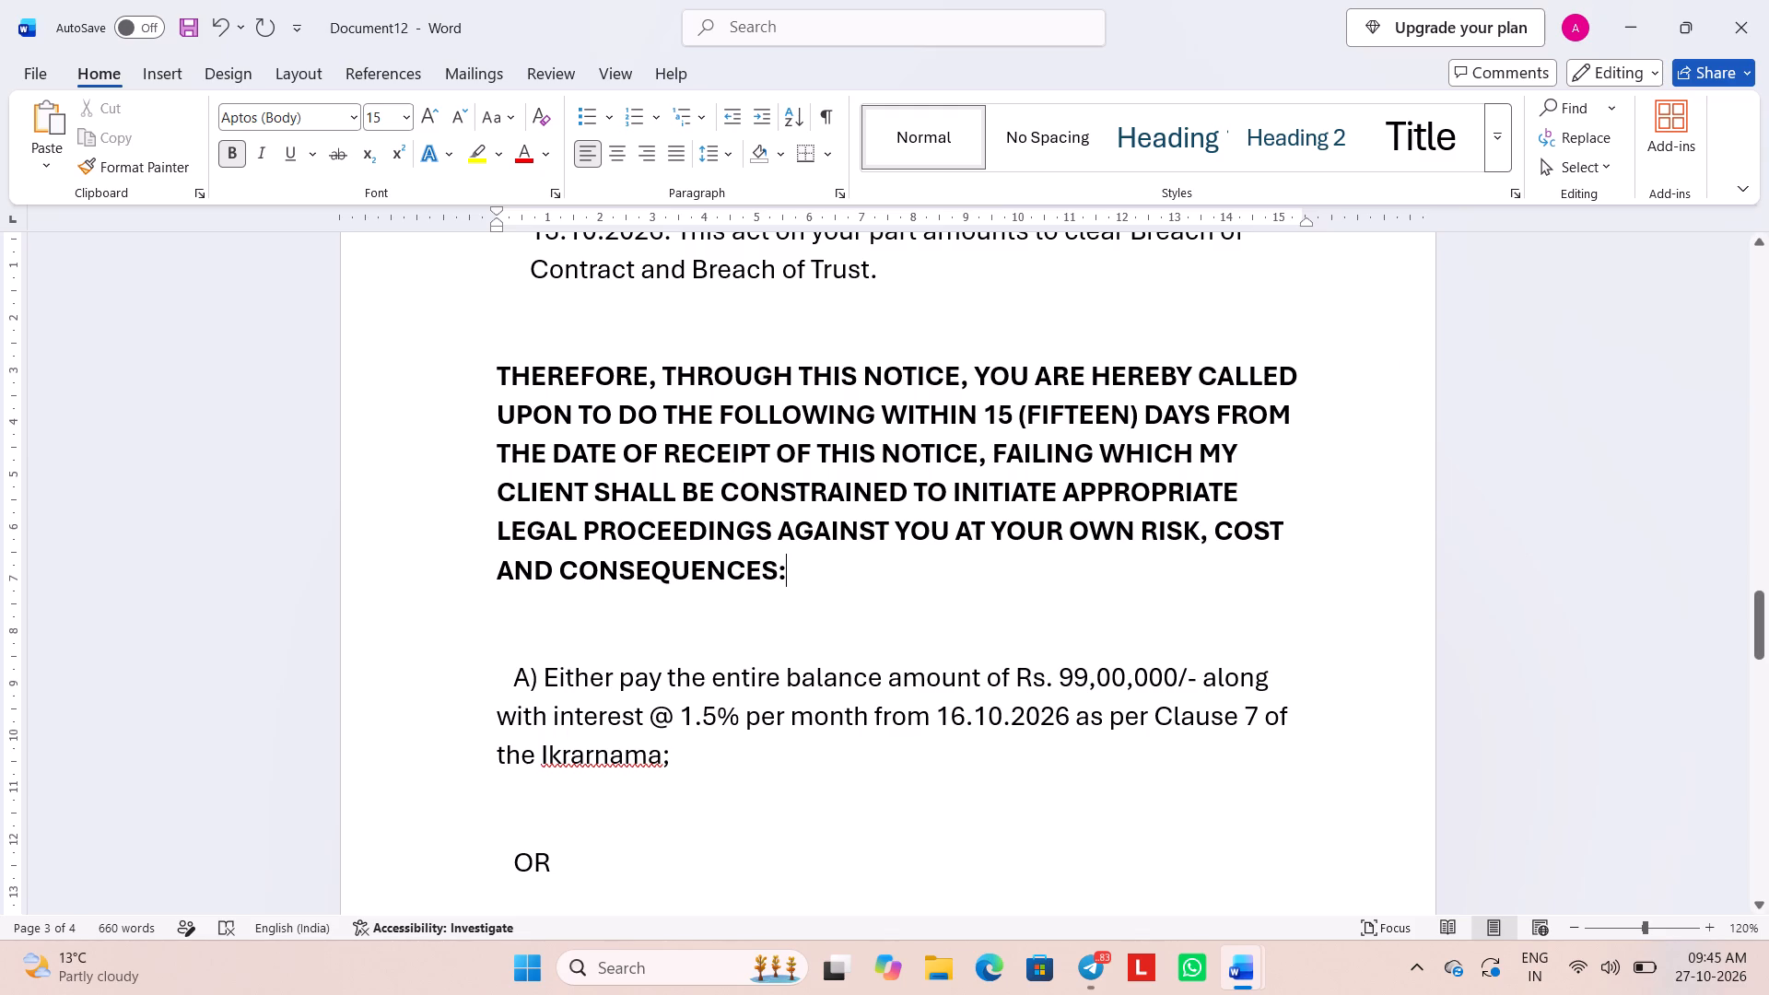
# Replace the typed A) of the "Either pay the entire balance amount" paragraph with automatic A) numbering, directly below the THEREFORE paragraph.
pyautogui.click(543, 684)
pyautogui.press('BackSpace')
pyautogui.press('BackSpace')
pyautogui.press('BackSpace')
pyautogui.press('BackSpace')
pyautogui.press('BackSpace')
pyautogui.press('BackSpace')
pyautogui.press('BackSpace')
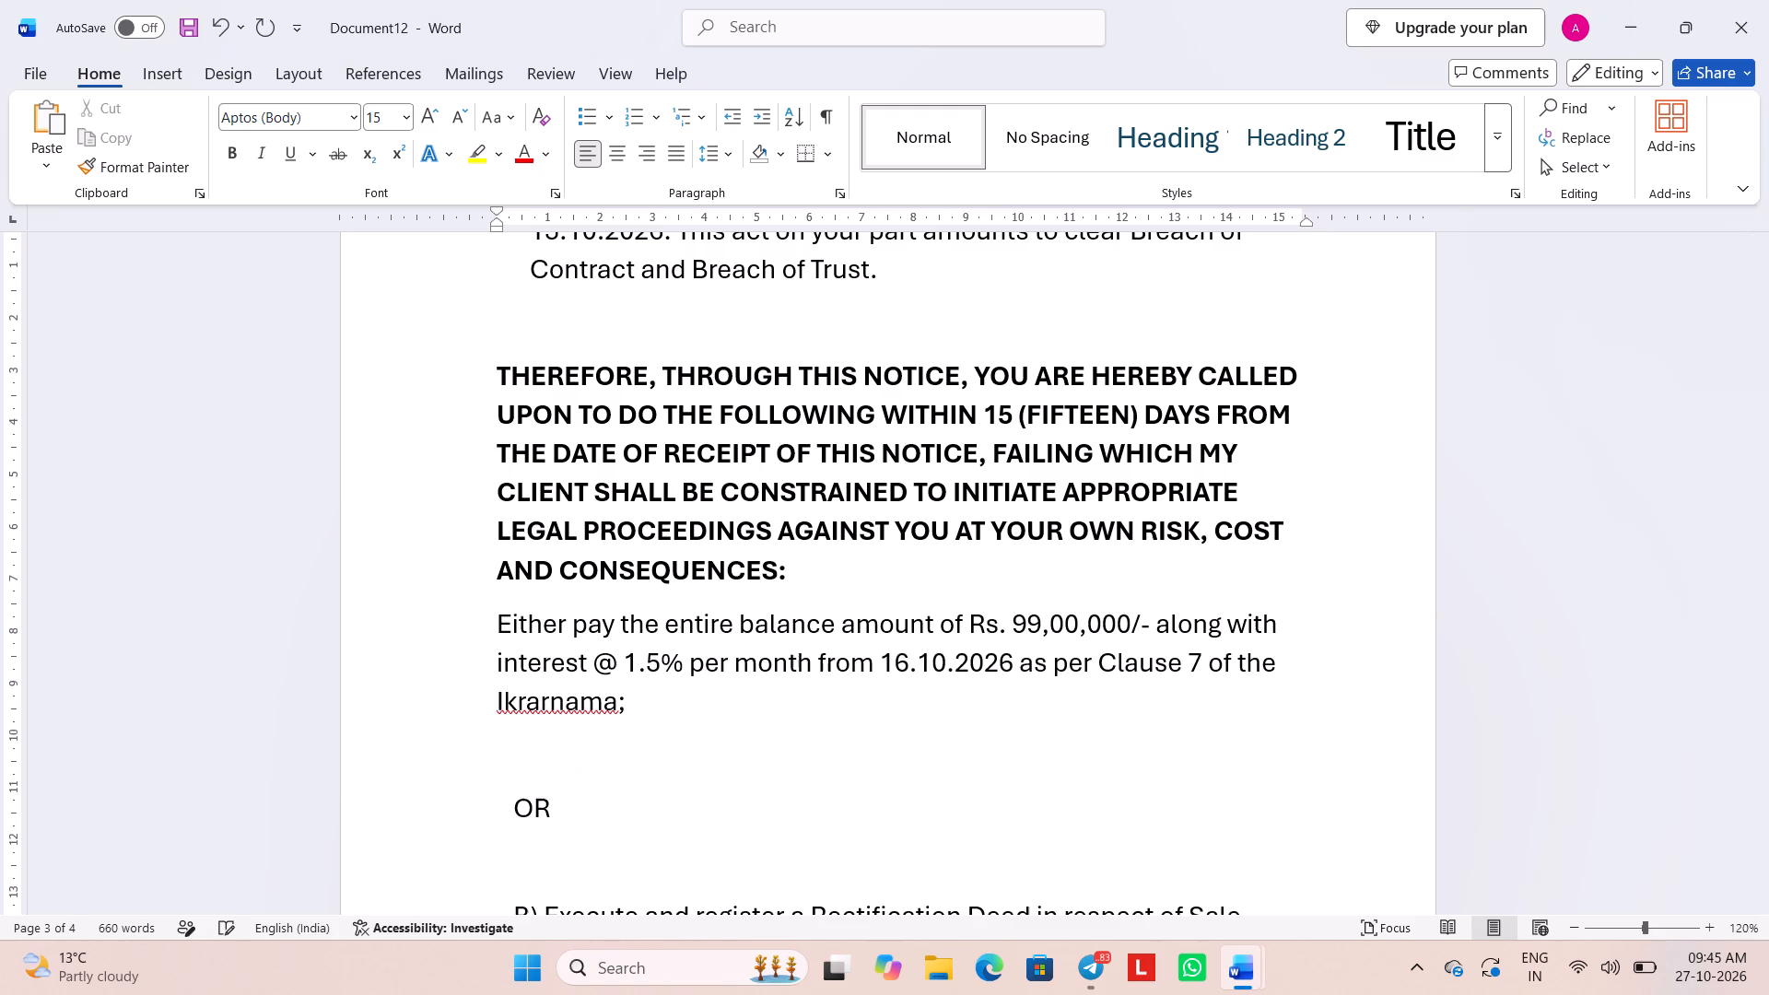
pyautogui.press('BackSpace')
pyautogui.press('Return')
pyautogui.click(652, 121)
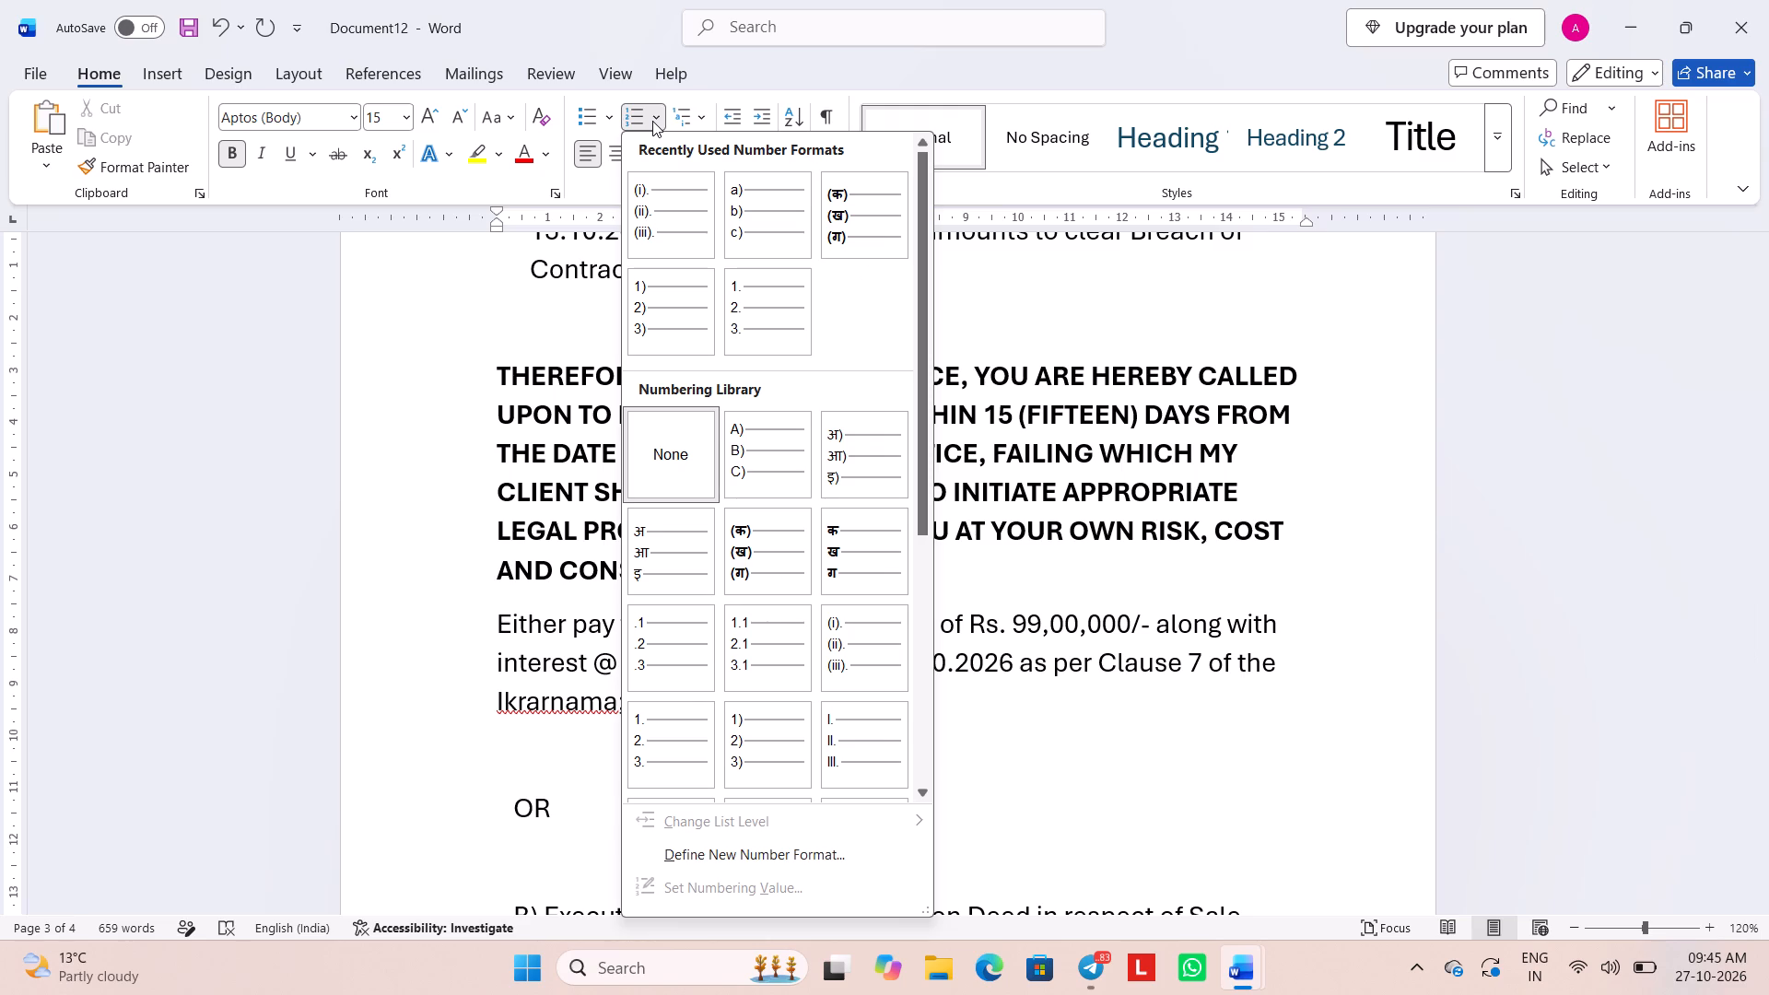
pyautogui.click(760, 459)
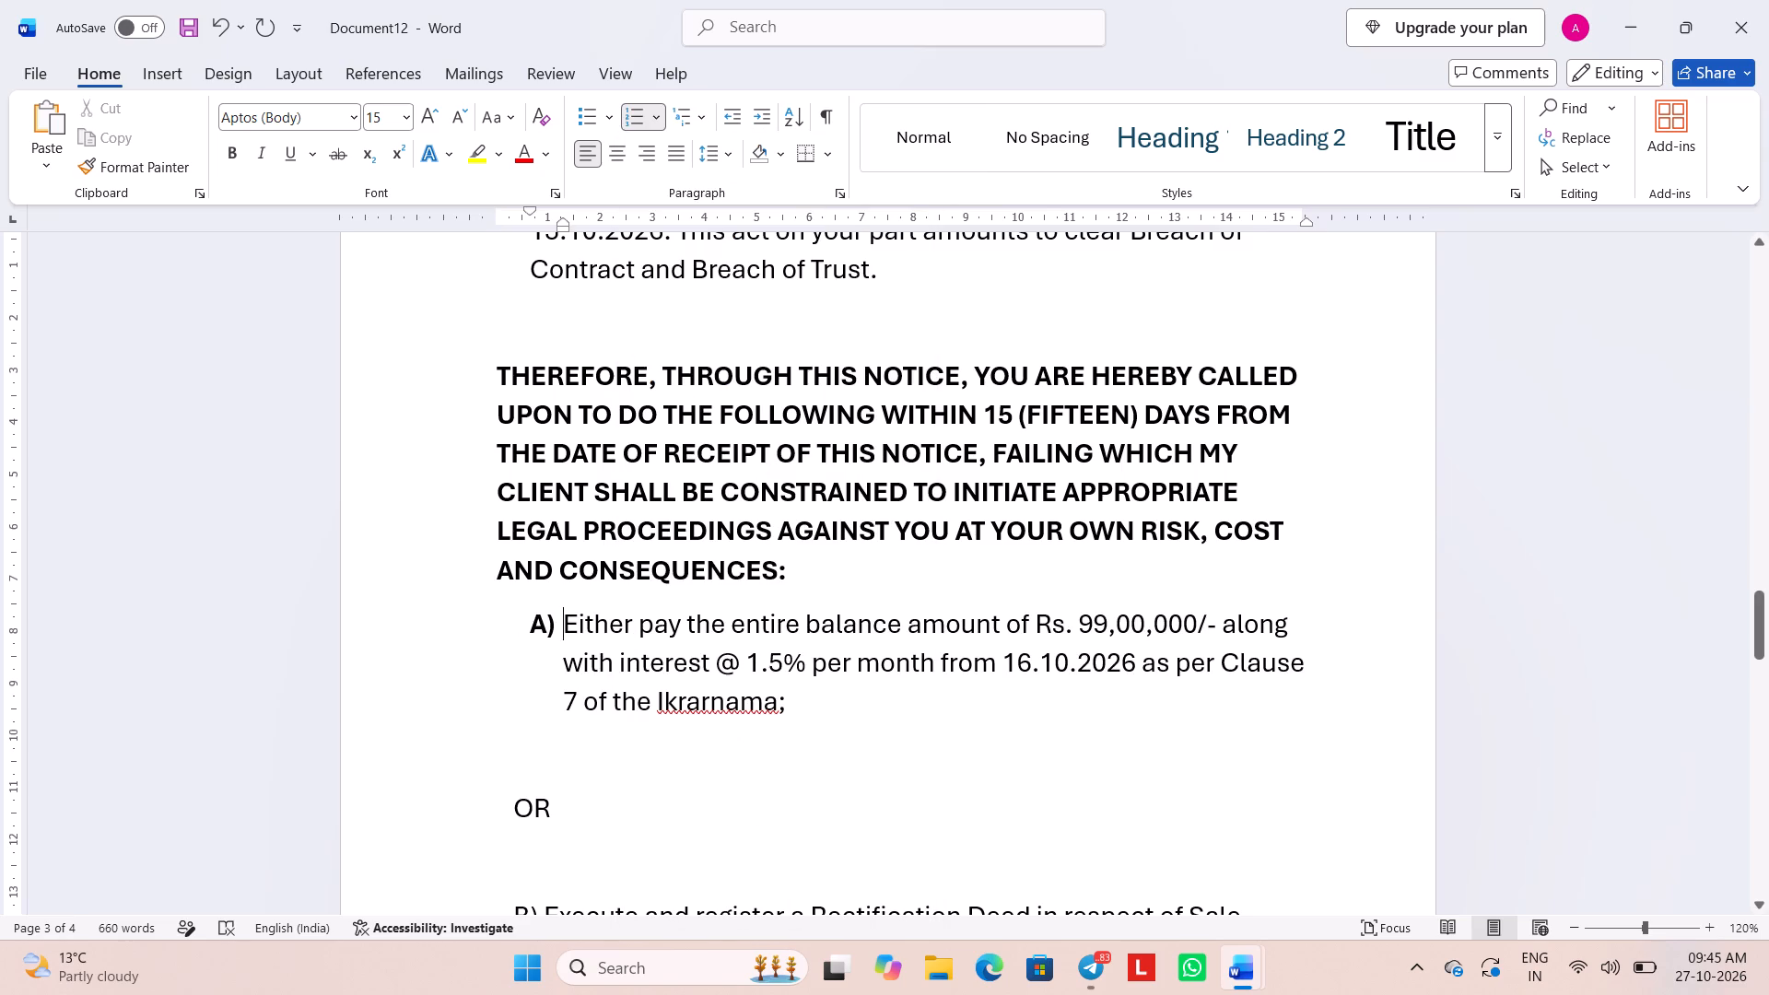
# Bring the "OR" line up directly below item A) as an unnumbered line aligned with the item's text.
pyautogui.click(487, 805)
pyautogui.click(515, 821)
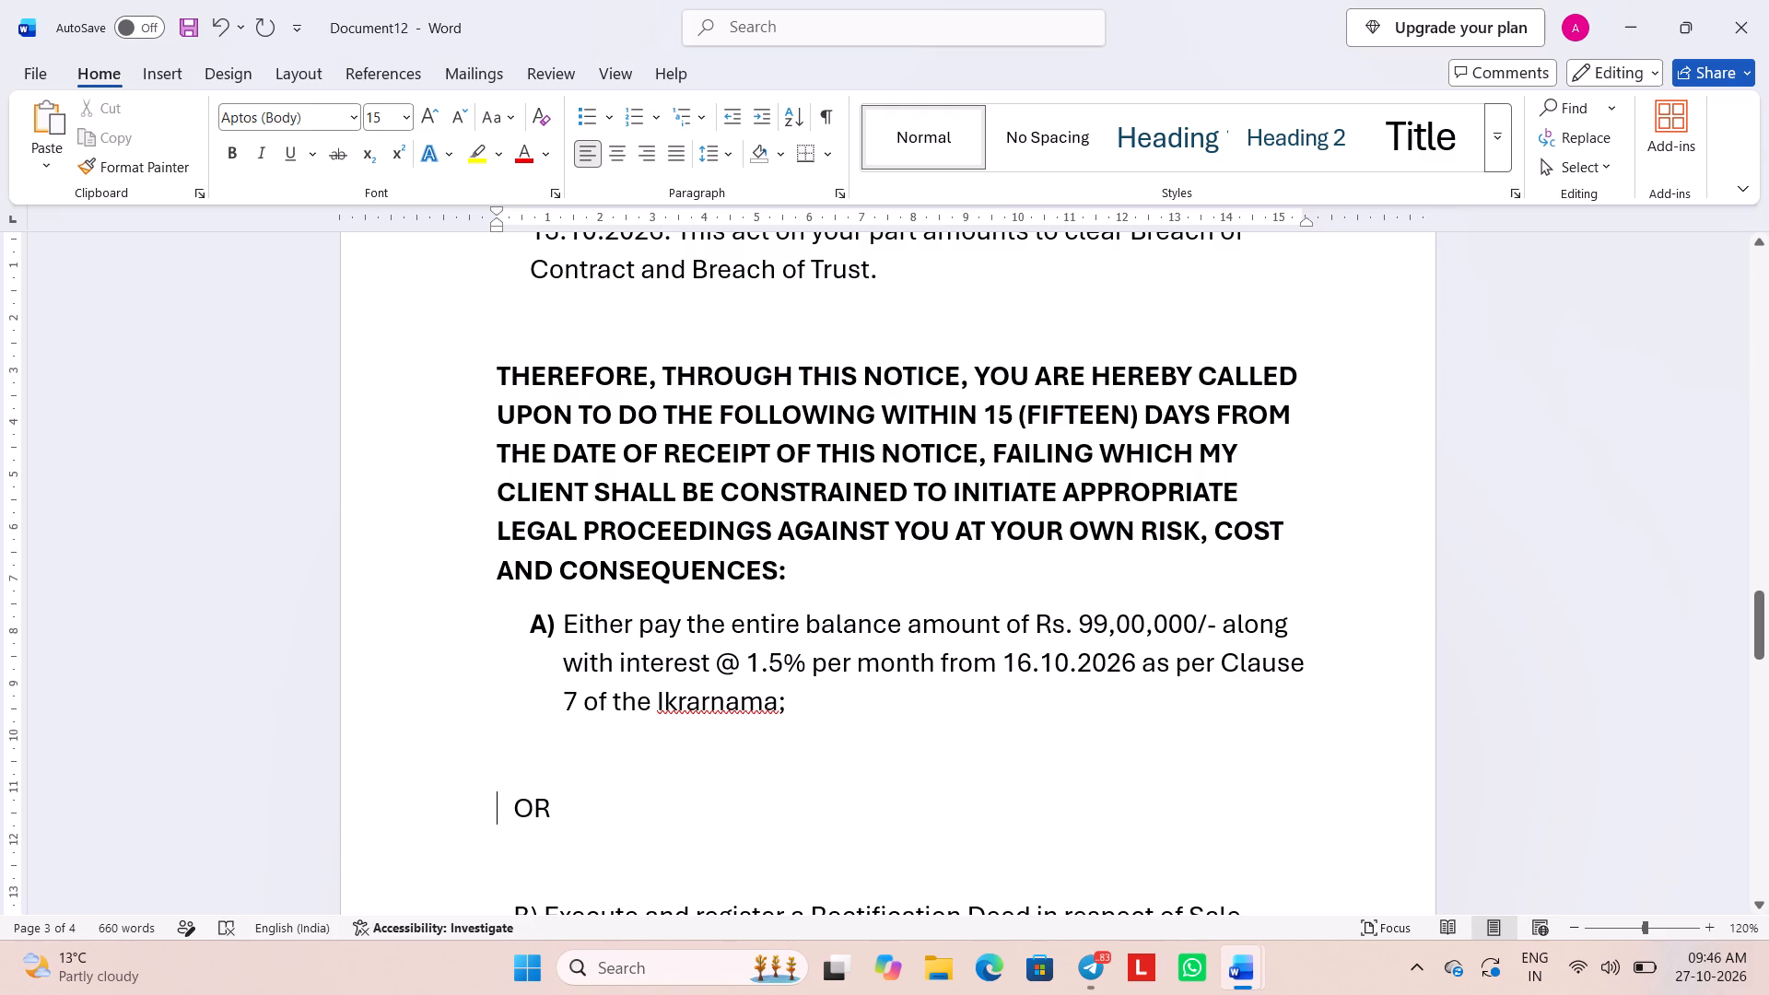
pyautogui.press('BackSpace')
pyautogui.press('BackSpace')
pyautogui.press('BackSpace')
pyautogui.press('BackSpace')
pyautogui.press('BackSpace')
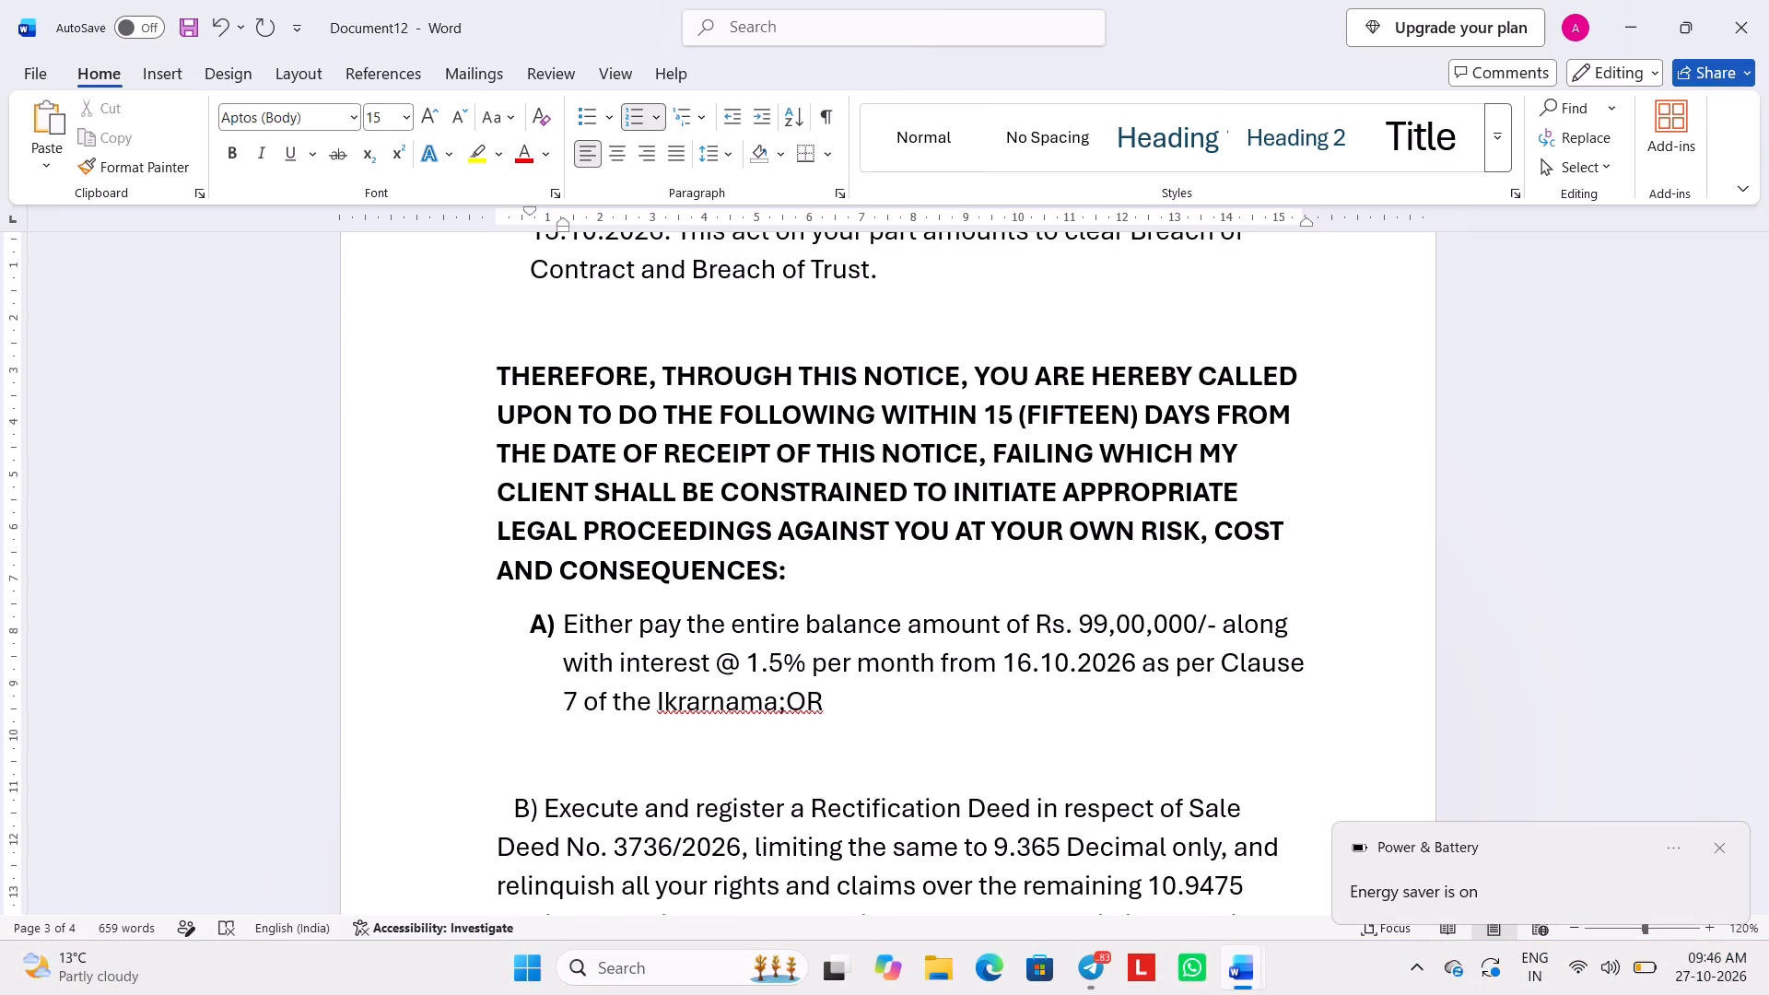
pyautogui.press('Return')
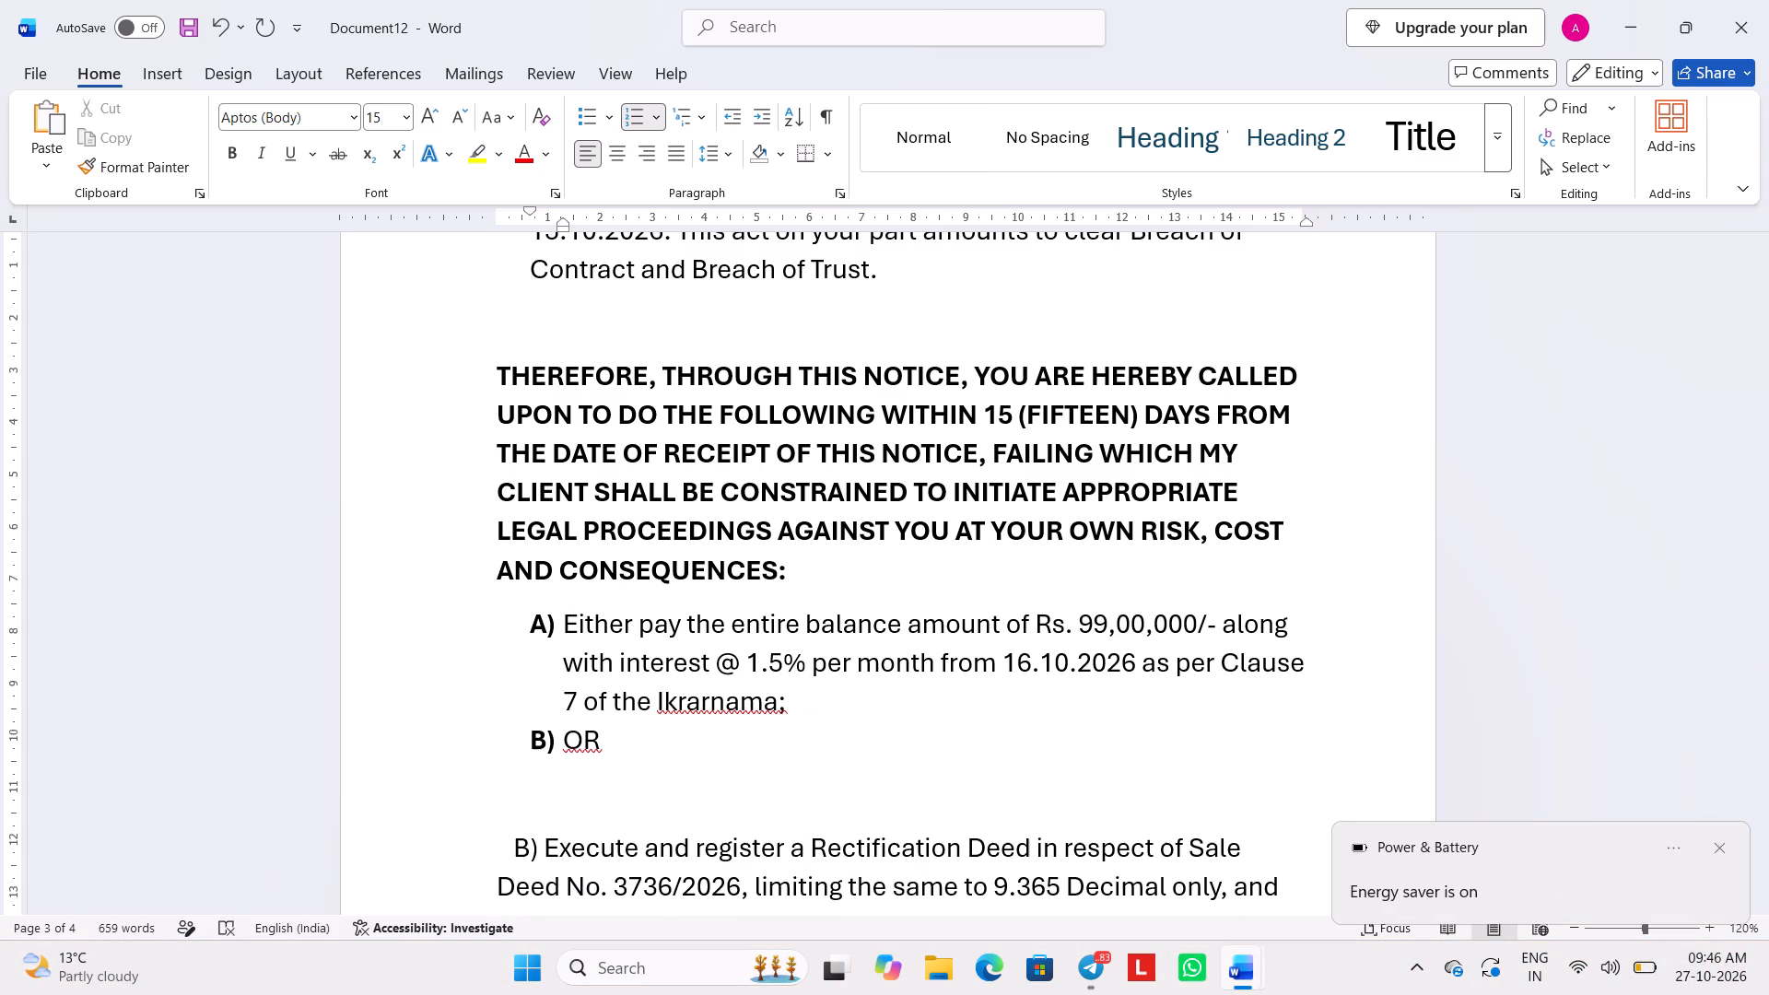
pyautogui.press('BackSpace')
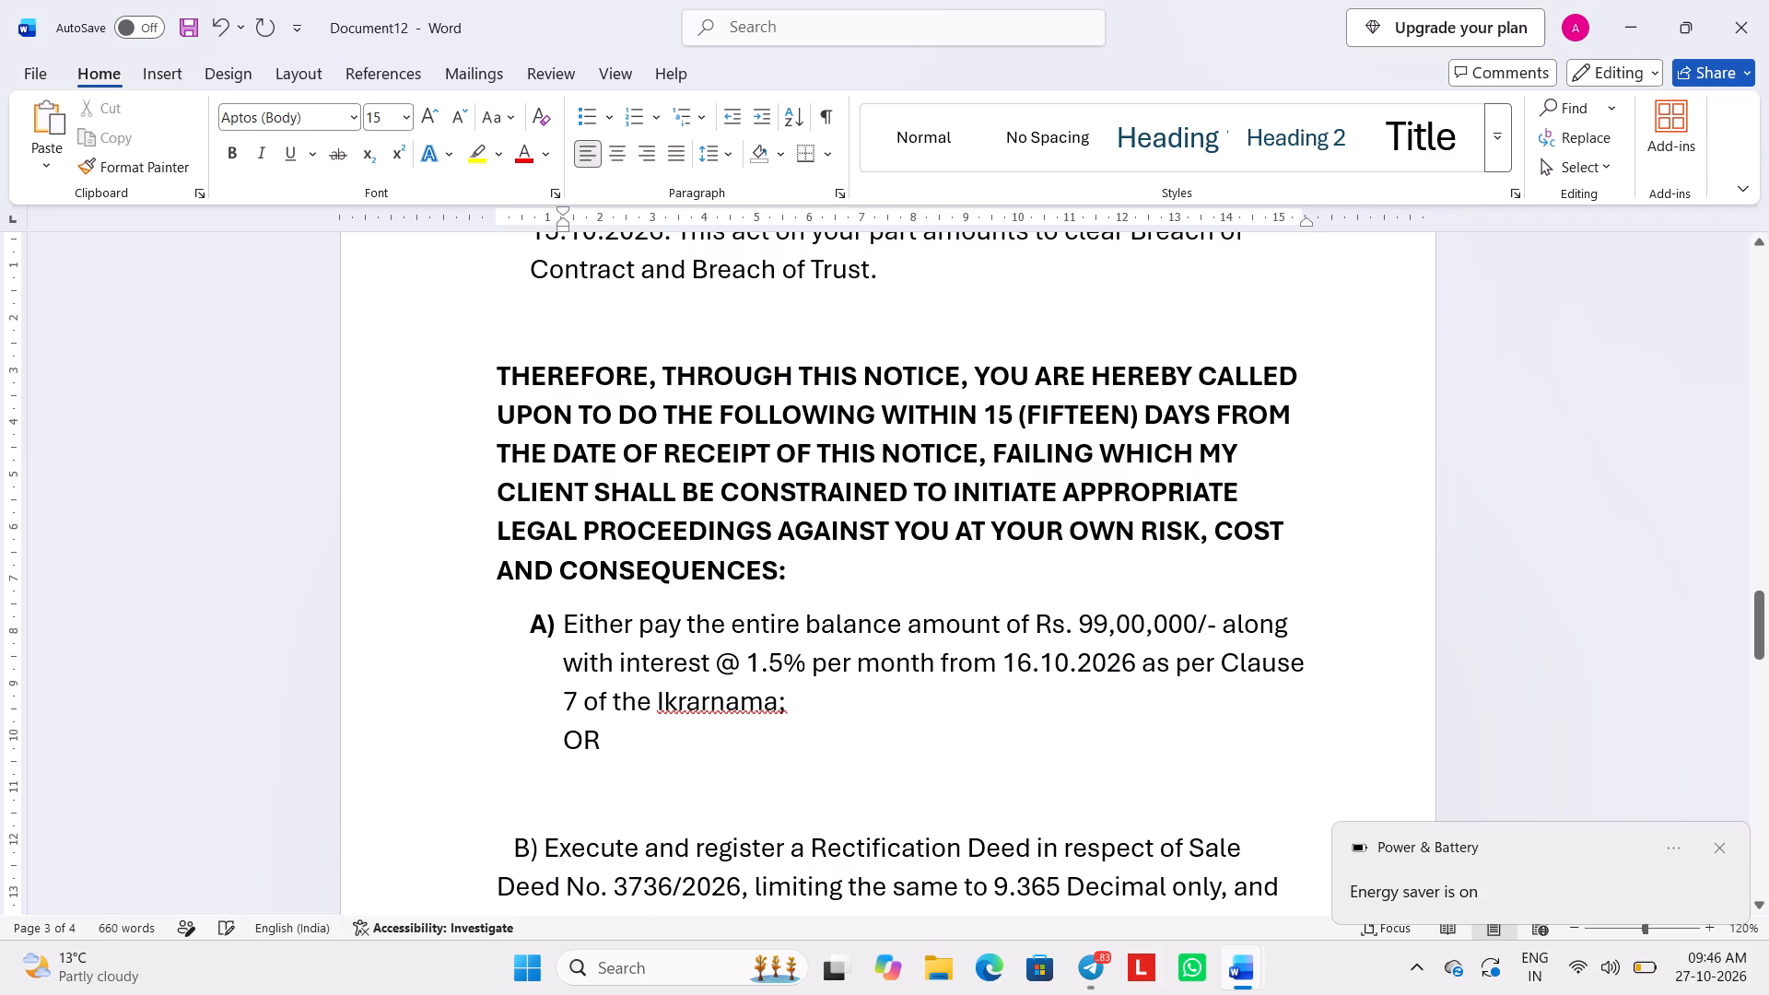
# Replace the typed B) of the "Execute and register a Rectification Deed" paragraph with automatic item B) directly below "OR".
pyautogui.click(540, 860)
pyautogui.press('Right')
pyautogui.press('BackSpace')
pyautogui.press('BackSpace')
pyautogui.press('BackSpace')
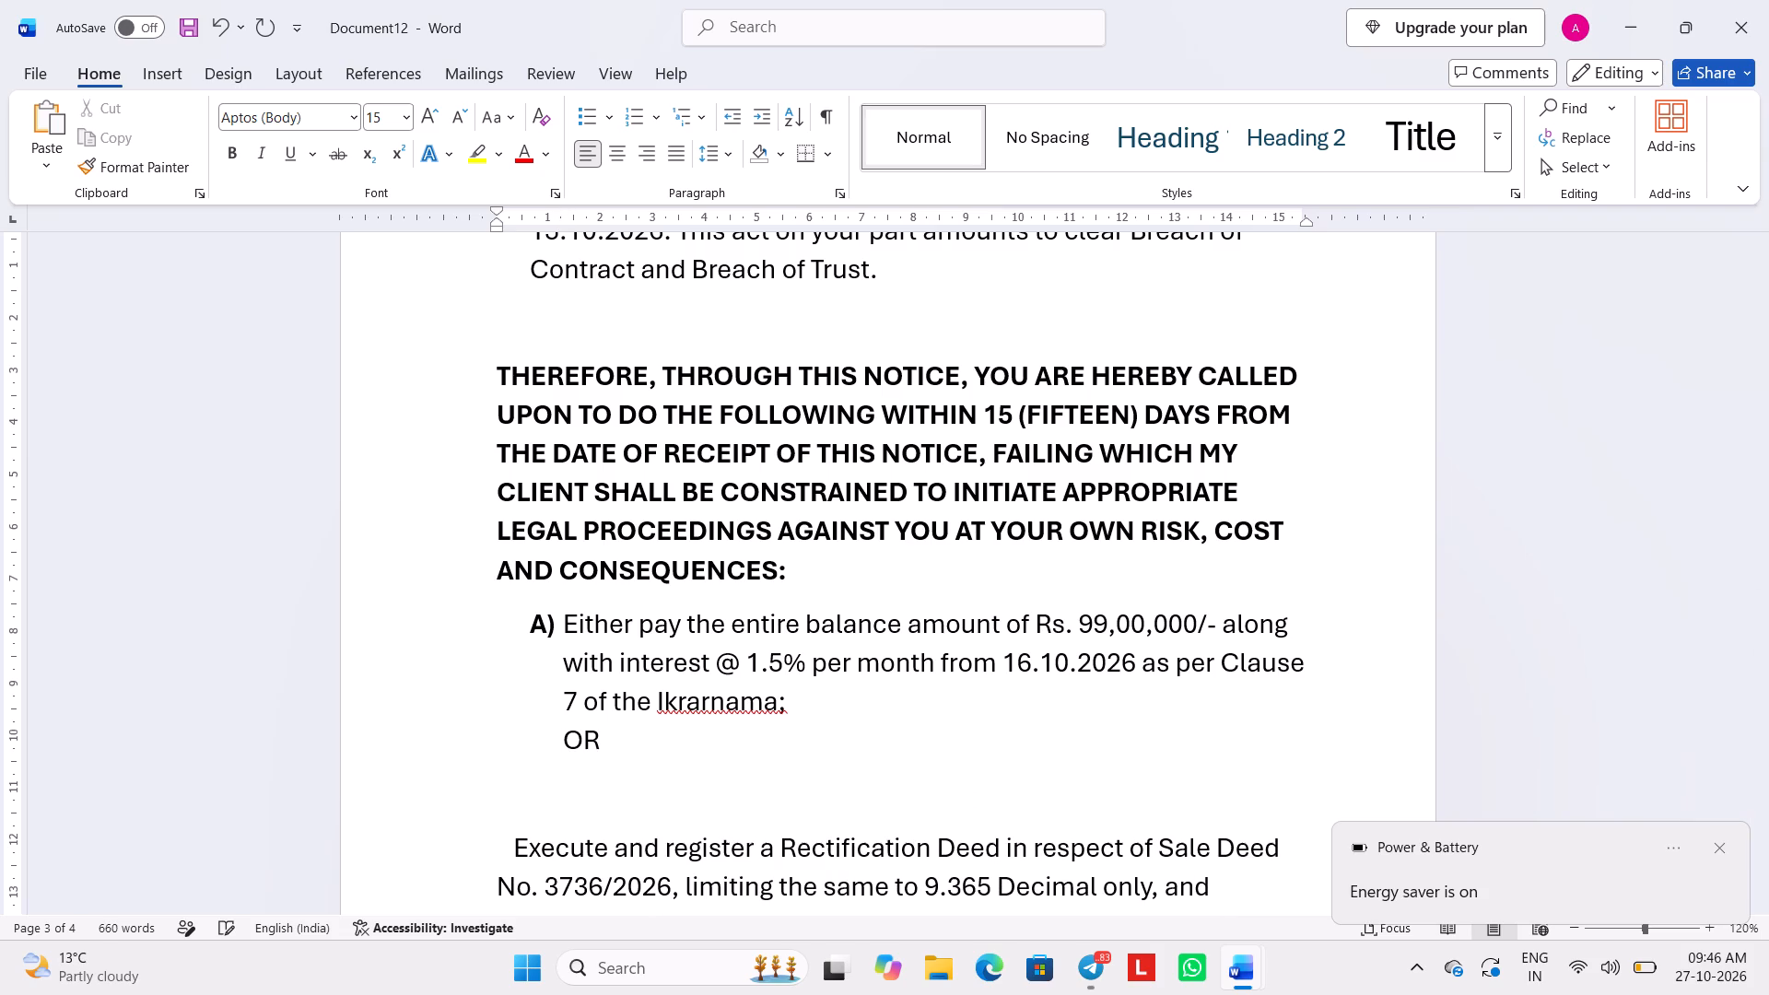
pyautogui.press('BackSpace')
pyautogui.press('BackSpace')
pyautogui.press('BackSpace')
pyautogui.press('BackSpace')
pyautogui.press('BackSpace')
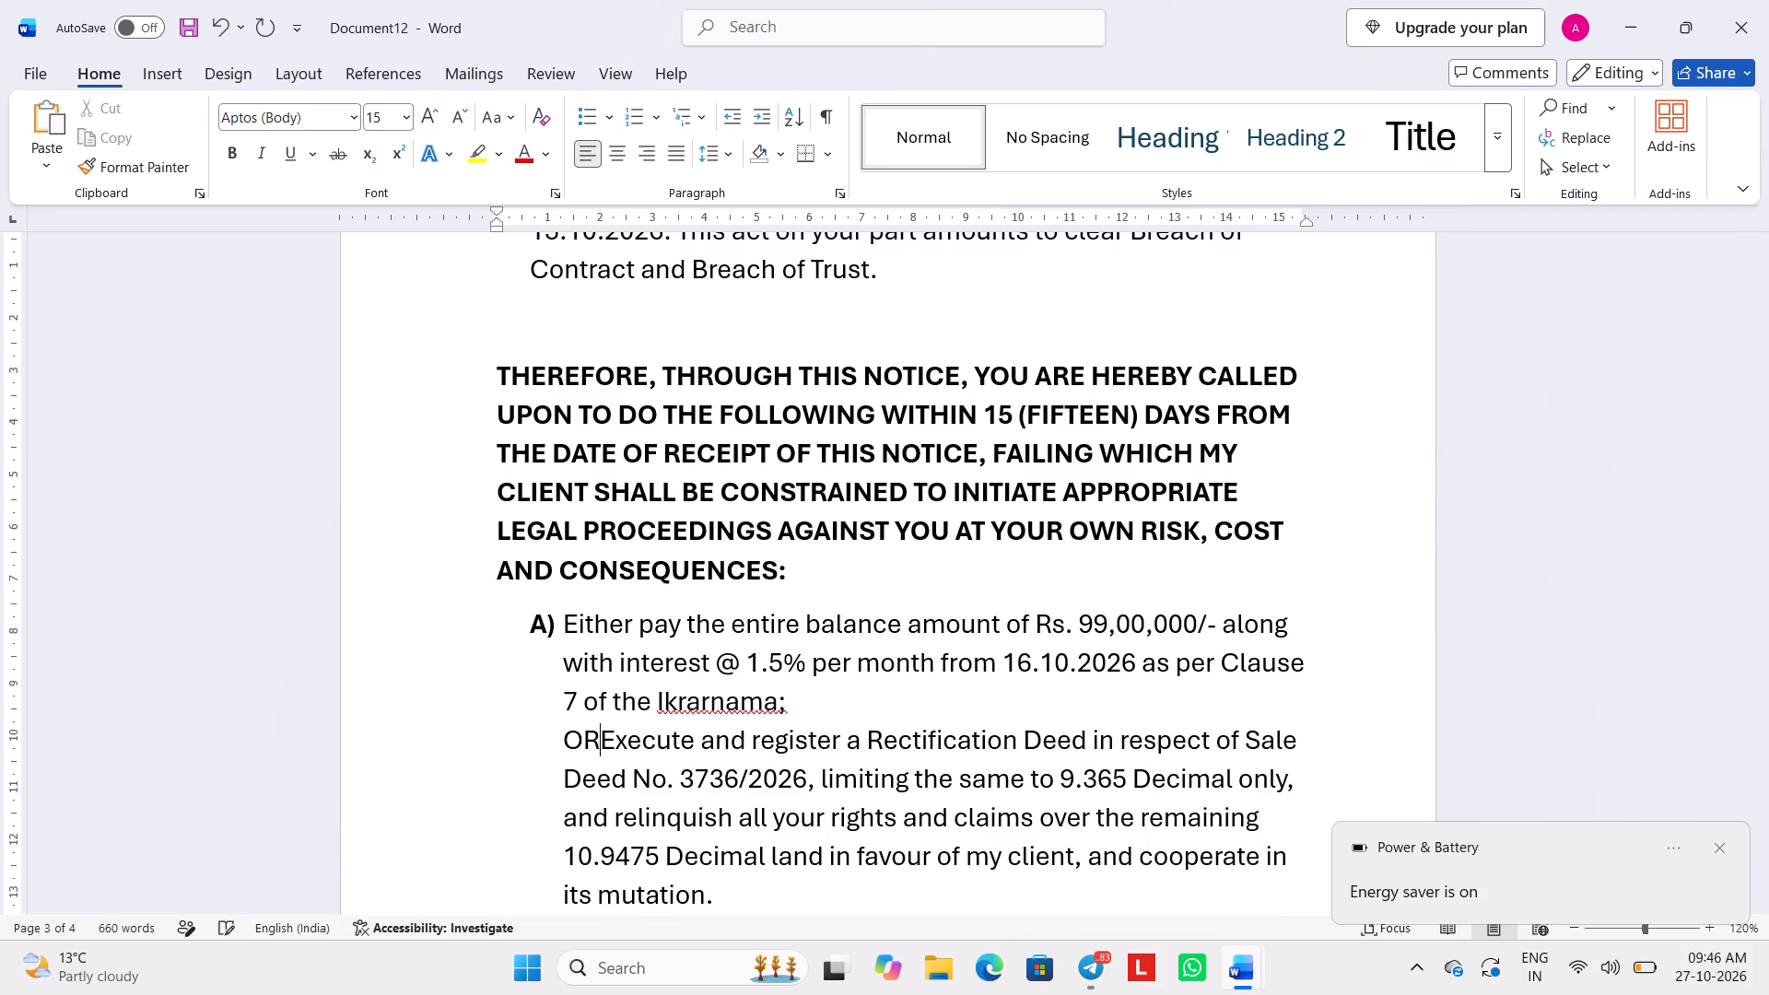
pyautogui.press('Return')
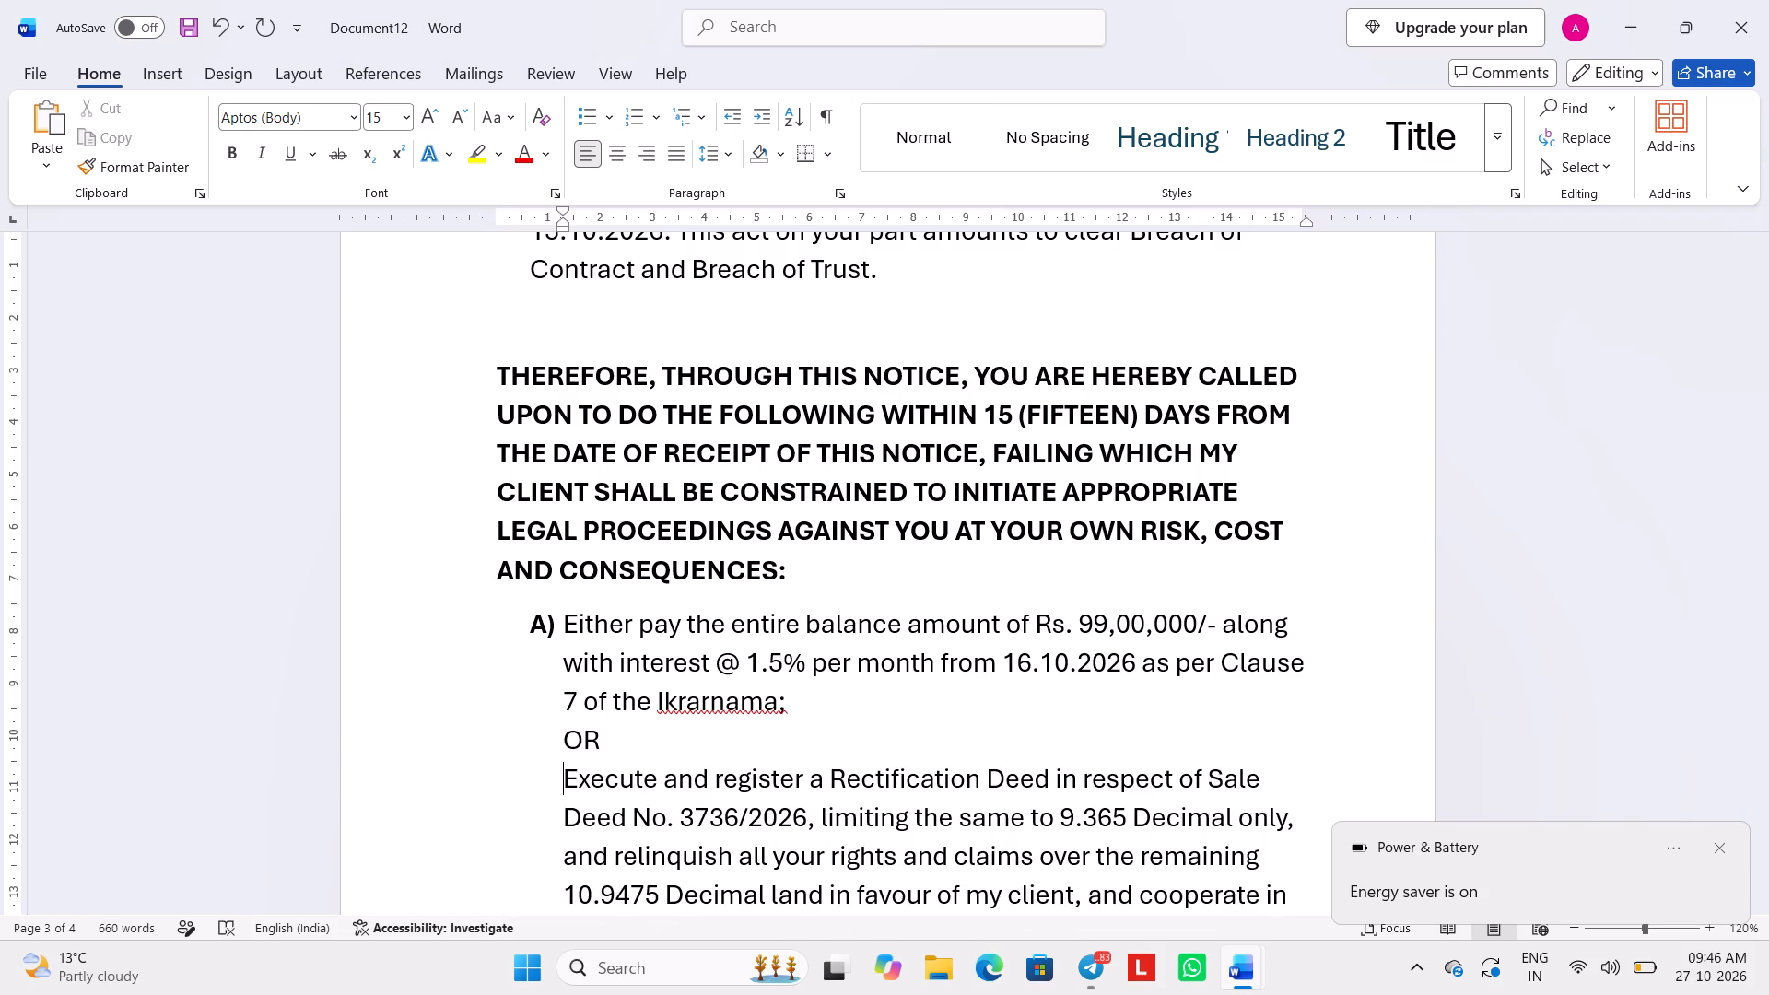
pyautogui.click(643, 106)
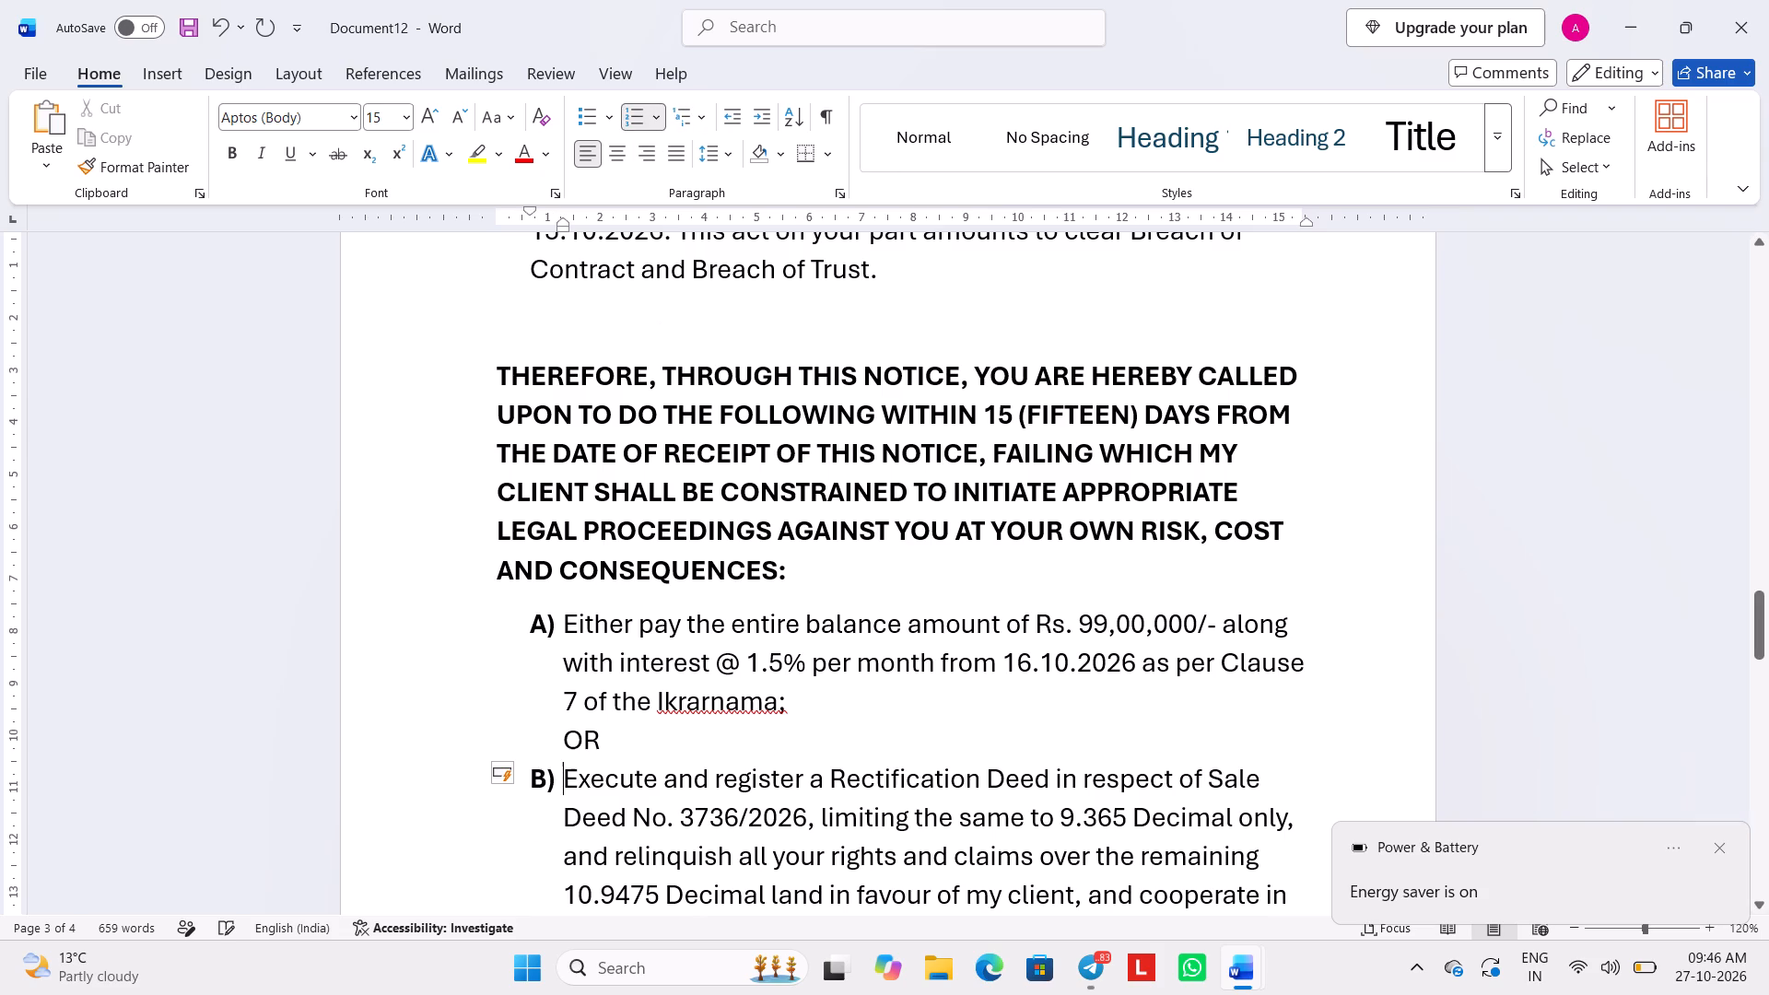
# Move the "OR" line's first-line indent to about 4.25 cm on the ruler.
pyautogui.click(567, 750)
pyautogui.moveTo(560, 209); pyautogui.dragTo(720, 258)
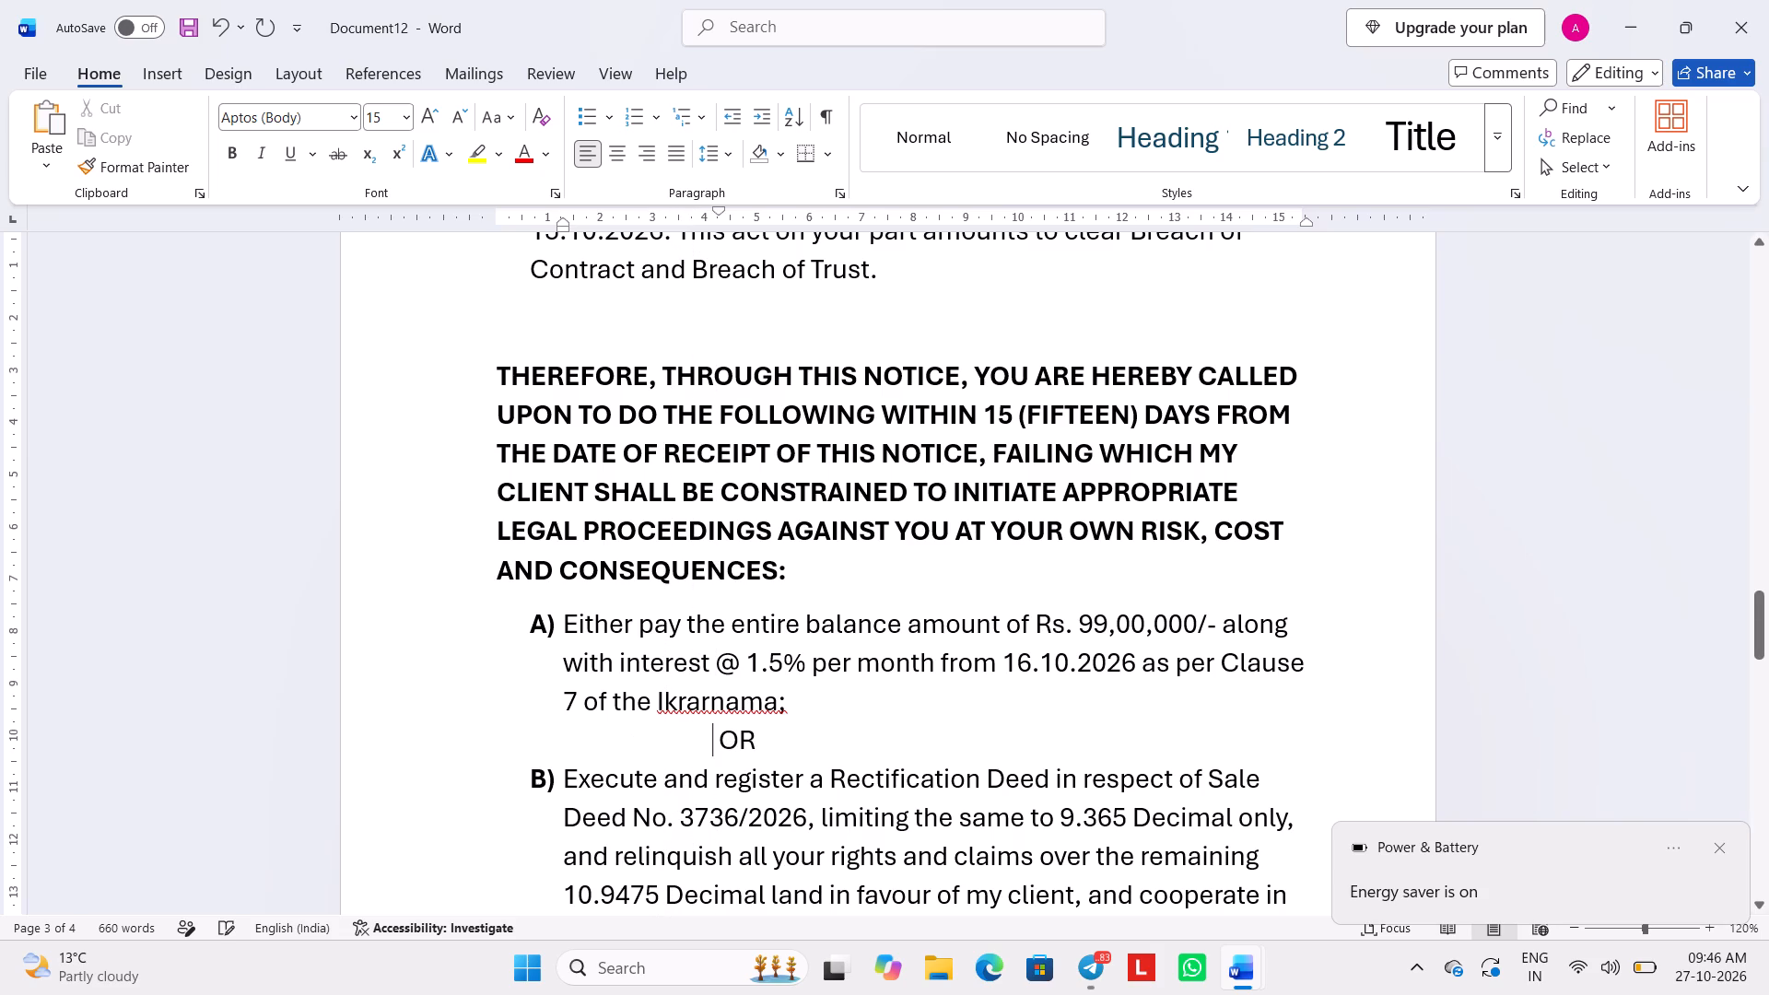
# Make items A) and B) and the "OR" line between them bold.
pyautogui.scroll(-1, 813, 530)
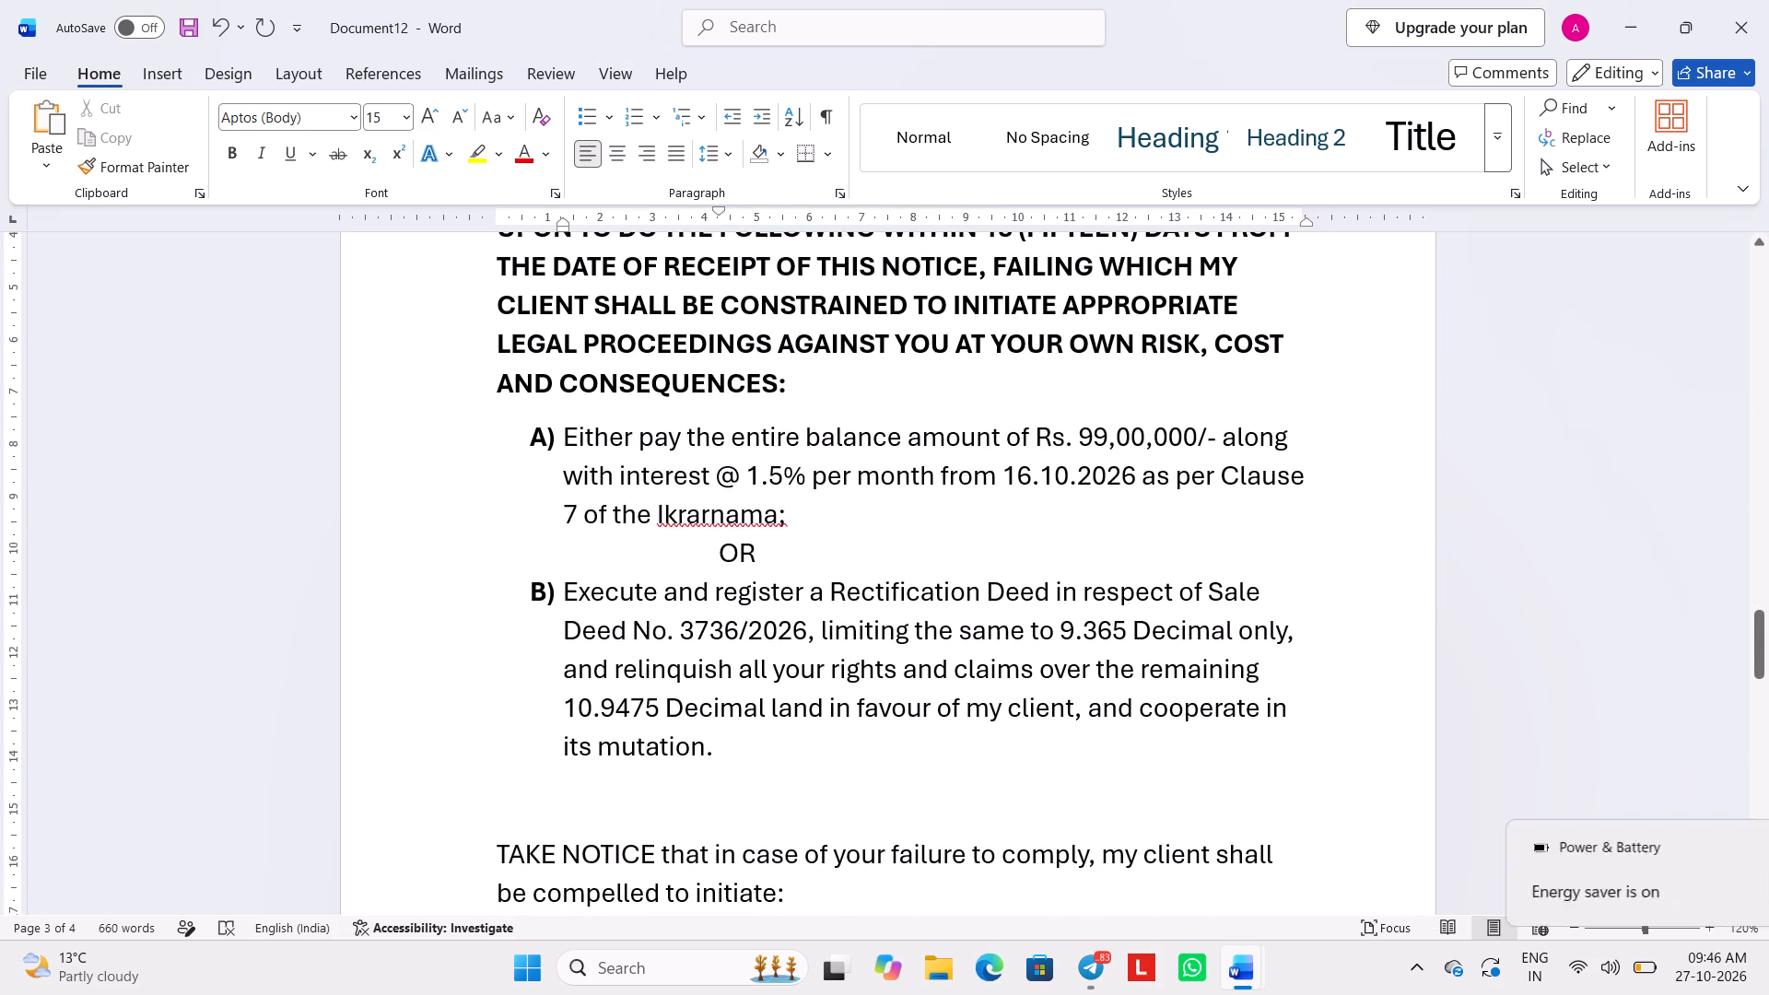
pyautogui.moveTo(766, 743); pyautogui.dragTo(595, 530)
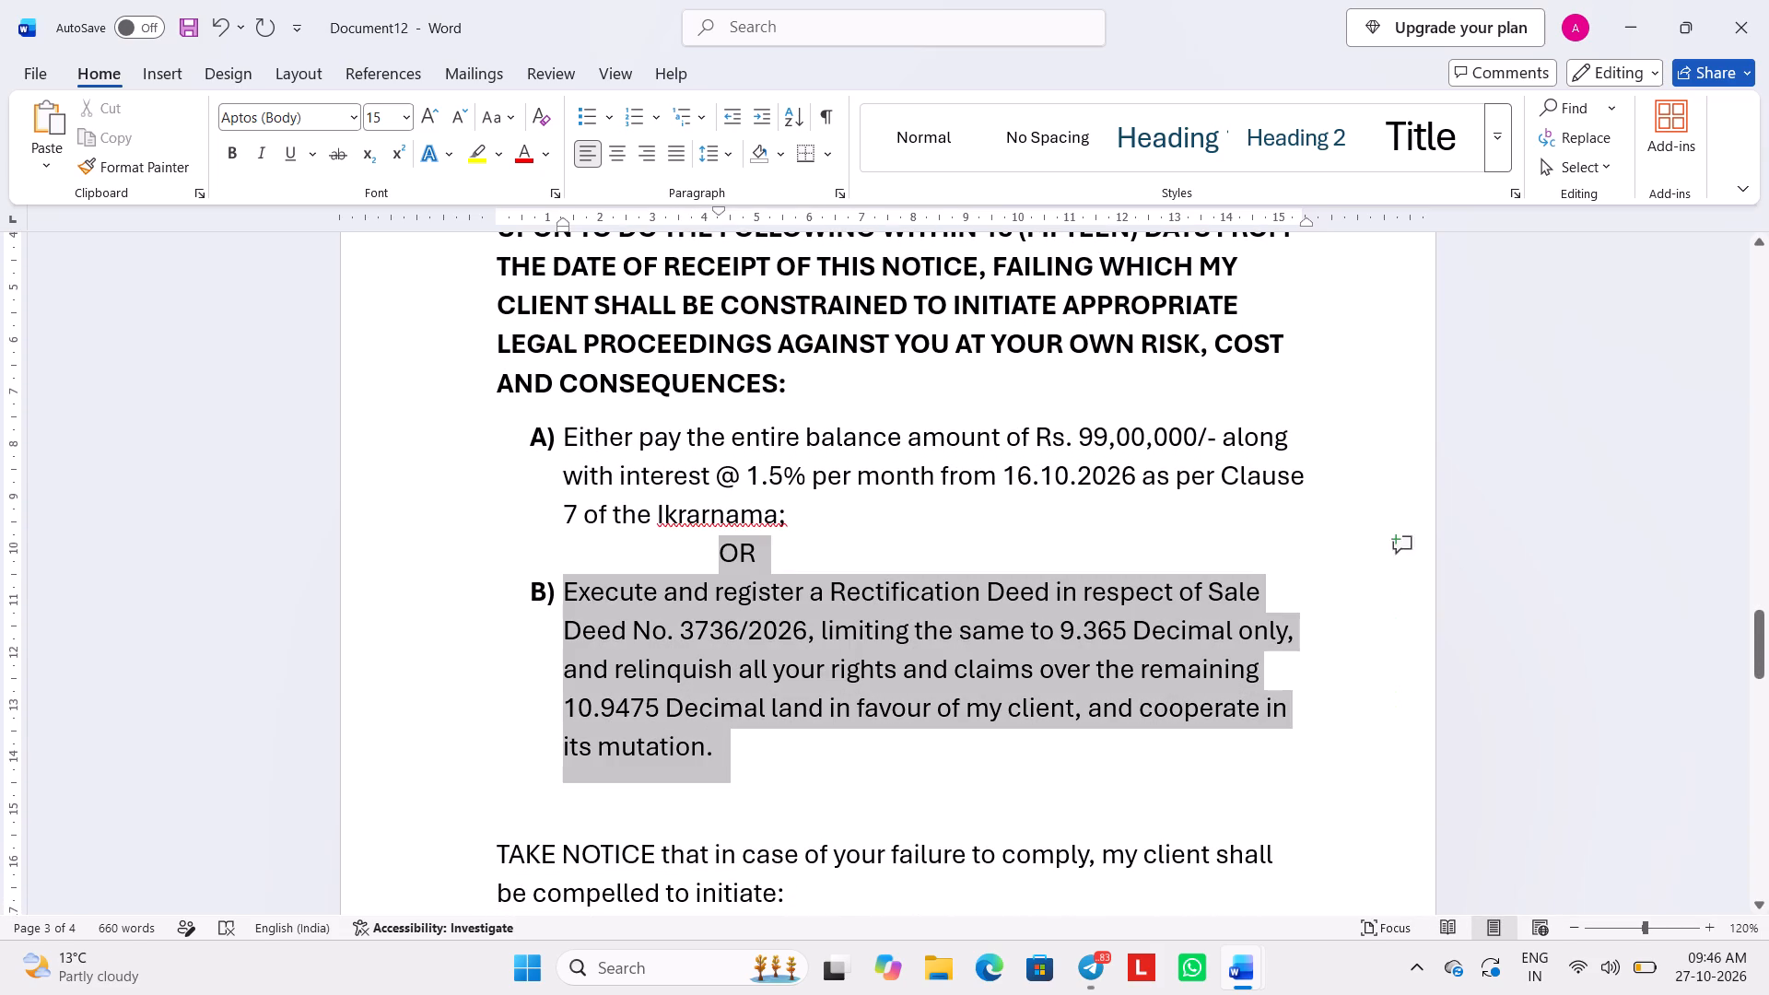
pyautogui.moveTo(595, 530); pyautogui.dragTo(576, 442)
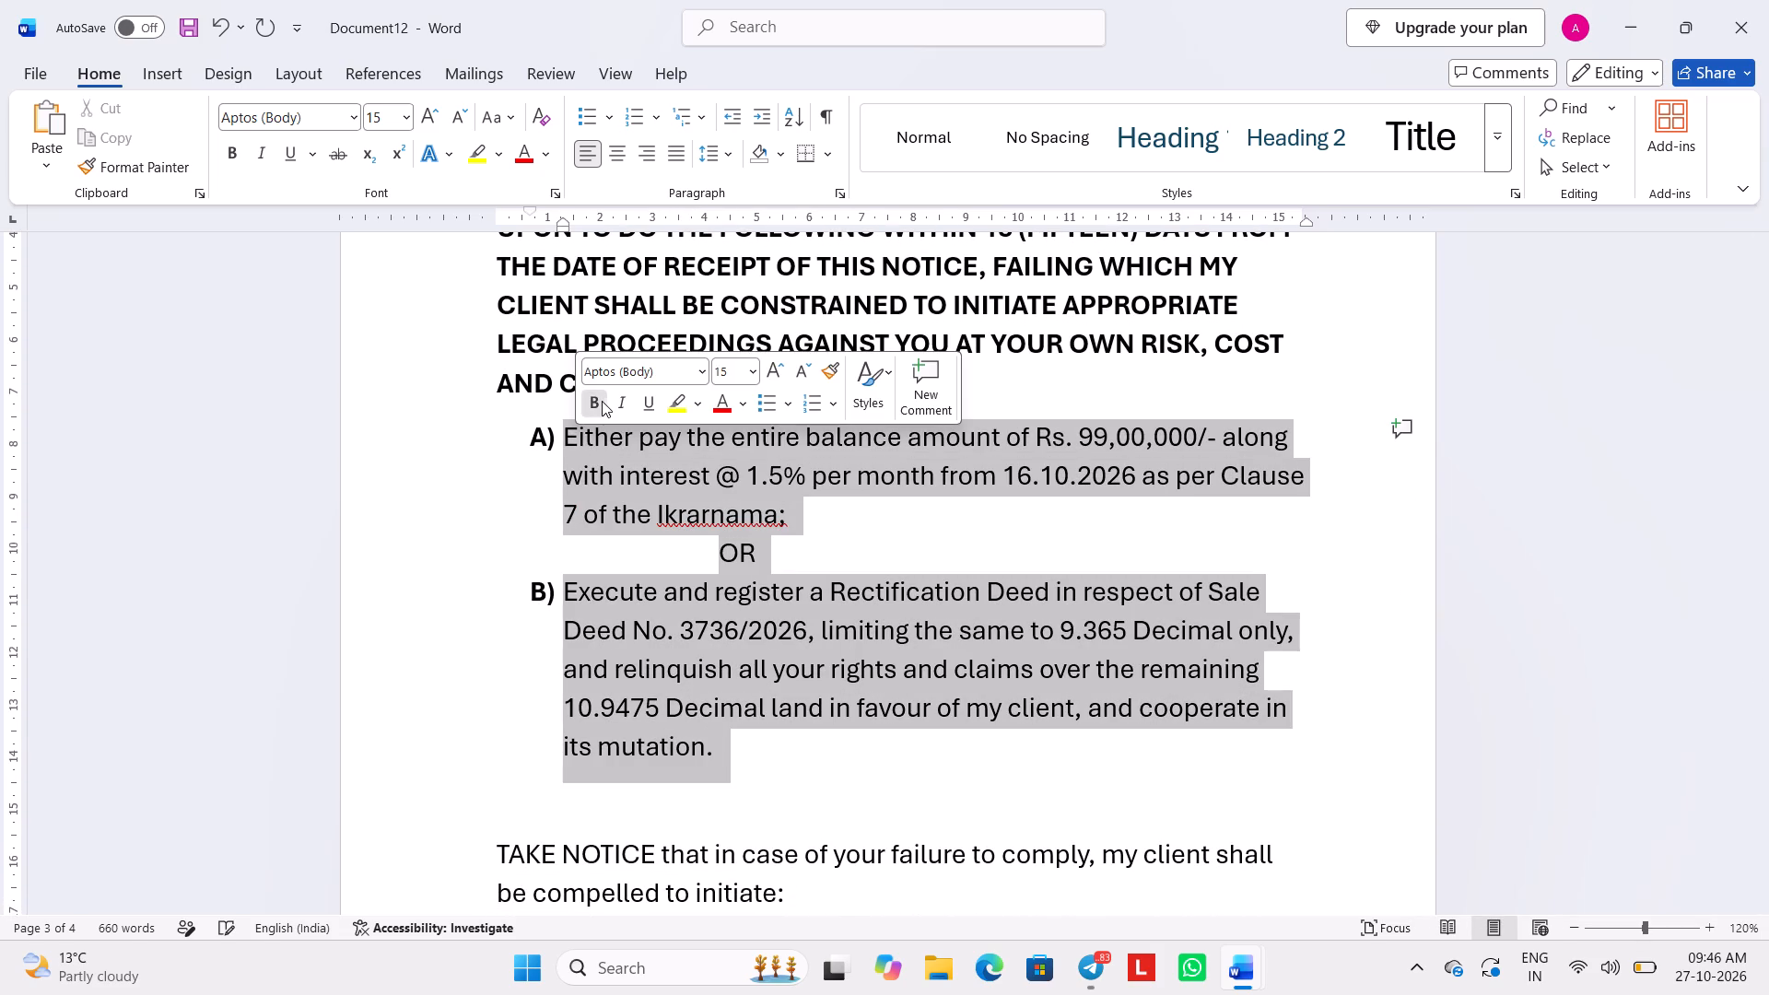
pyautogui.click(602, 401)
pyautogui.click(948, 802)
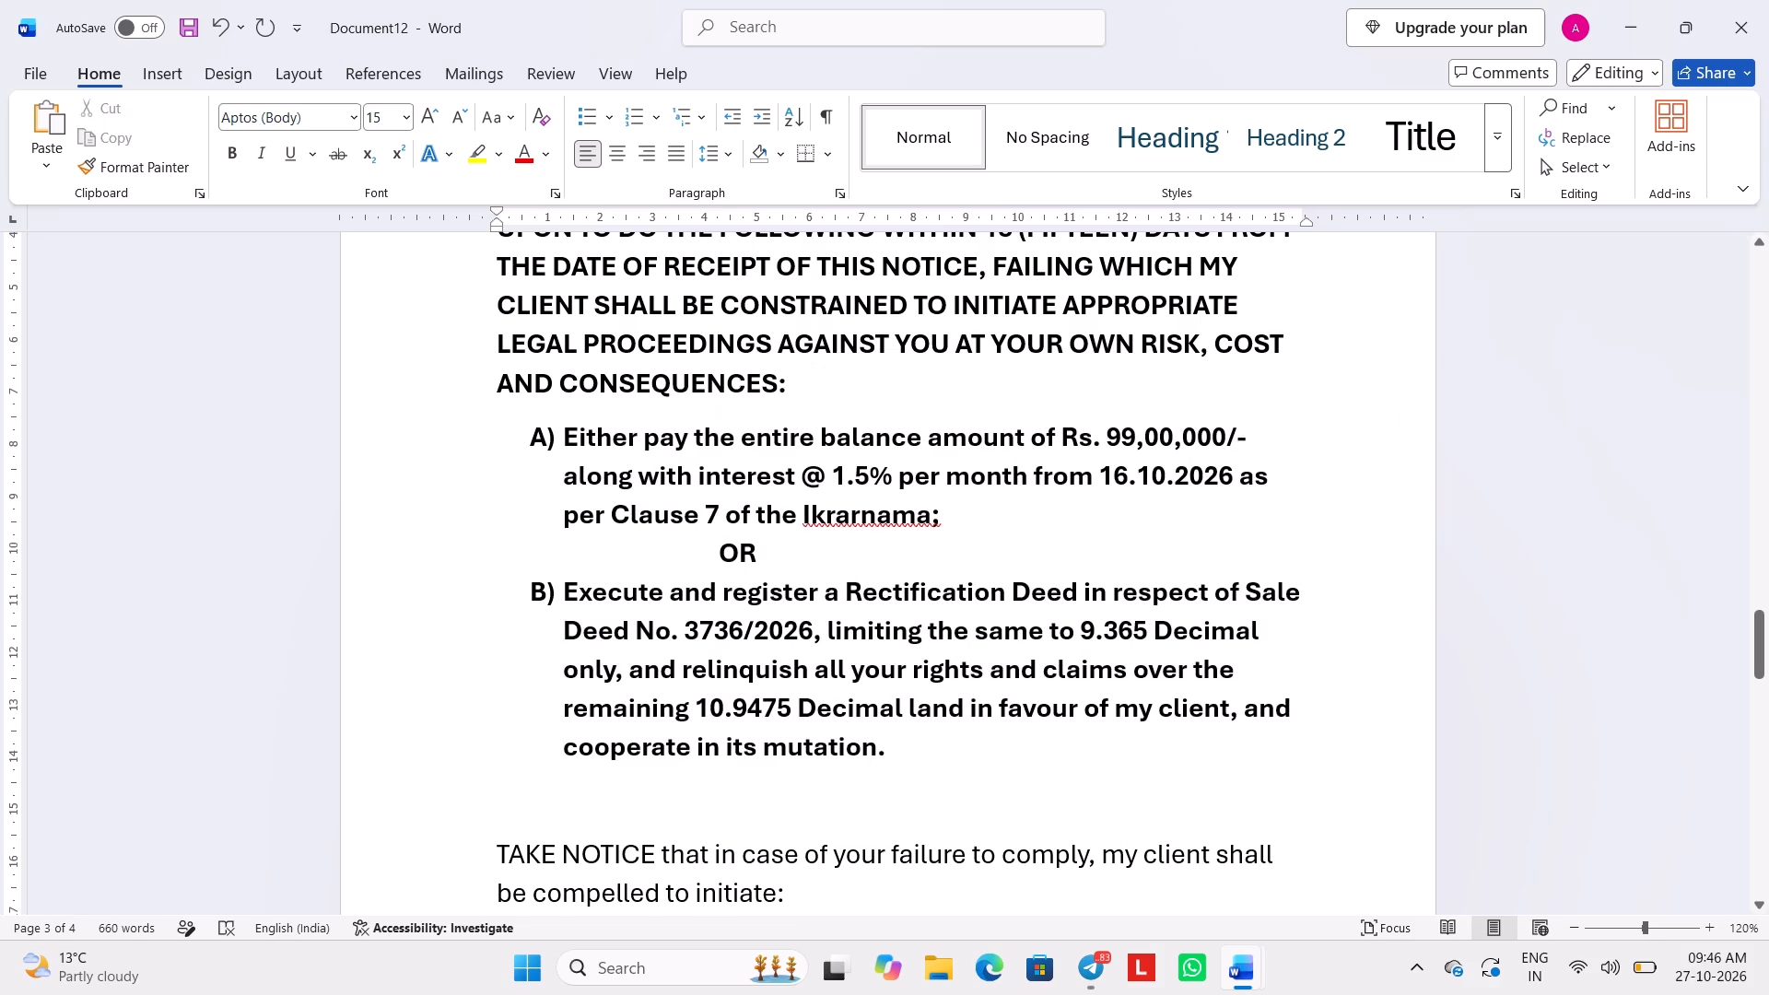
# Make the words "TAKE NOTICE" at the start of the failure-to-comply paragraph bold.
pyautogui.moveTo(497, 858); pyautogui.dragTo(644, 863)
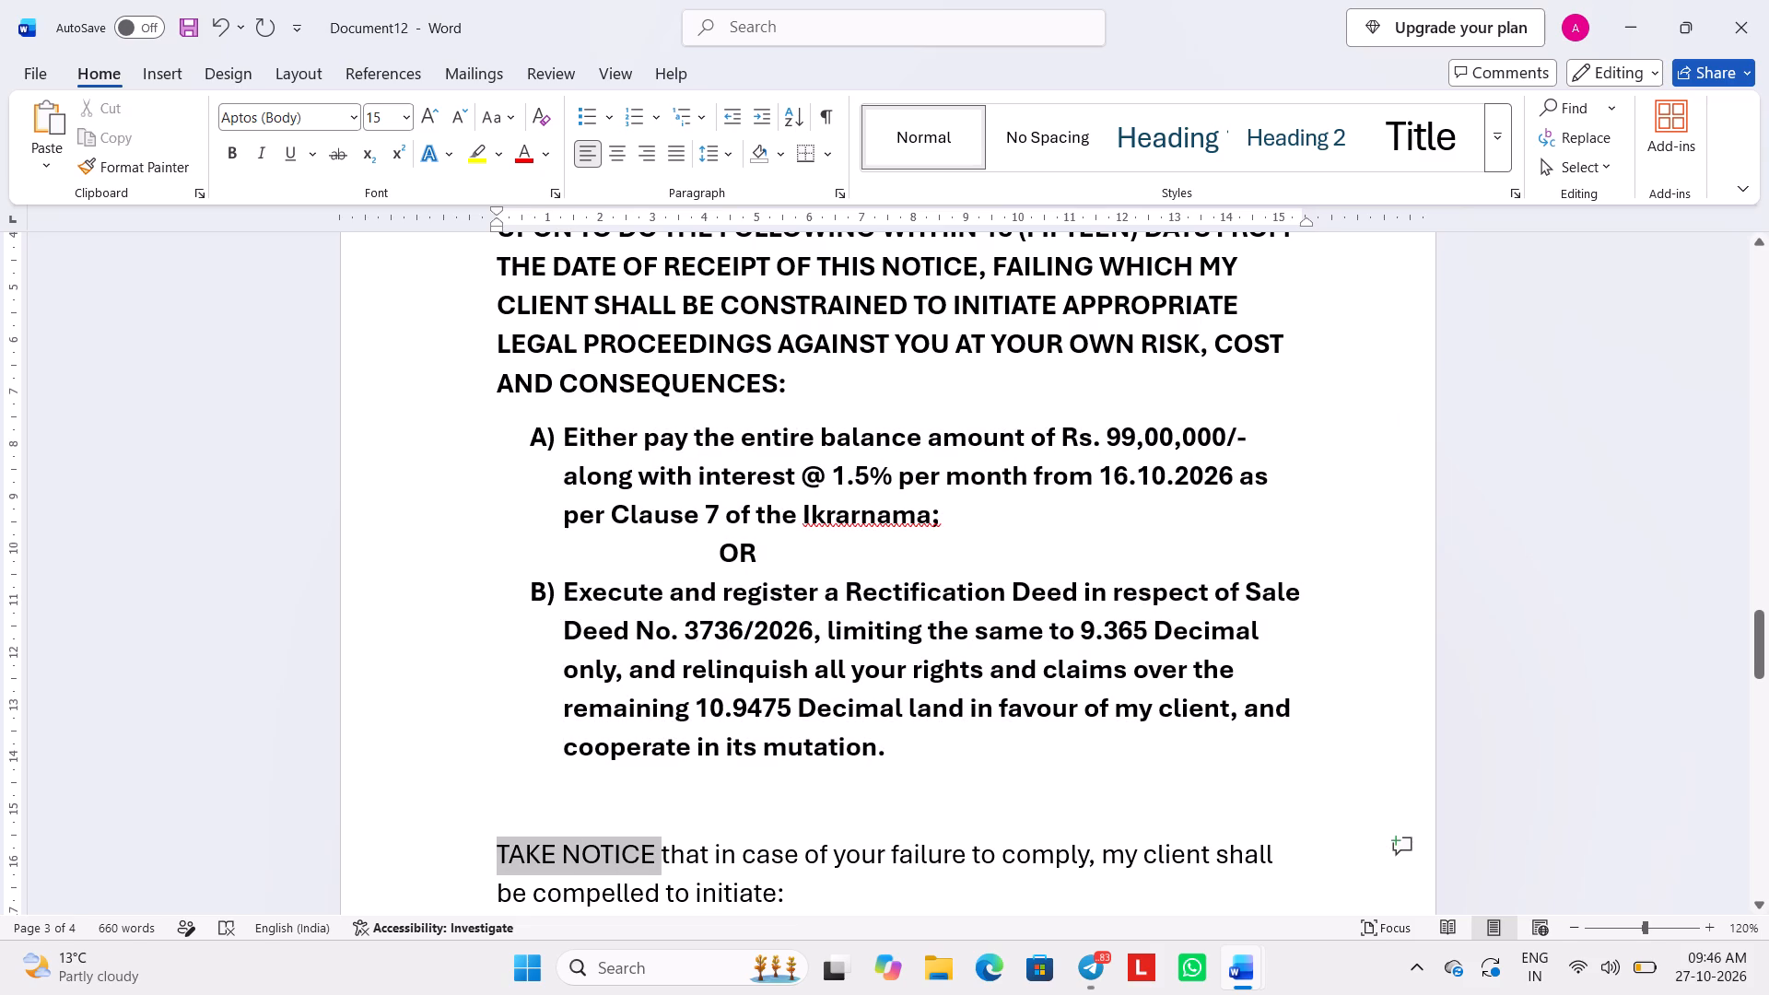
pyautogui.moveTo(644, 863); pyautogui.dragTo(648, 865)
pyautogui.click(664, 819)
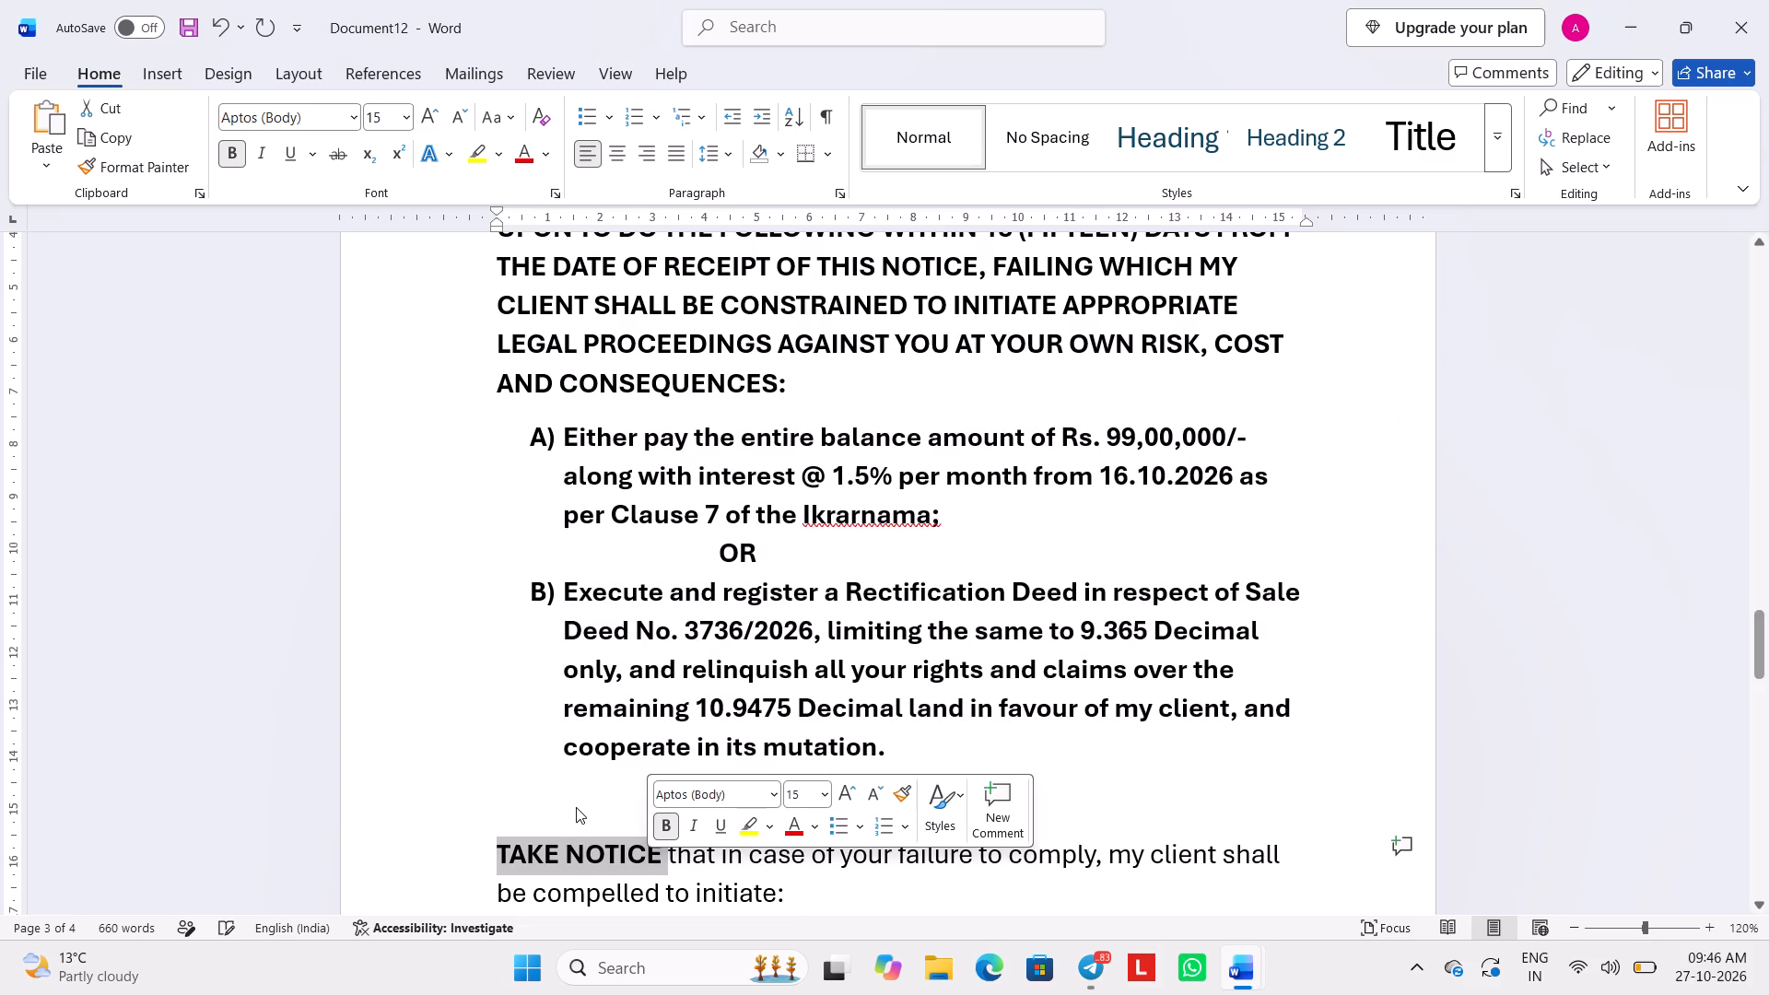
# Replace the typed a) of the "Civil Suit for Rectification" paragraph with automatic a) numbering, directly below the TAKE NOTICE paragraph.
pyautogui.scroll(-1, 576, 807)
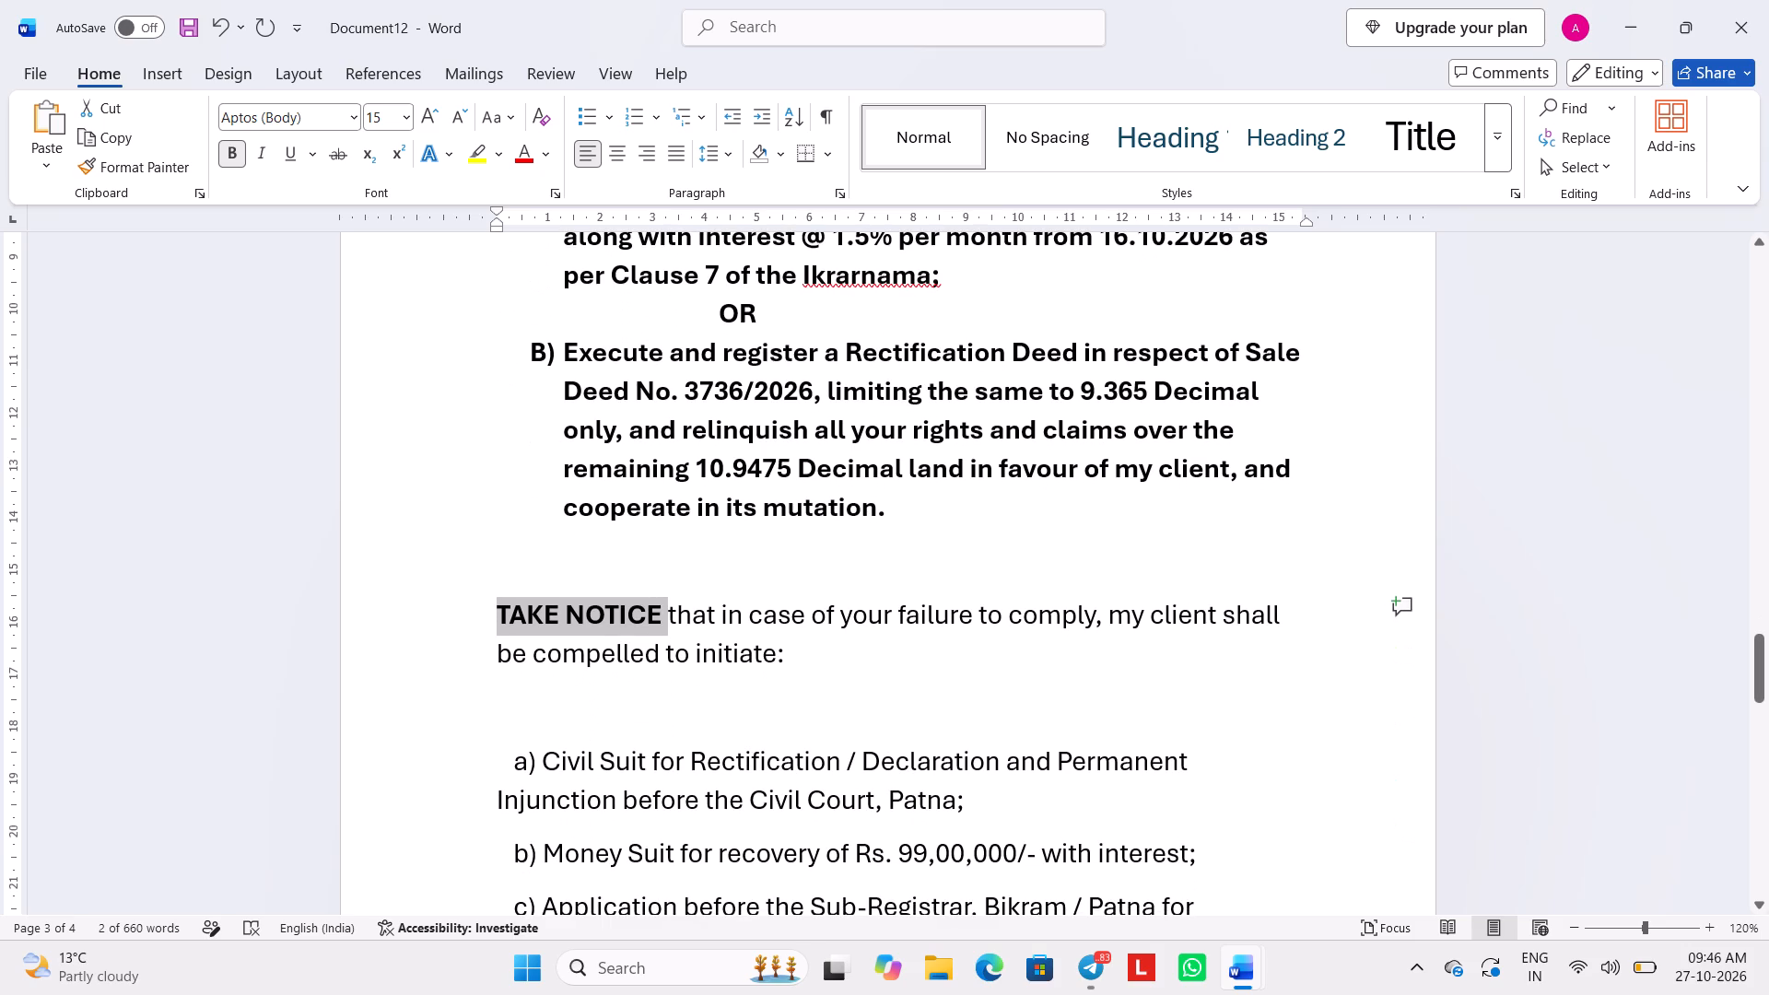
pyautogui.click(539, 769)
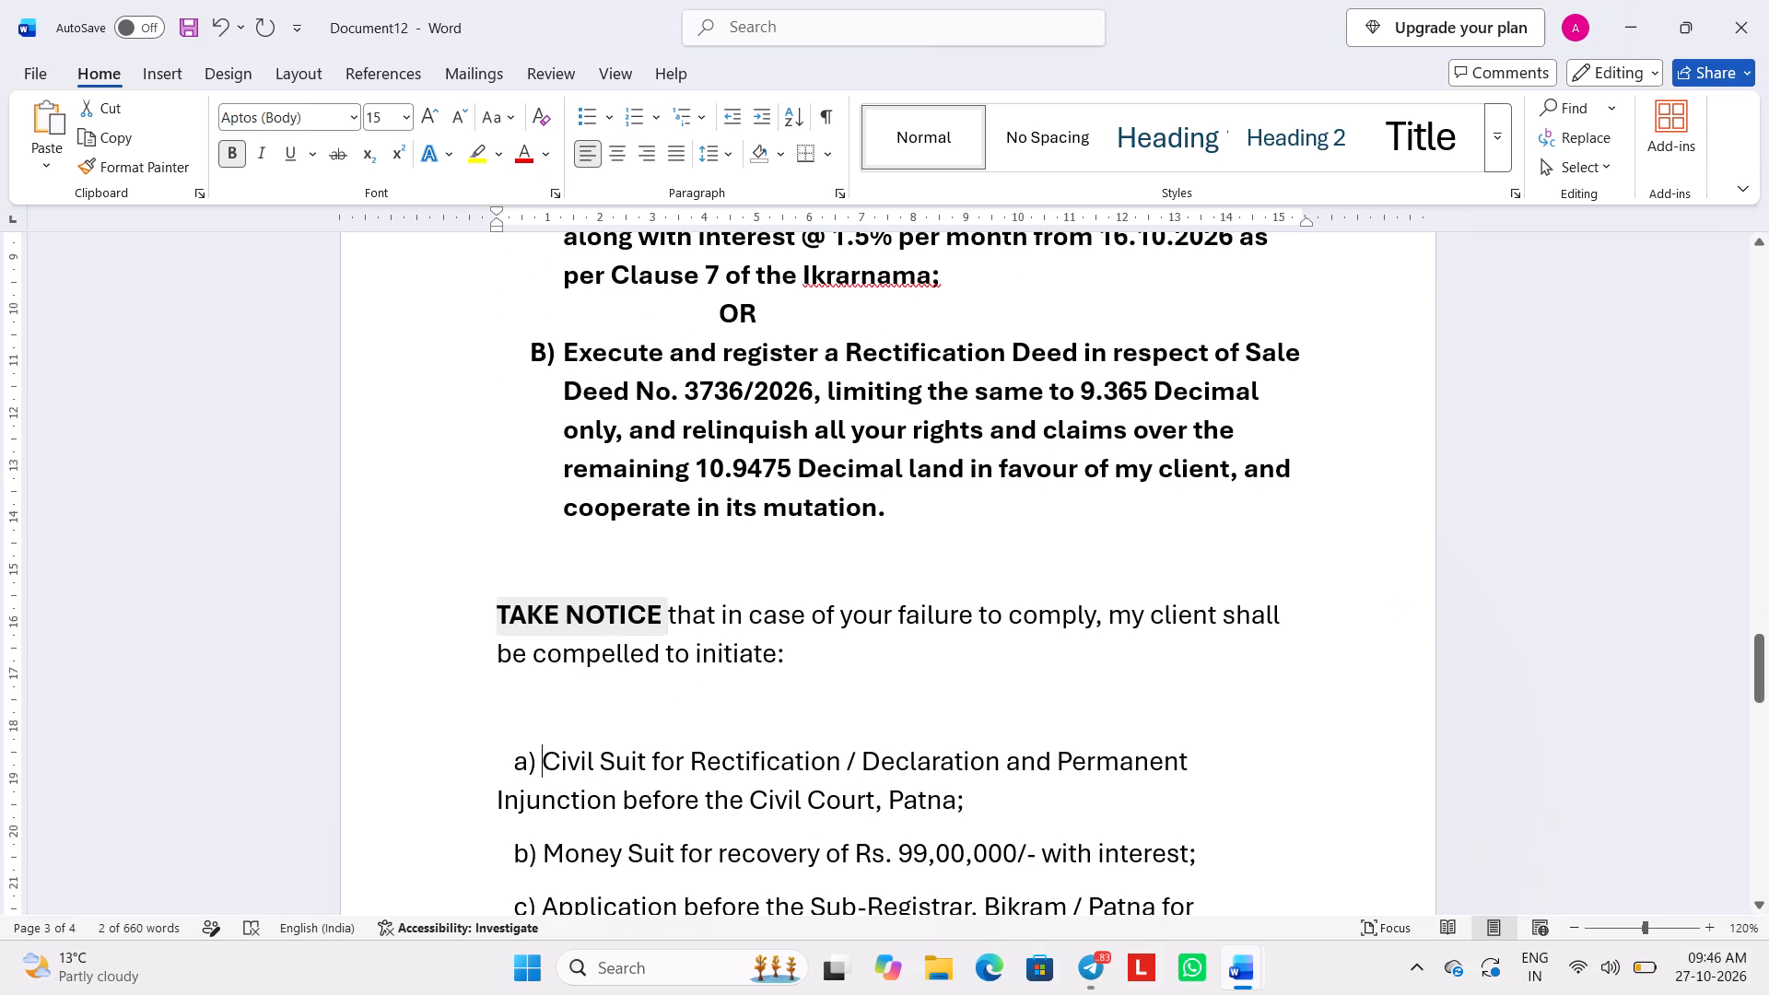
pyautogui.press('BackSpace')
pyautogui.press('BackSpace')
pyautogui.press('BackSpace')
pyautogui.press('BackSpace')
pyautogui.press('BackSpace')
pyautogui.press('BackSpace')
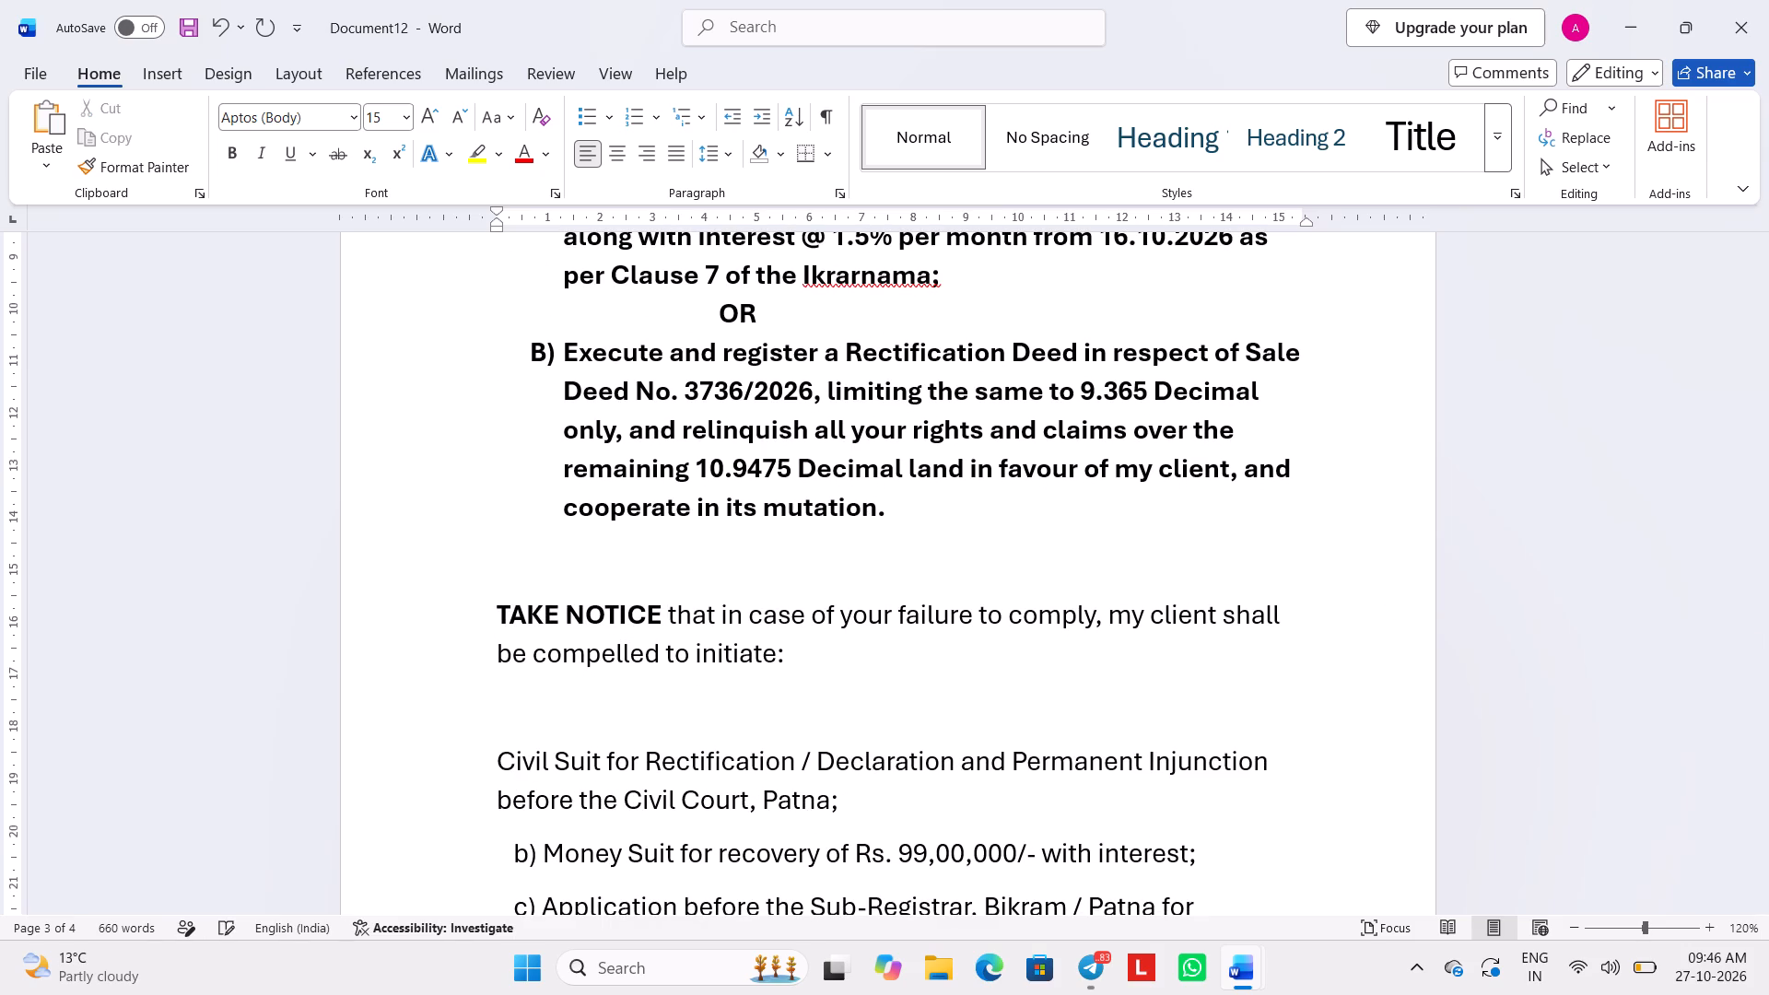
pyautogui.press('BackSpace')
pyautogui.press('BackSpace')
pyautogui.press('Return')
pyautogui.press('BackSpace')
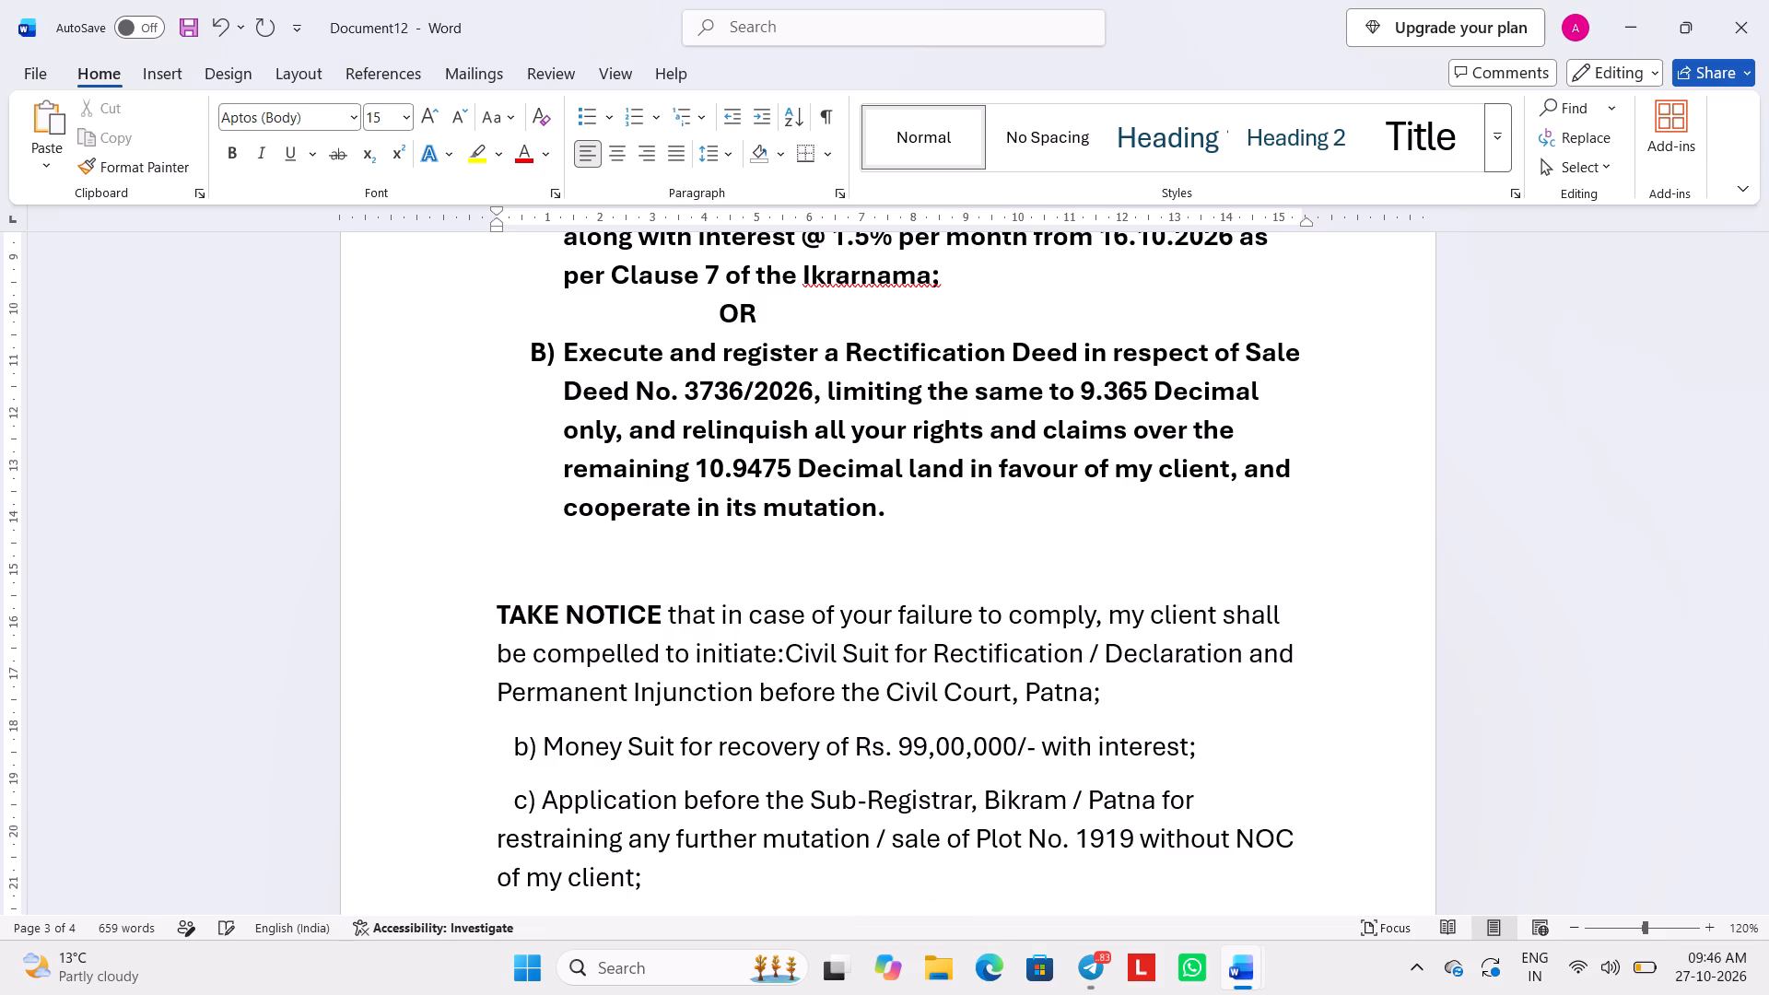
pyautogui.press('Return')
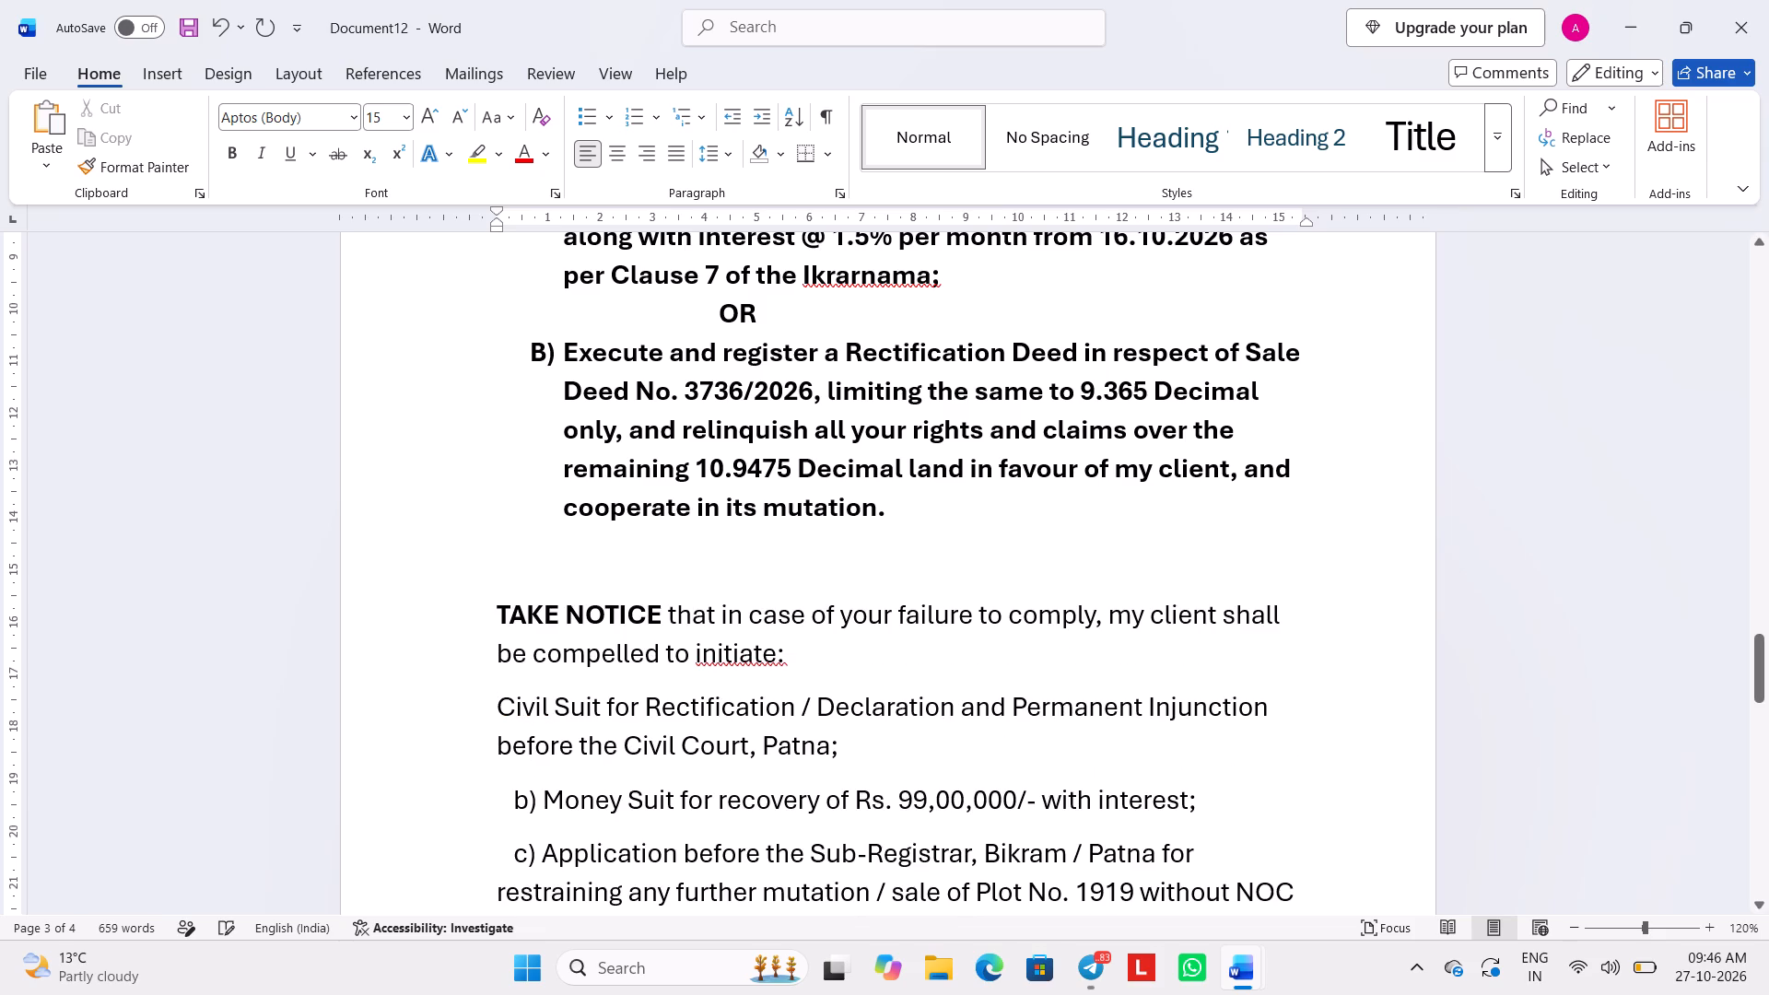
pyautogui.click(658, 128)
pyautogui.click(869, 213)
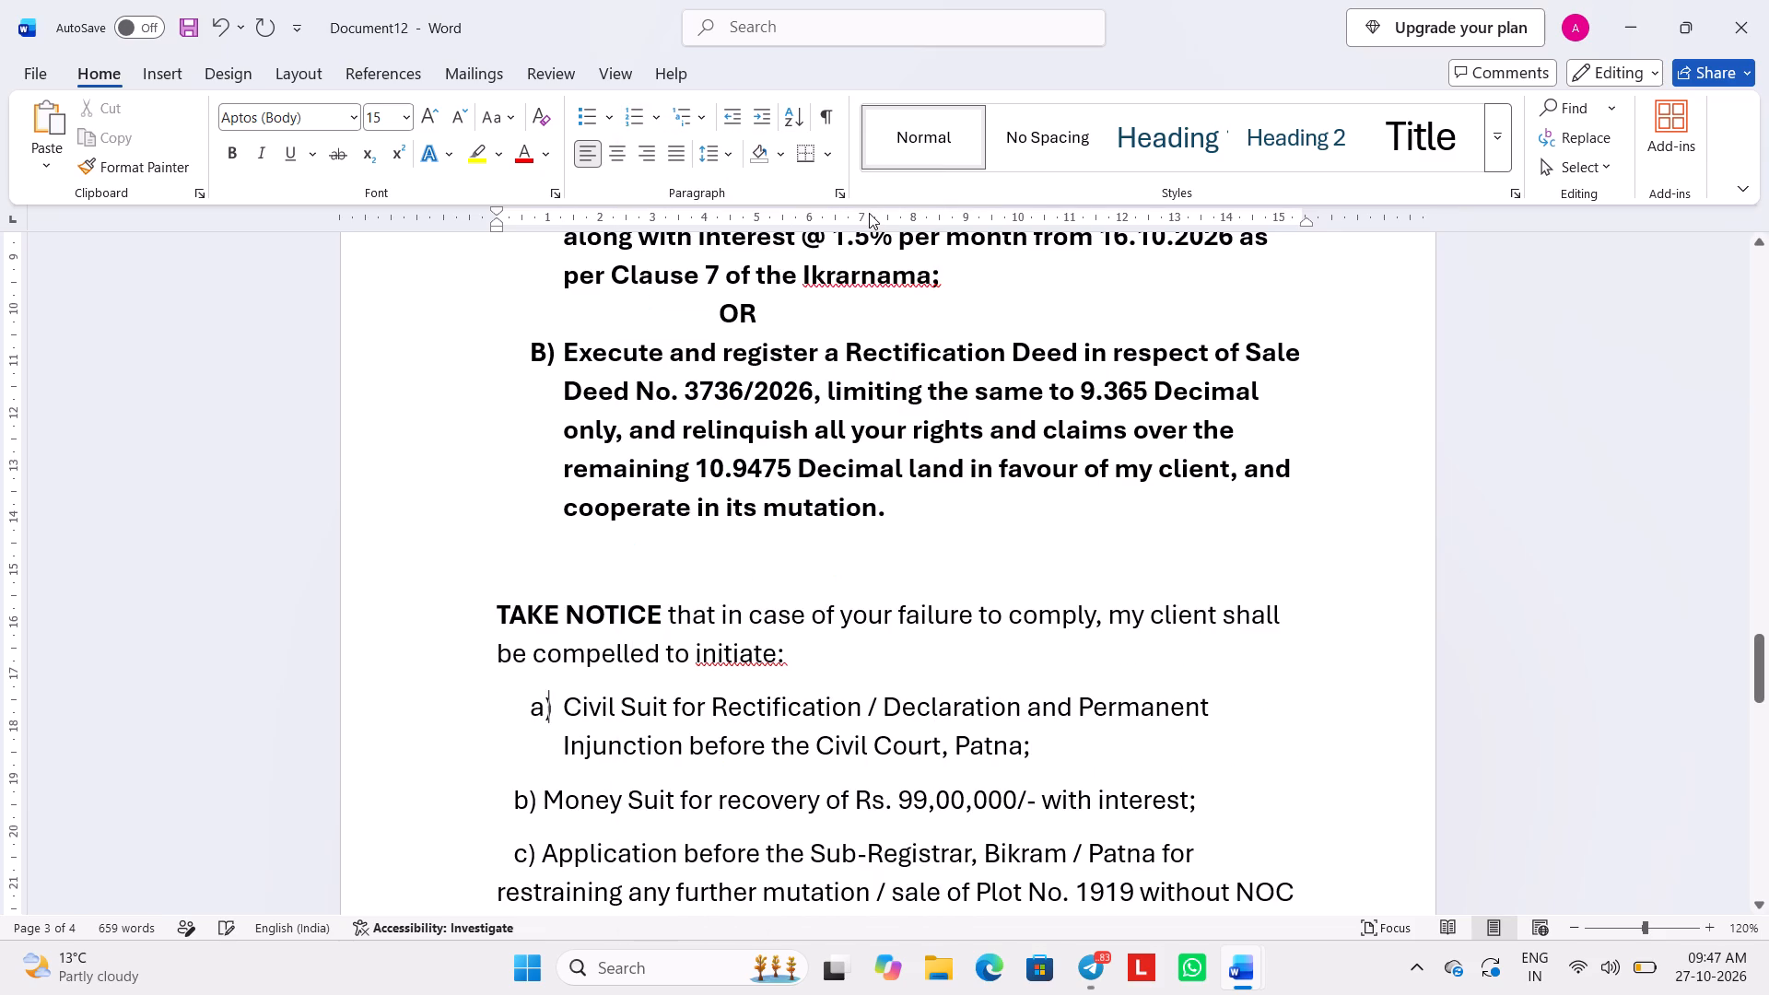
# Replace the typed b) of the "Money Suit for recovery" paragraph with automatic item b) directly below item a).
pyautogui.scroll(-1, 552, 743)
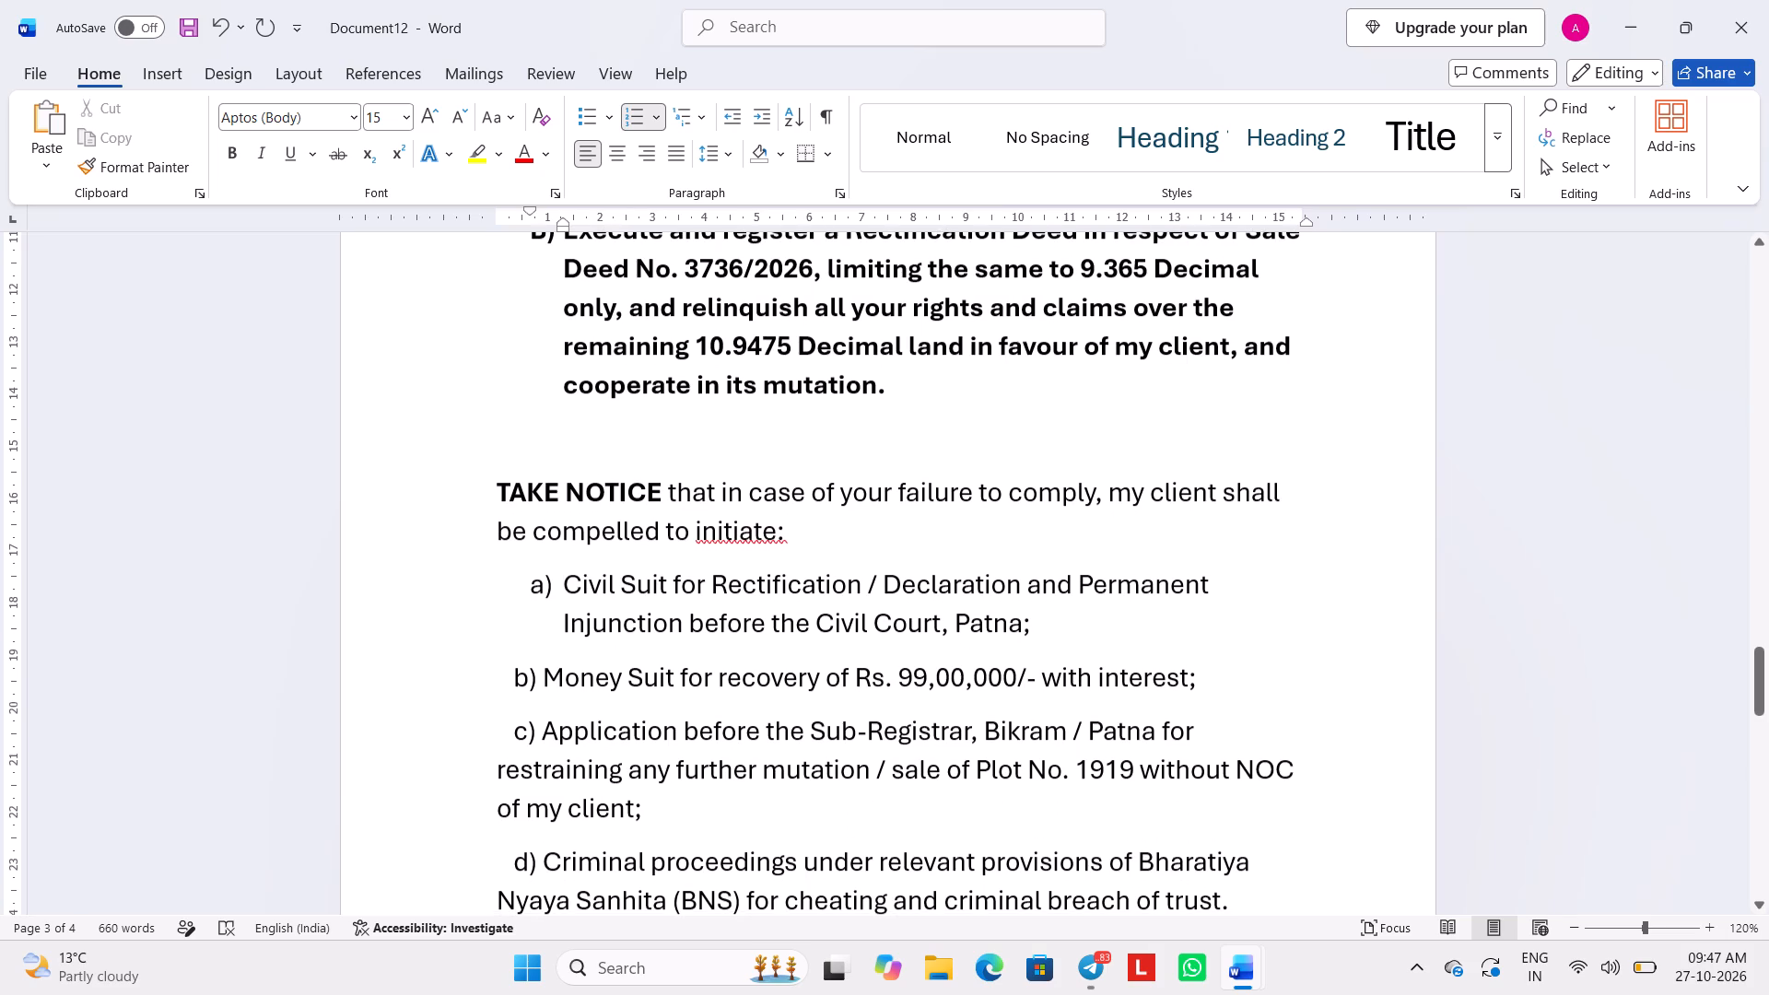
pyautogui.click(545, 685)
pyautogui.press('BackSpace')
pyautogui.press('BackSpace')
pyautogui.press('BackSpace')
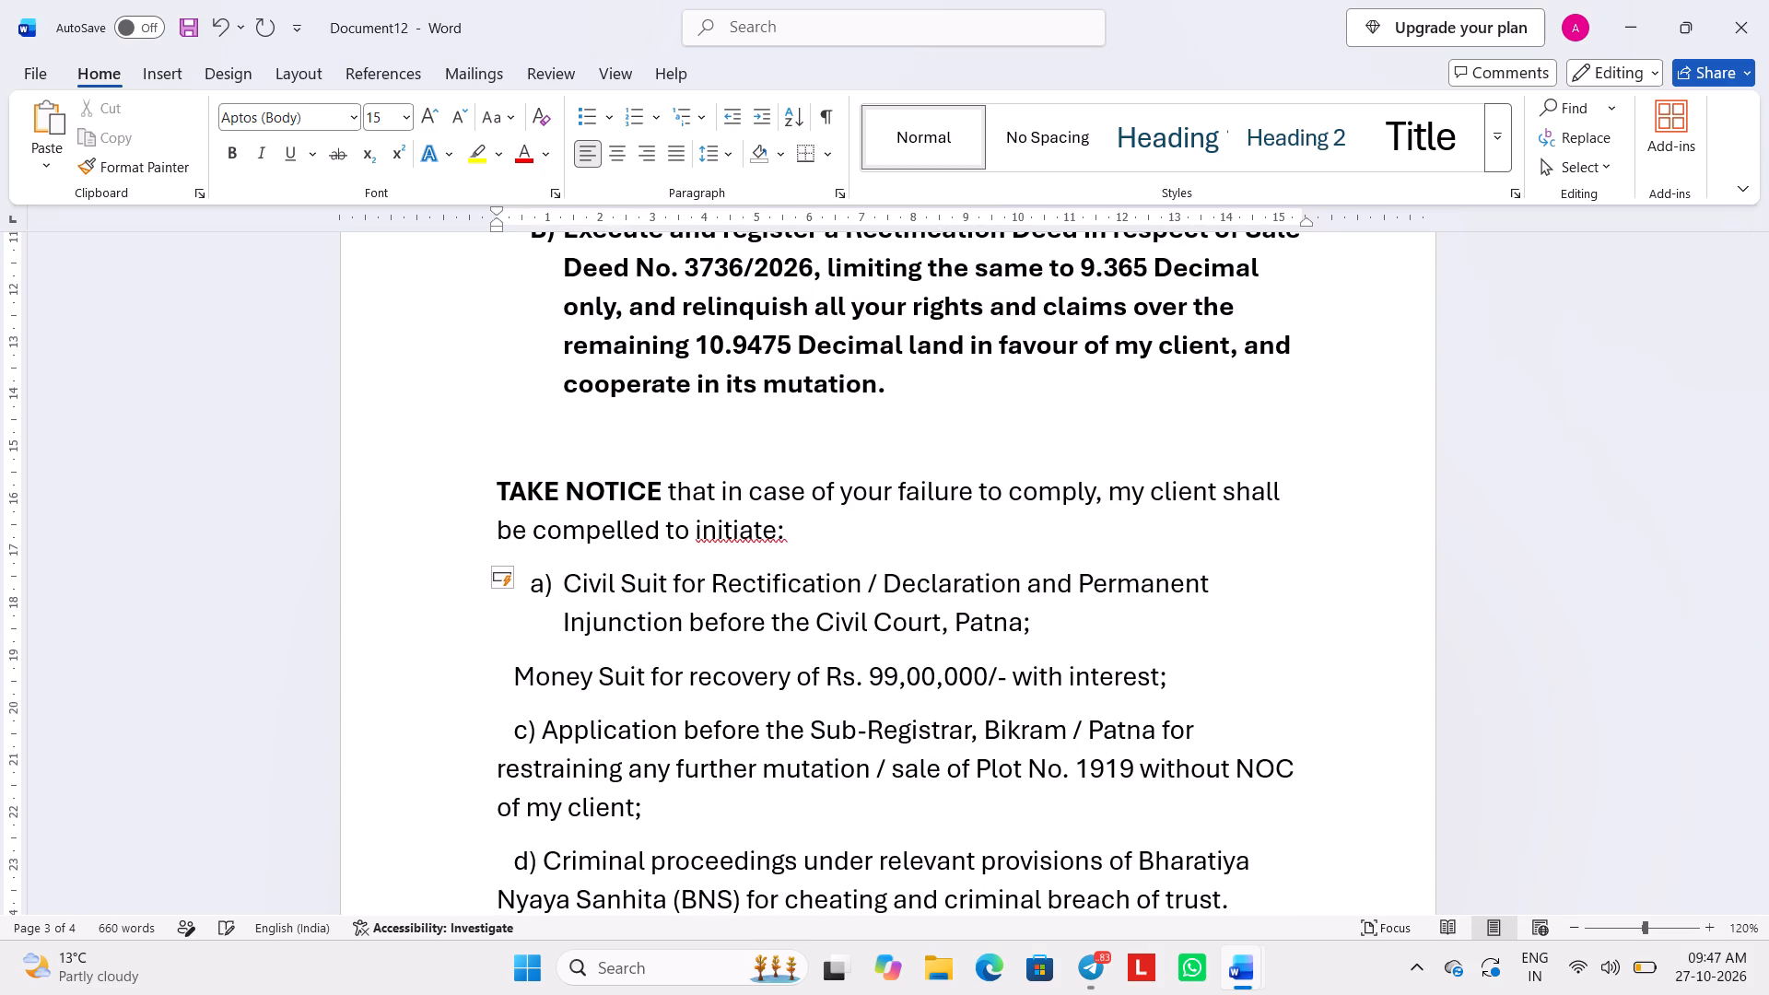
pyautogui.press('BackSpace')
pyautogui.press('BackSpace')
pyautogui.press('BackSpace')
pyautogui.press('BackSpace')
pyautogui.press('Return')
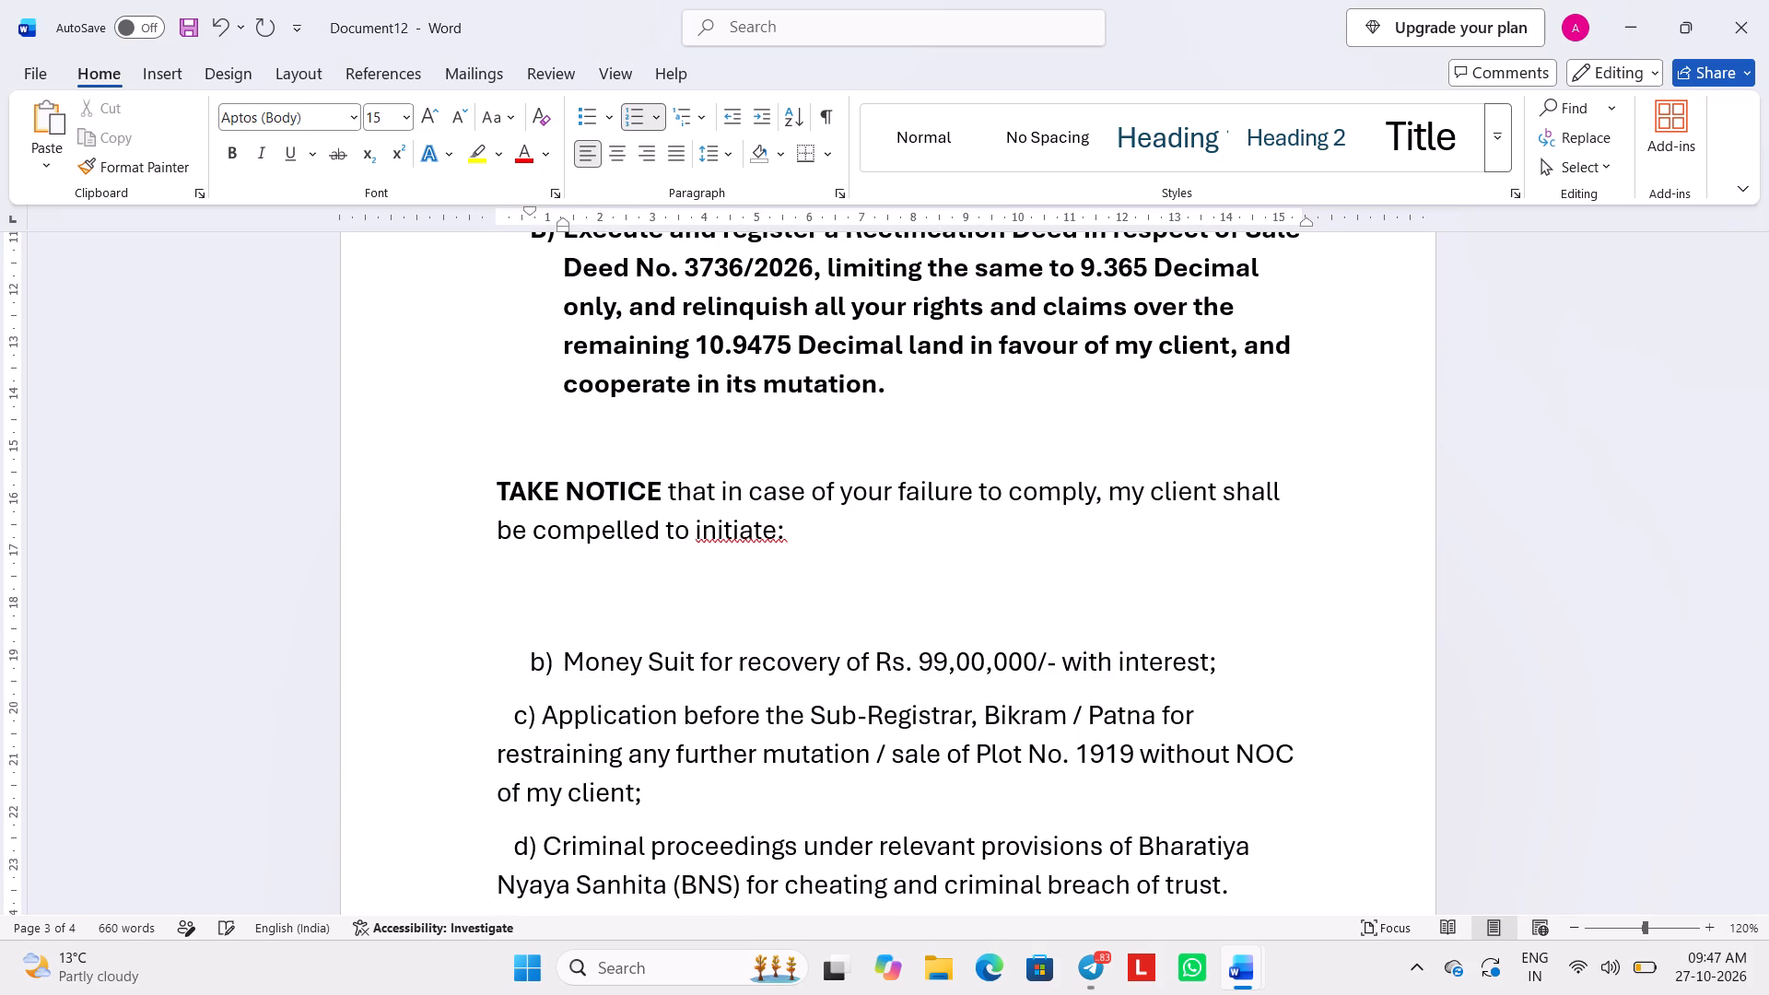
# Replace the typed c) of the "Application before the Sub-Registrar" paragraph with automatic item c) directly below item b).
pyautogui.click(545, 729)
pyautogui.press('BackSpace')
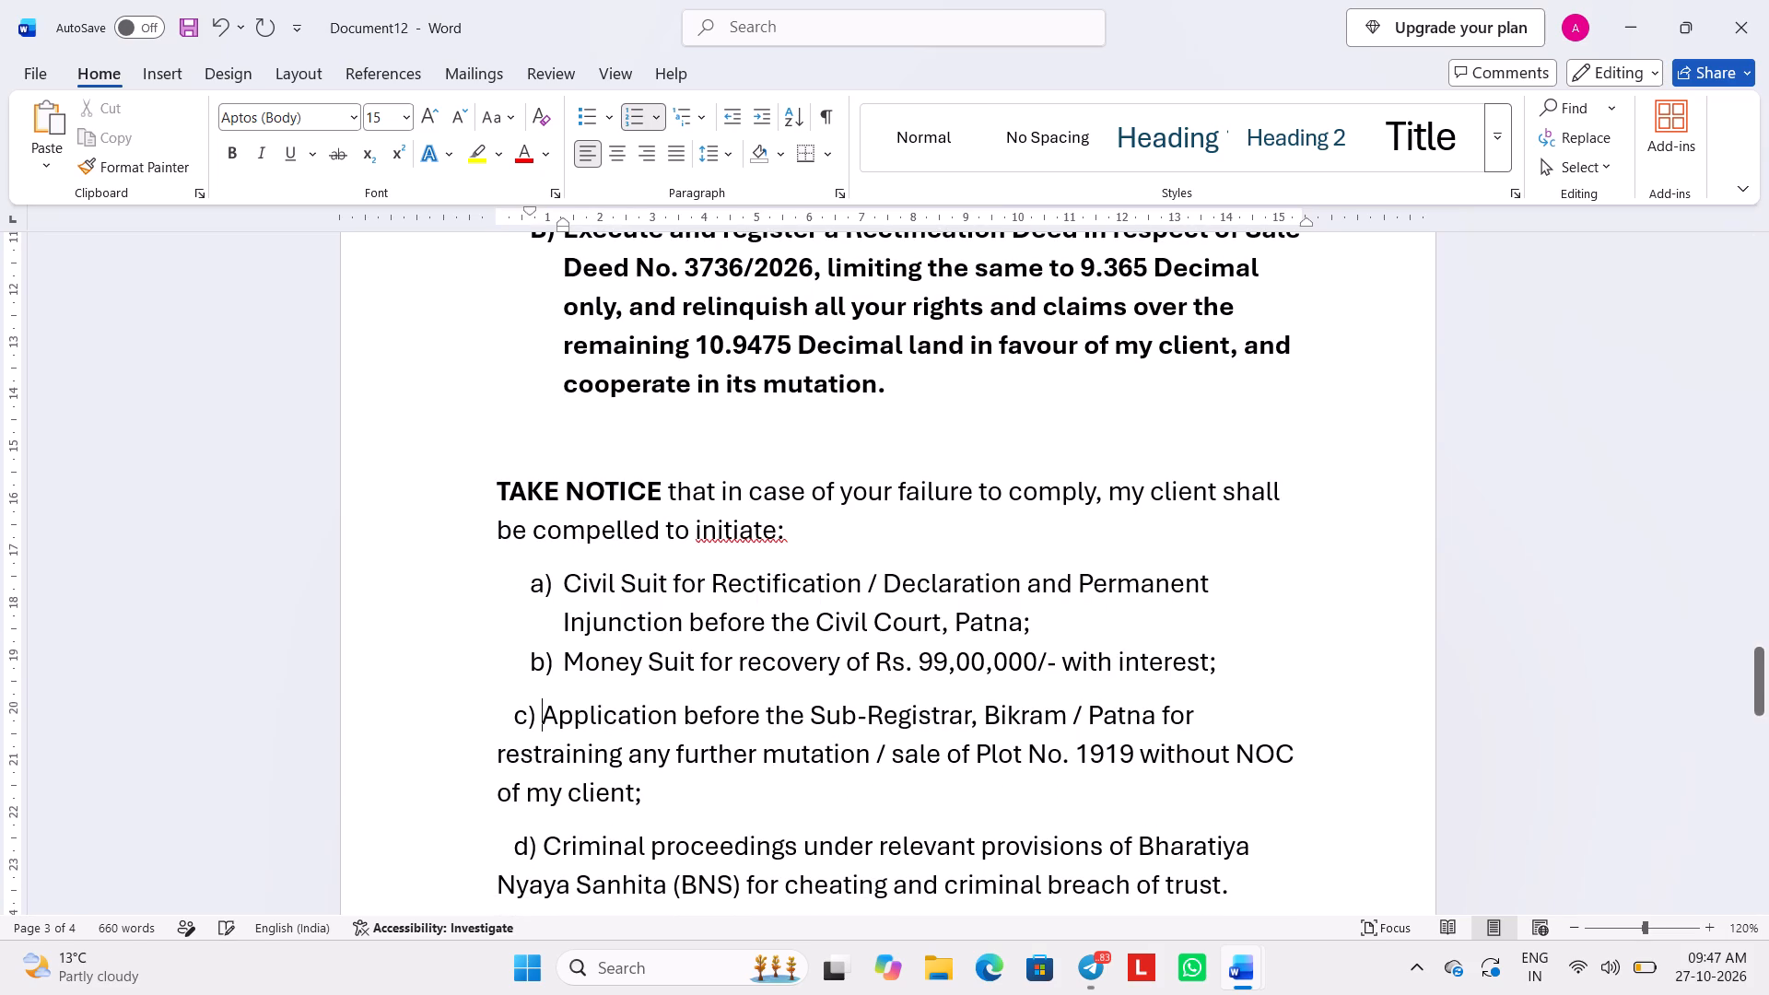
pyautogui.press('BackSpace')
pyautogui.press('BackSpace')
pyautogui.press('BackSpace')
pyautogui.press('BackSpace')
pyautogui.press('BackSpace')
pyautogui.press('BackSpace')
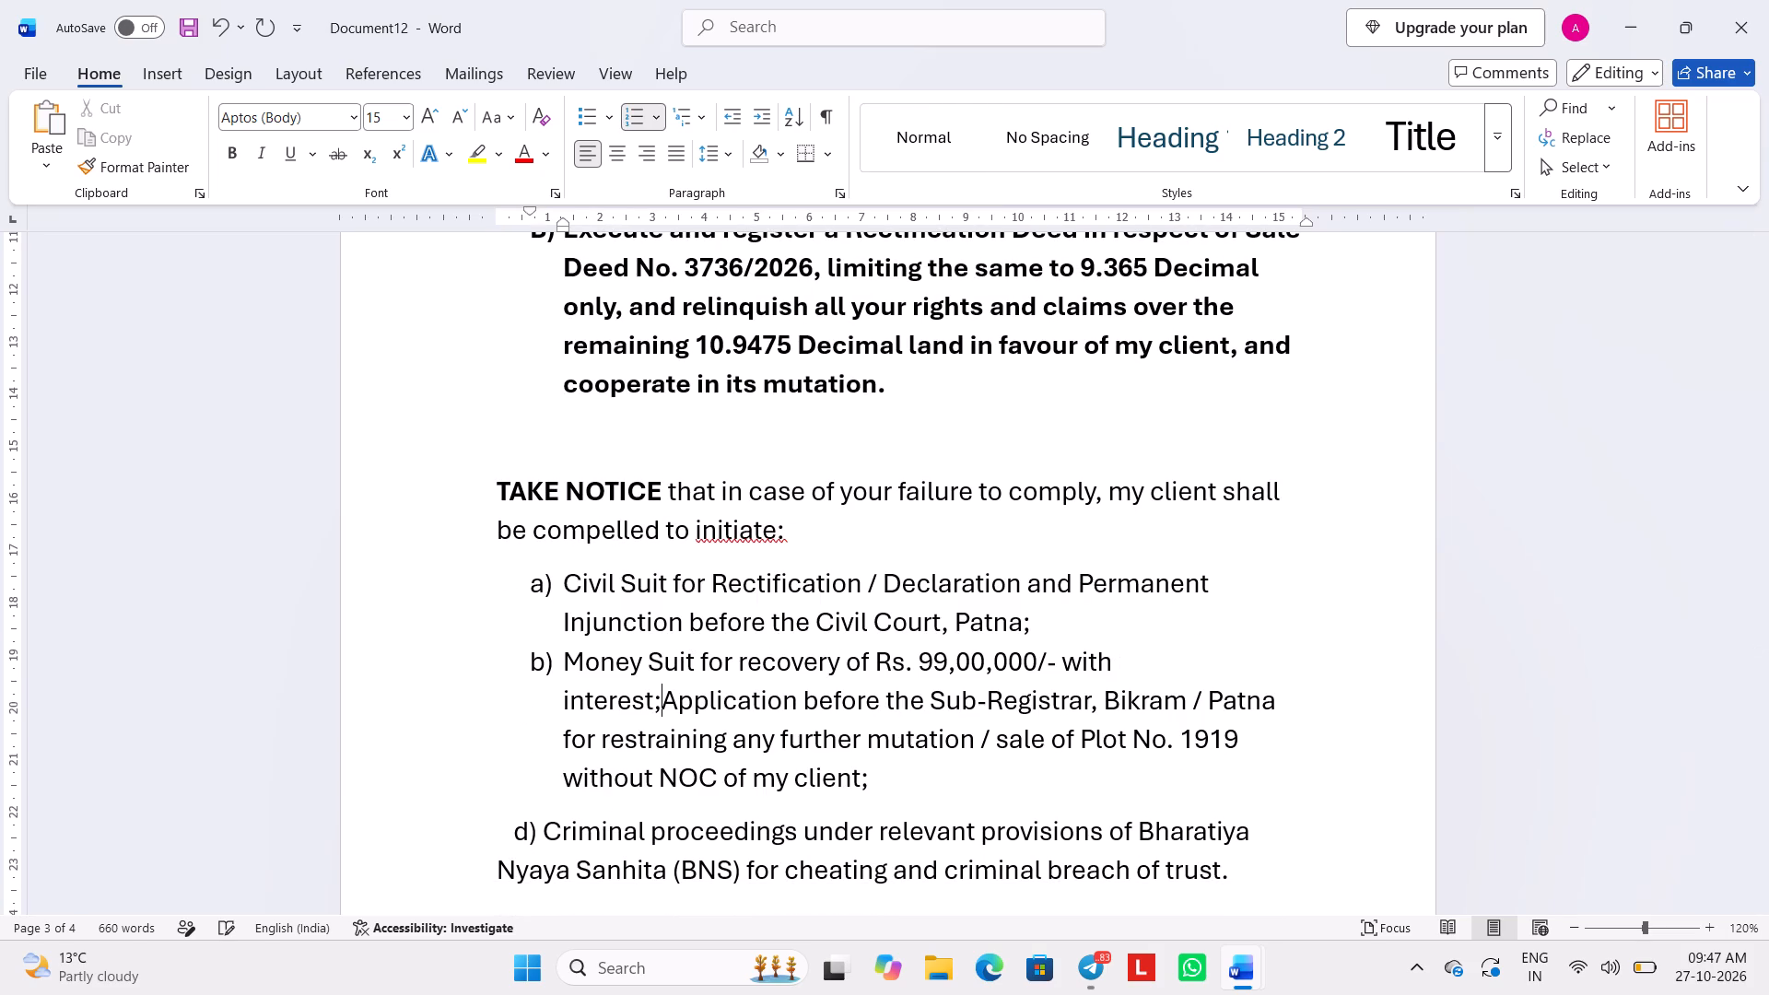
pyautogui.press('Return')
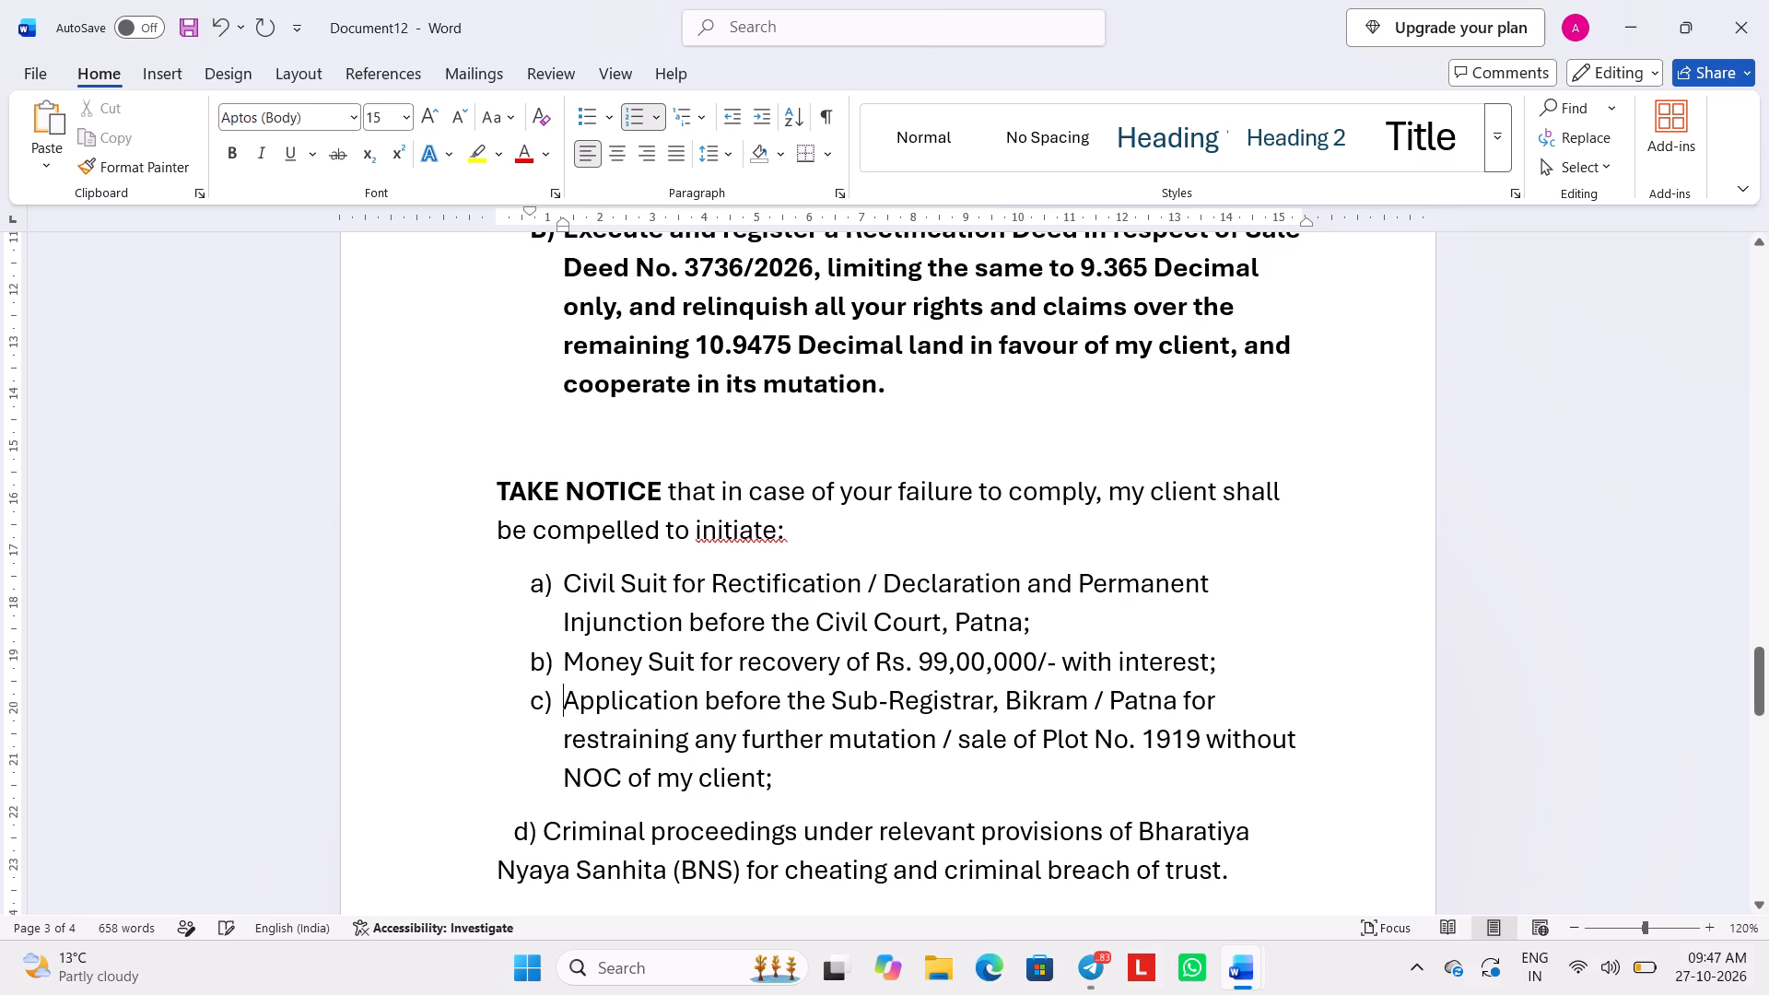
# Replace the typed d) of the "Criminal proceedings" paragraph with automatic item d) directly below item c).
pyautogui.click(544, 837)
pyautogui.press('BackSpace')
pyautogui.press('BackSpace')
pyautogui.press('BackSpace')
pyautogui.press('BackSpace')
pyautogui.press('BackSpace')
pyautogui.press('BackSpace')
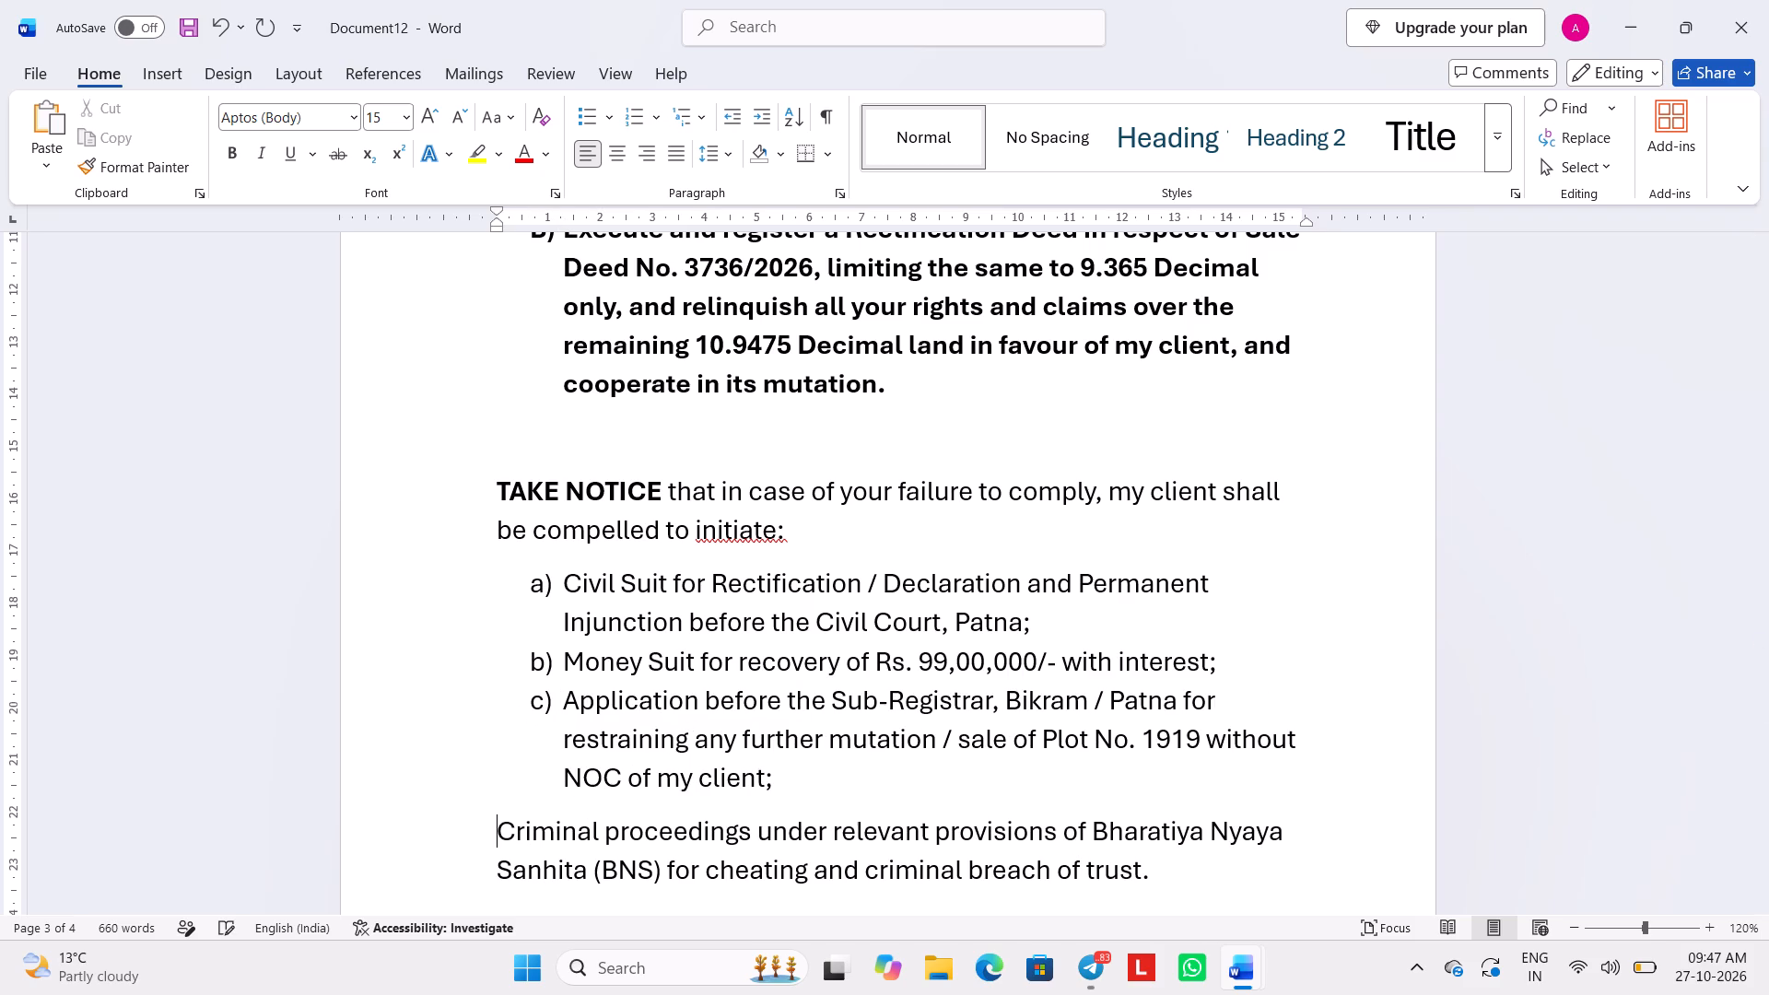
pyautogui.press('BackSpace')
pyautogui.press('Return')
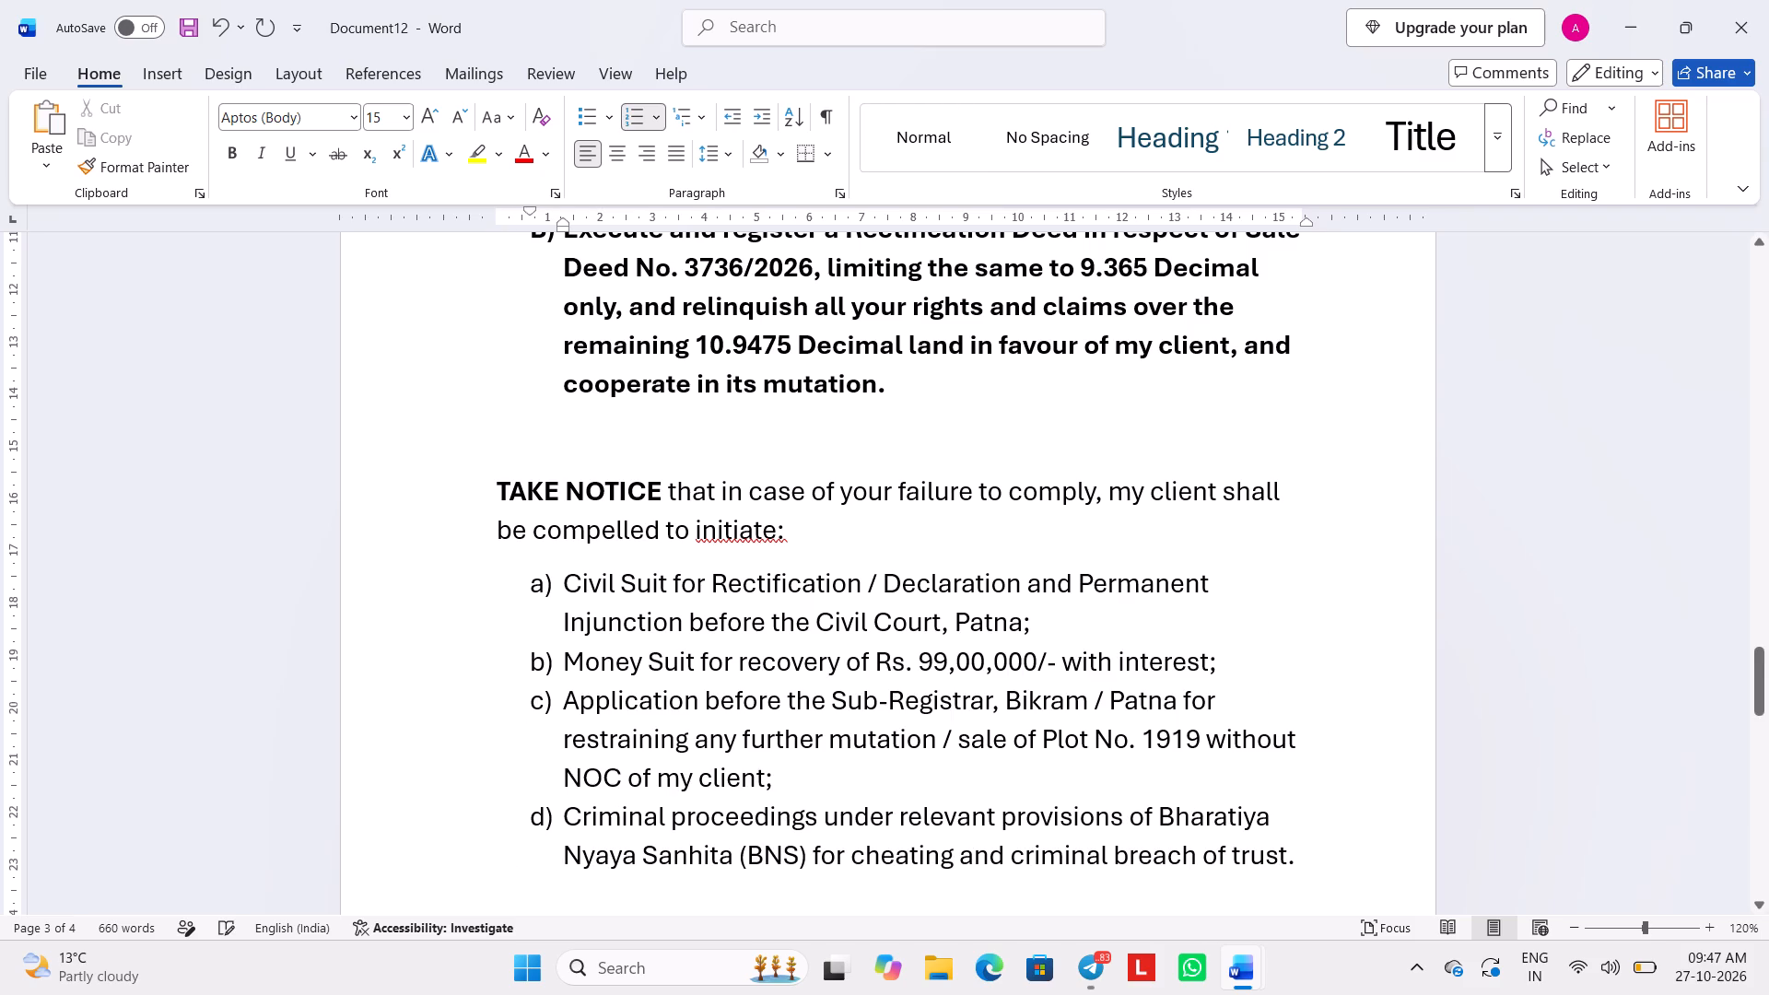
# Remove the blank lines before and after the "A copy of this notice is retained" sentence on the last page.
pyautogui.scroll(-6, 644, 645)
pyautogui.scroll(1, 644, 645)
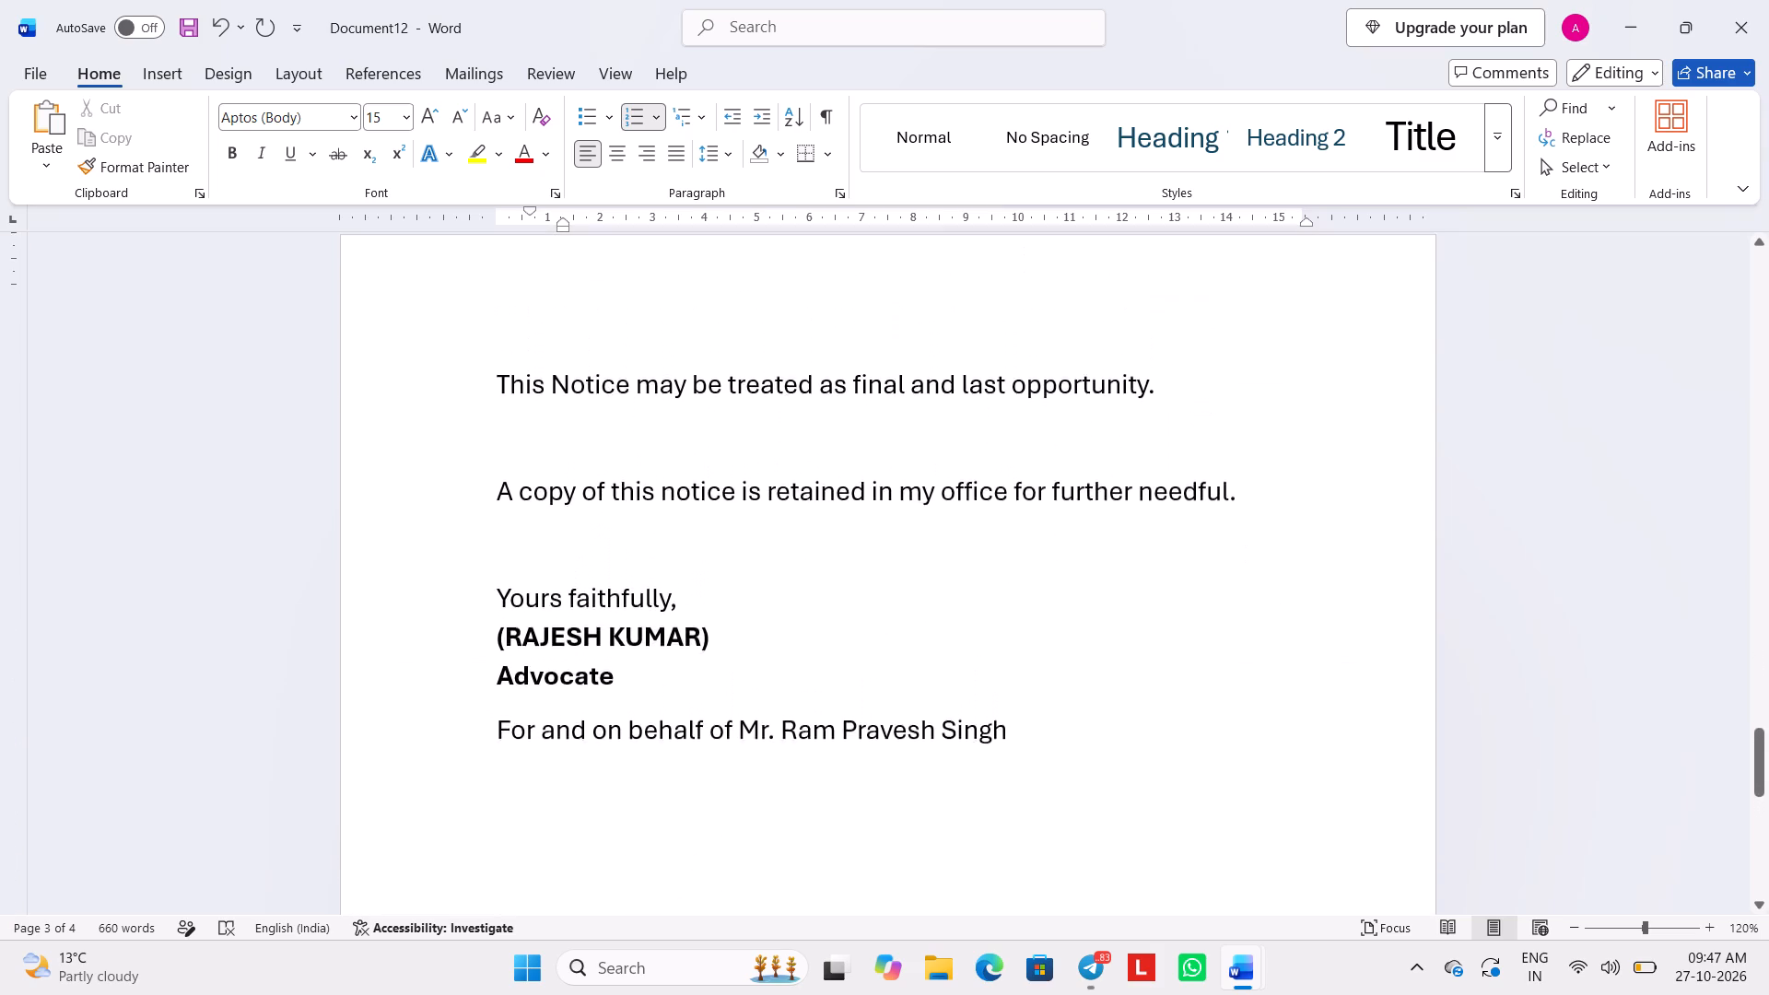
pyautogui.scroll(1, 644, 645)
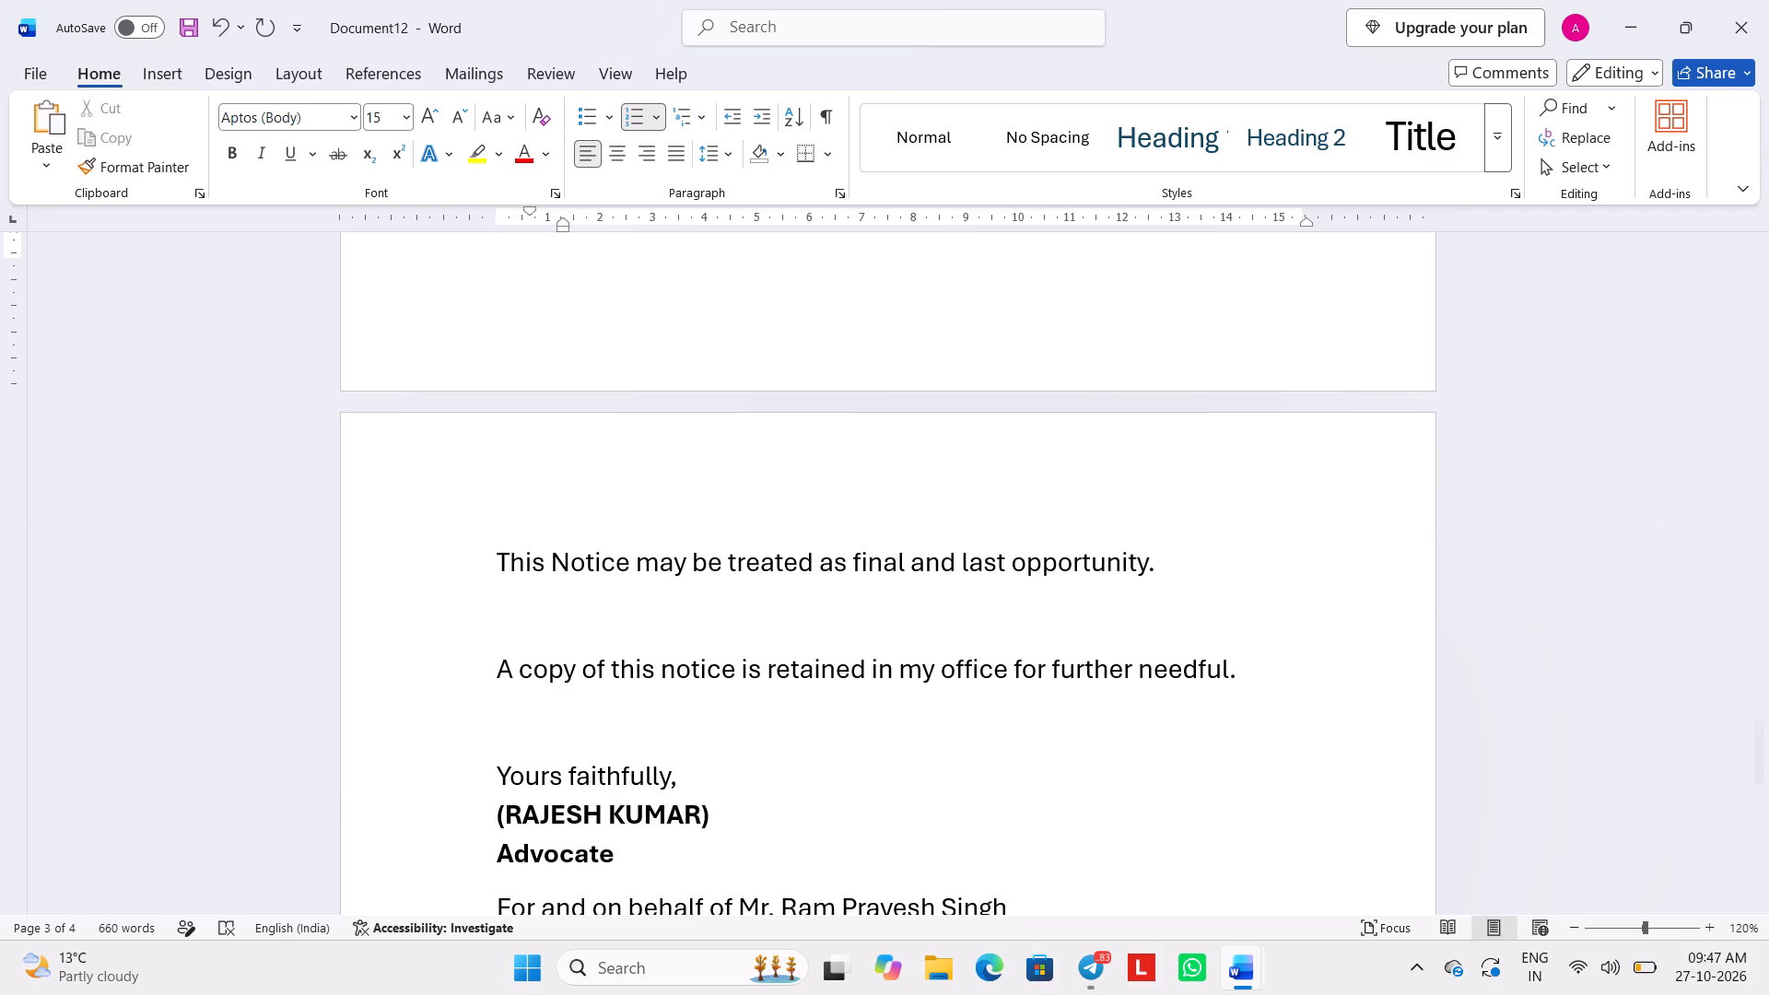
pyautogui.click(631, 624)
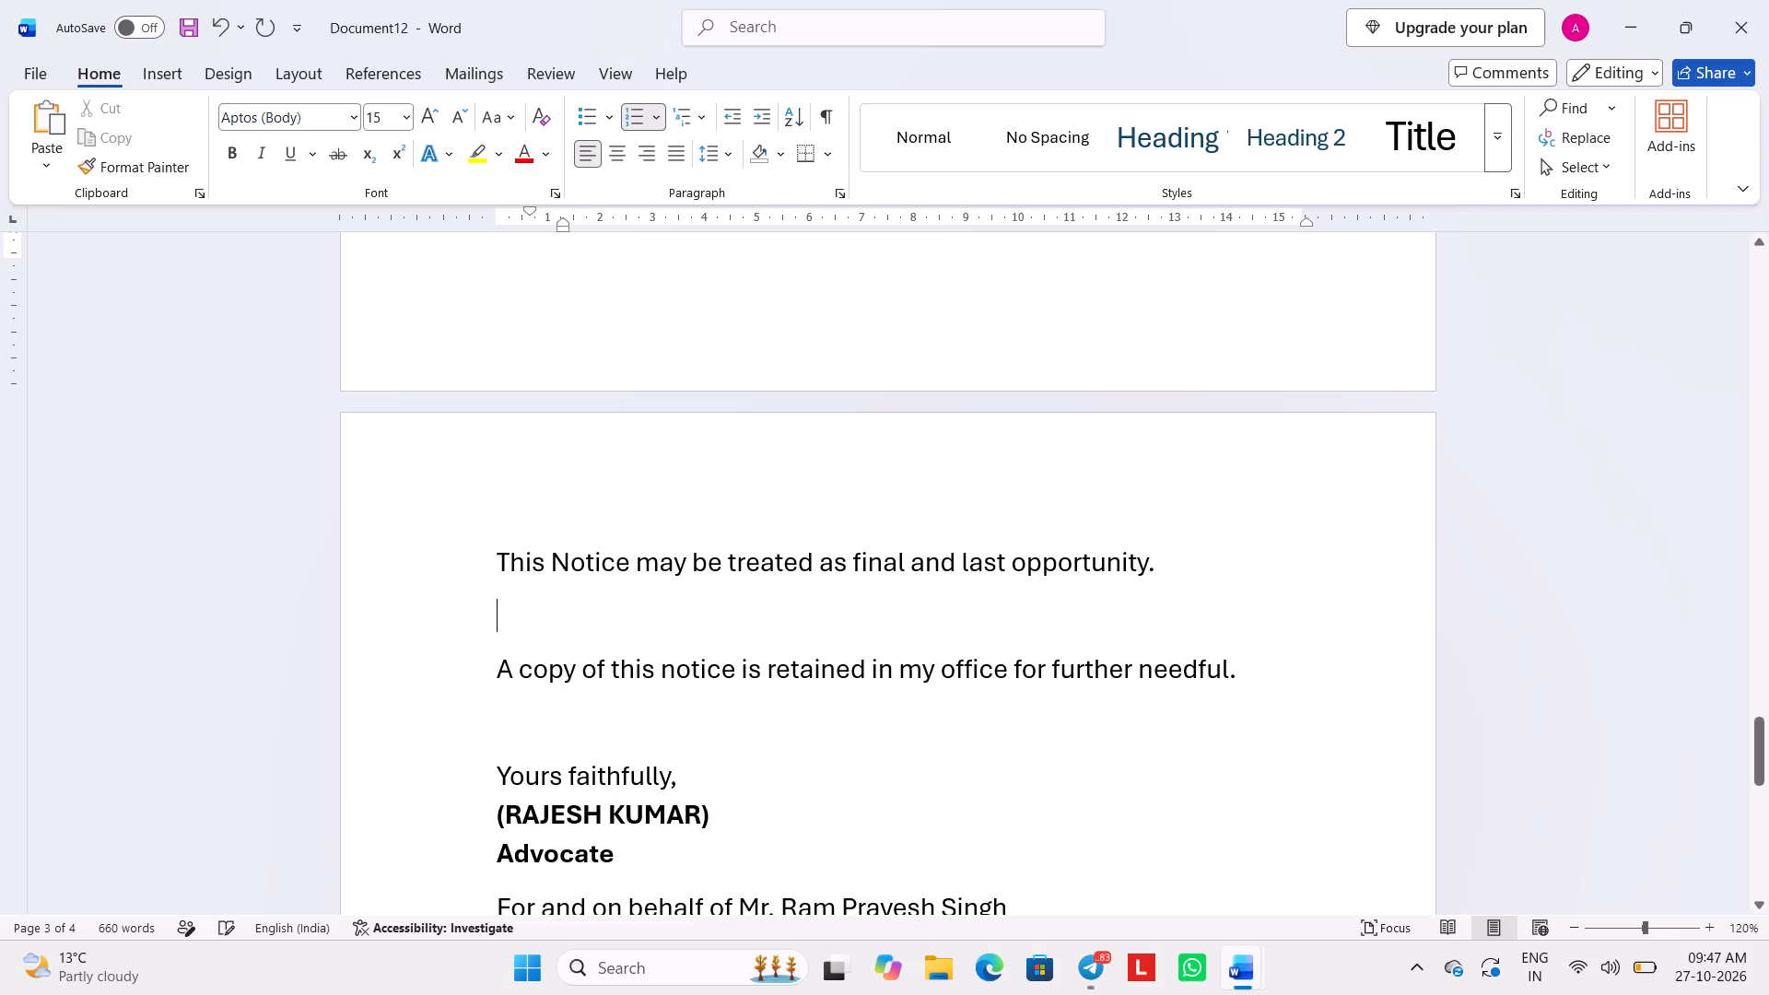
pyautogui.press('BackSpace')
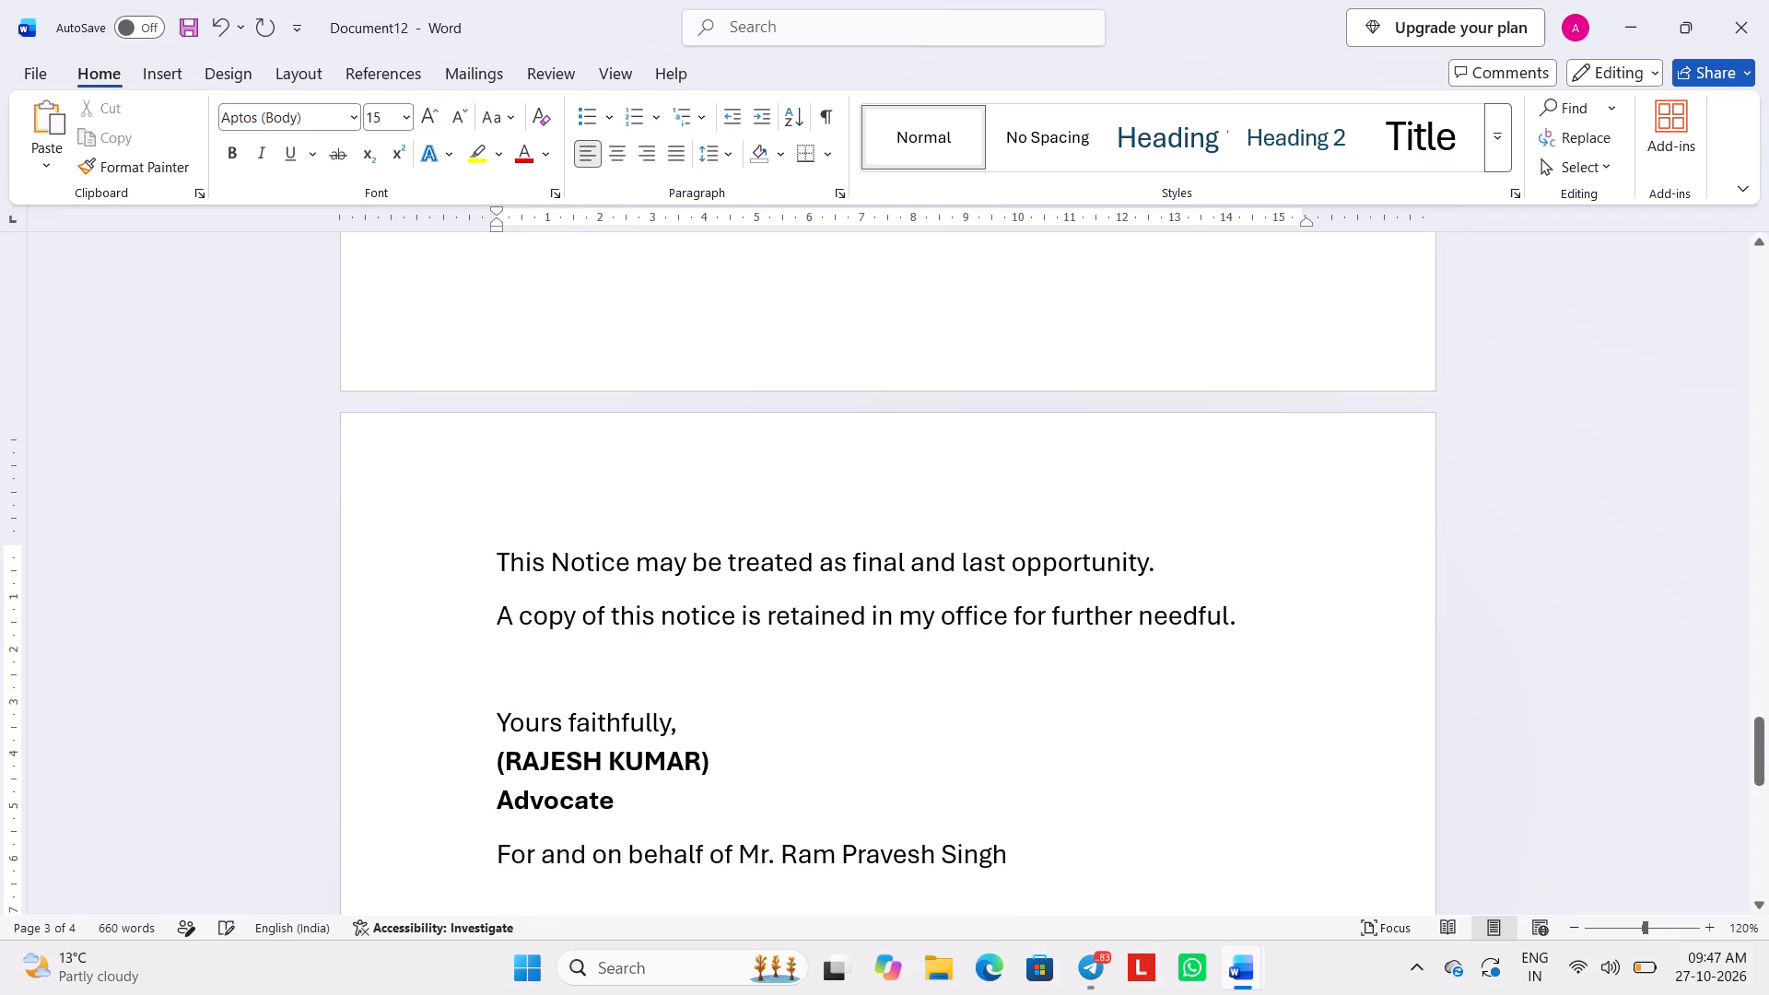
pyautogui.click(574, 668)
pyautogui.press('Delete')
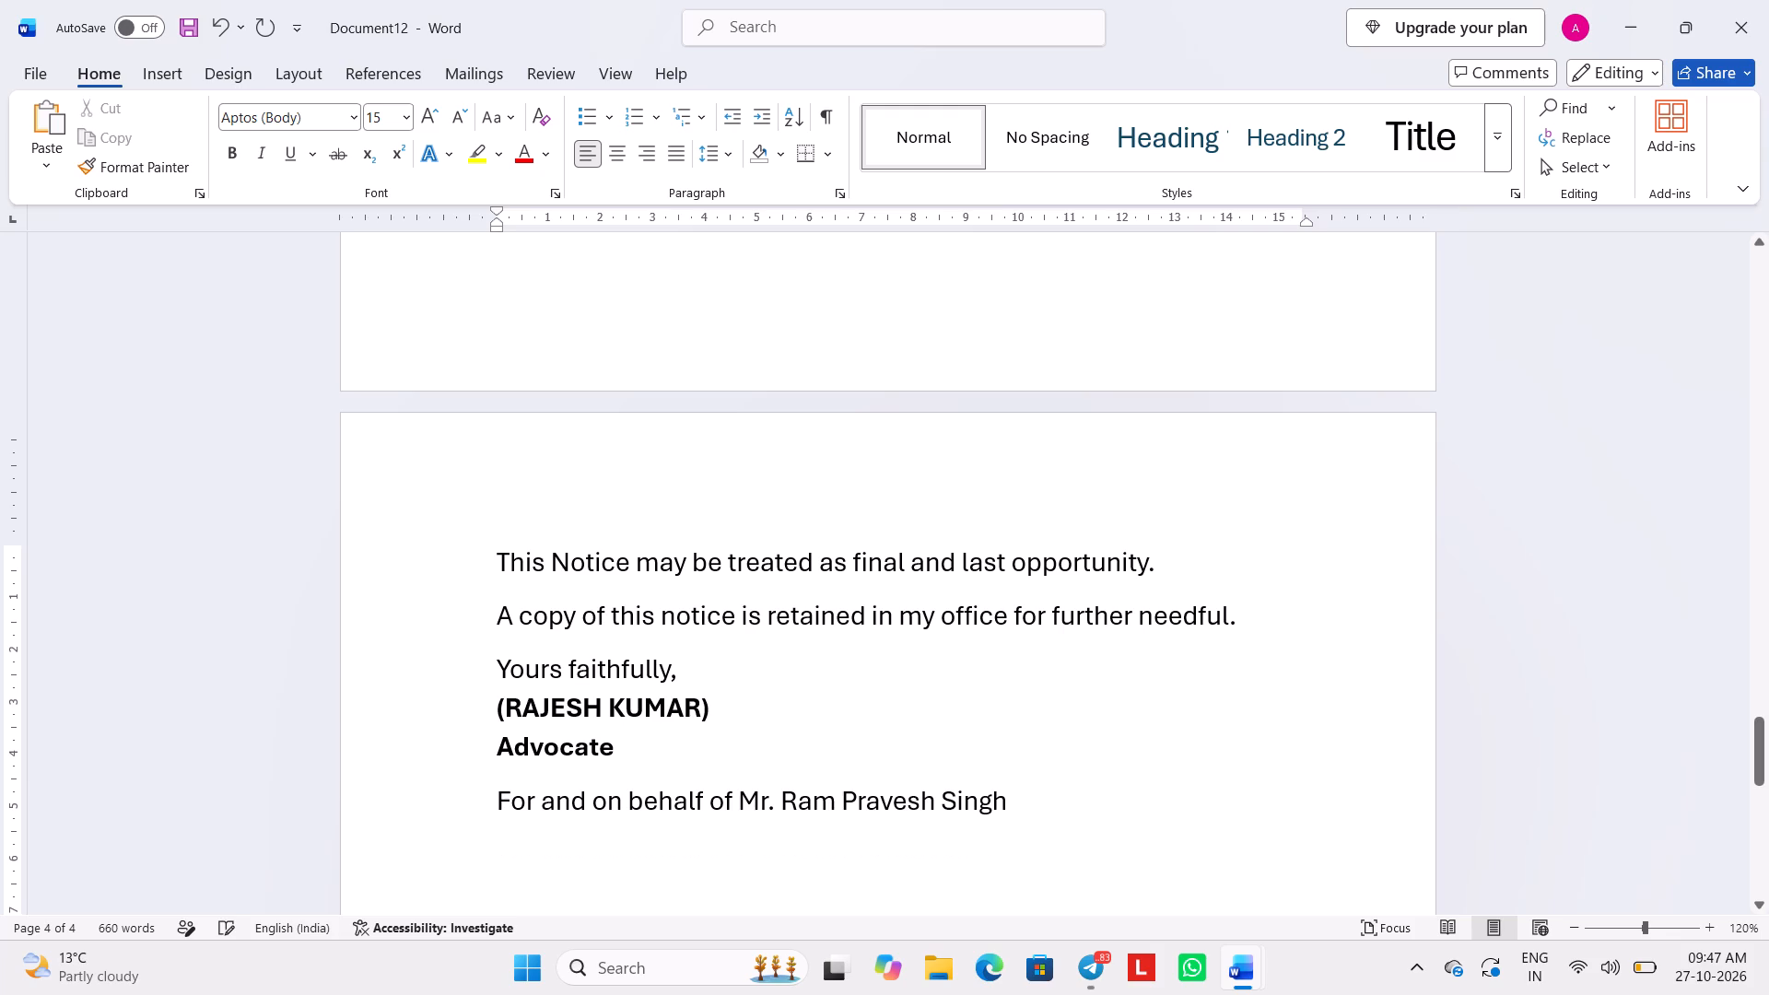
# Increase the left indent of the "Yours faithfully" signature block to about 10 cm on the ruler.
pyautogui.tripleClick(756, 126)
pyautogui.tripleClick(756, 126)
pyautogui.click(756, 126)
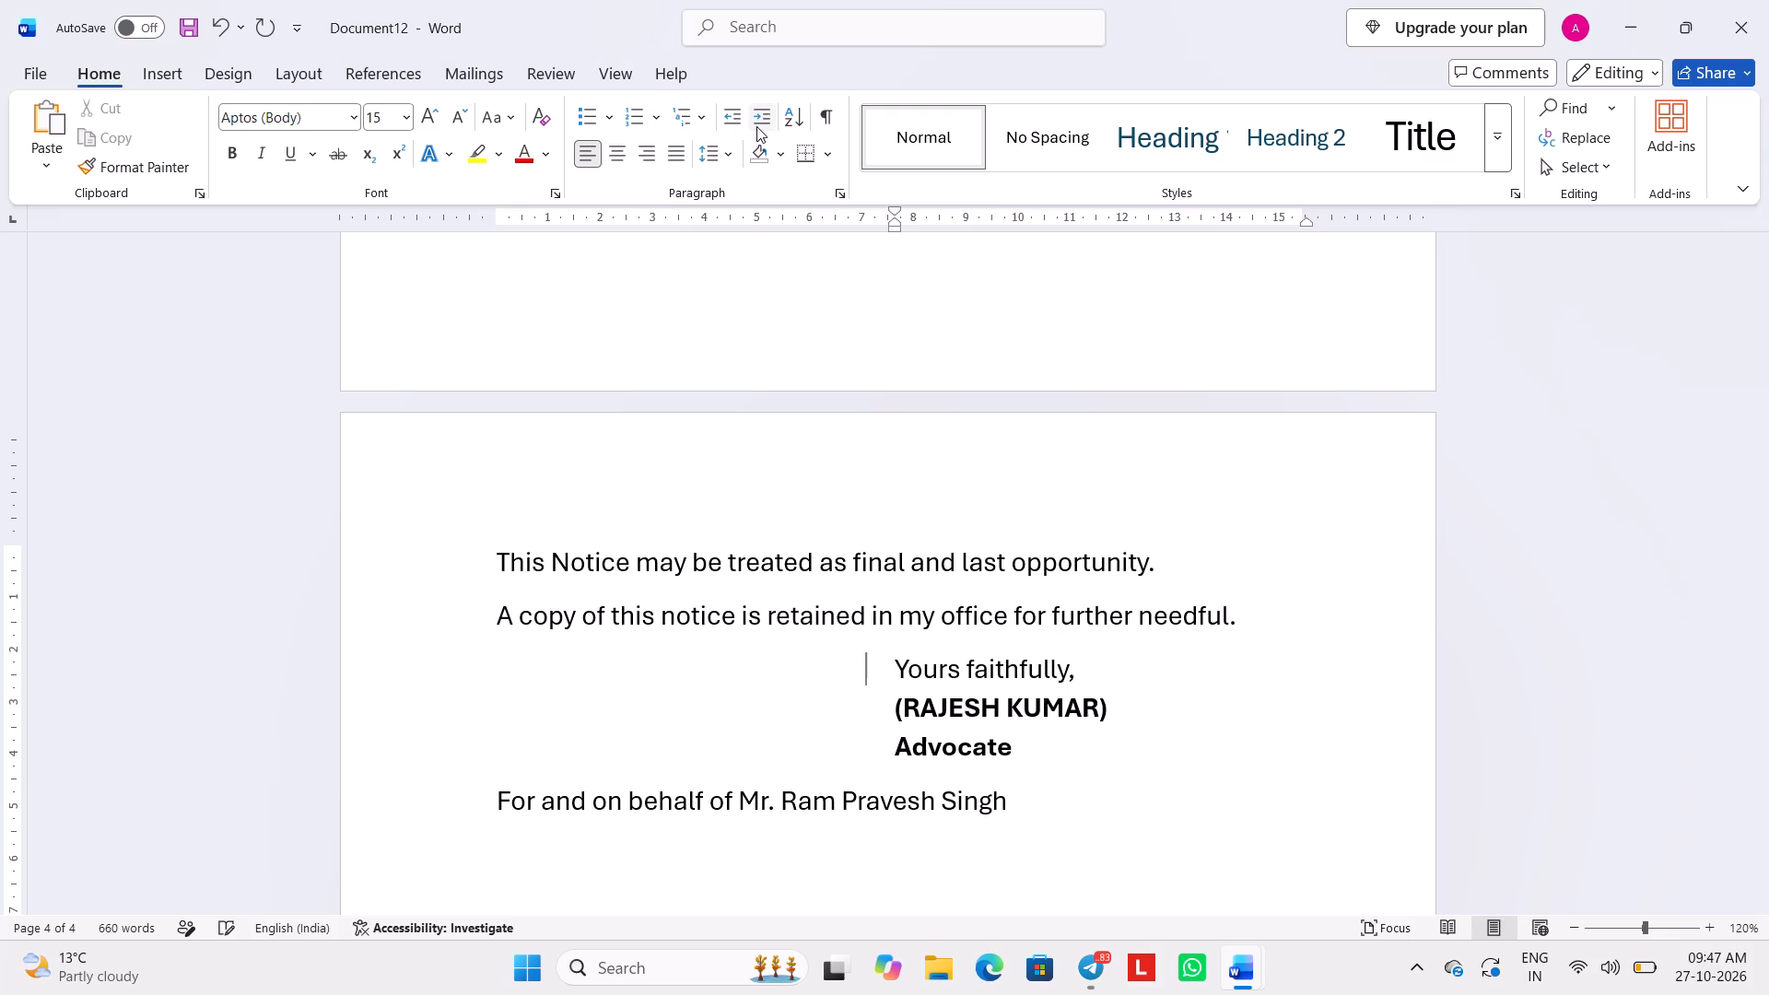
pyautogui.click(756, 126)
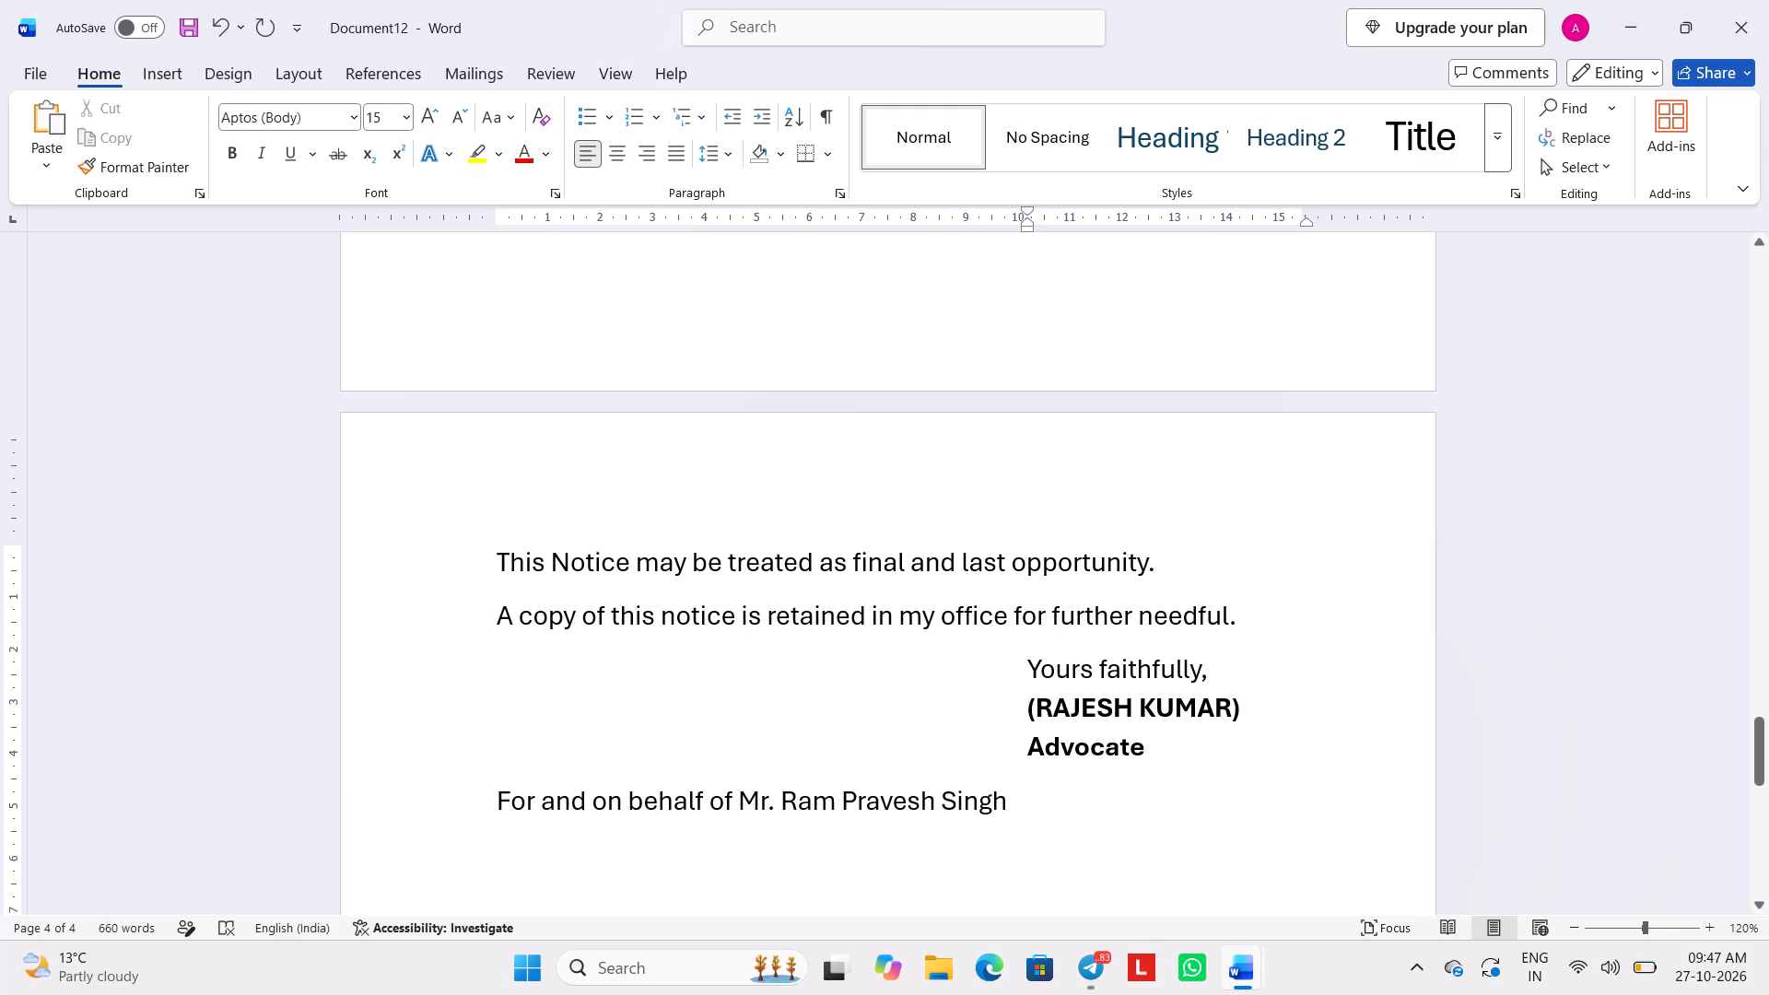
# Set the line spacing of the signature block, from "Yours faithfully" to "Advocate", to 1.5.
pyautogui.moveTo(1016, 669); pyautogui.dragTo(1139, 772)
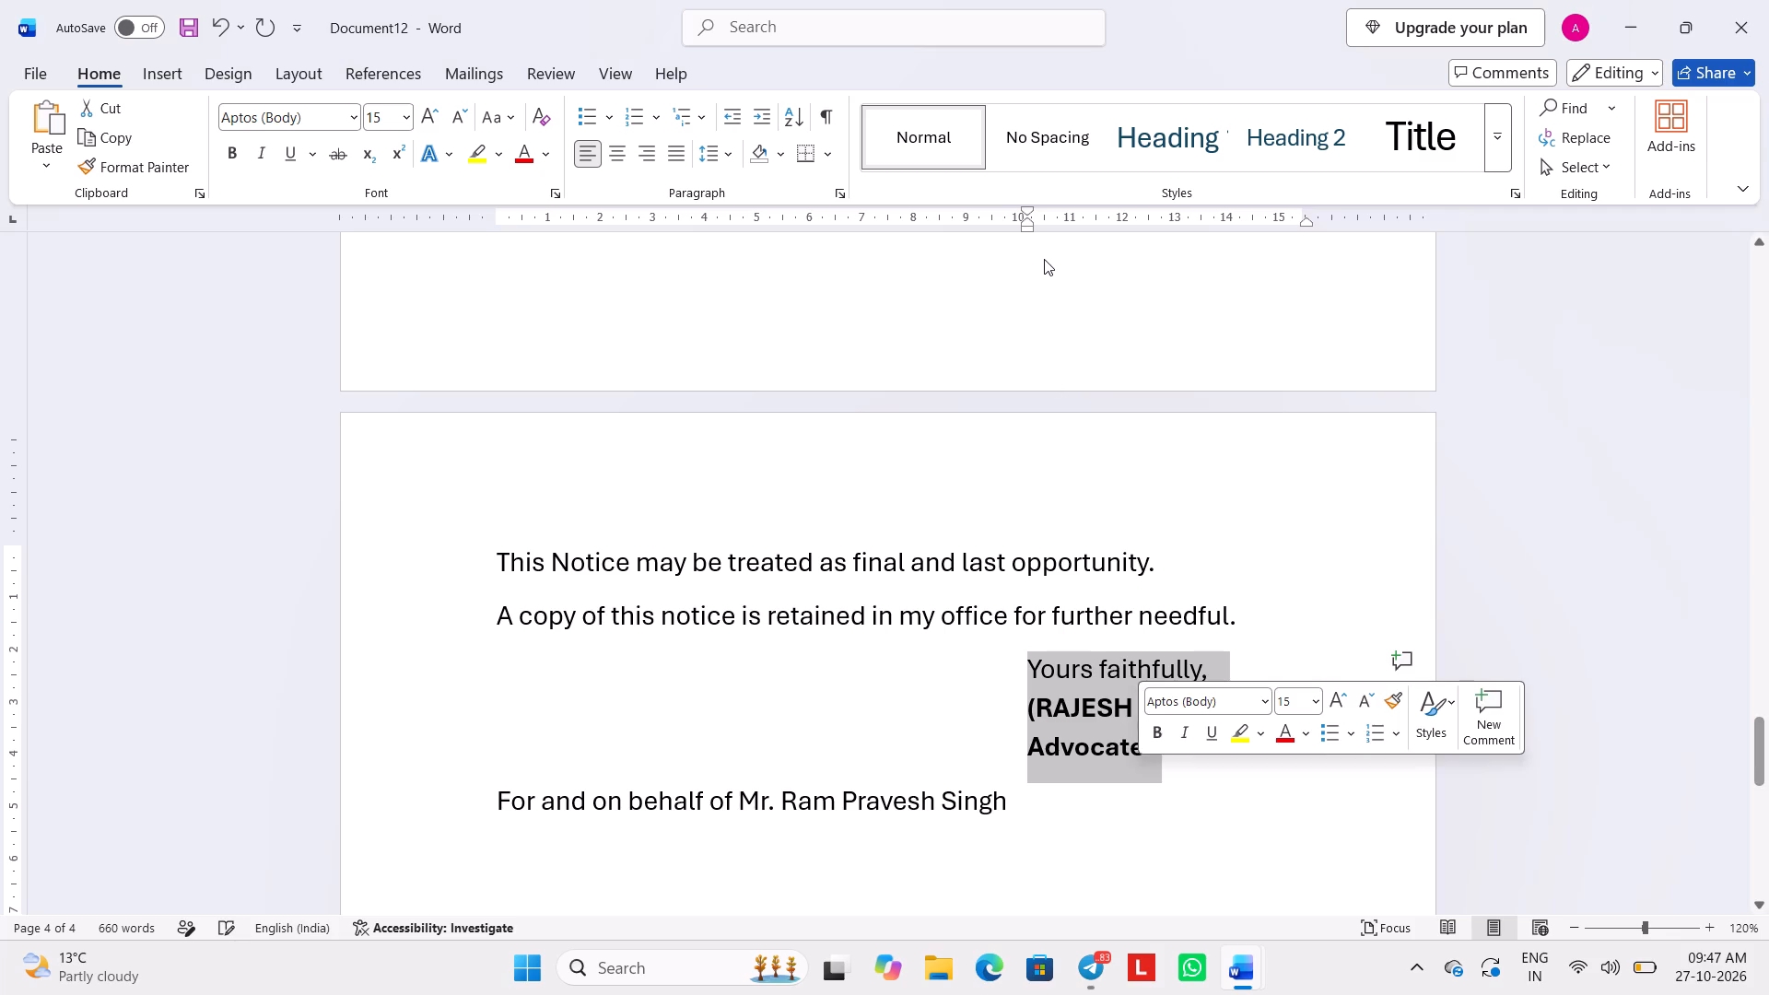
pyautogui.click(709, 152)
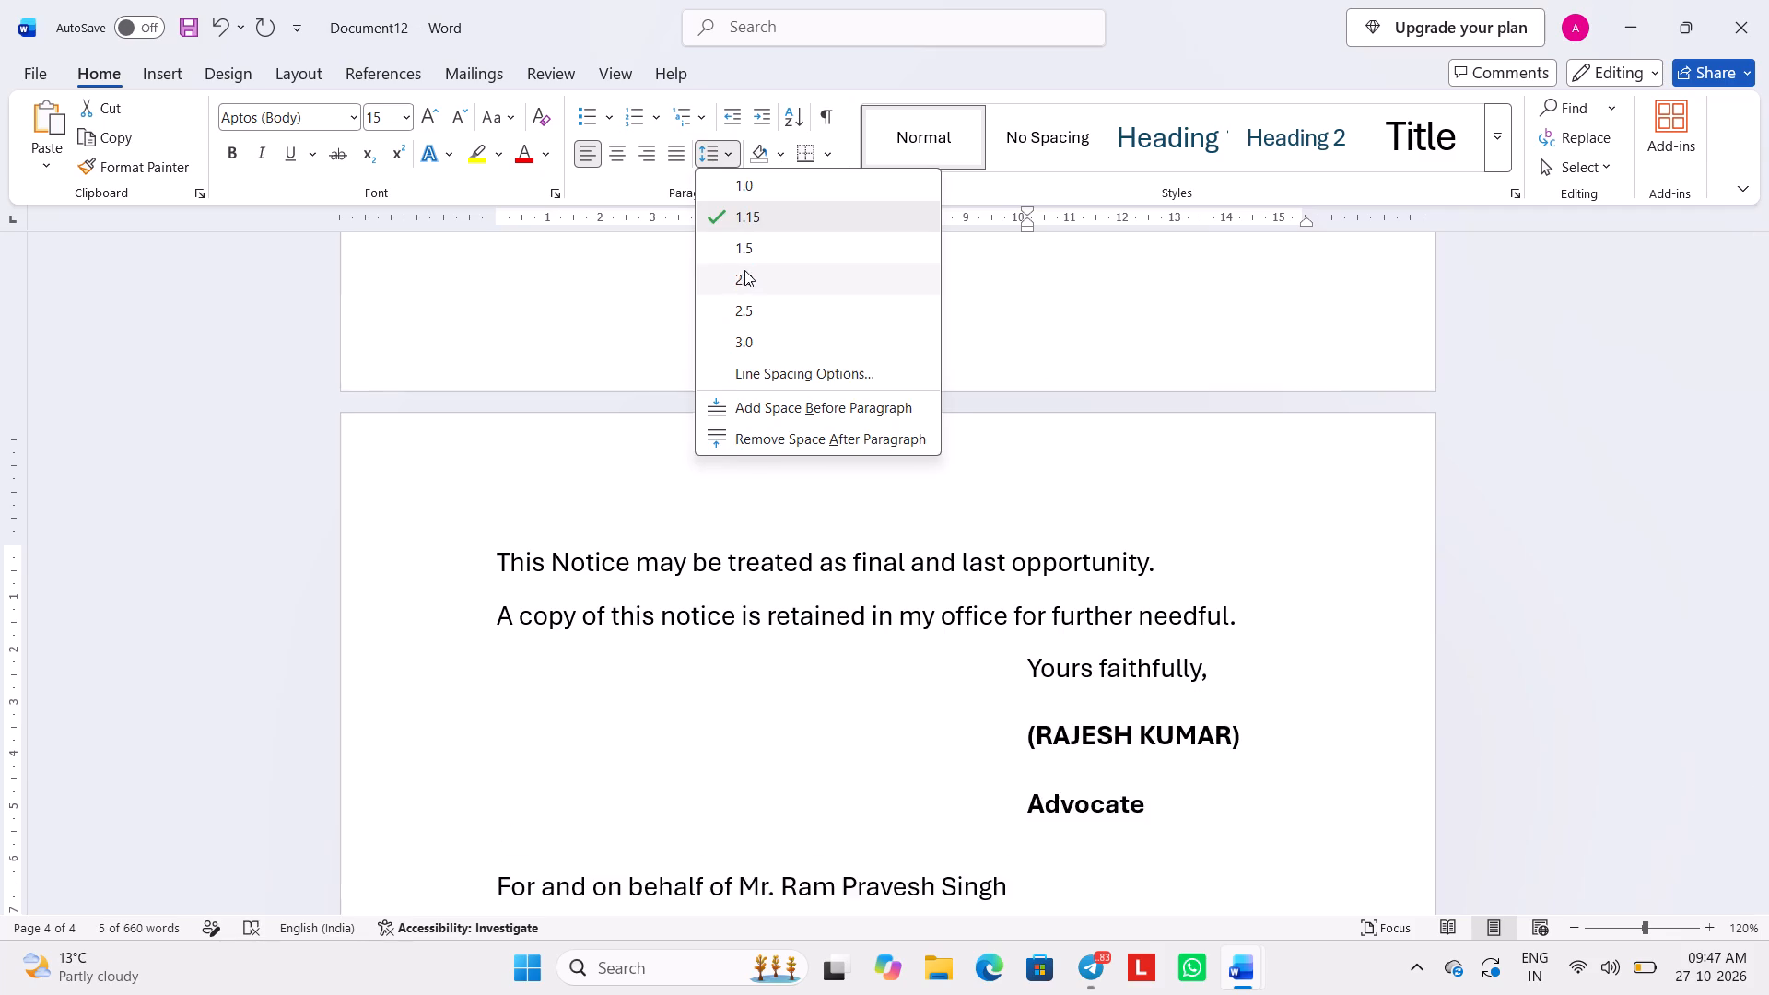
pyautogui.click(749, 245)
pyautogui.scroll(-1, 1006, 624)
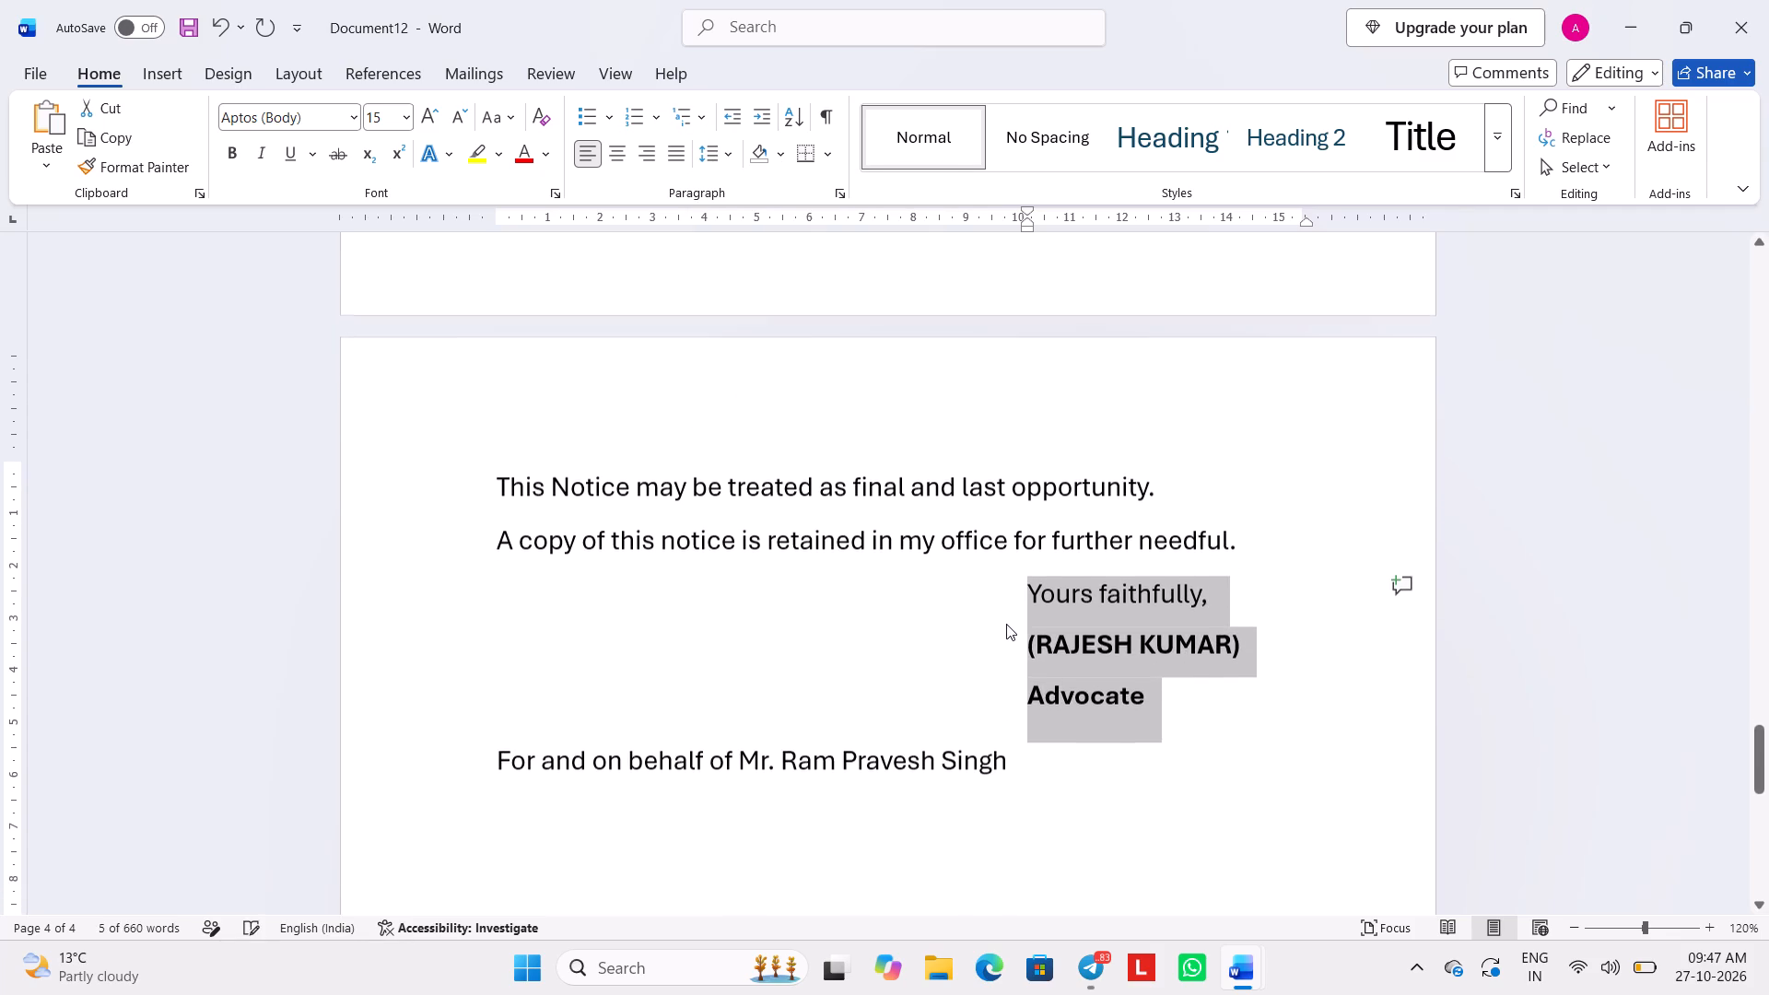
pyautogui.click(955, 661)
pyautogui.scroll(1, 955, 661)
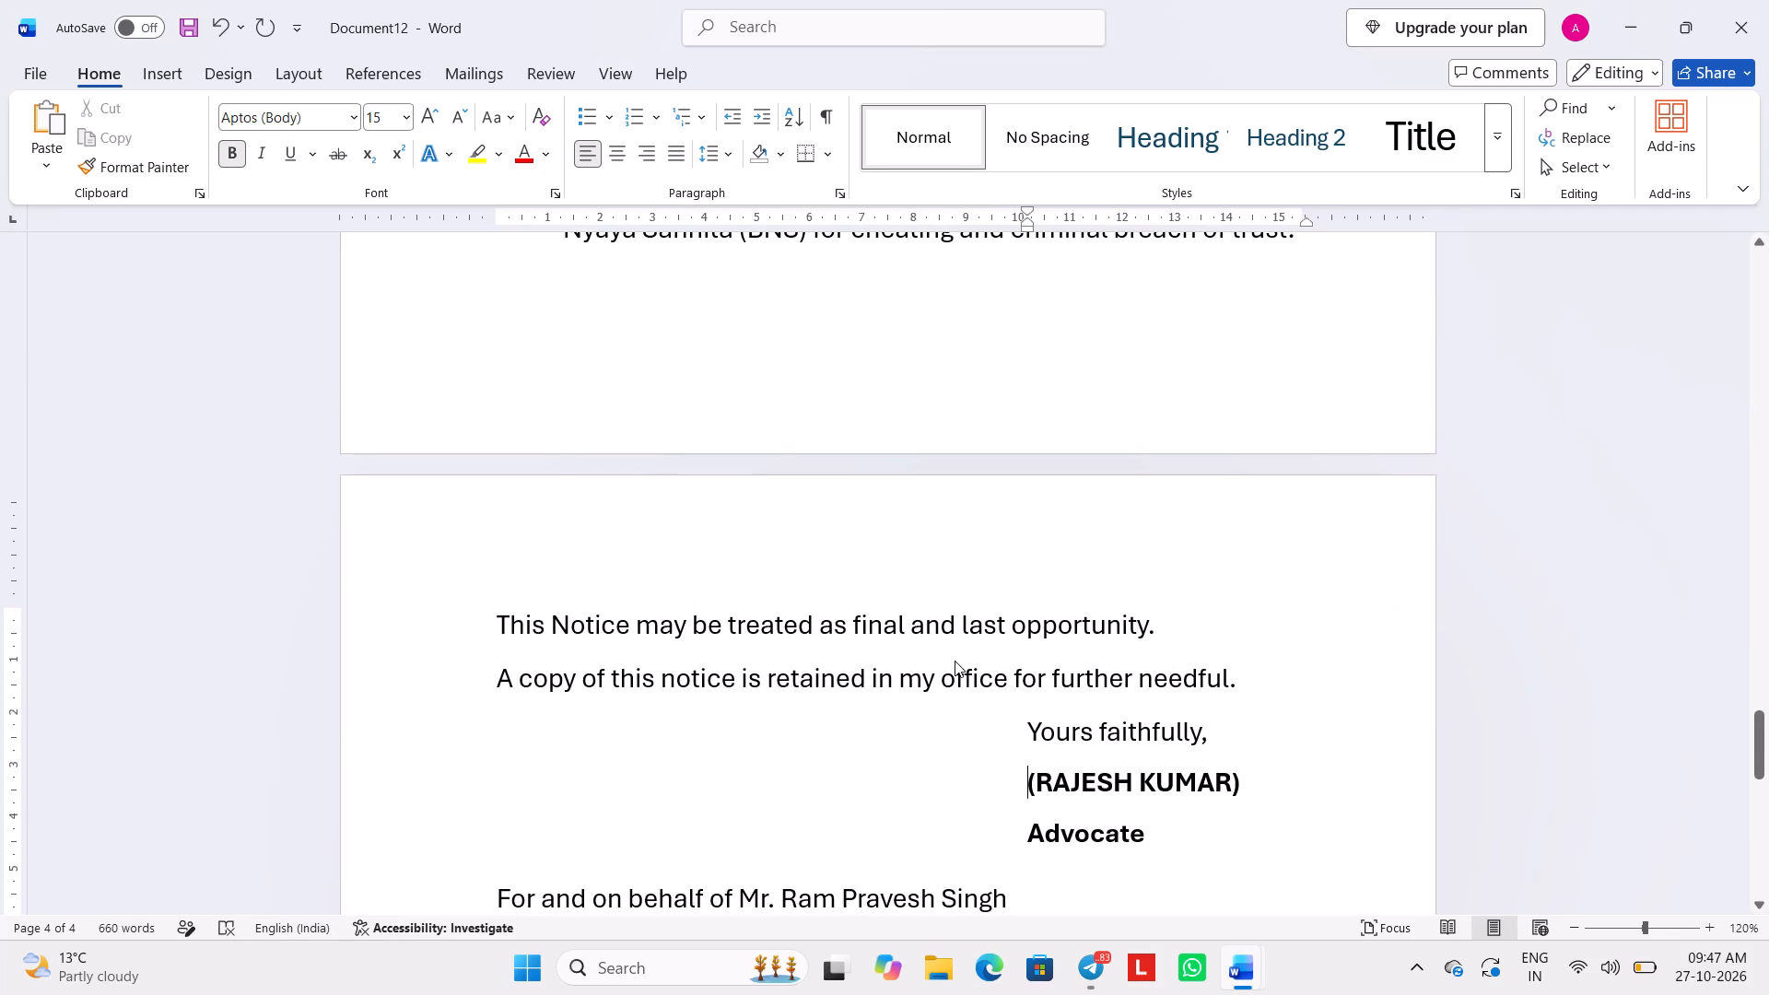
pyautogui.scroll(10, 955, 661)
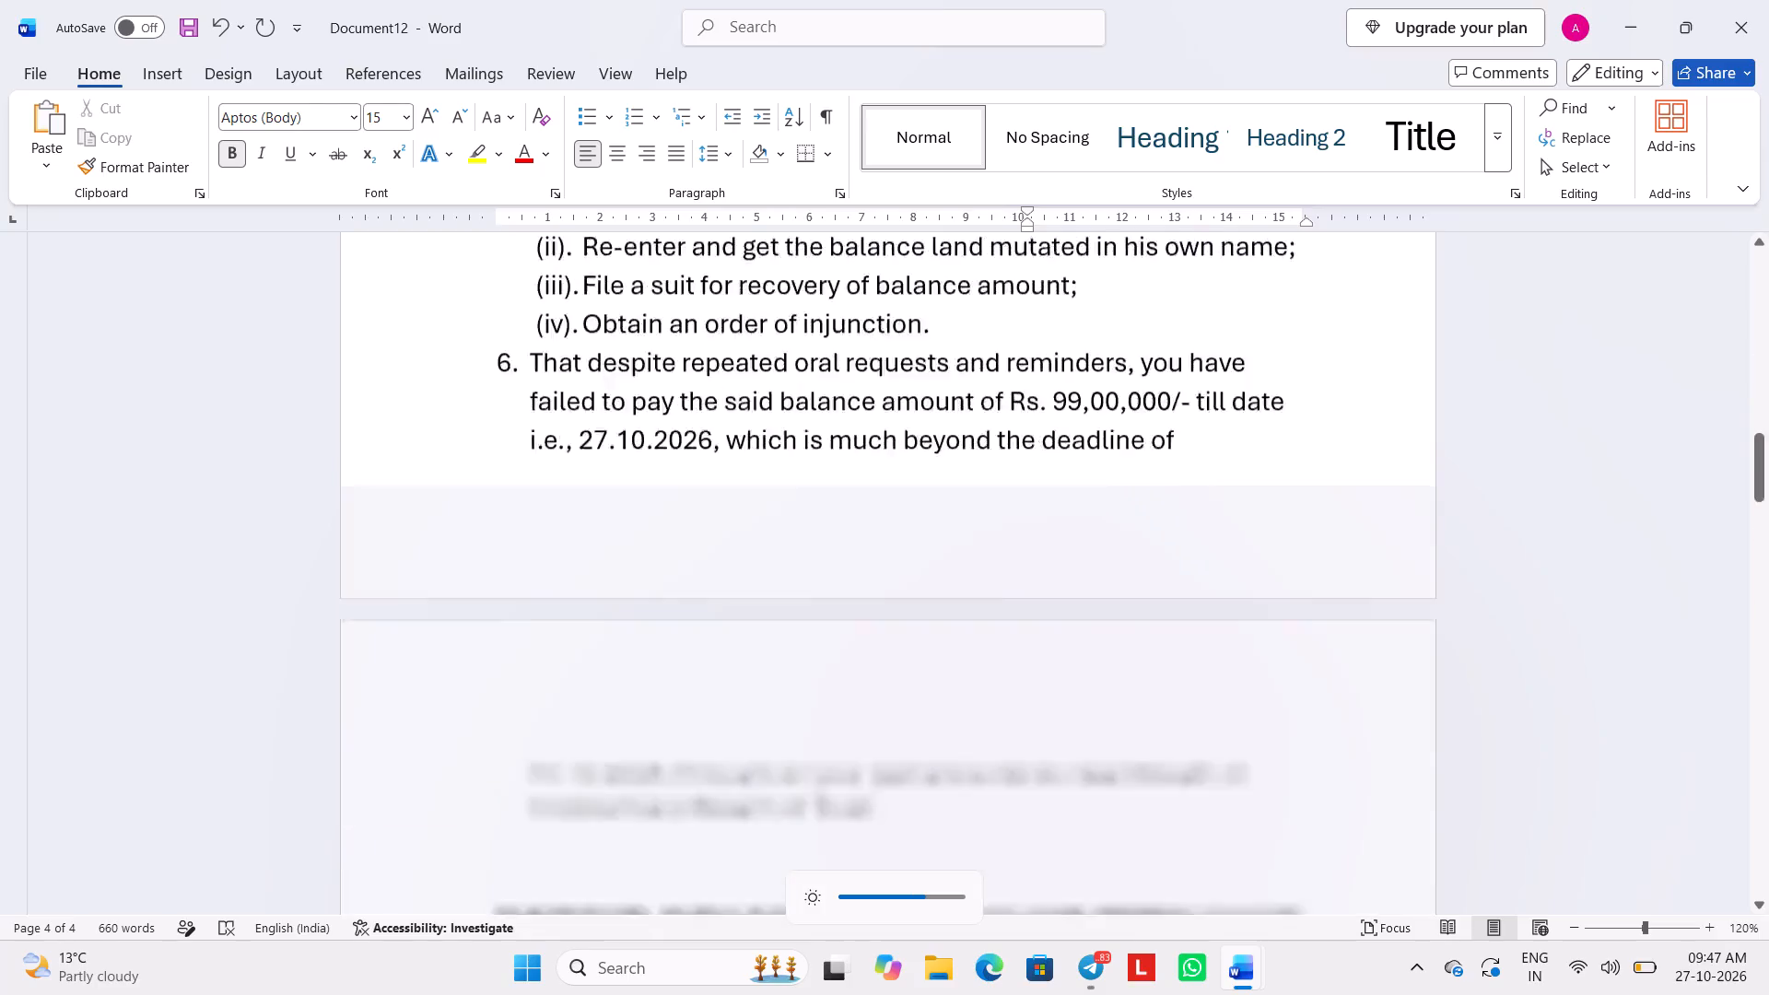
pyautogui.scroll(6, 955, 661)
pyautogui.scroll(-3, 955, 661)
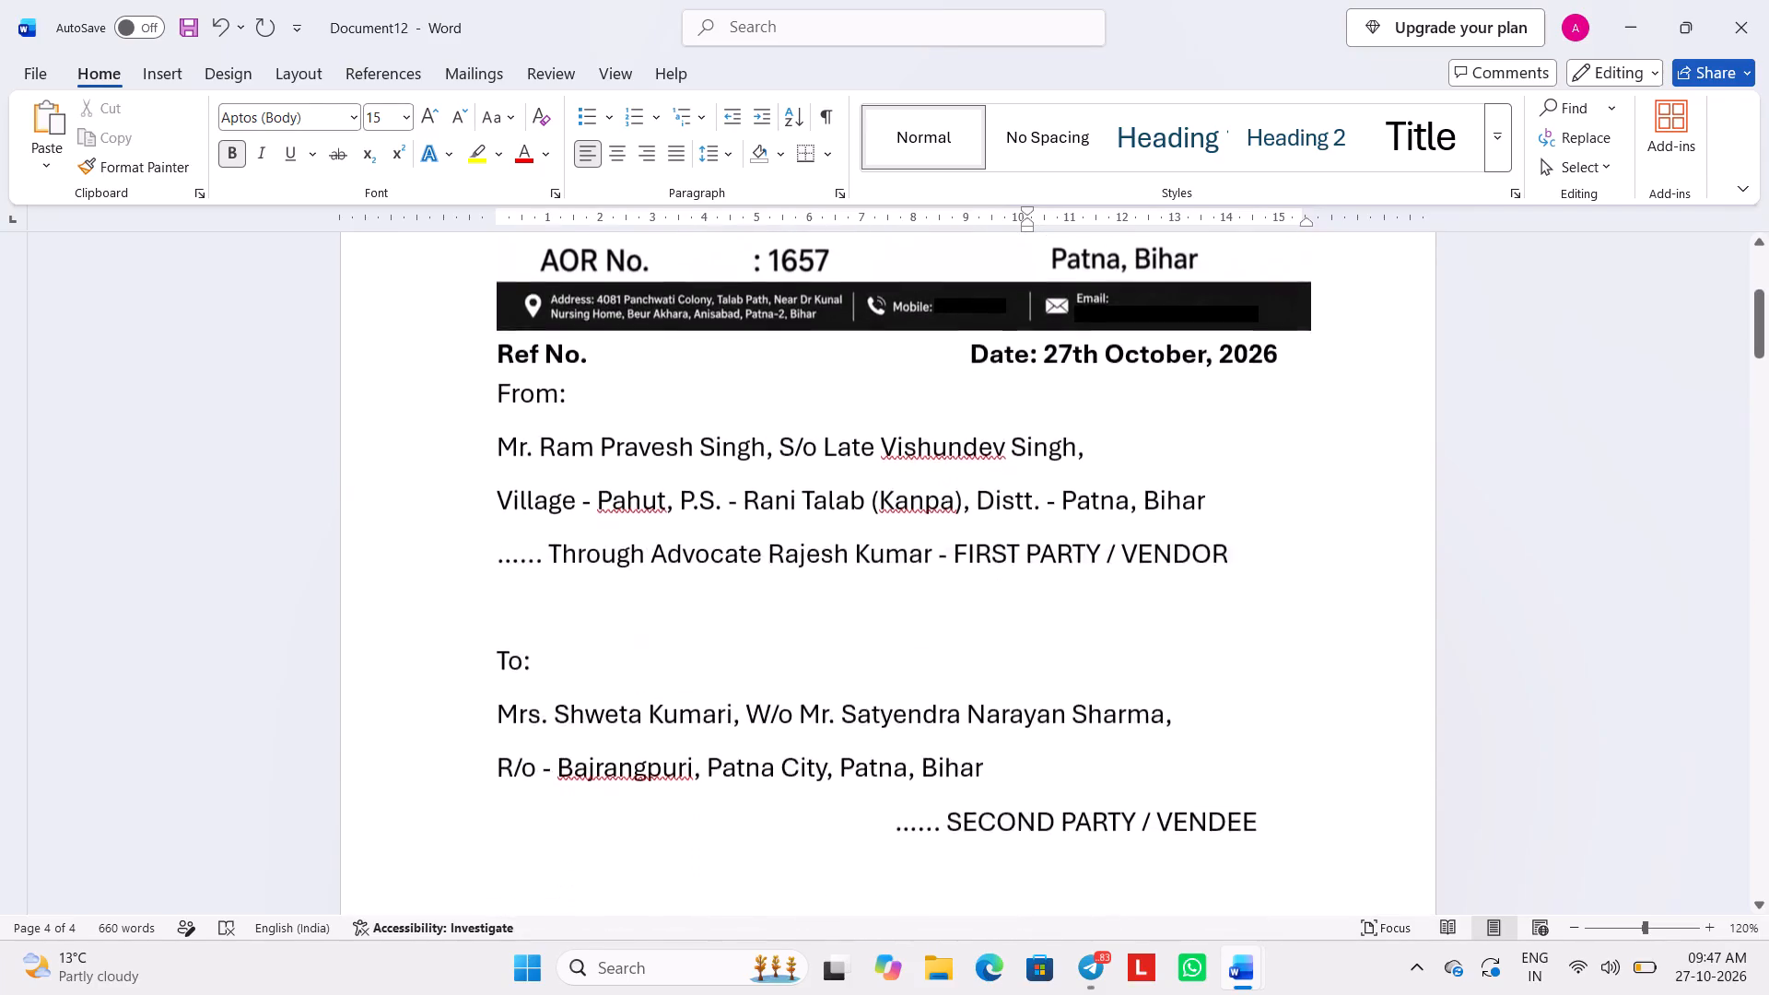
# Review the English notice from the letterhead through to the signature block on the last page.
pyautogui.scroll(-3, 955, 661)
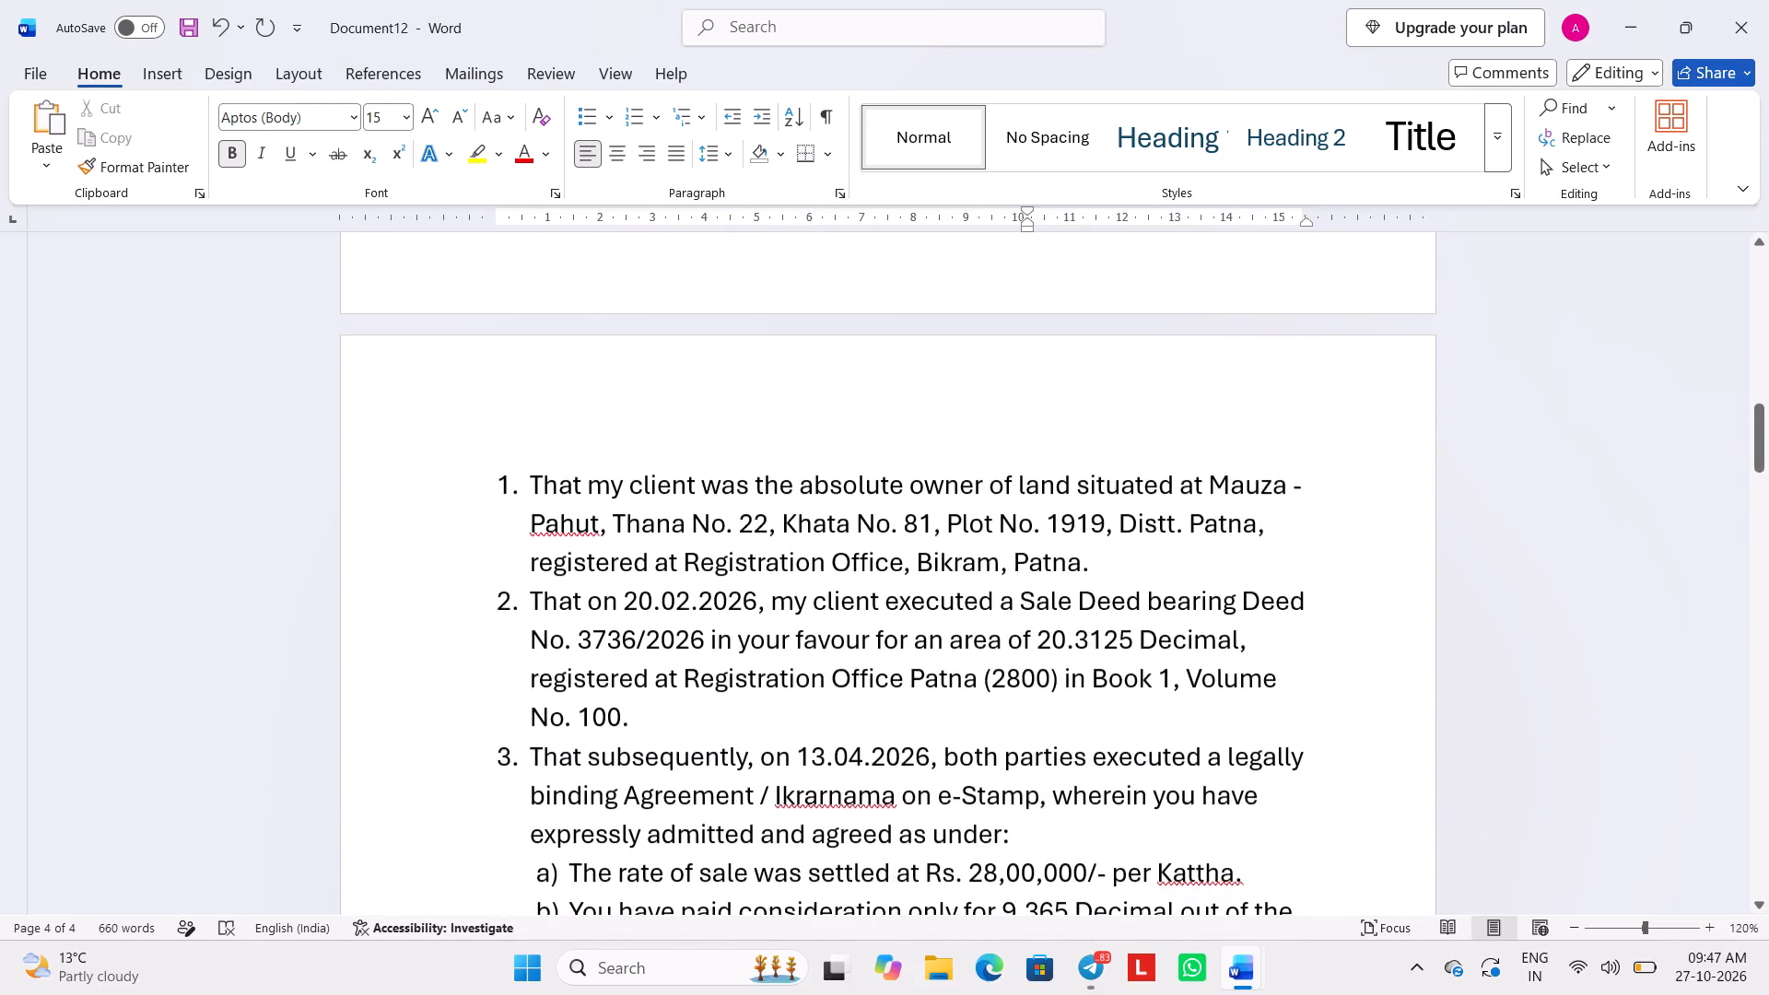
pyautogui.scroll(-6, 955, 661)
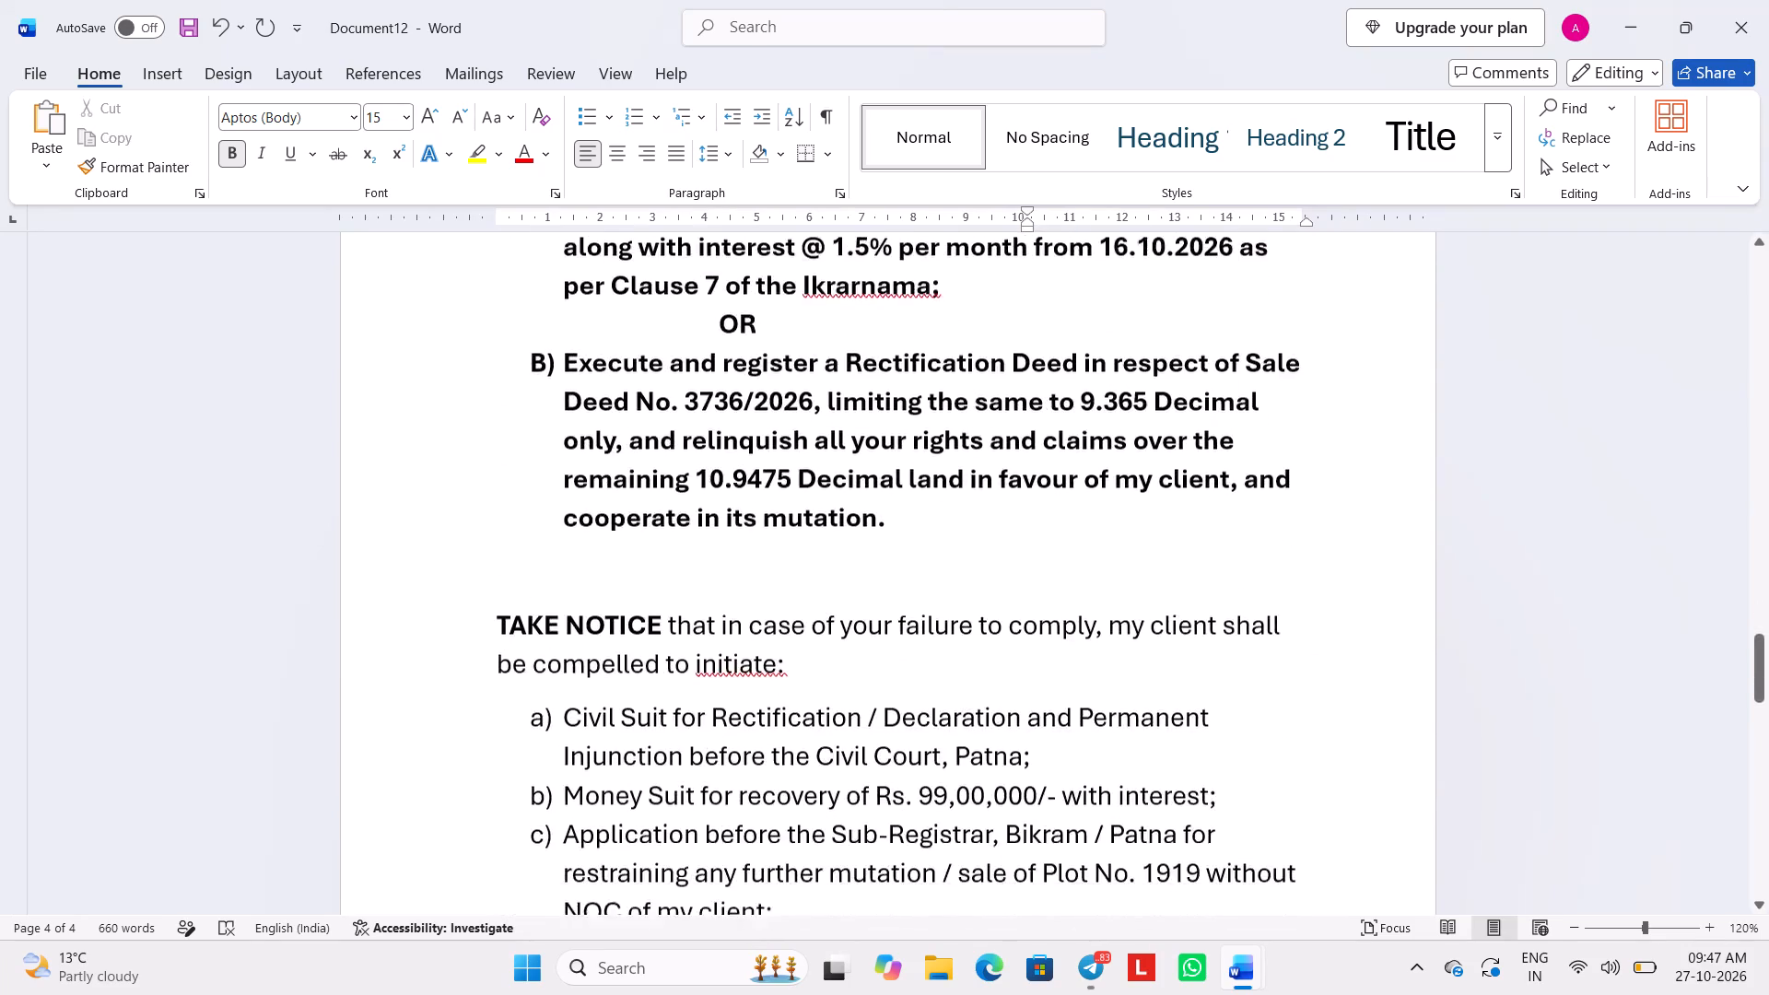
pyautogui.scroll(-2, 955, 661)
pyautogui.scroll(1, 955, 661)
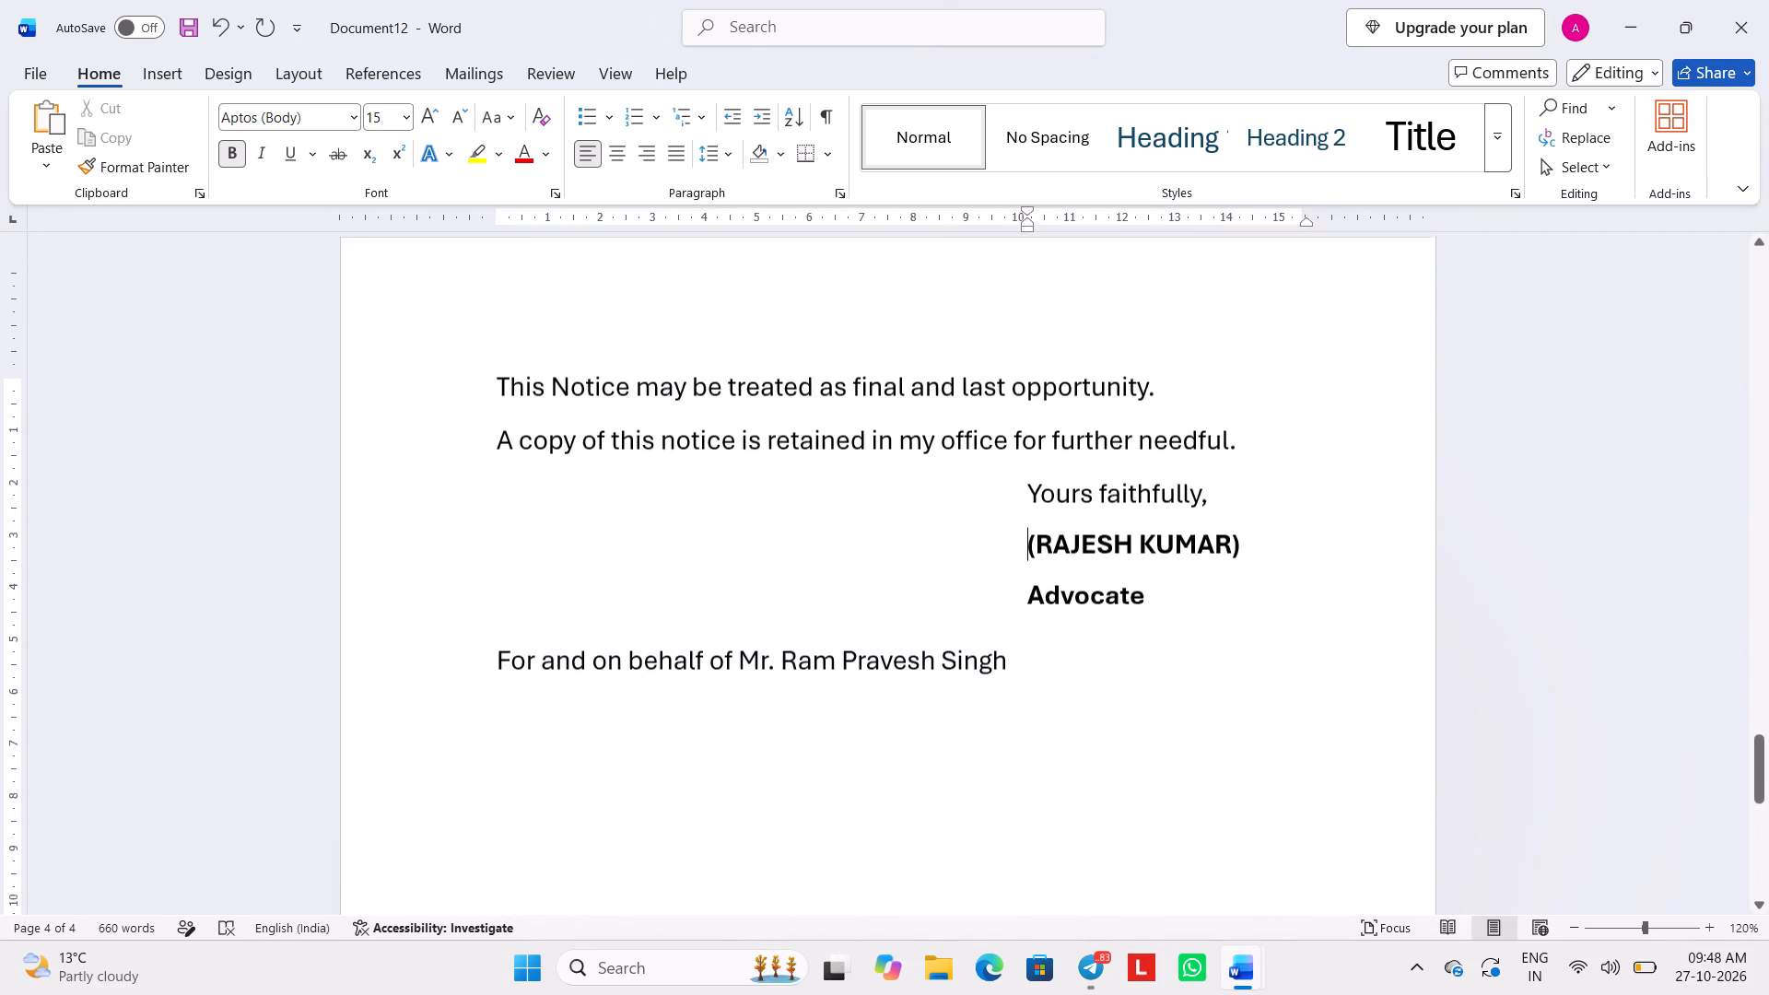
pyautogui.scroll(5, 955, 661)
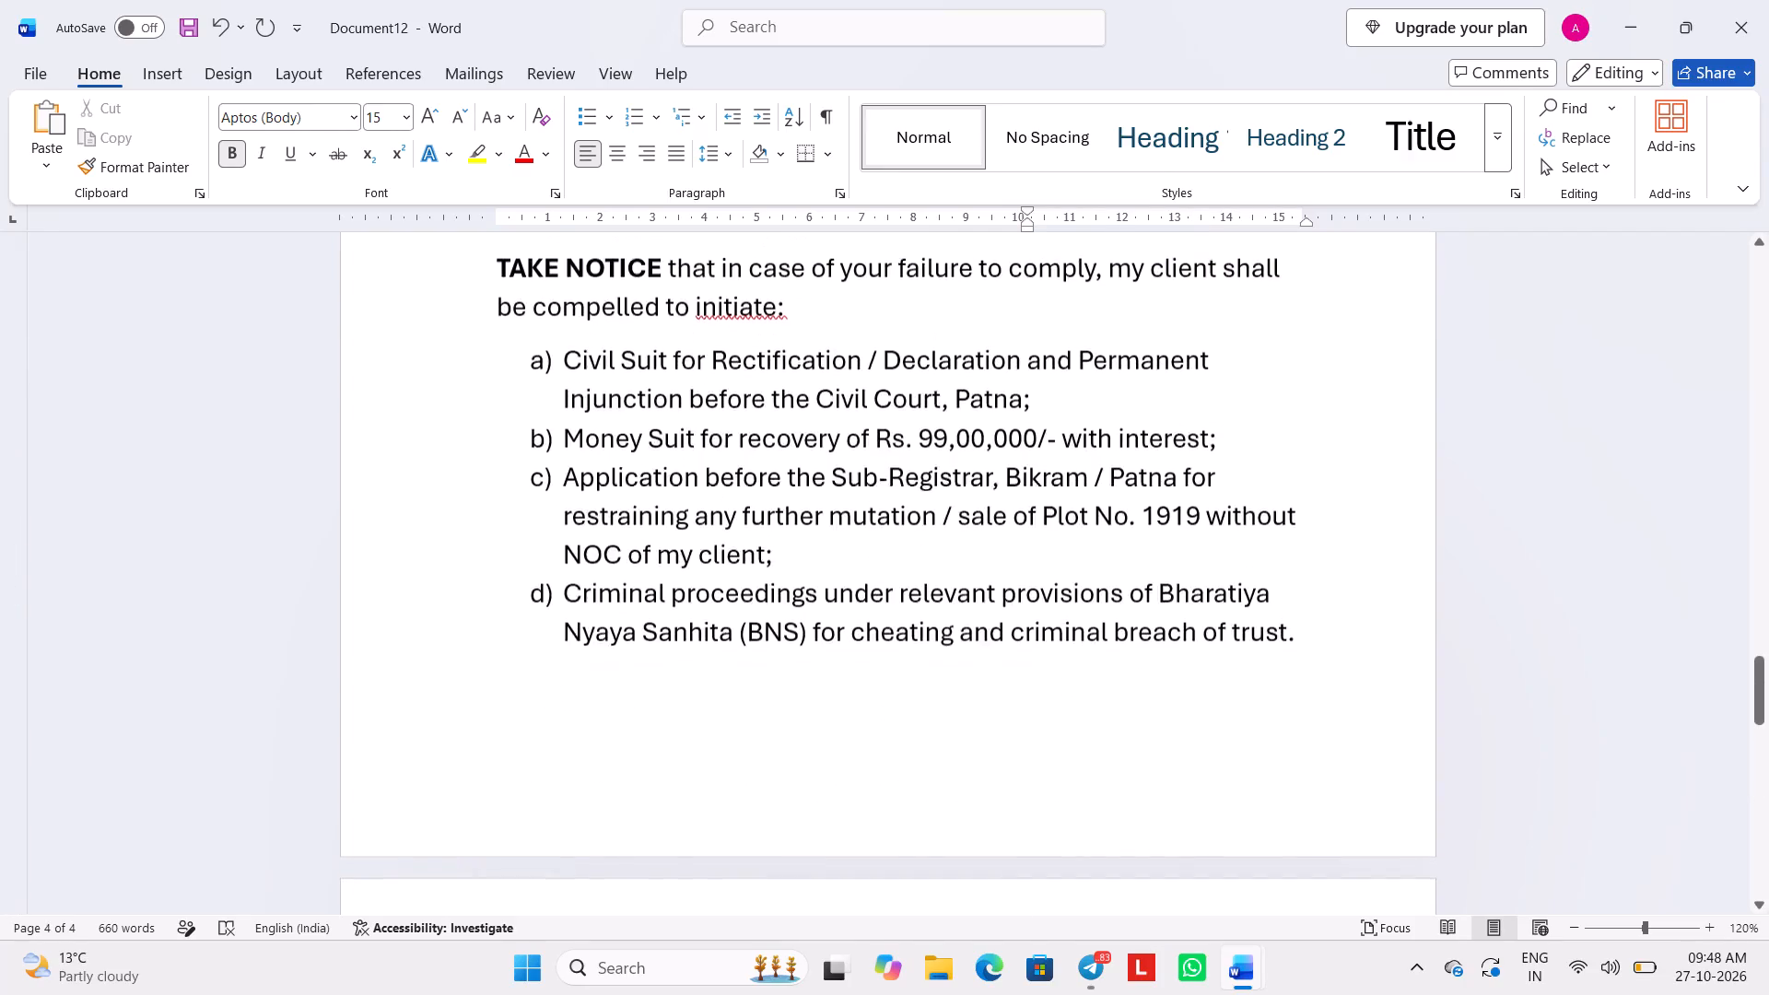
pyautogui.scroll(8, 955, 661)
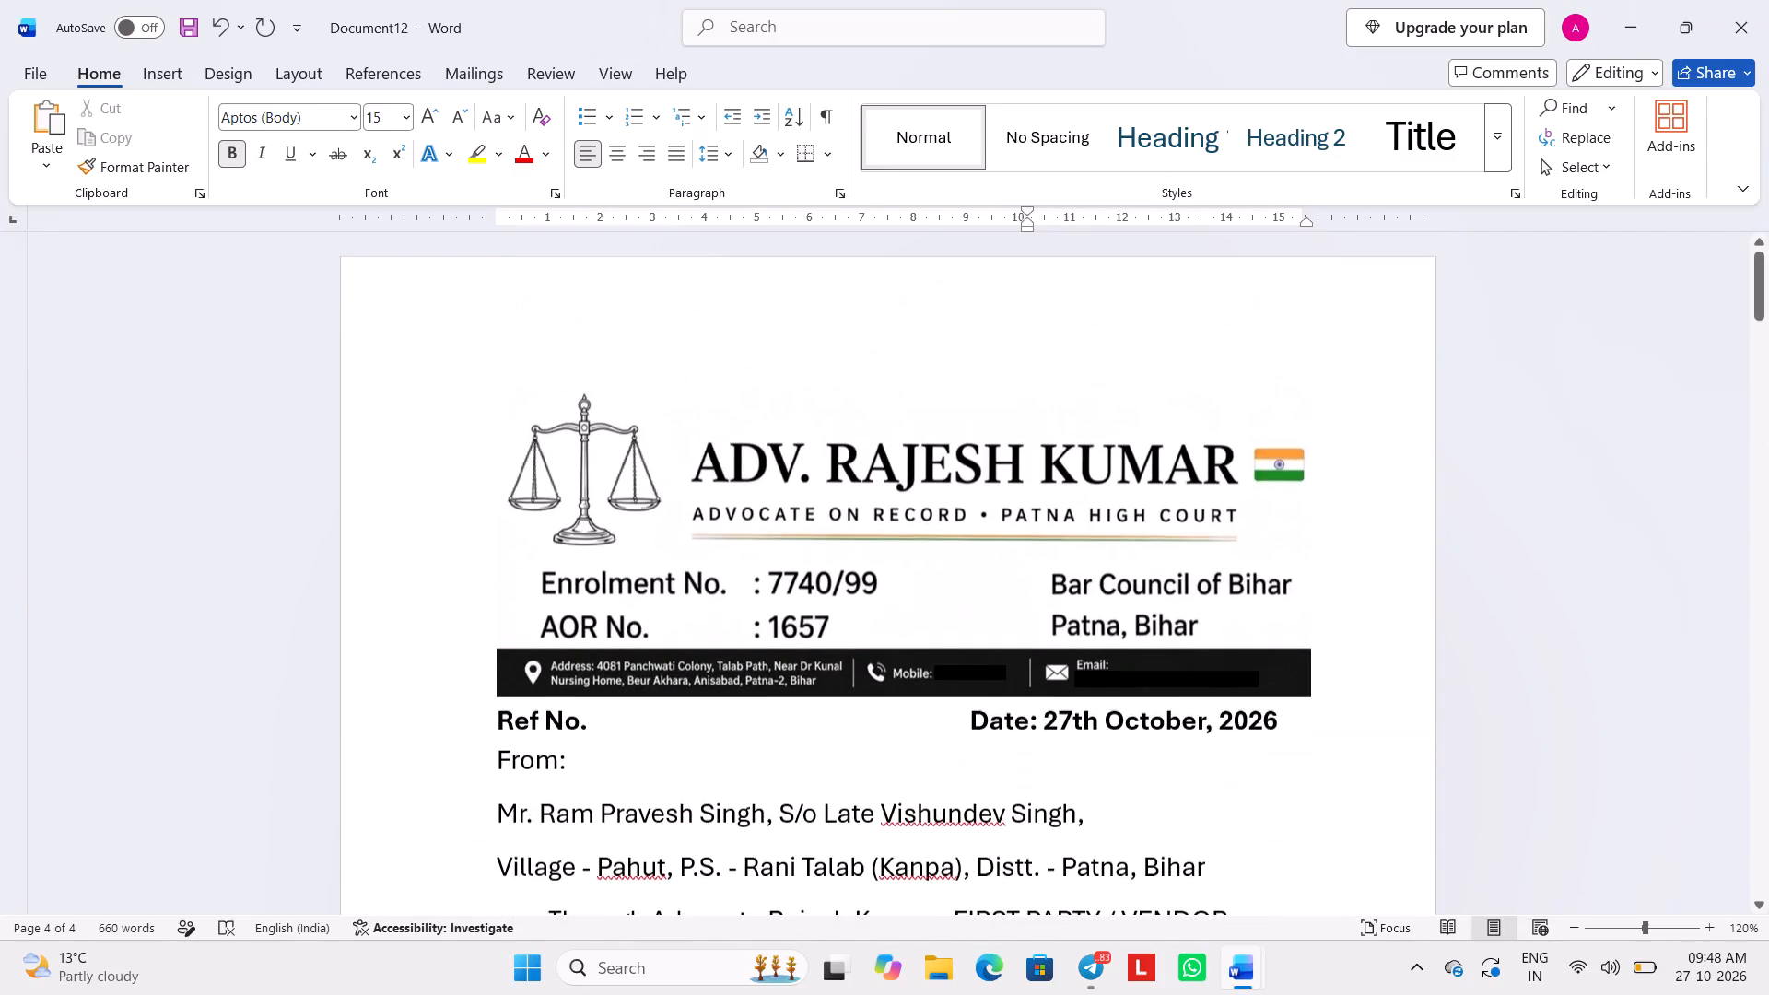
# Set the line spacing of all English notice text, from the "Ref No." line to the end, to At least 1.2.
pyautogui.scroll(-1, 955, 661)
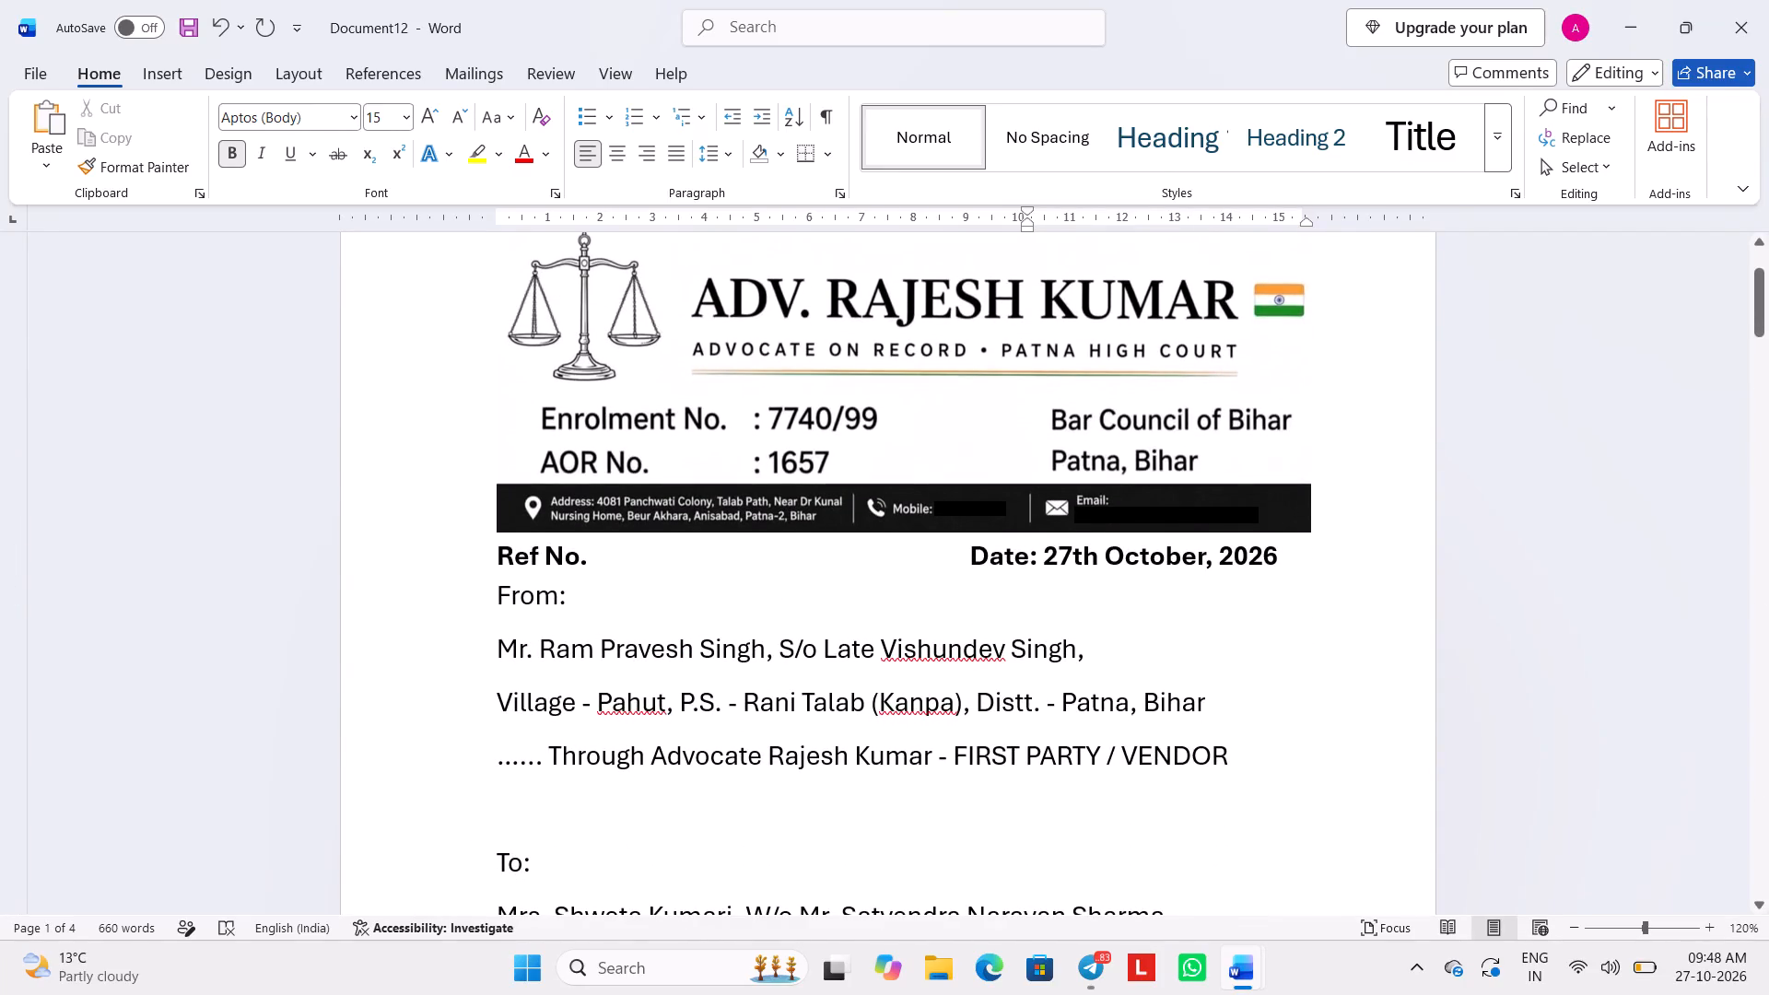
pyautogui.moveTo(489, 558); pyautogui.dragTo(1072, 994)
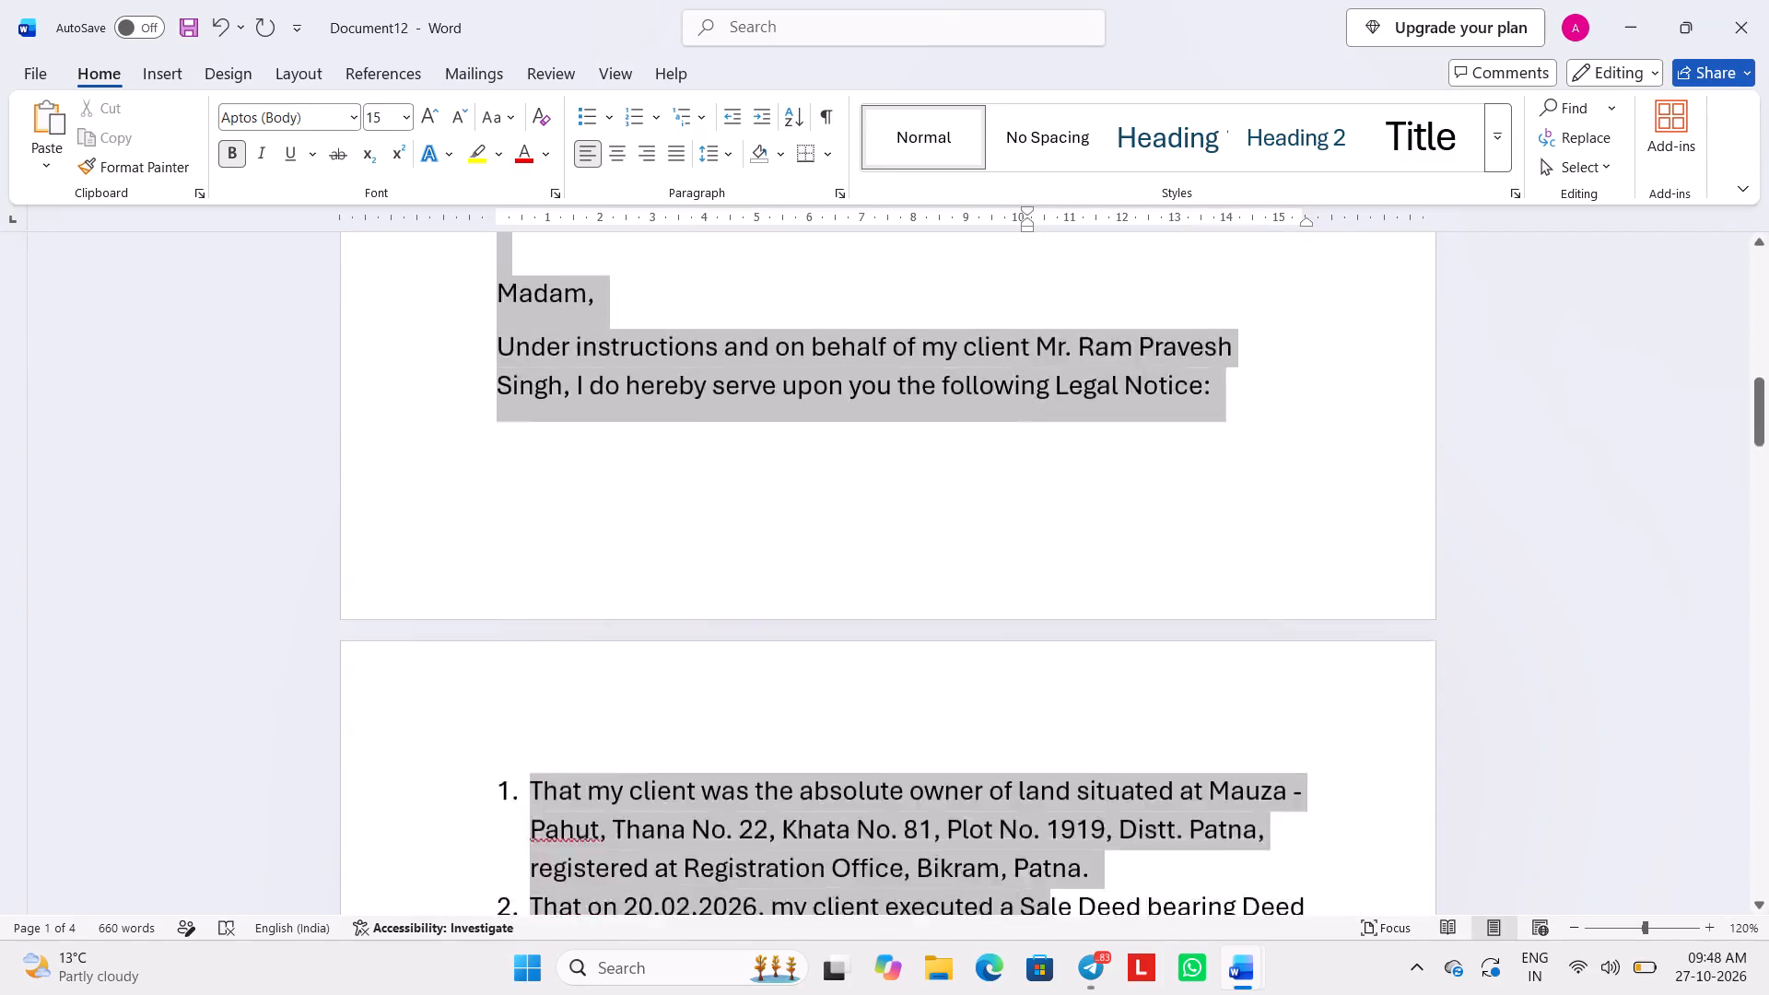
pyautogui.moveTo(1072, 994); pyautogui.dragTo(1492, 994)
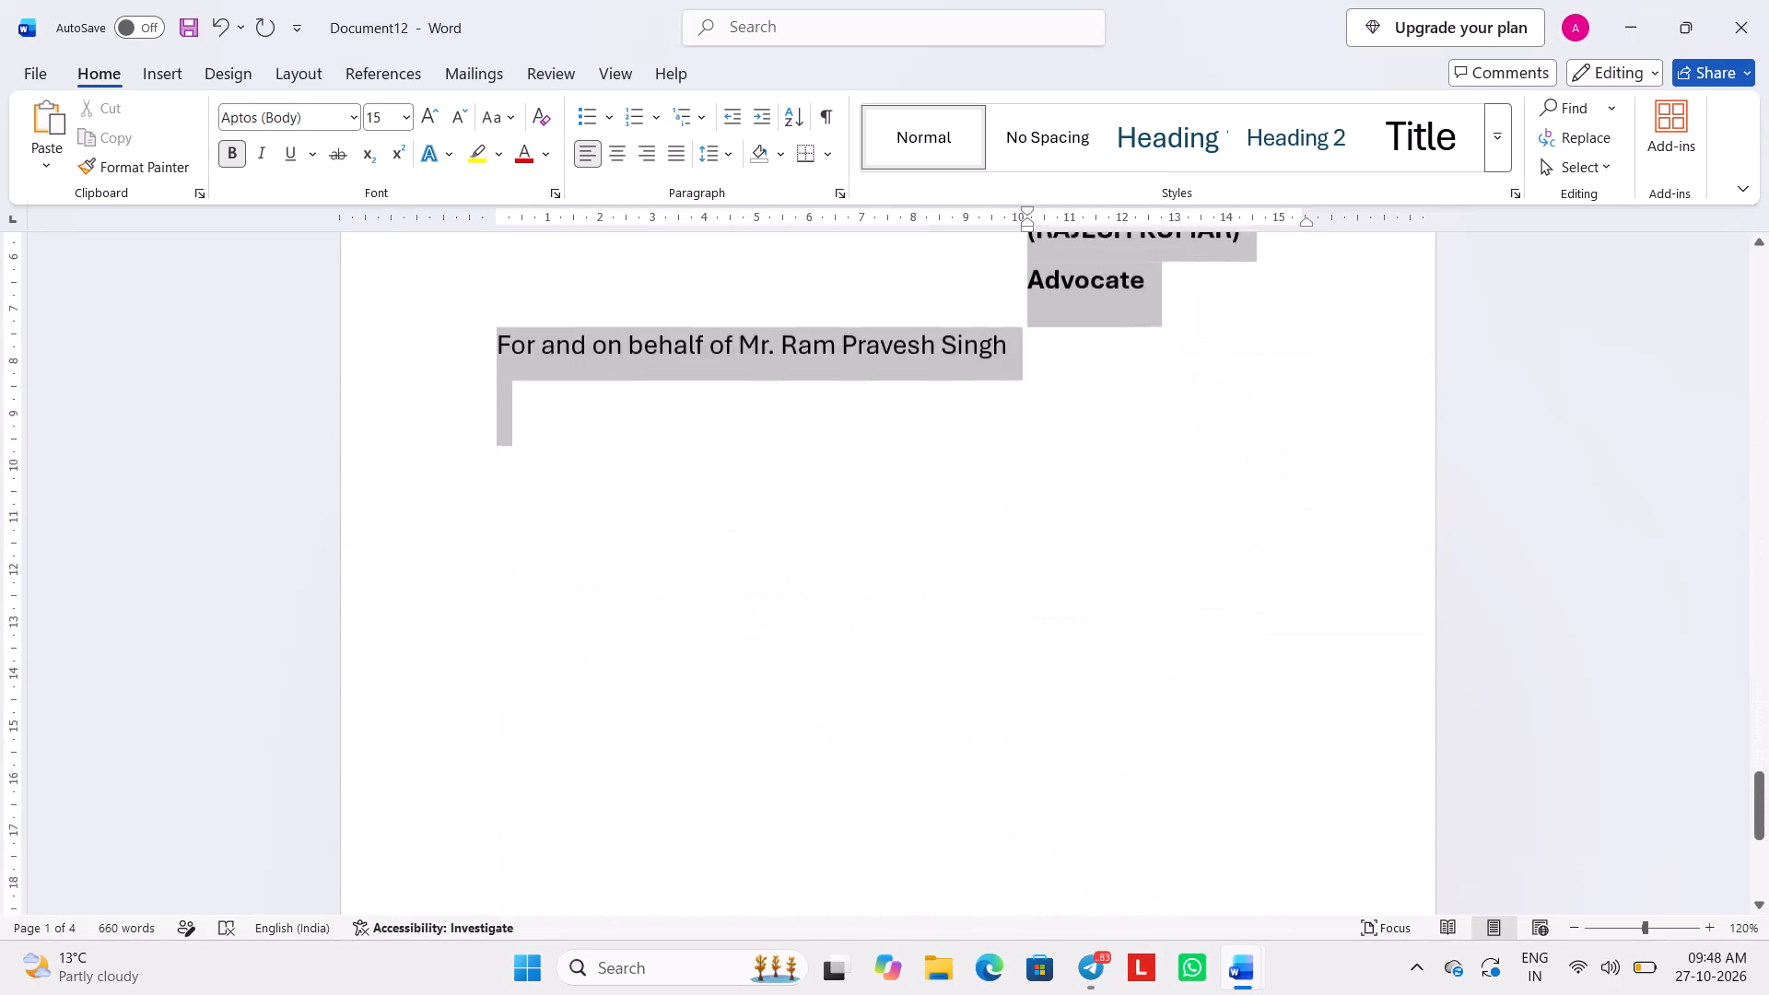
pyautogui.moveTo(1492, 994); pyautogui.dragTo(1093, 590)
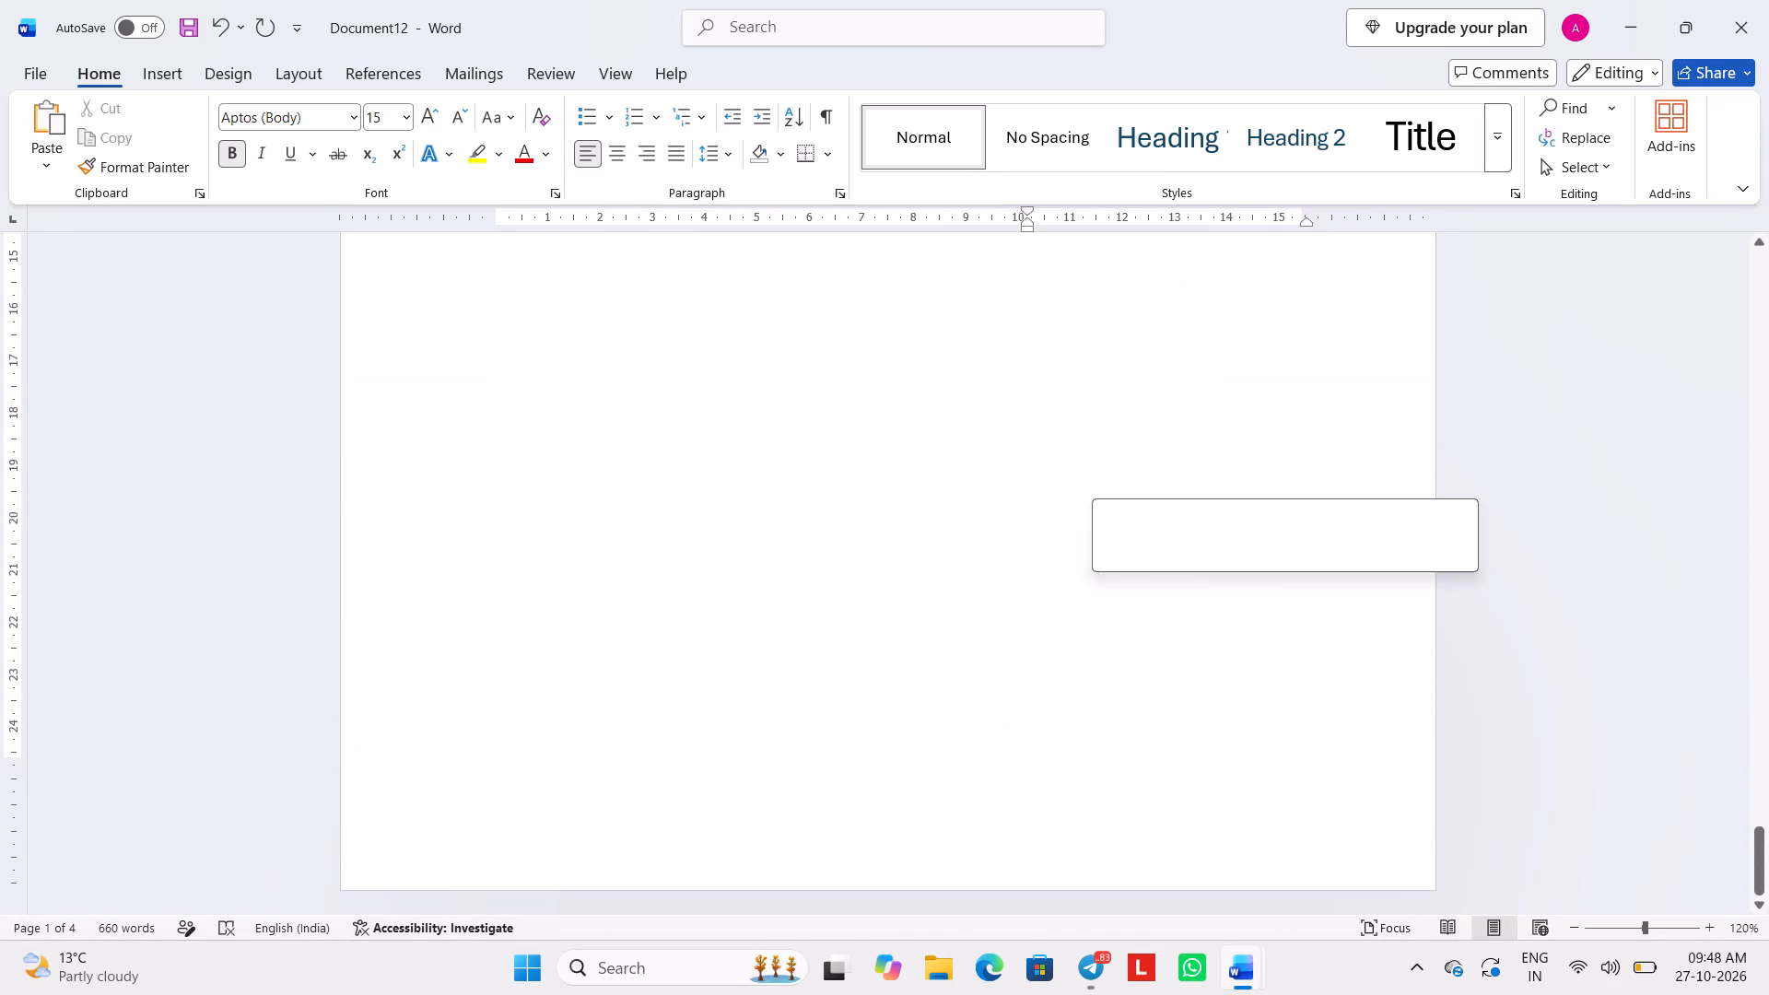
pyautogui.click(719, 132)
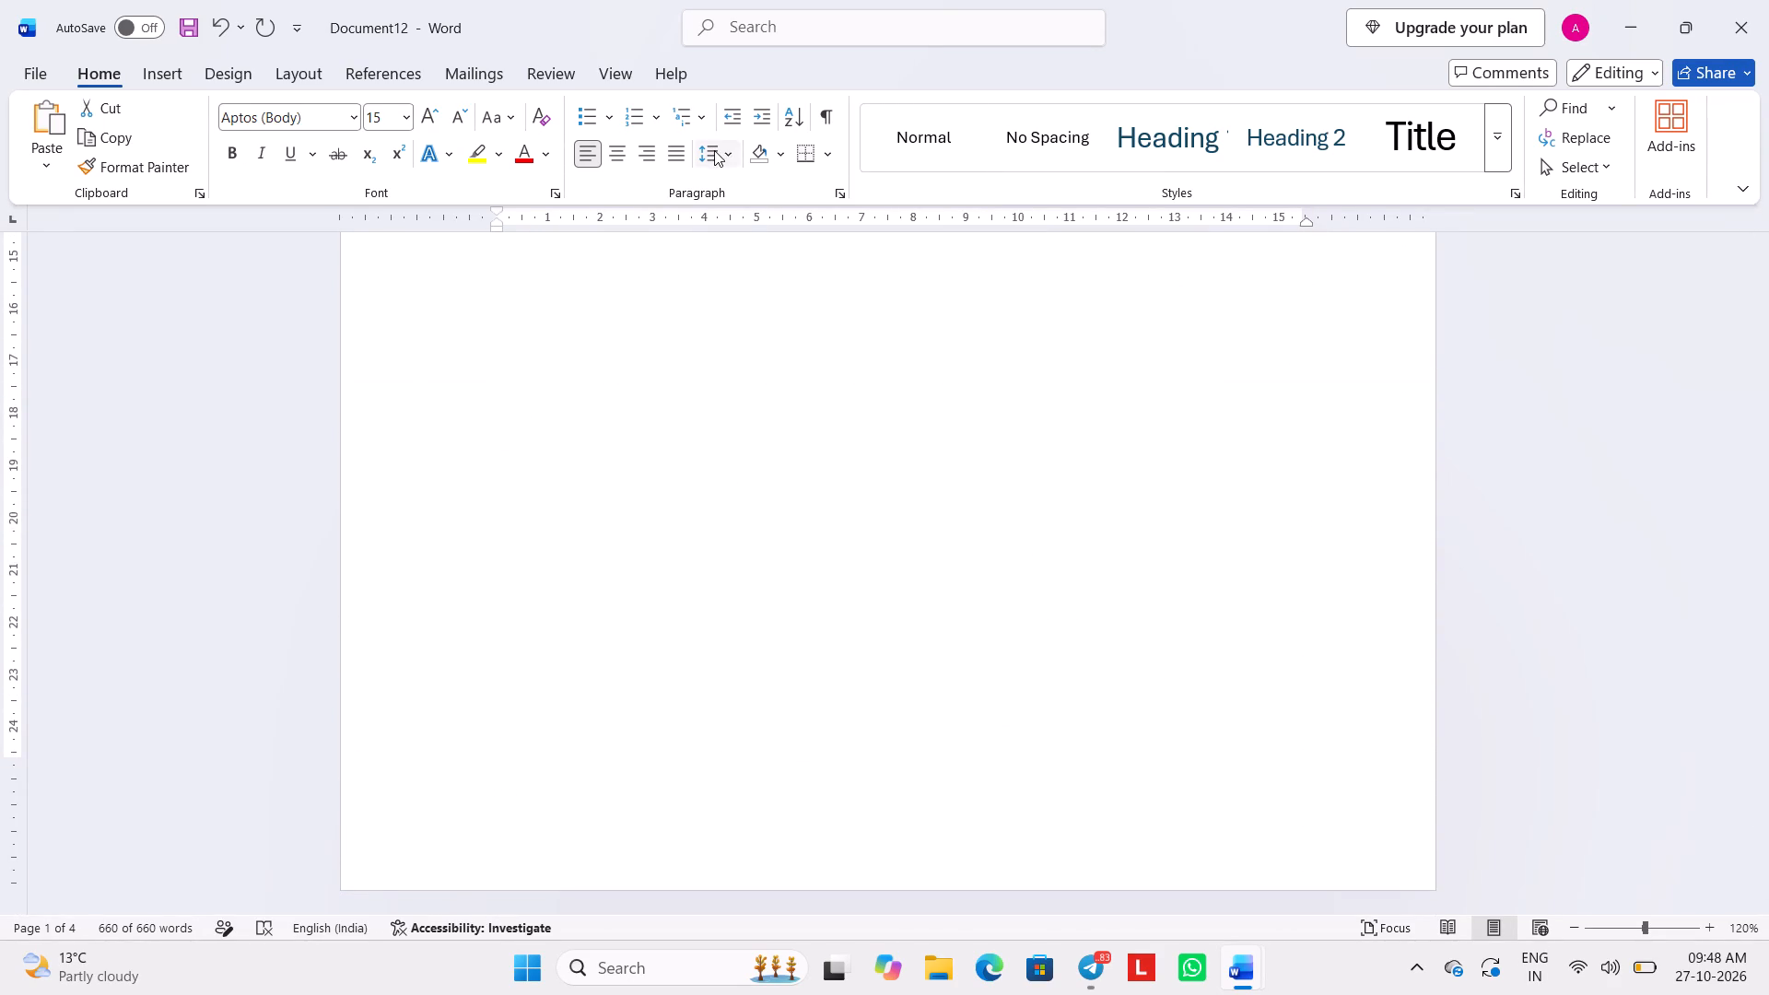
pyautogui.click(714, 150)
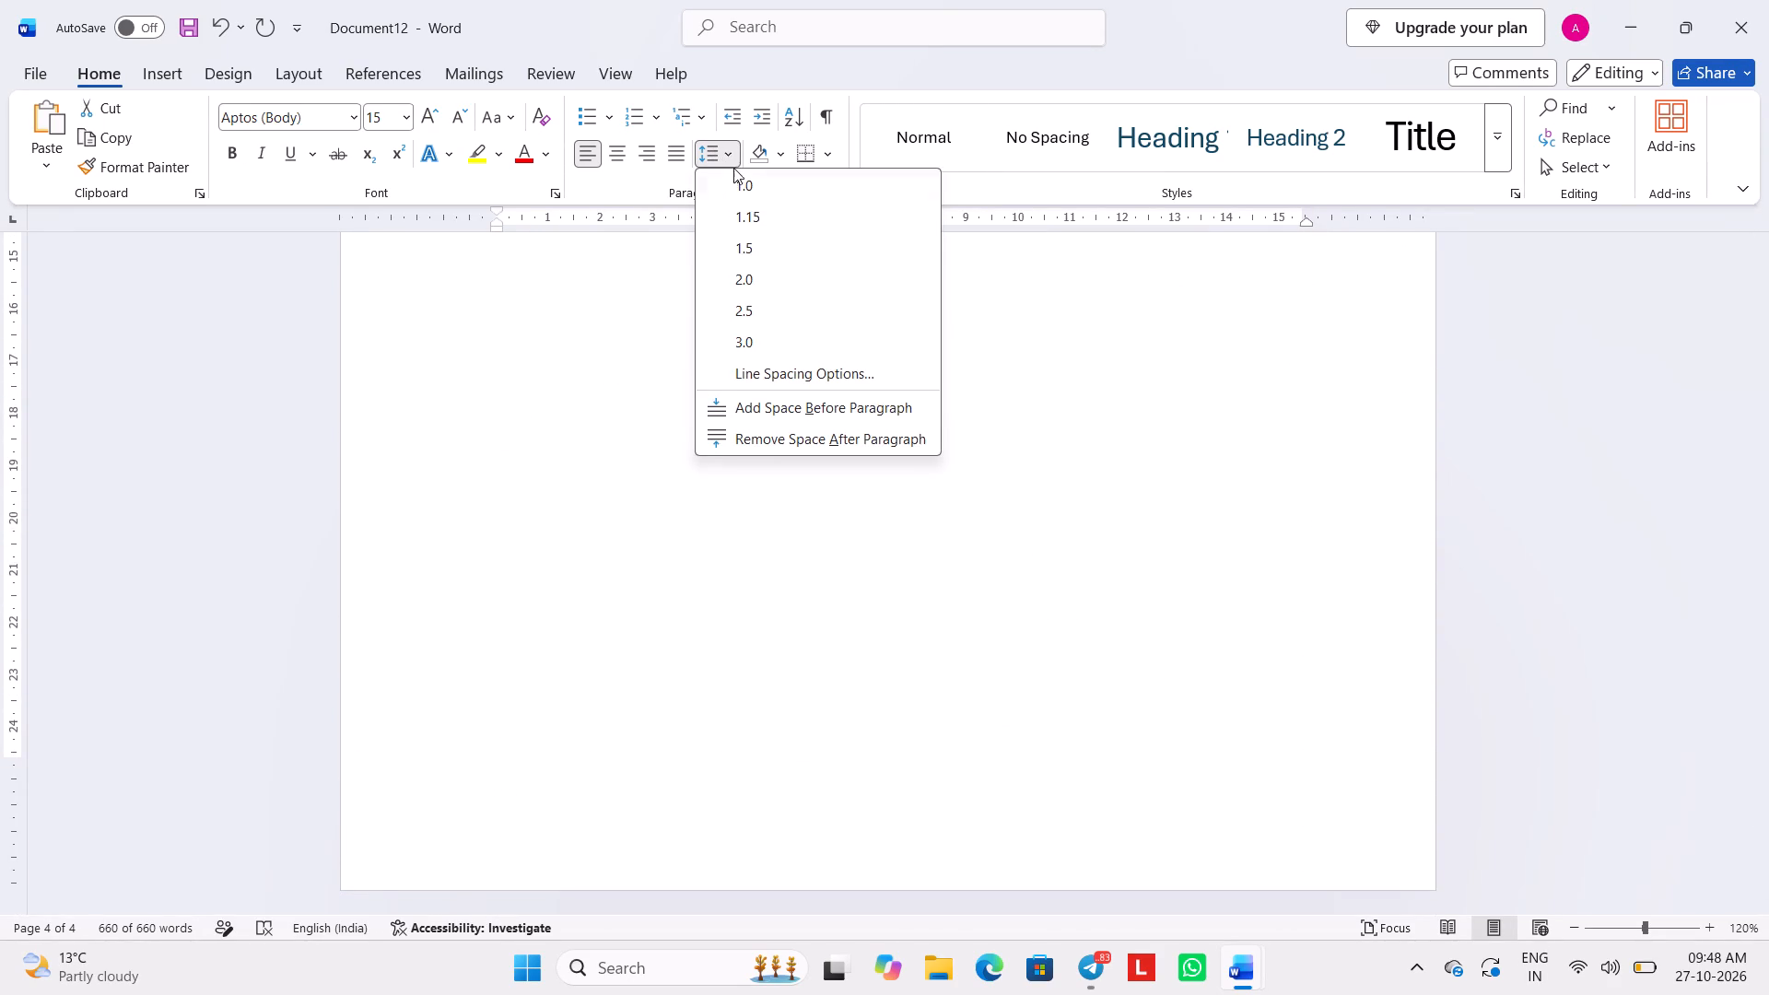
pyautogui.click(832, 381)
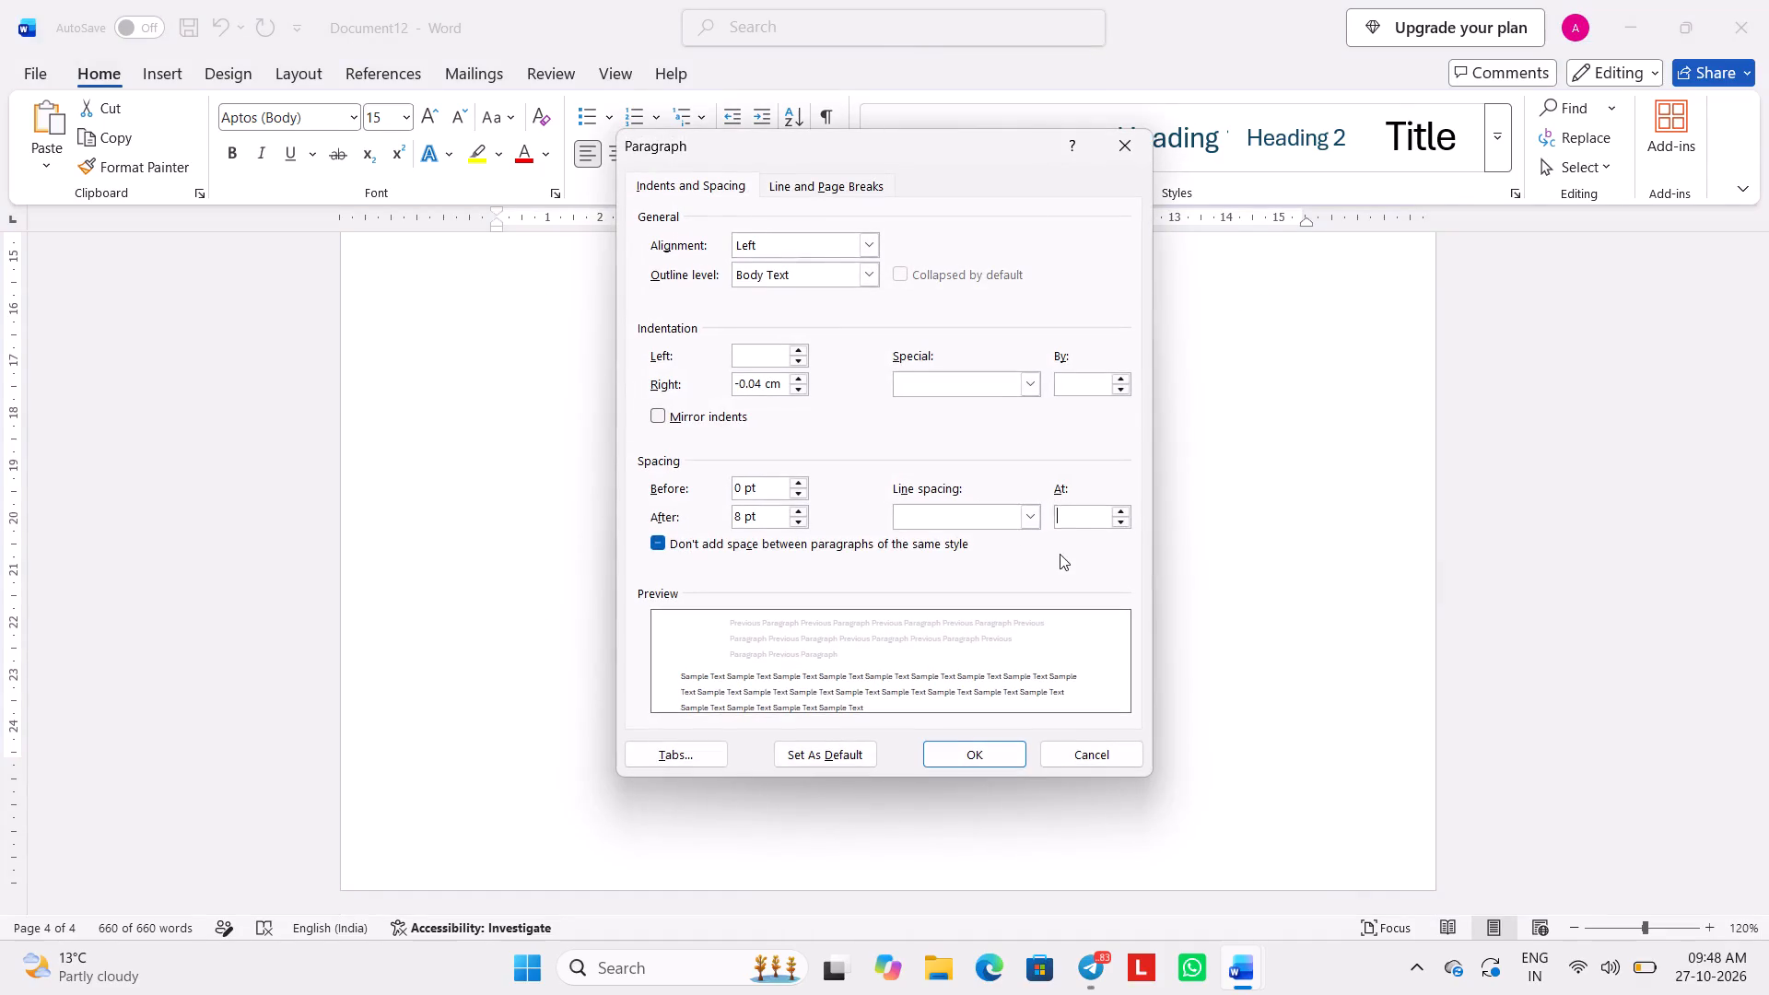
pyautogui.write('1.2')
pyautogui.press('Return')
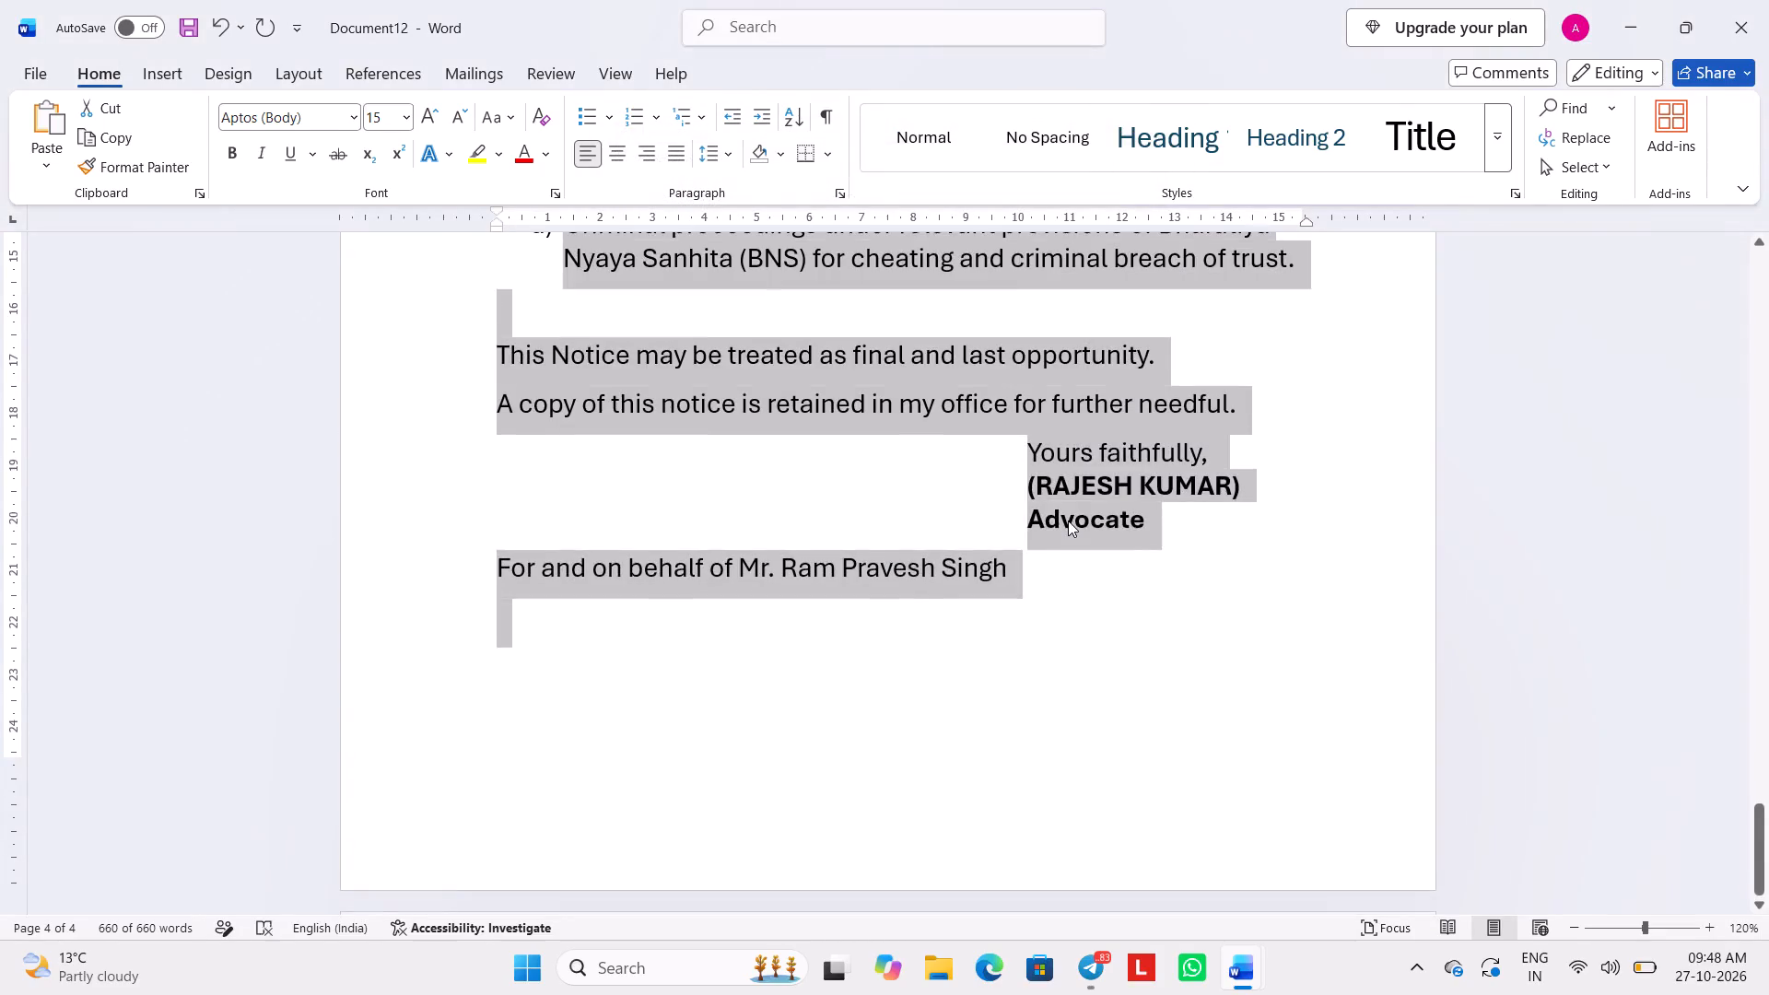
# Check the spacing and page breaks throughout the English notice, from the addresses to the signature block.
pyautogui.scroll(20, 1068, 521)
pyautogui.scroll(1, 1068, 521)
pyautogui.scroll(-2, 1068, 521)
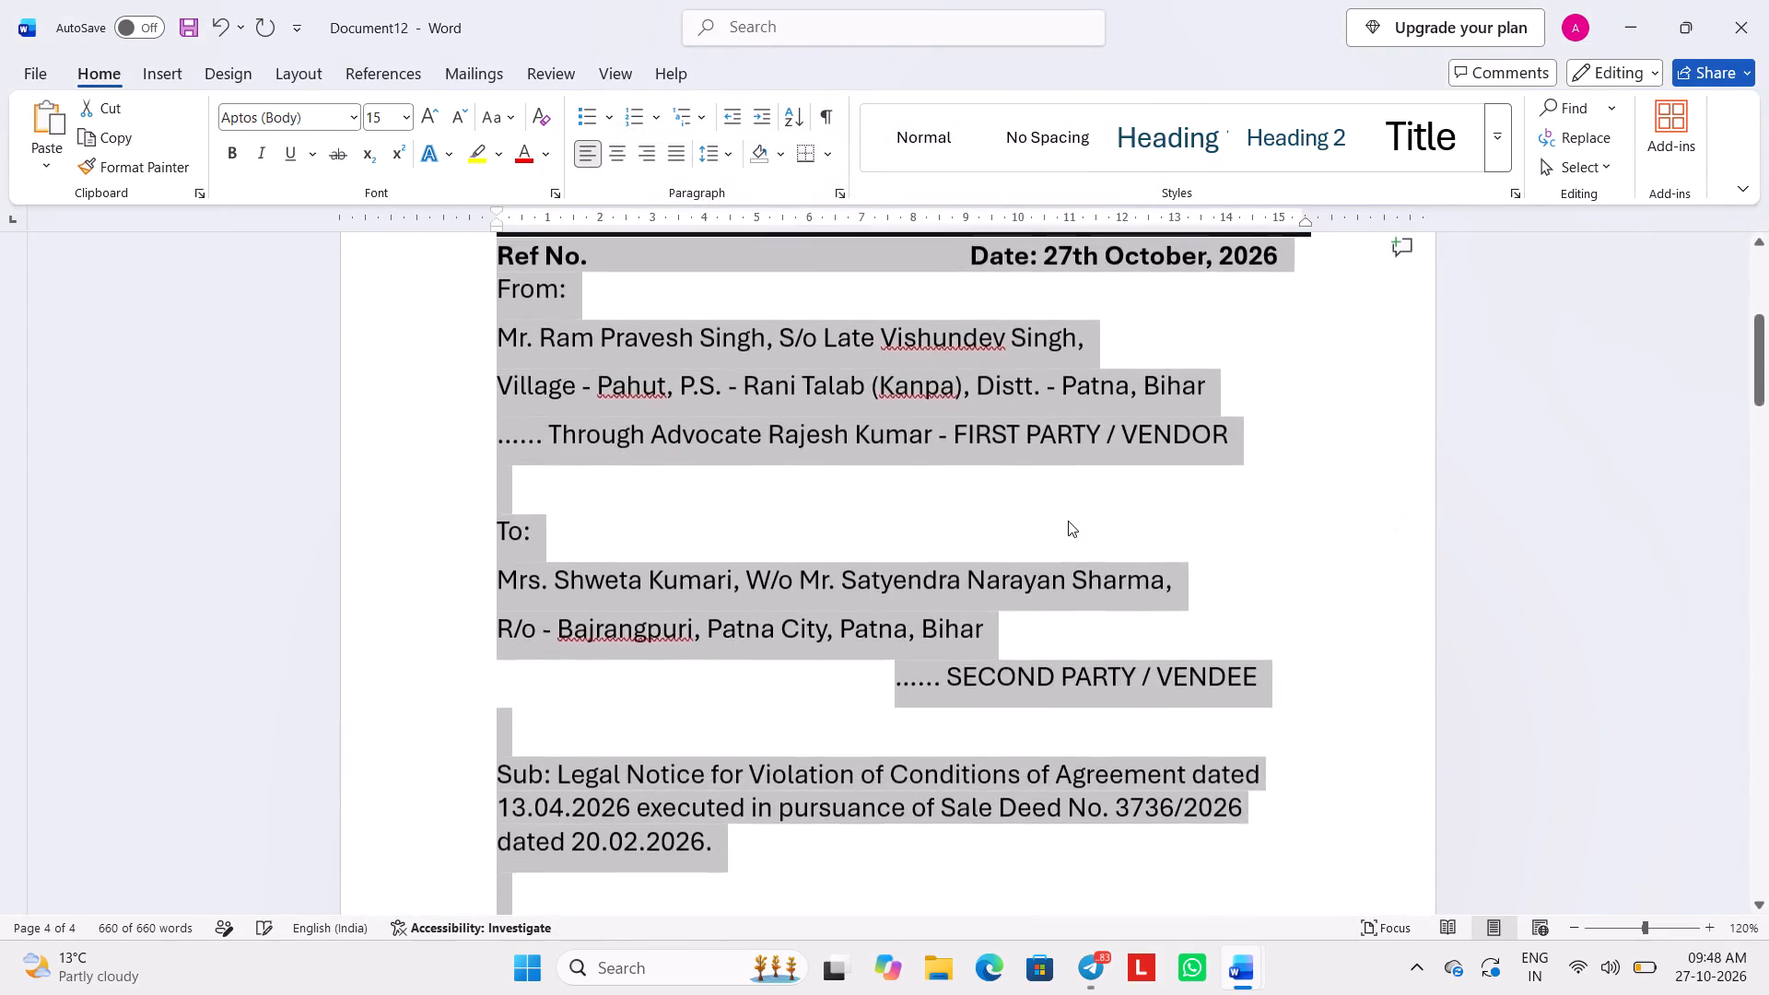
pyautogui.click(1068, 521)
pyautogui.scroll(-5, 1068, 521)
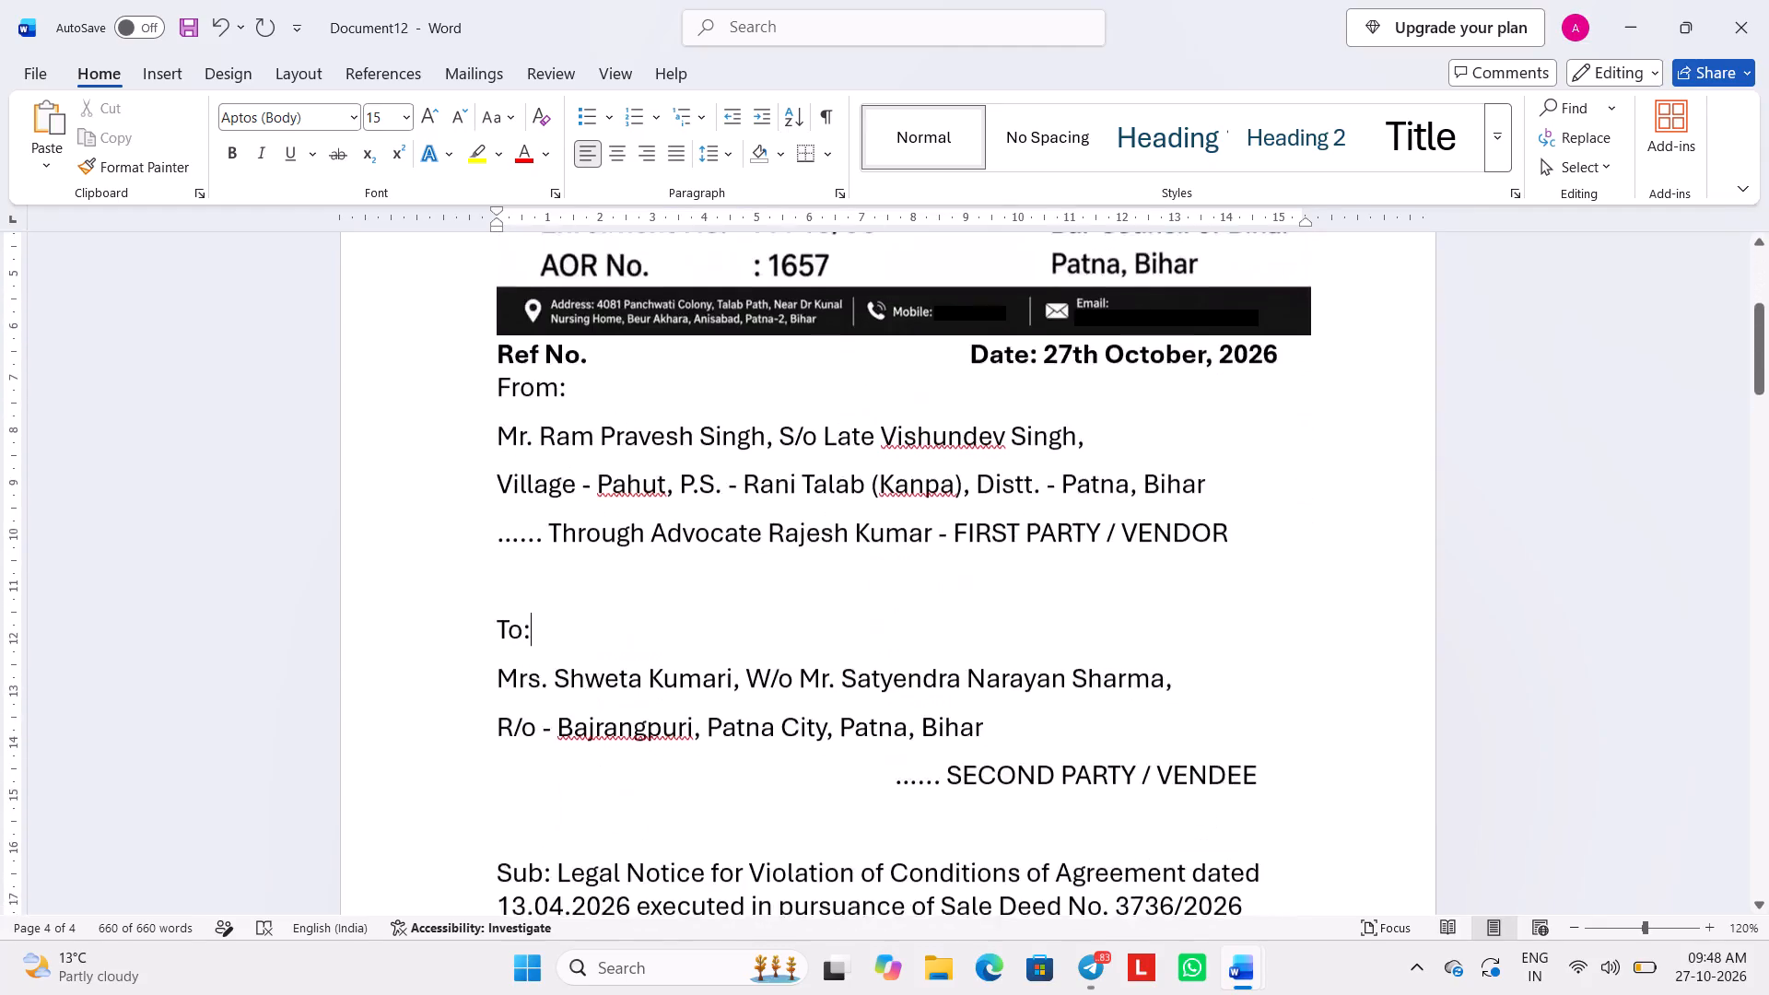
pyautogui.scroll(-6, 1068, 521)
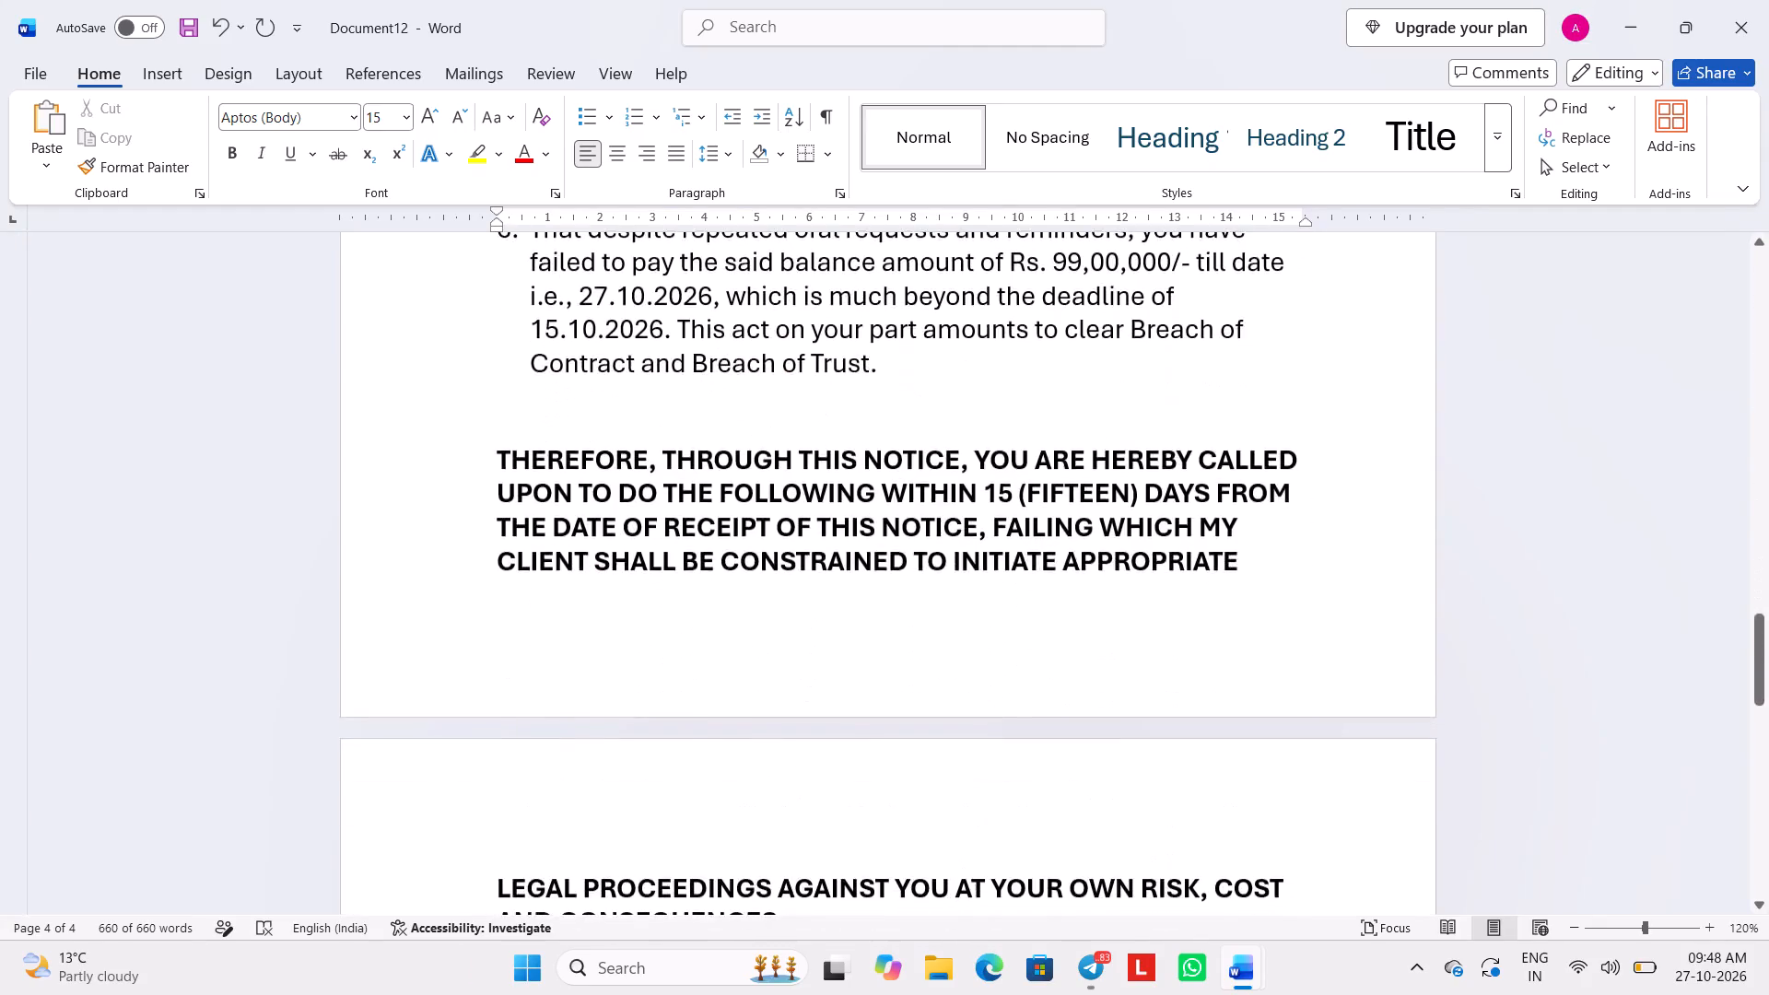
pyautogui.scroll(-5, 1068, 521)
pyautogui.scroll(4, 1068, 521)
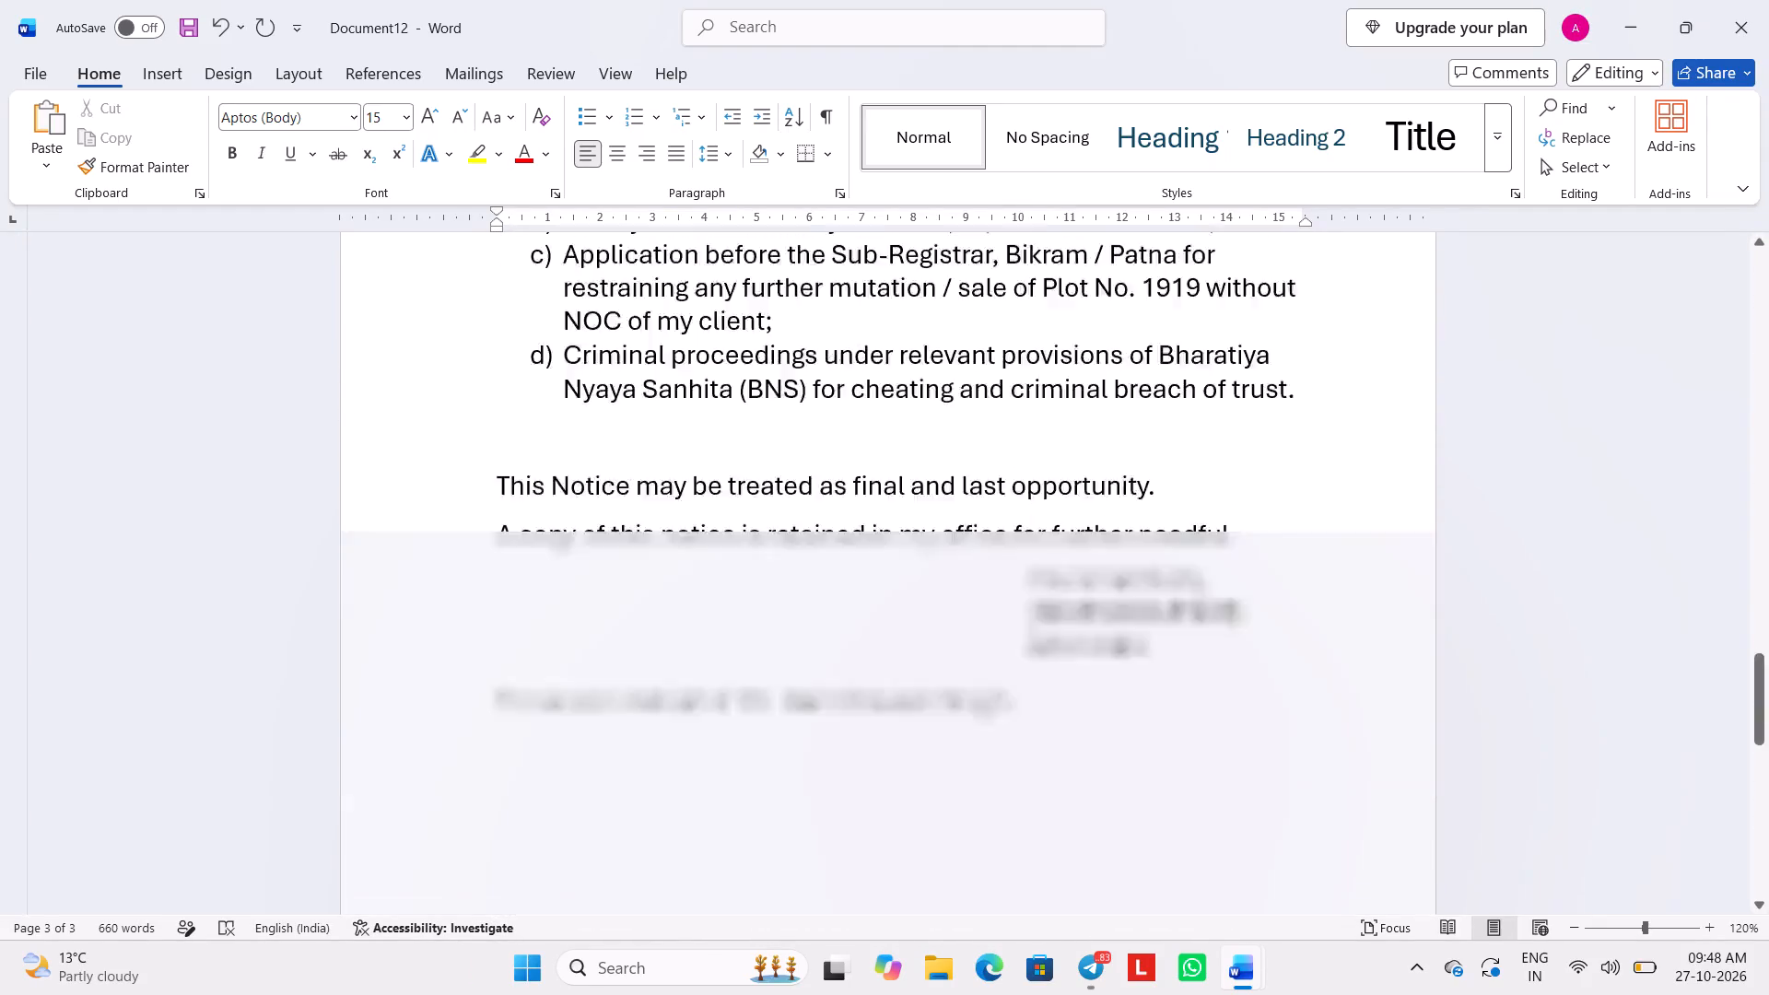
pyautogui.scroll(13, 1068, 521)
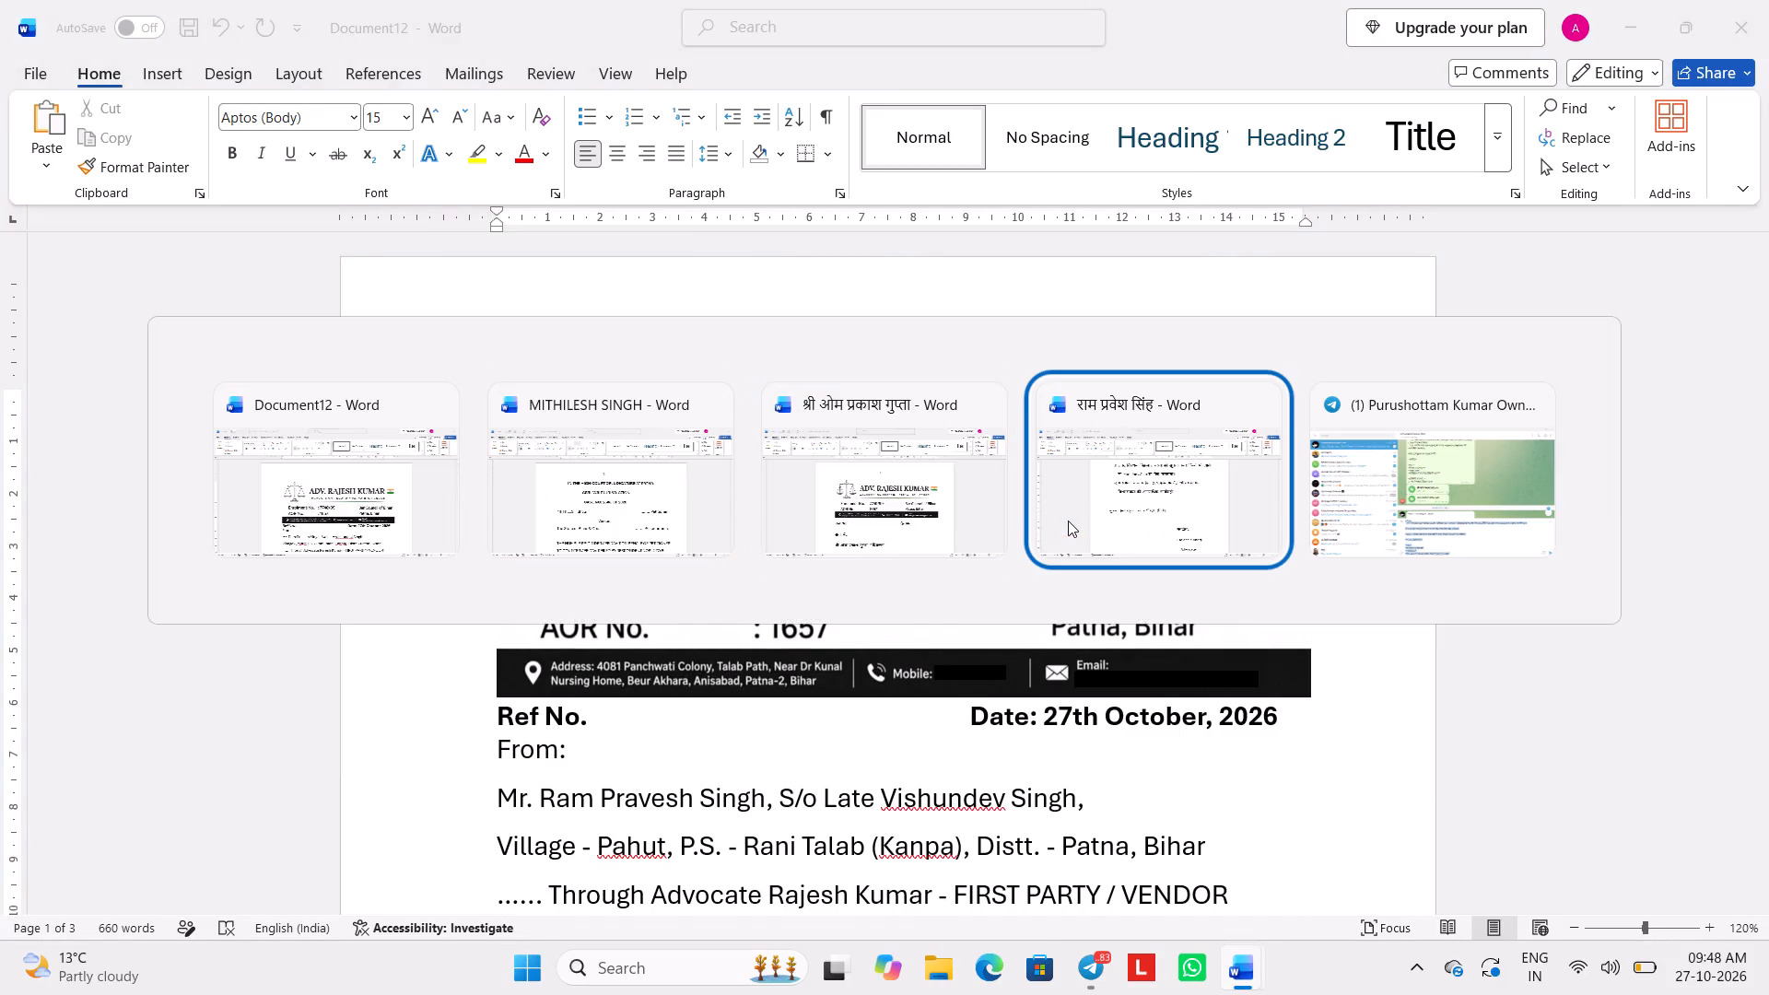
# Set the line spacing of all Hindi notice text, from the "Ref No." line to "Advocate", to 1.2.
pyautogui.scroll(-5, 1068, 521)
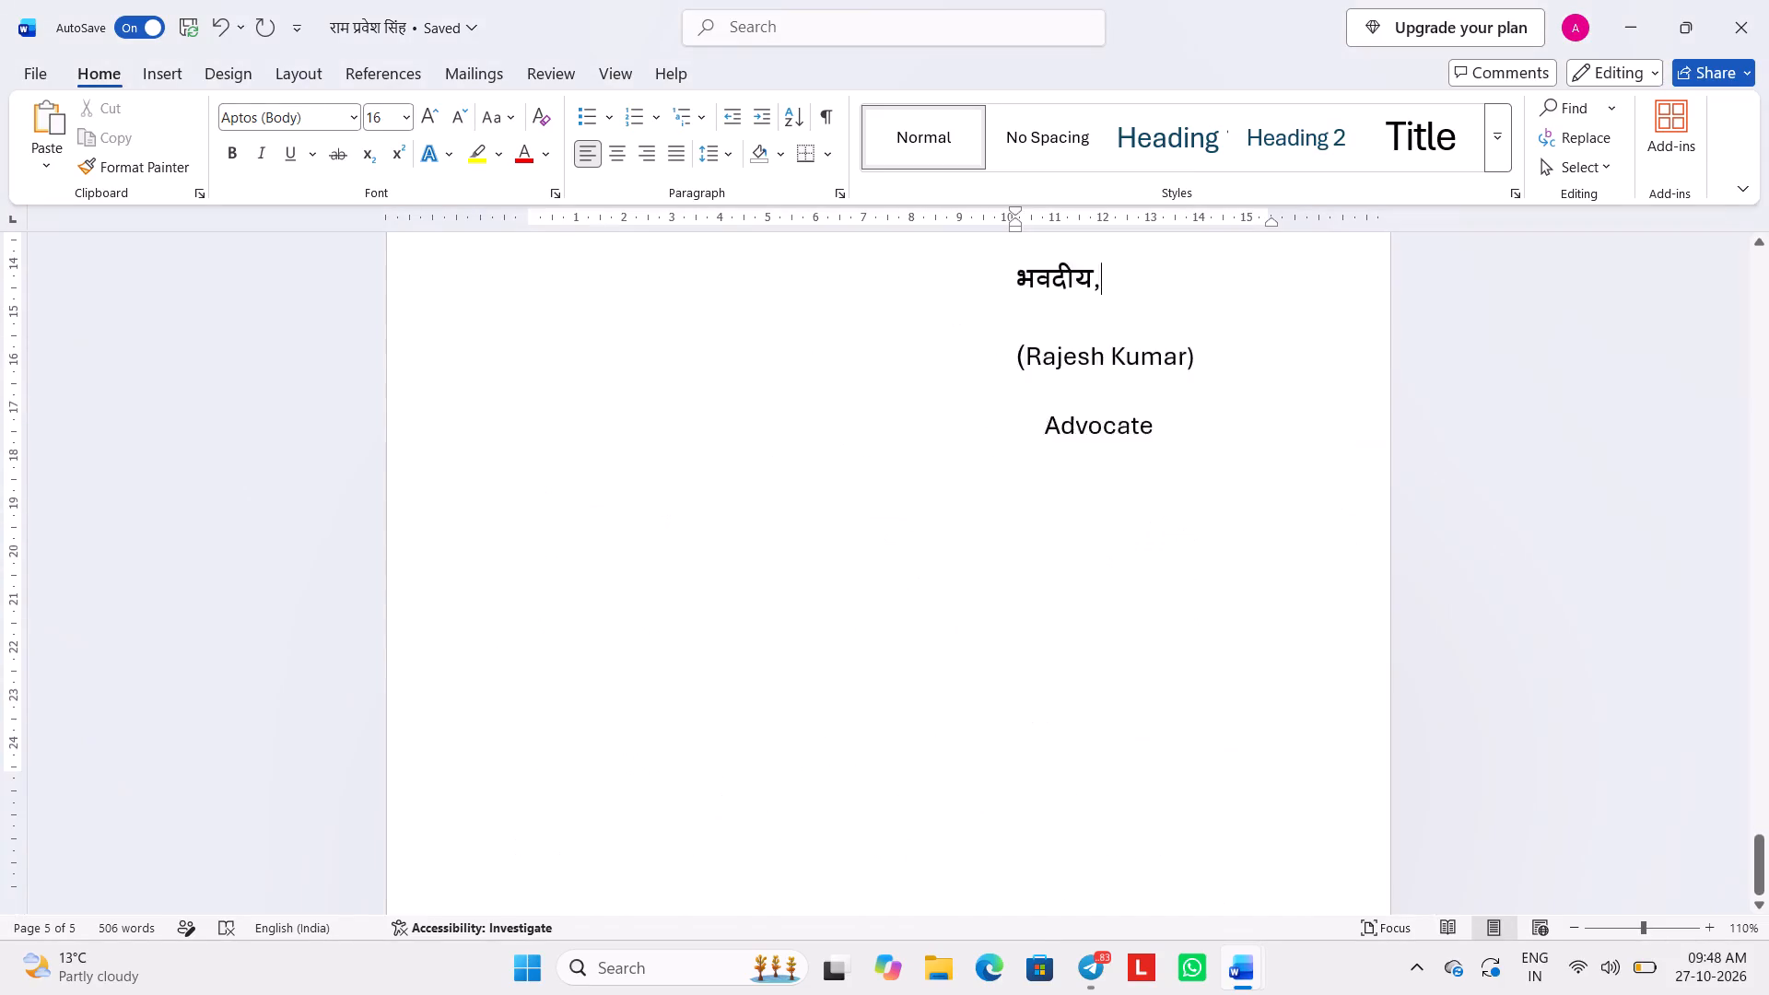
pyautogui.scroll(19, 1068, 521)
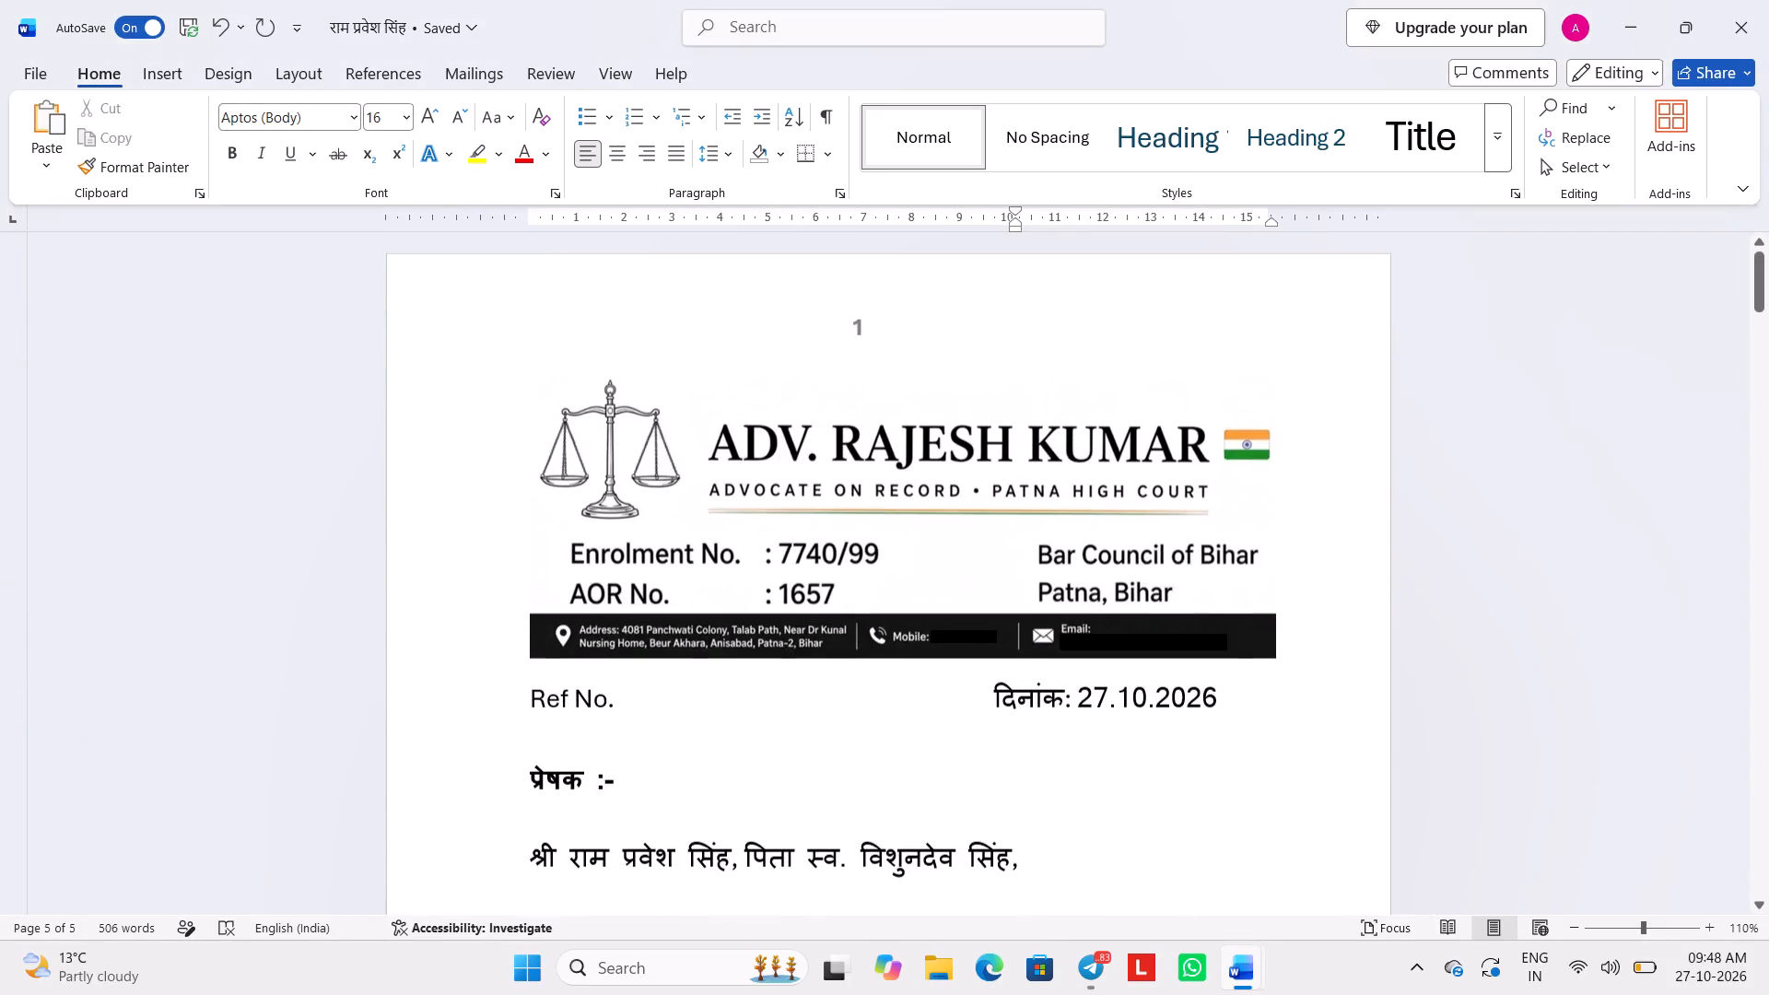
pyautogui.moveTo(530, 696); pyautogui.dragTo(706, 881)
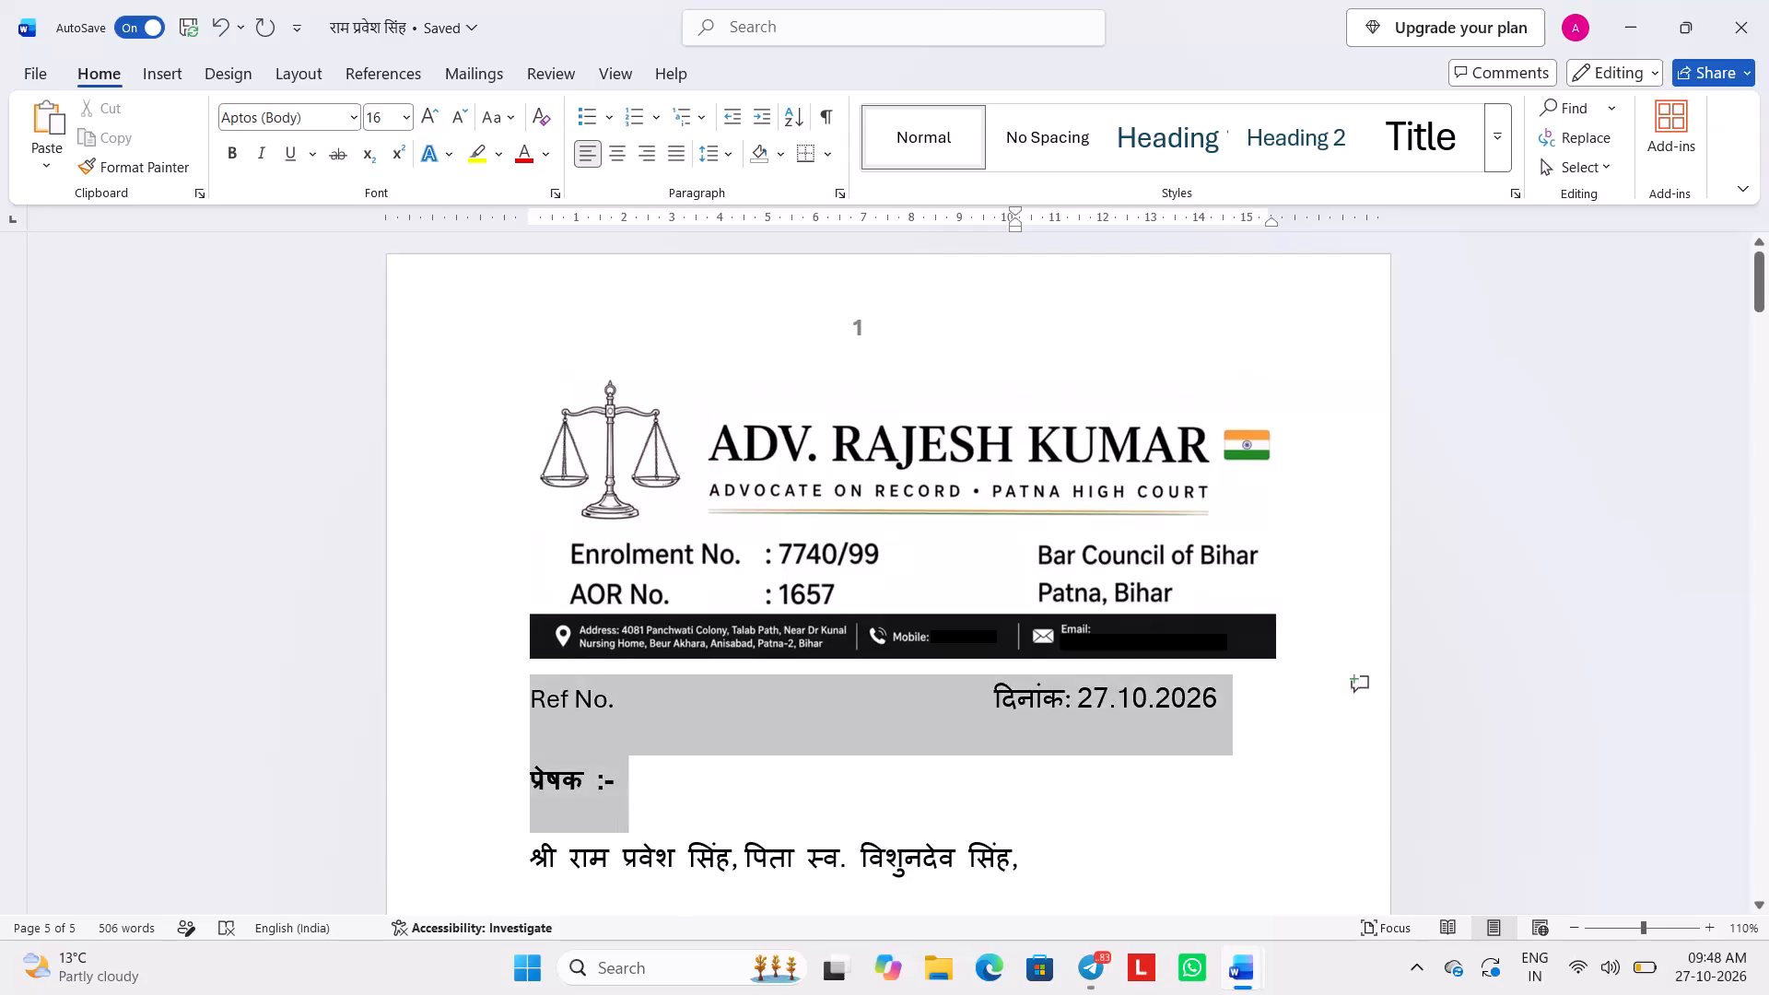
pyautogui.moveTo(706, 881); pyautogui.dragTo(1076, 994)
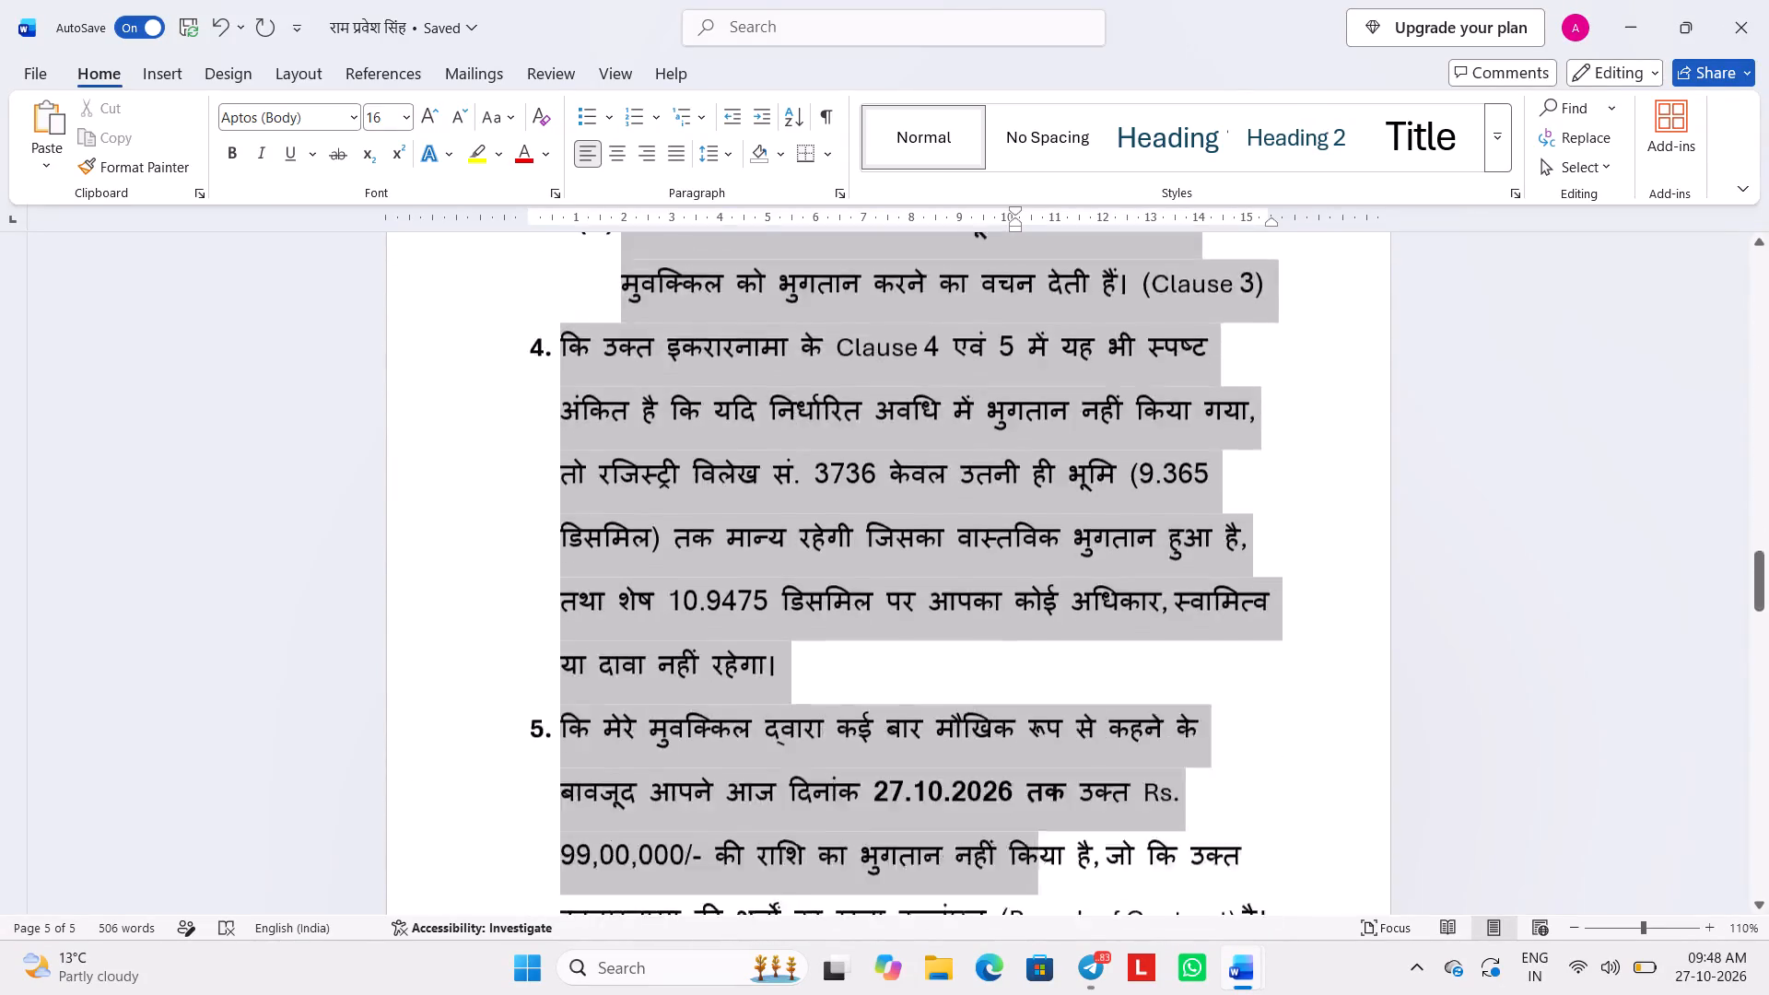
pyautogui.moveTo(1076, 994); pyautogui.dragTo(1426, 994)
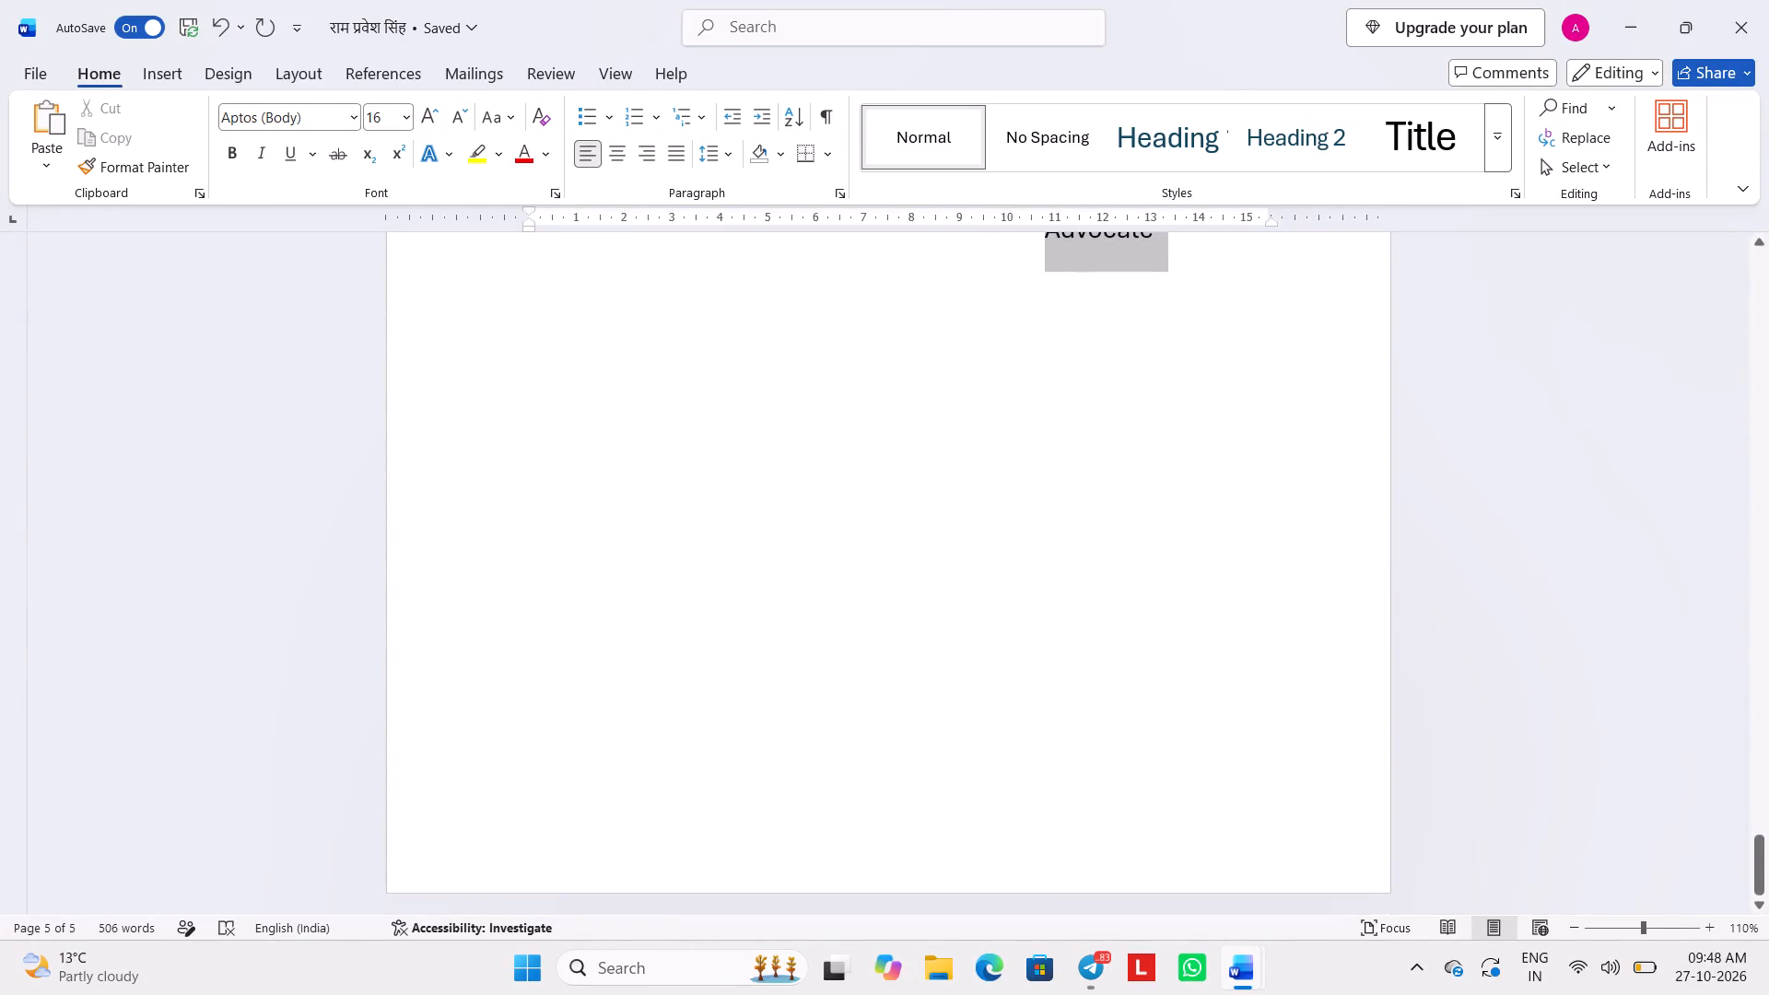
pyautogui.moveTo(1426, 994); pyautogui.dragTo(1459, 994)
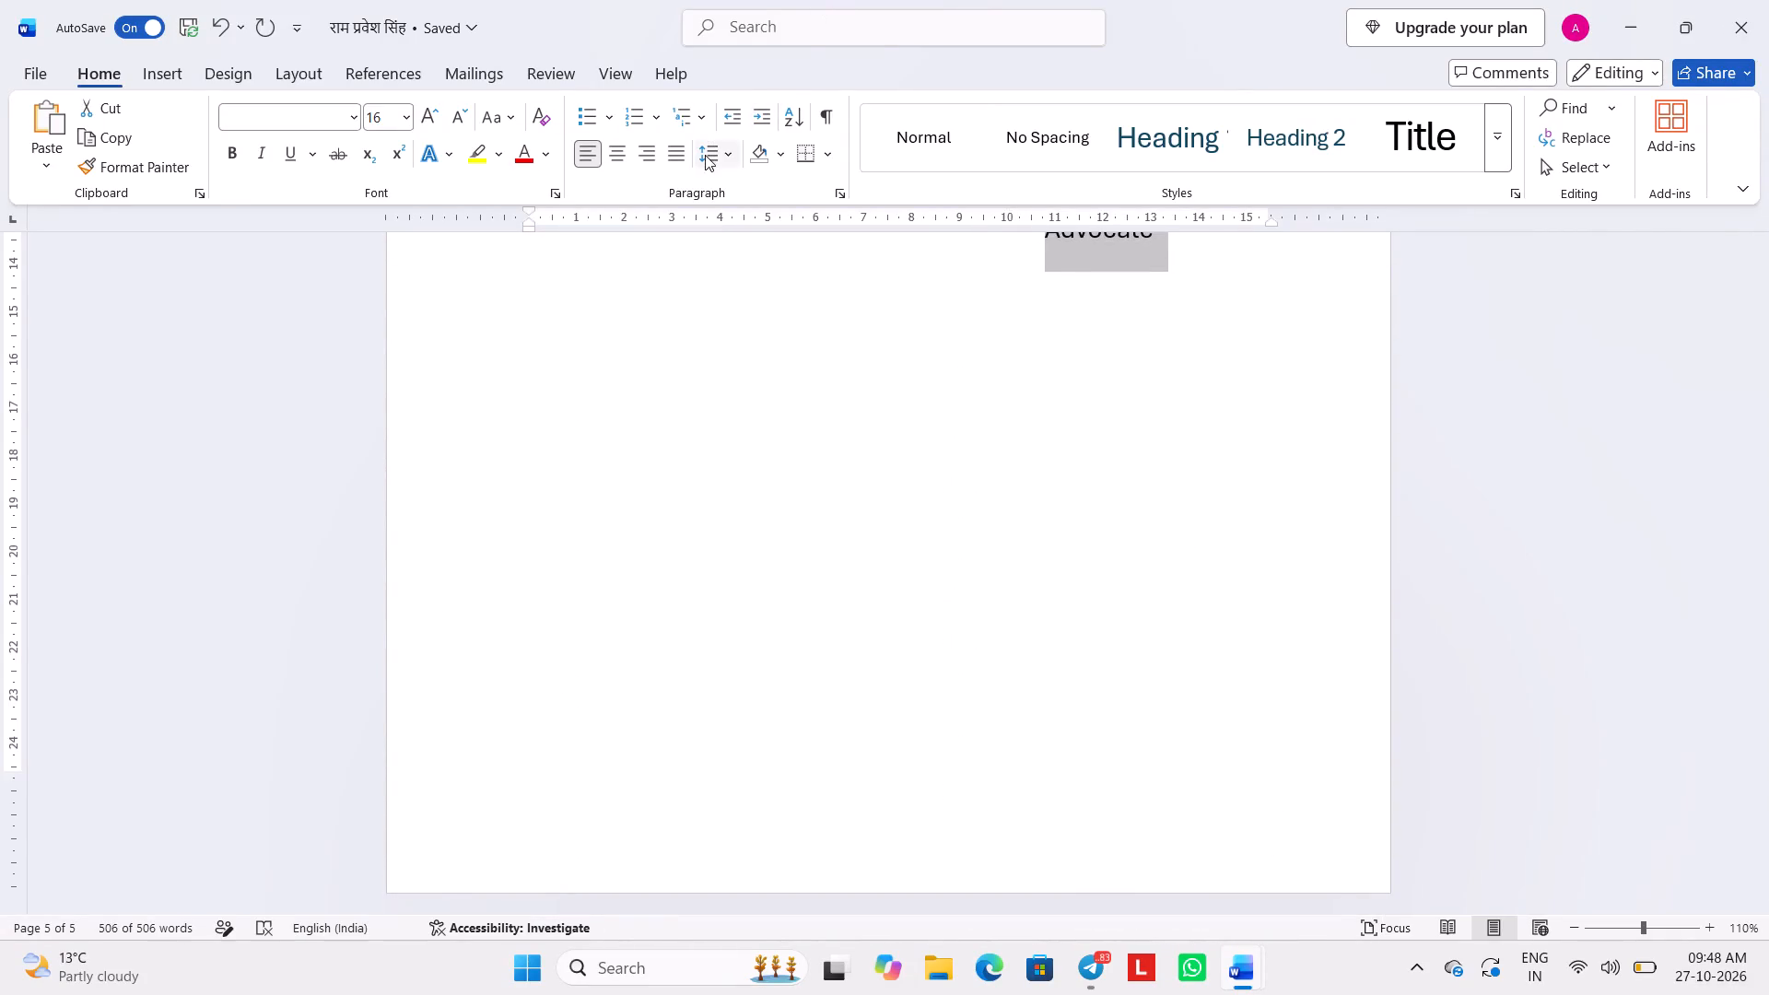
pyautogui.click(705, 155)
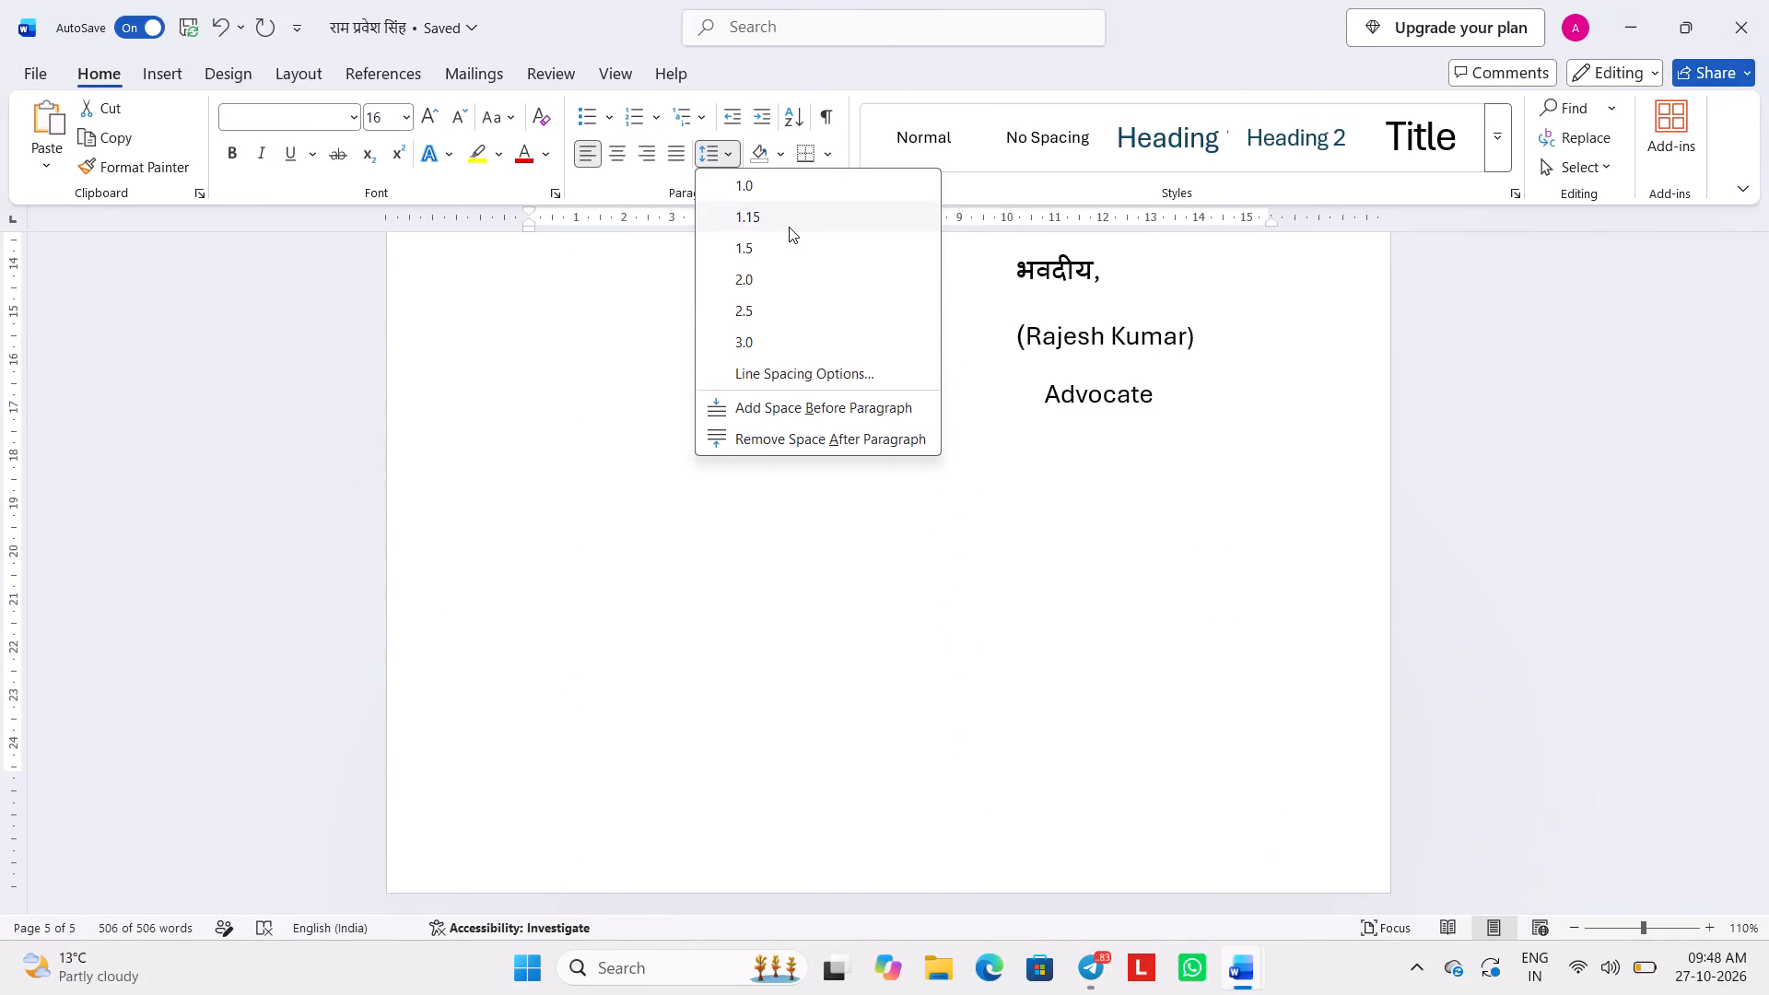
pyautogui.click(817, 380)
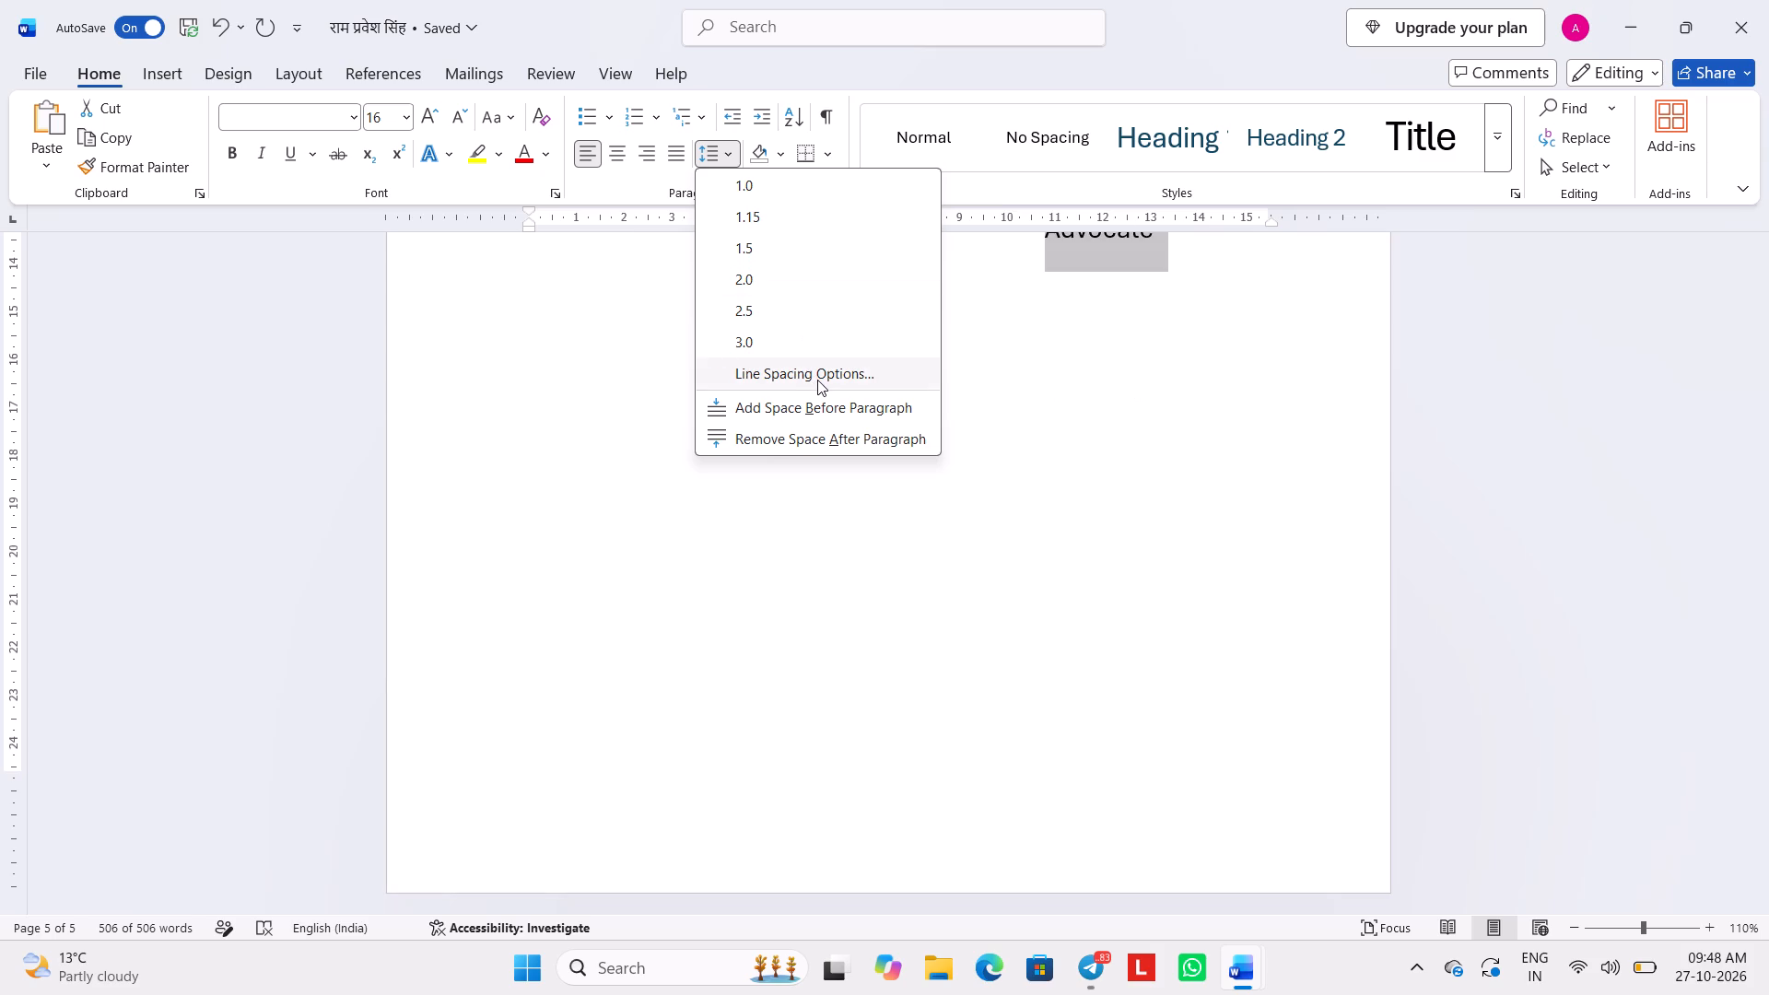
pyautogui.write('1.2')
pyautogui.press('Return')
# Change the line spacing of the whole selected Hindi notice text below the letterhead to 1.5.
pyautogui.scroll(1, 936, 543)
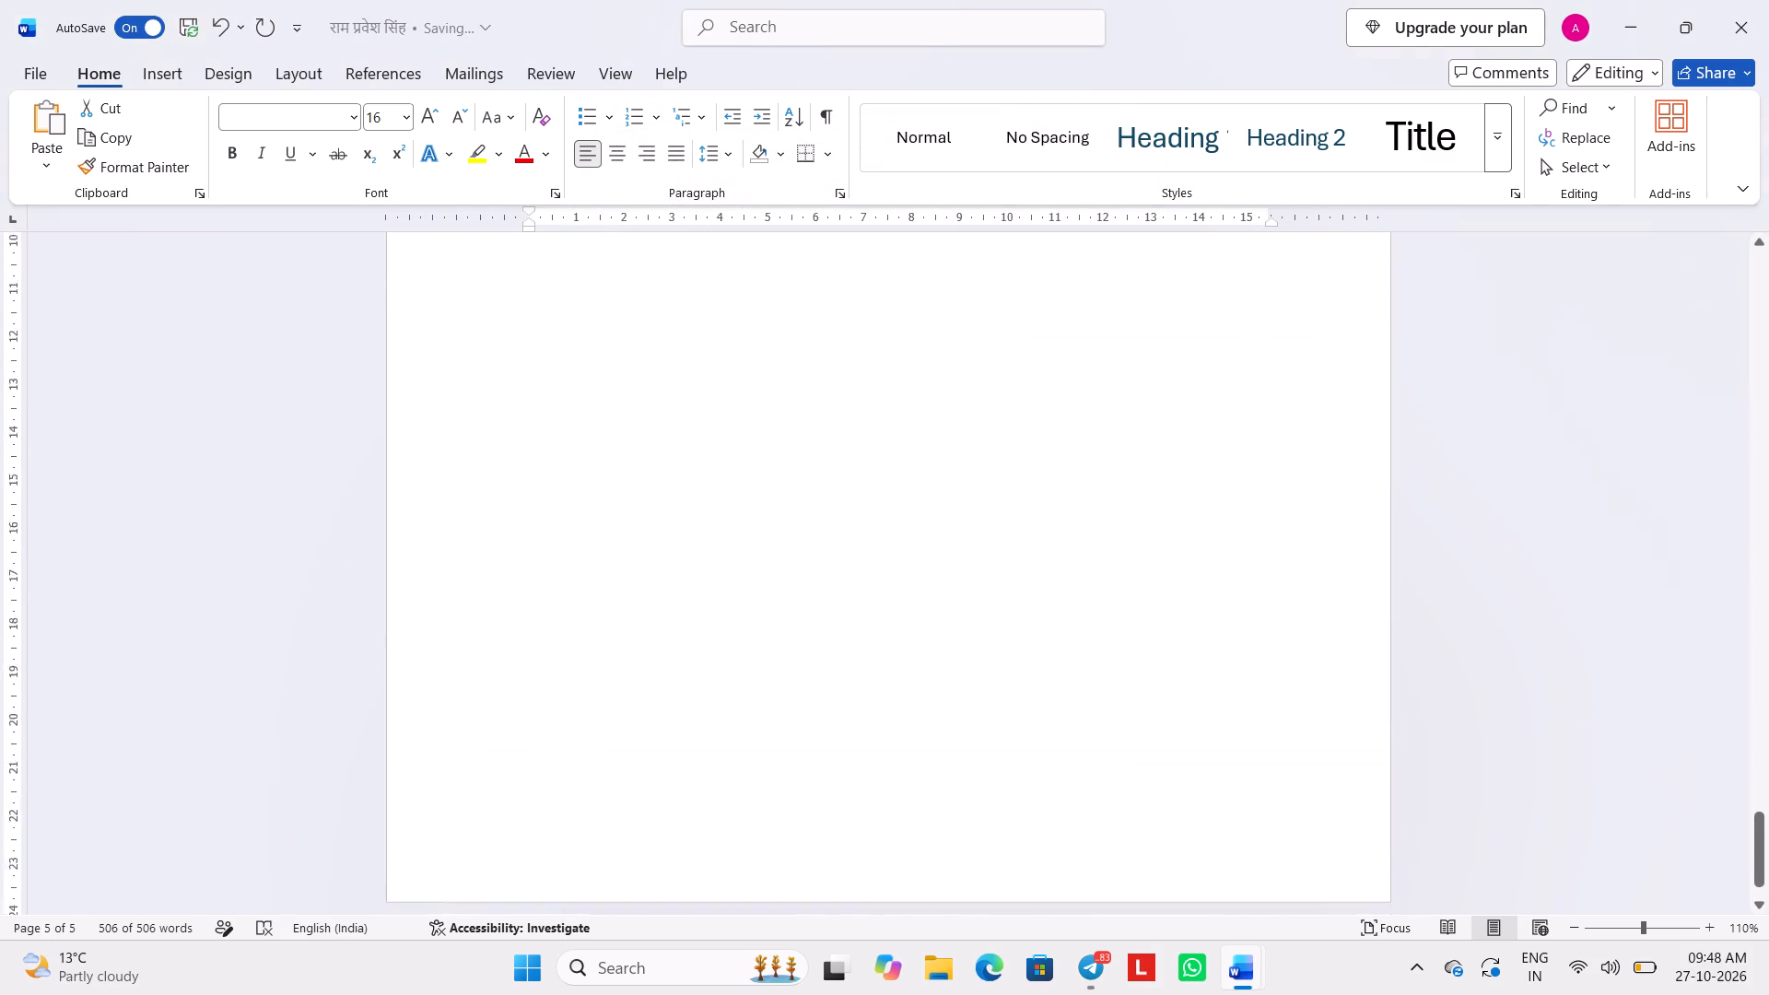
pyautogui.scroll(6, 936, 543)
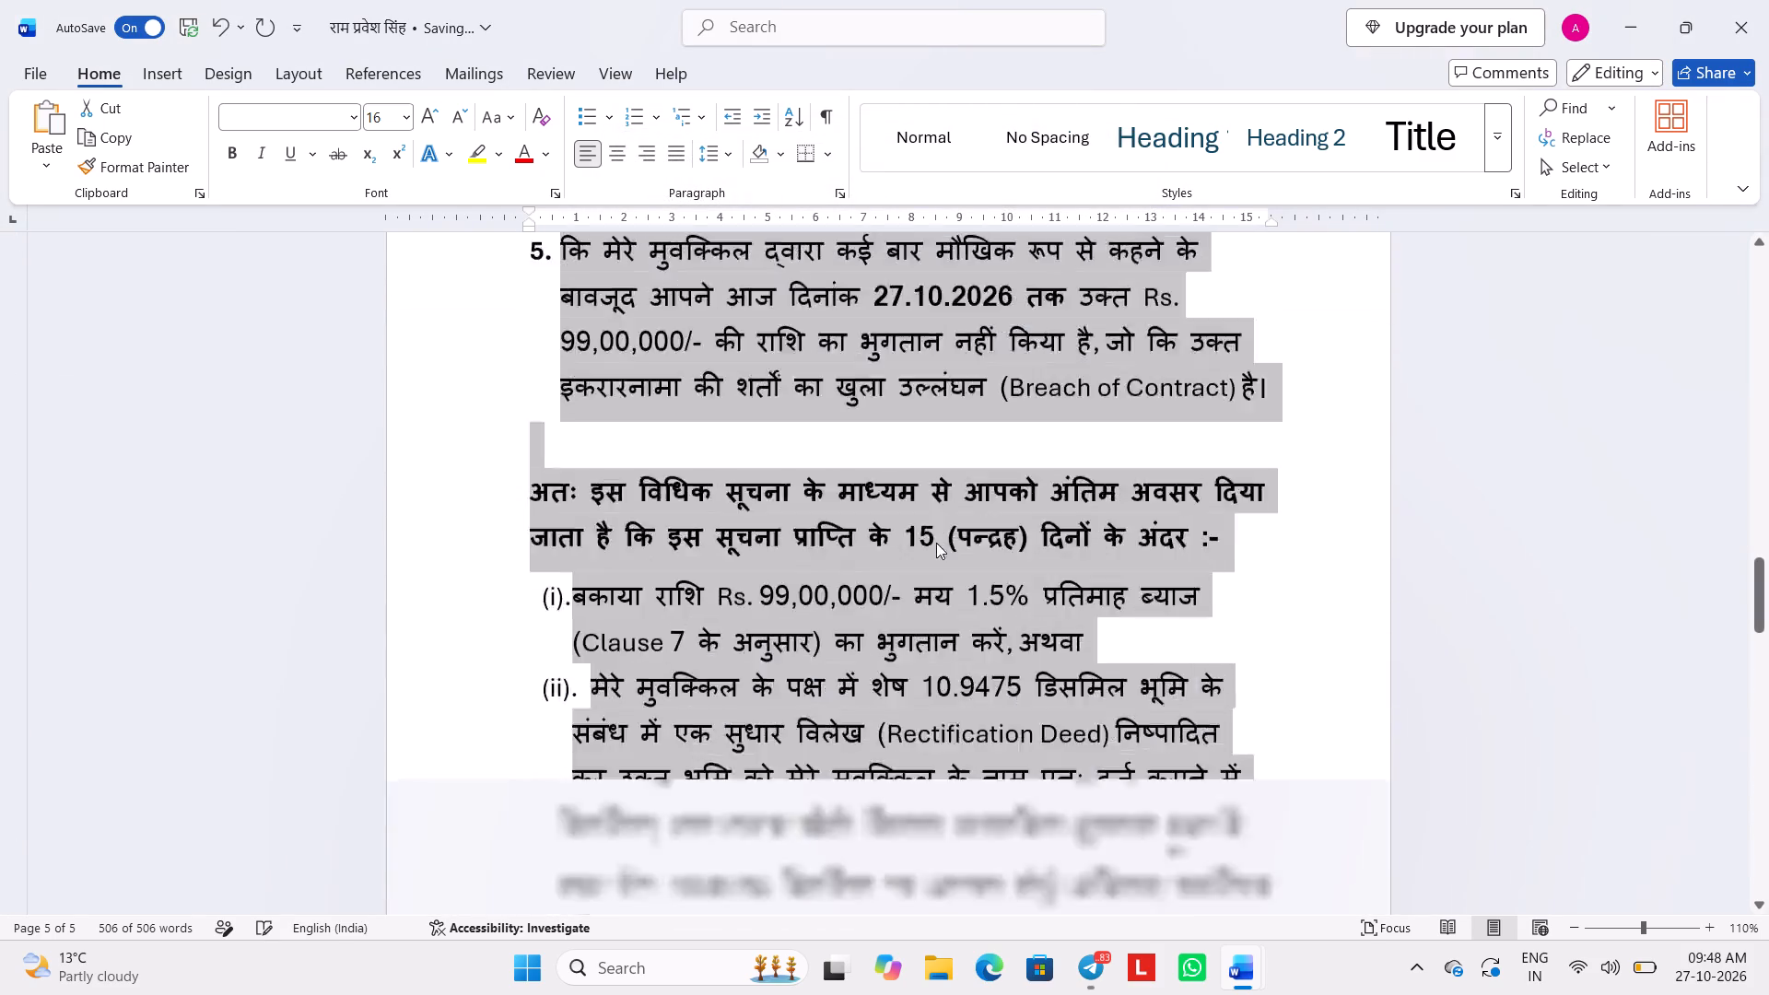
pyautogui.scroll(16, 936, 543)
pyautogui.scroll(-2, 936, 543)
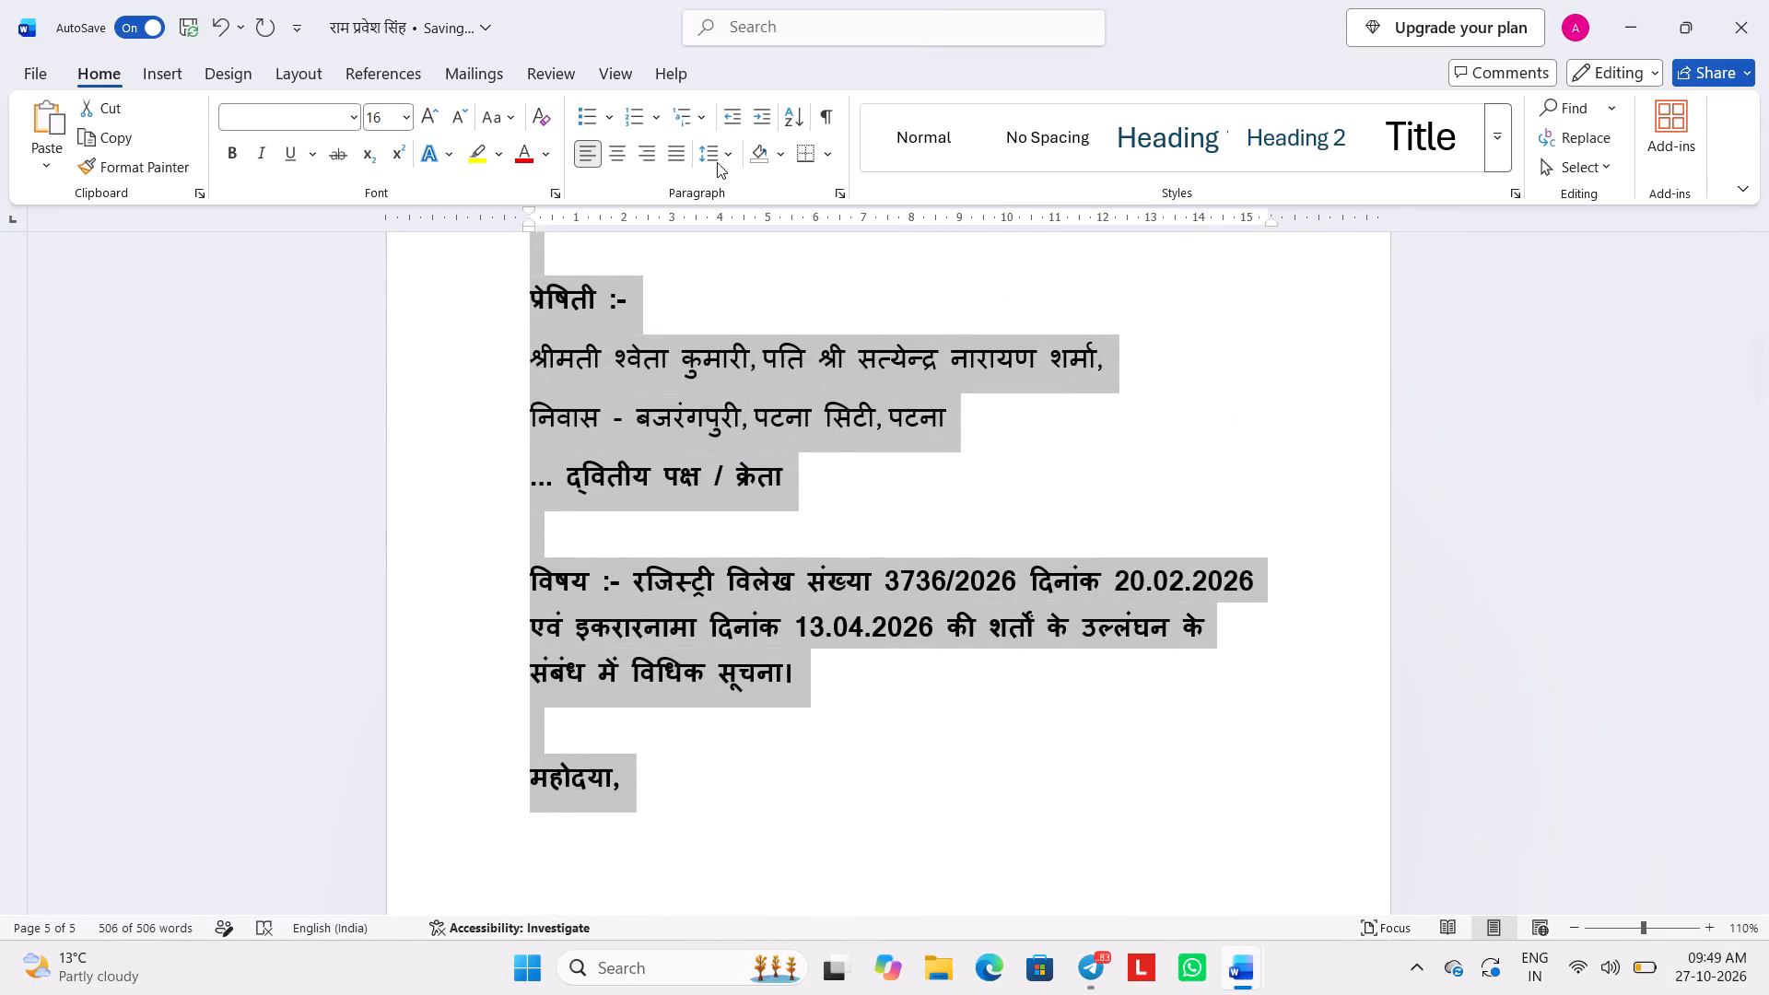
pyautogui.click(722, 157)
pyautogui.click(780, 241)
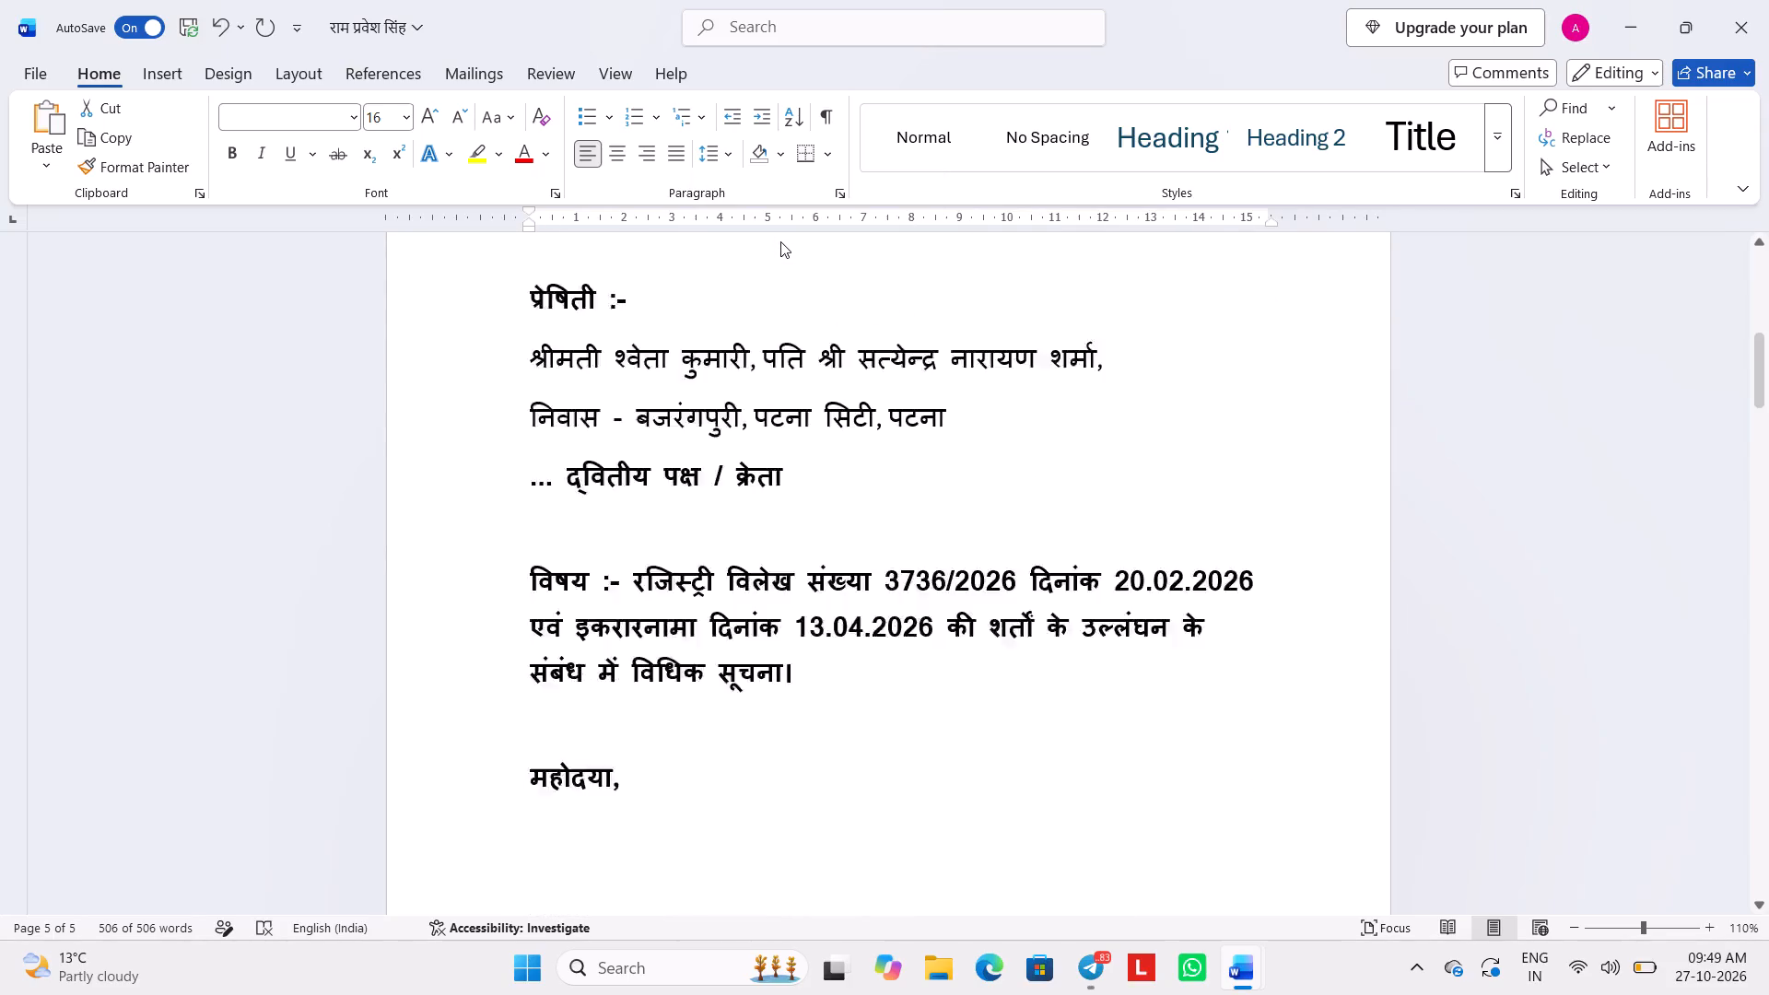
# Check the spacing and page breaks of the Hindi notice from the letterhead to the signature block.
pyautogui.scroll(-1, 861, 499)
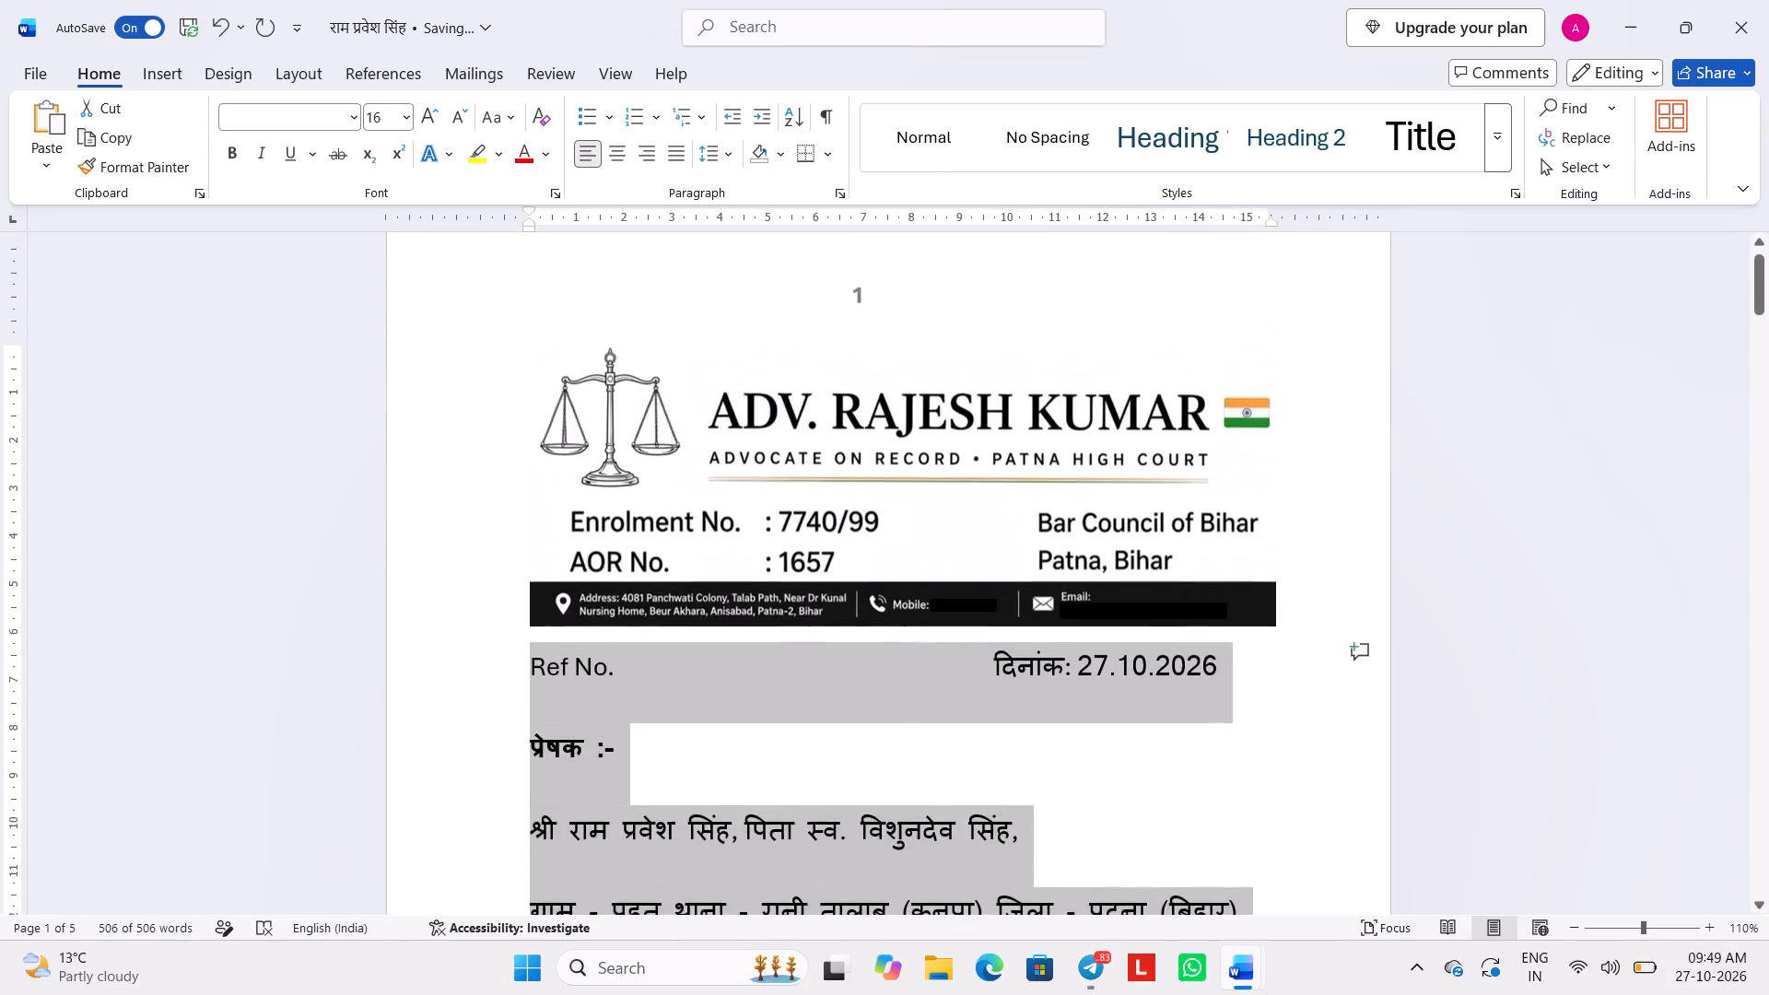
pyautogui.scroll(-1, 861, 499)
pyautogui.scroll(2, 861, 499)
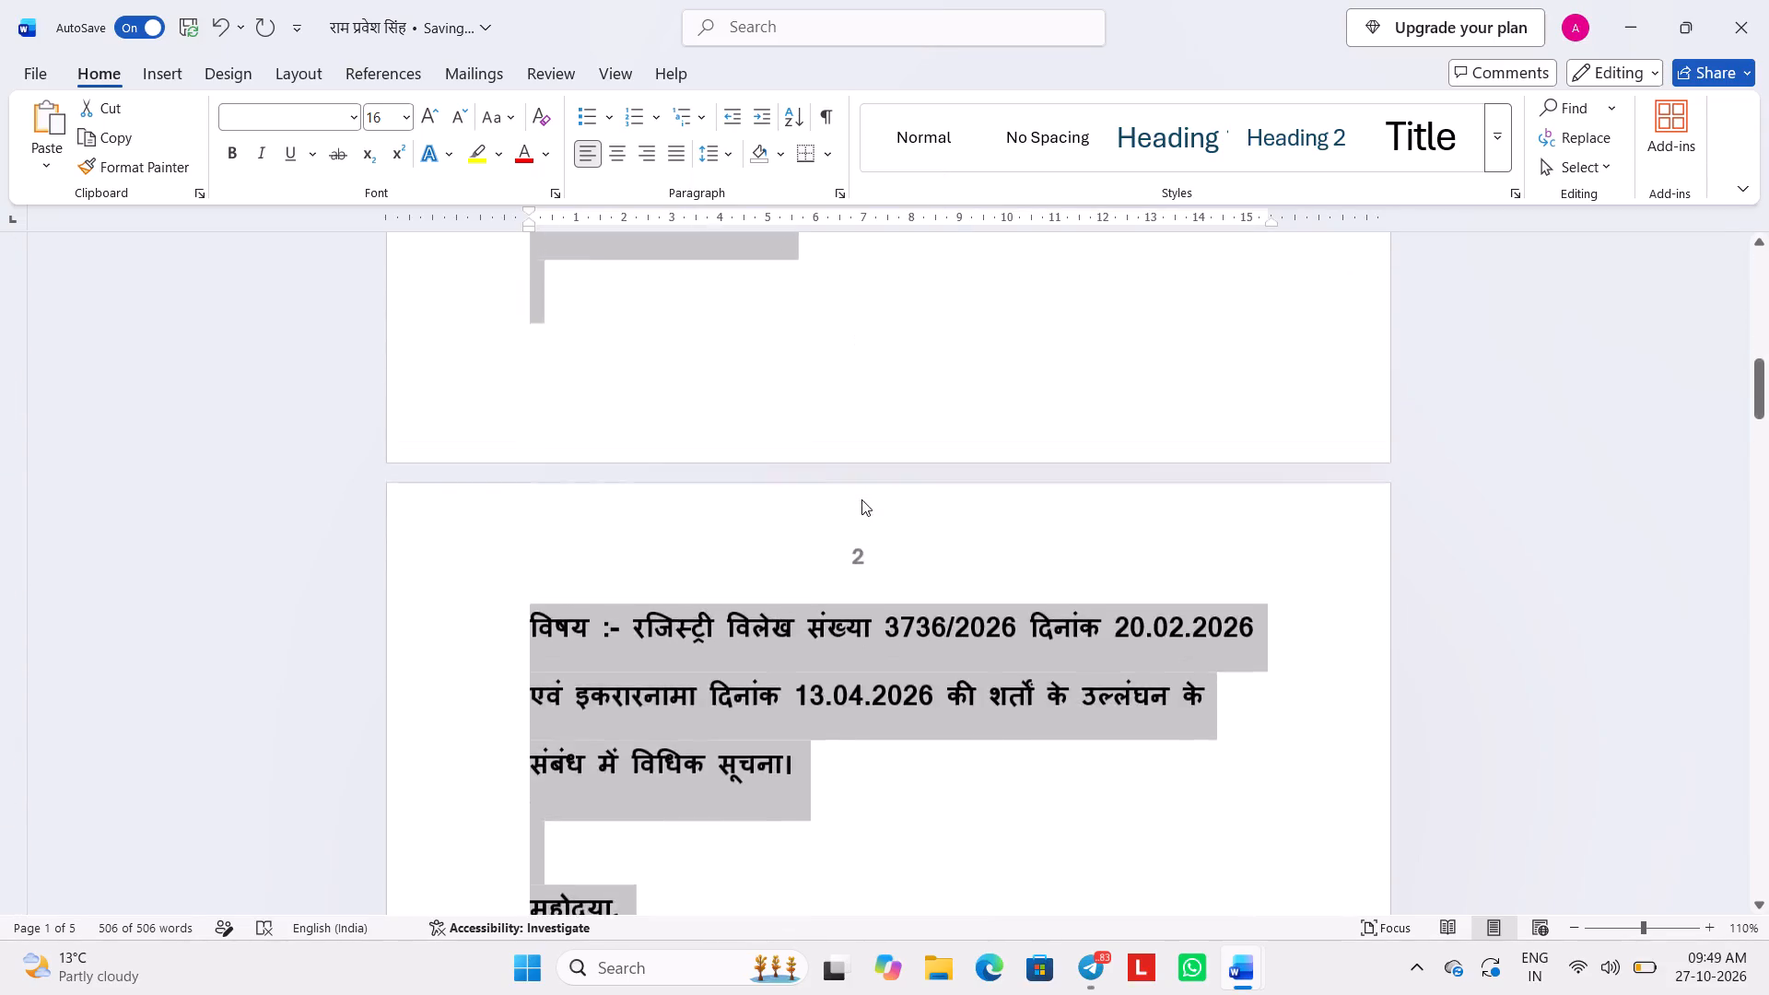
pyautogui.scroll(2, 861, 499)
pyautogui.scroll(-5, 861, 499)
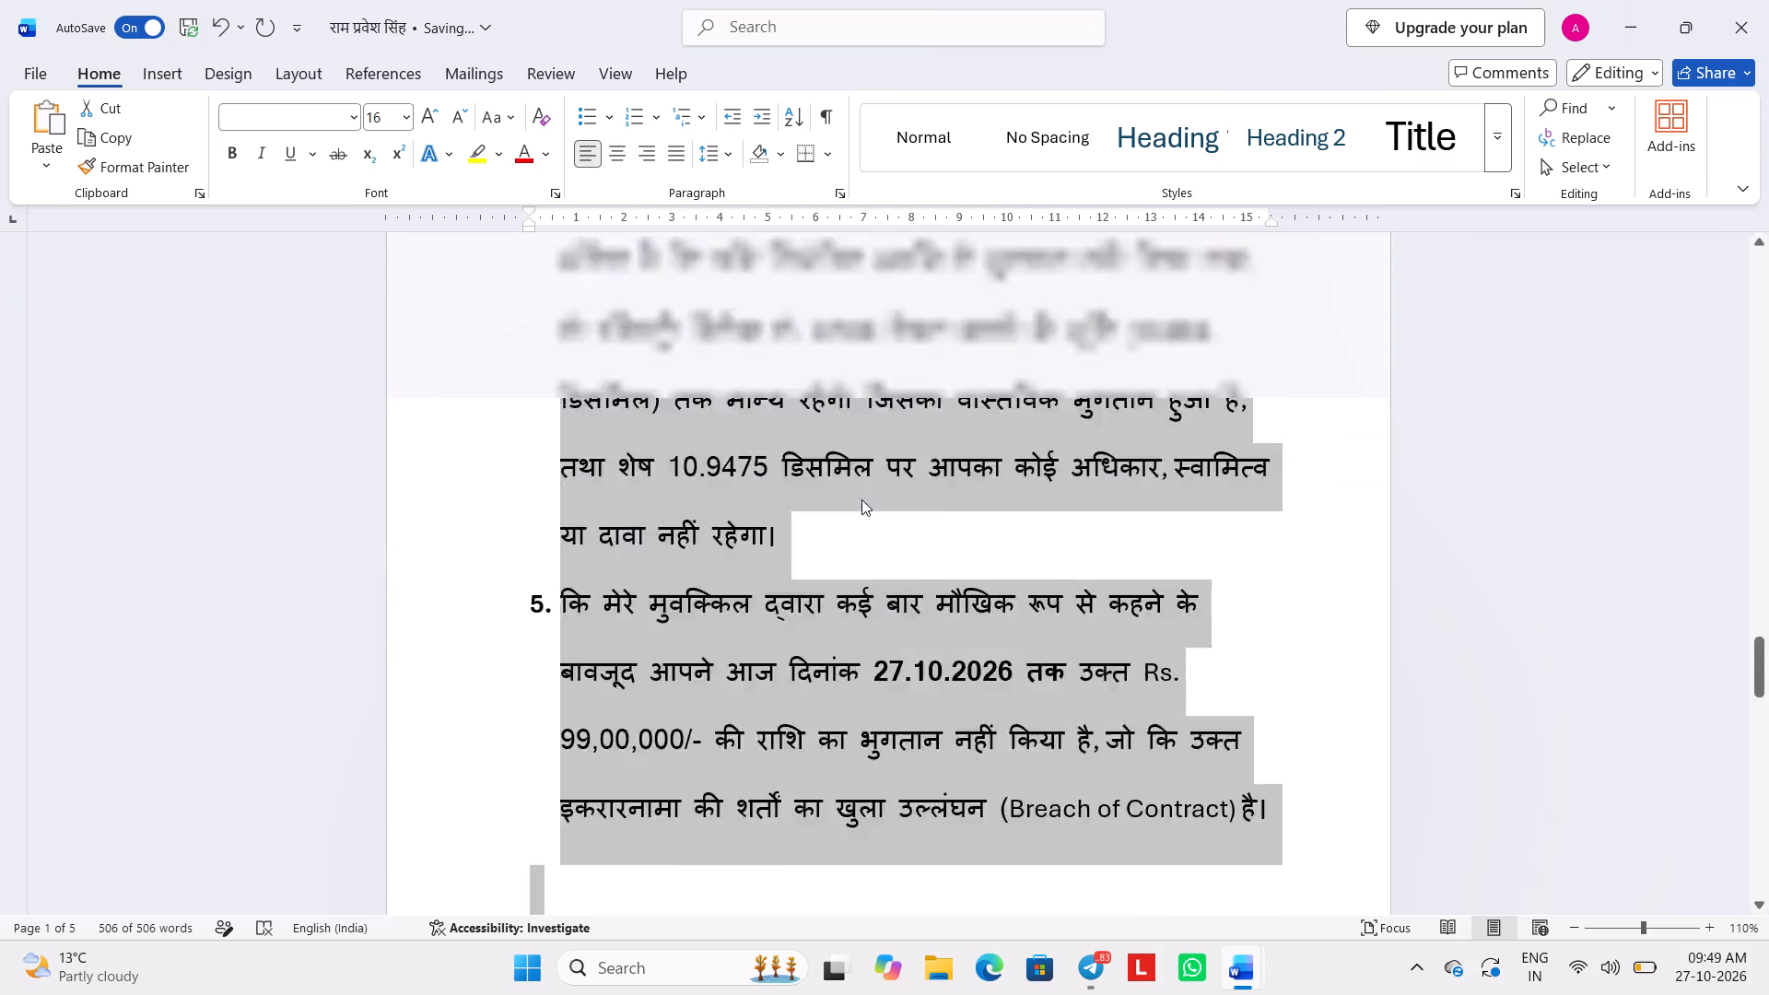
pyautogui.scroll(-3, 861, 499)
pyautogui.scroll(4, 861, 499)
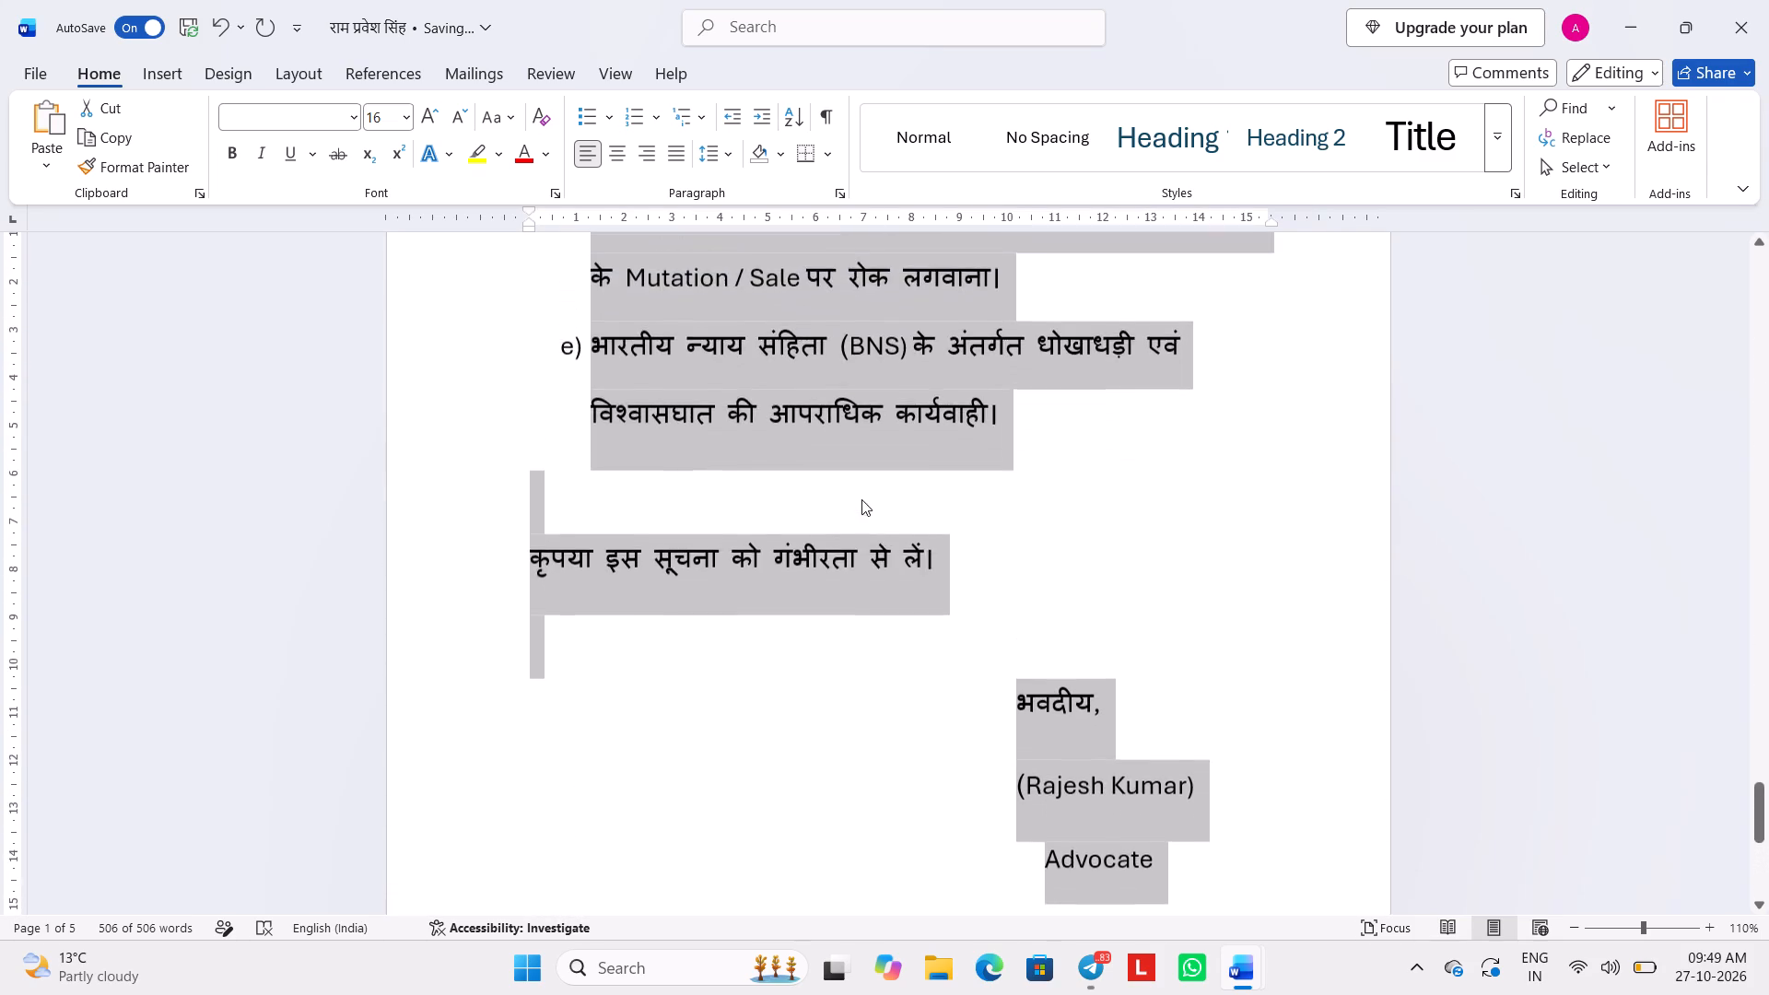
# Remove the blank lines above and below the closing sentence "कृपया इस सूचना को गंभीरता से लें।" in the Hindi notice.
pyautogui.scroll(1, 861, 499)
pyautogui.click(861, 499)
pyautogui.scroll(-1, 861, 499)
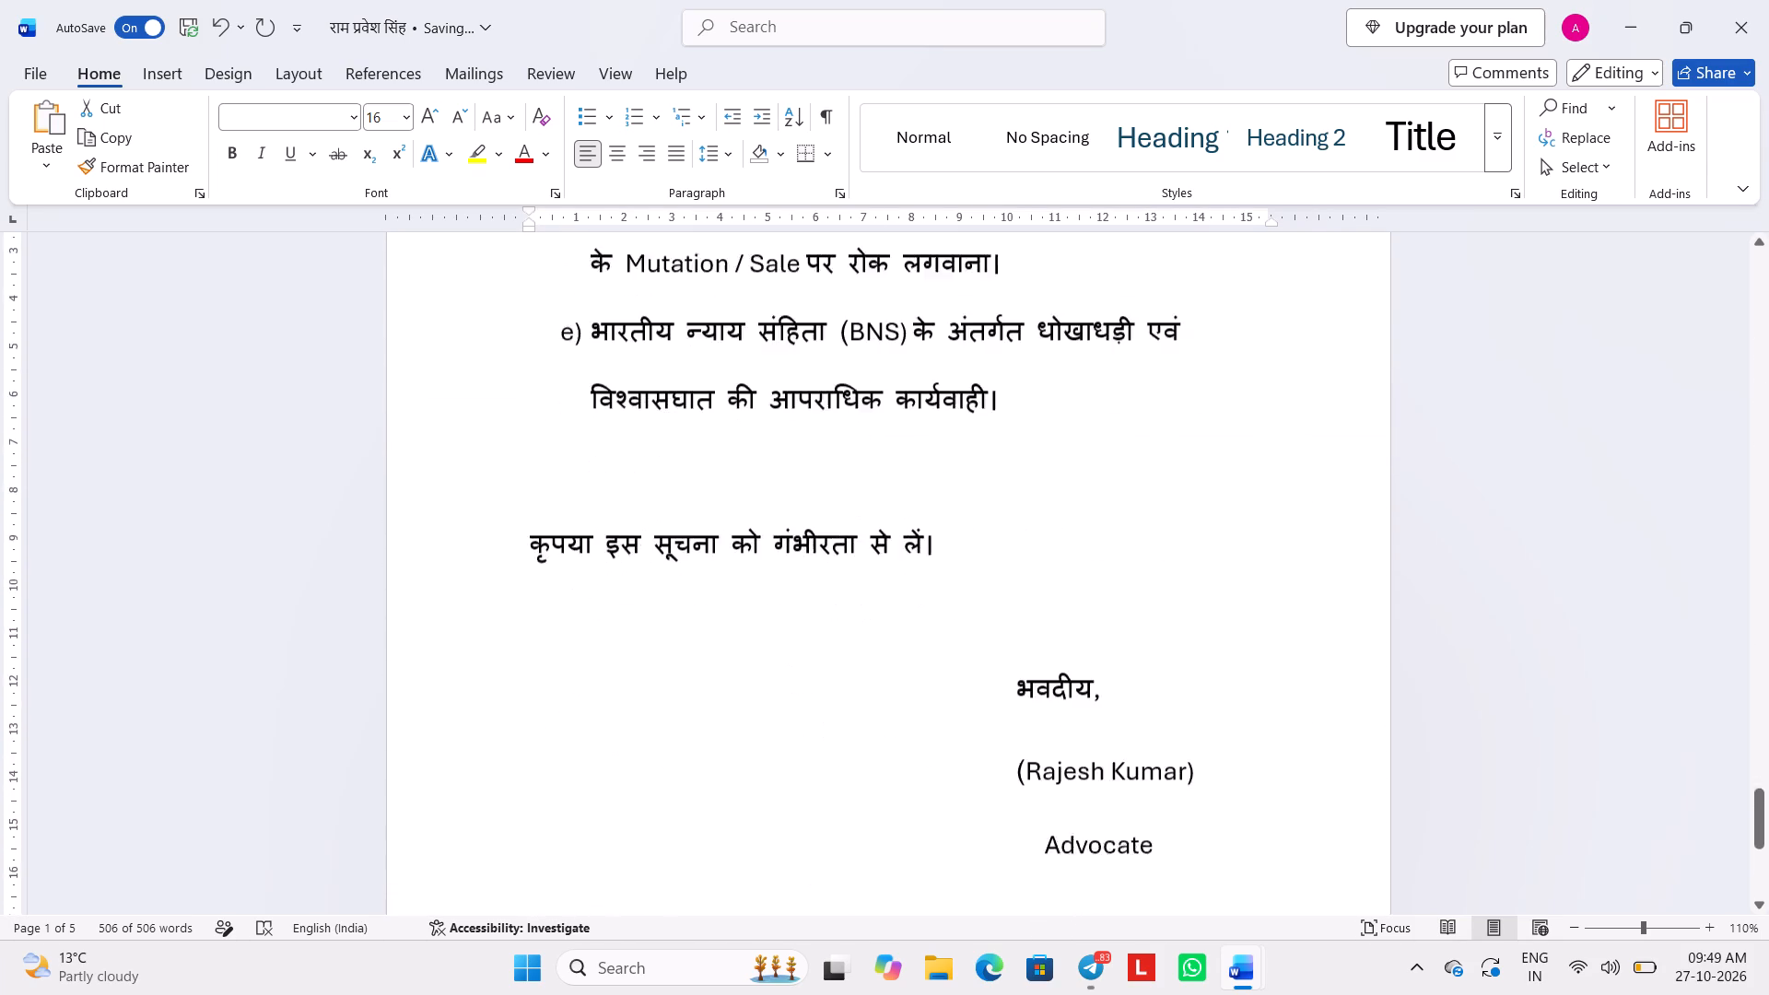
pyautogui.scroll(-2, 861, 499)
pyautogui.scroll(2, 881, 514)
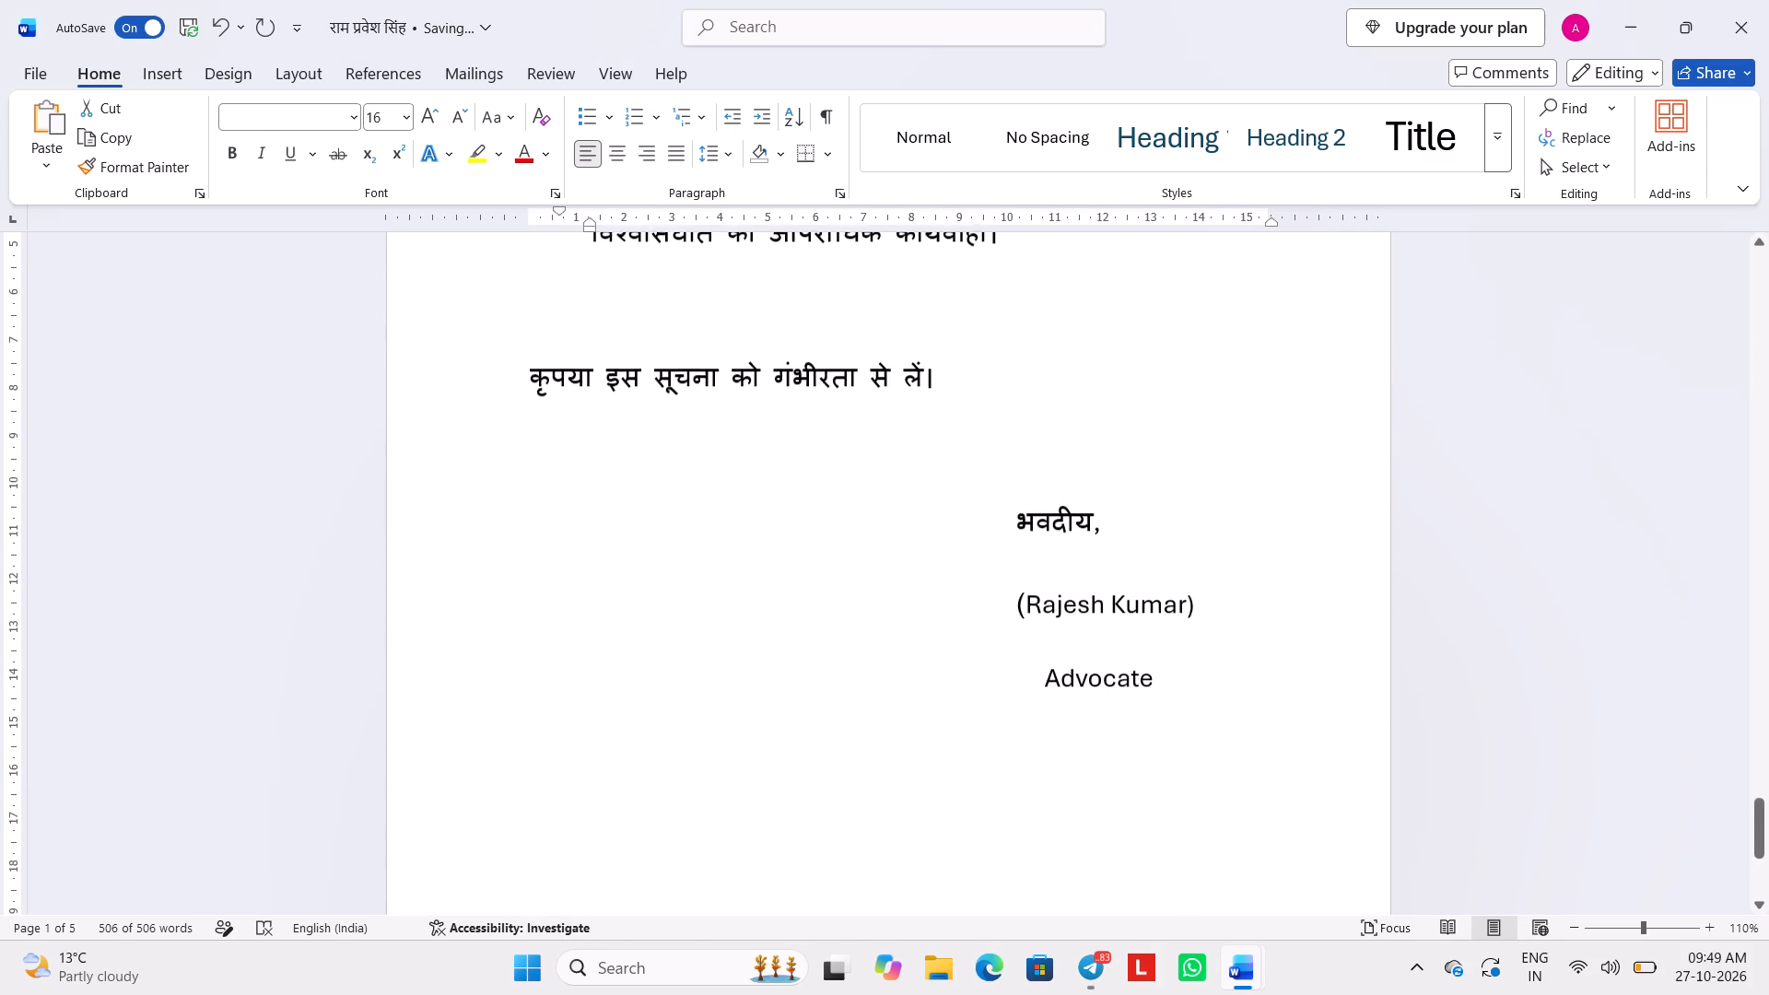
pyautogui.scroll(1, 881, 514)
pyautogui.click(772, 535)
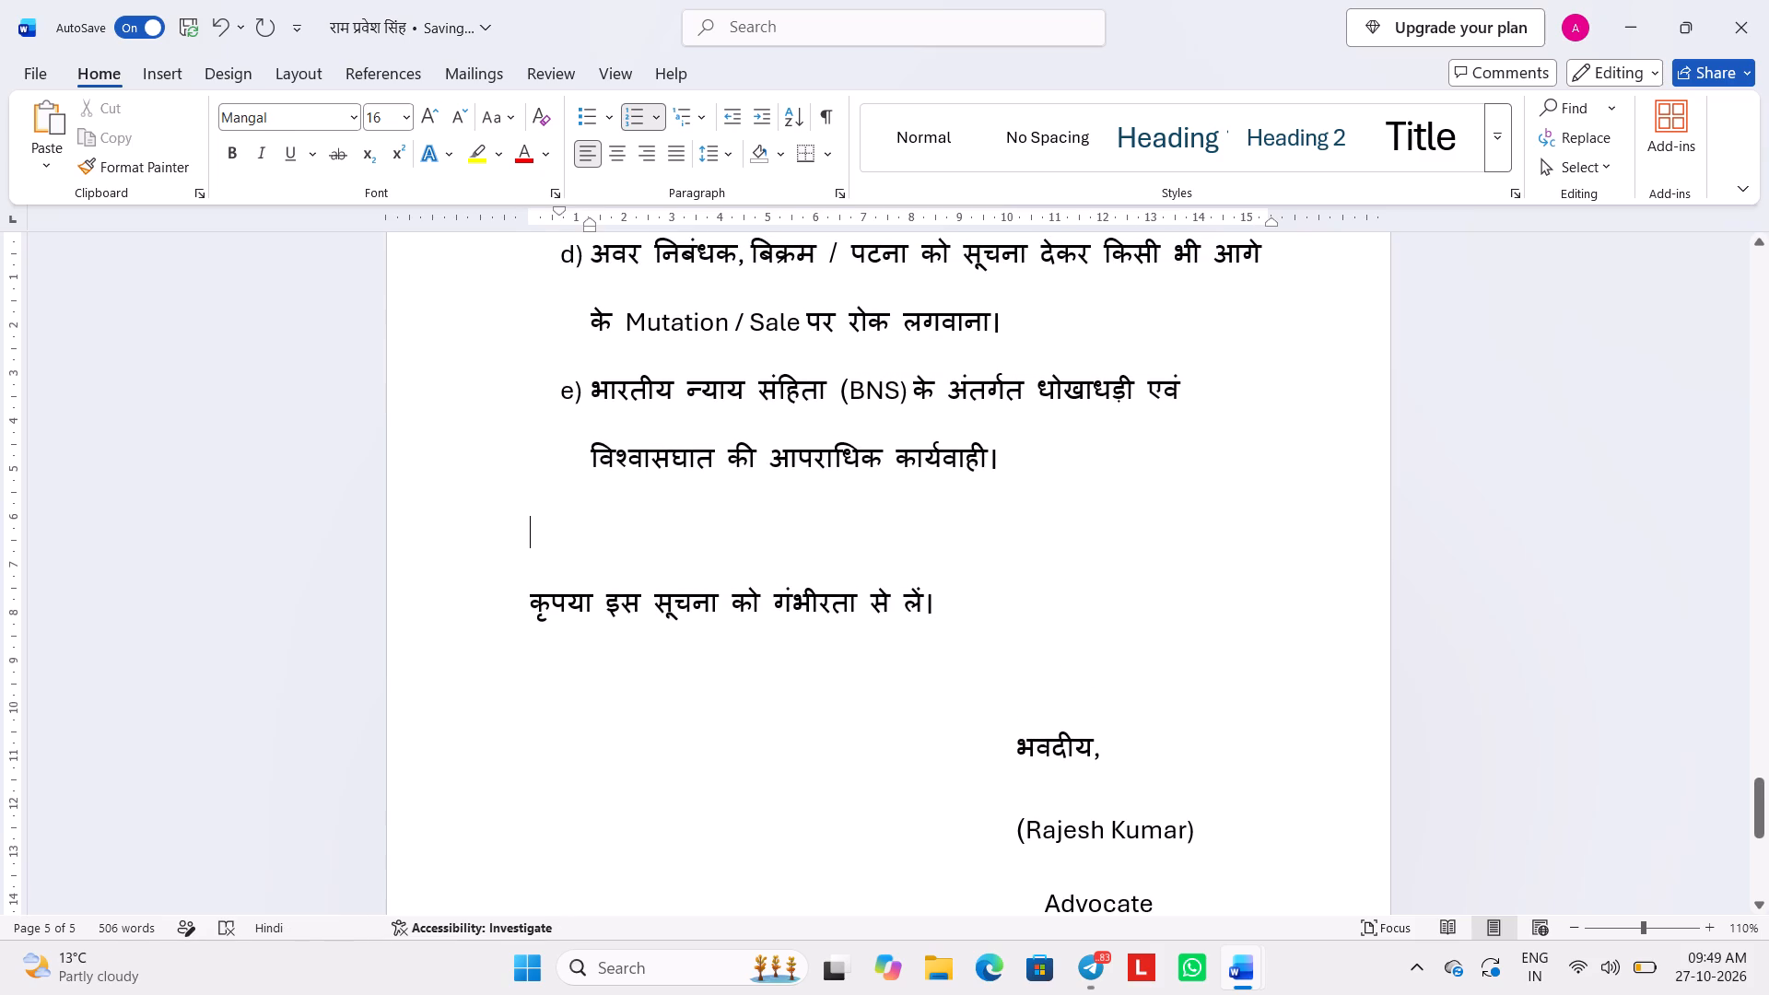
pyautogui.press('BackSpace')
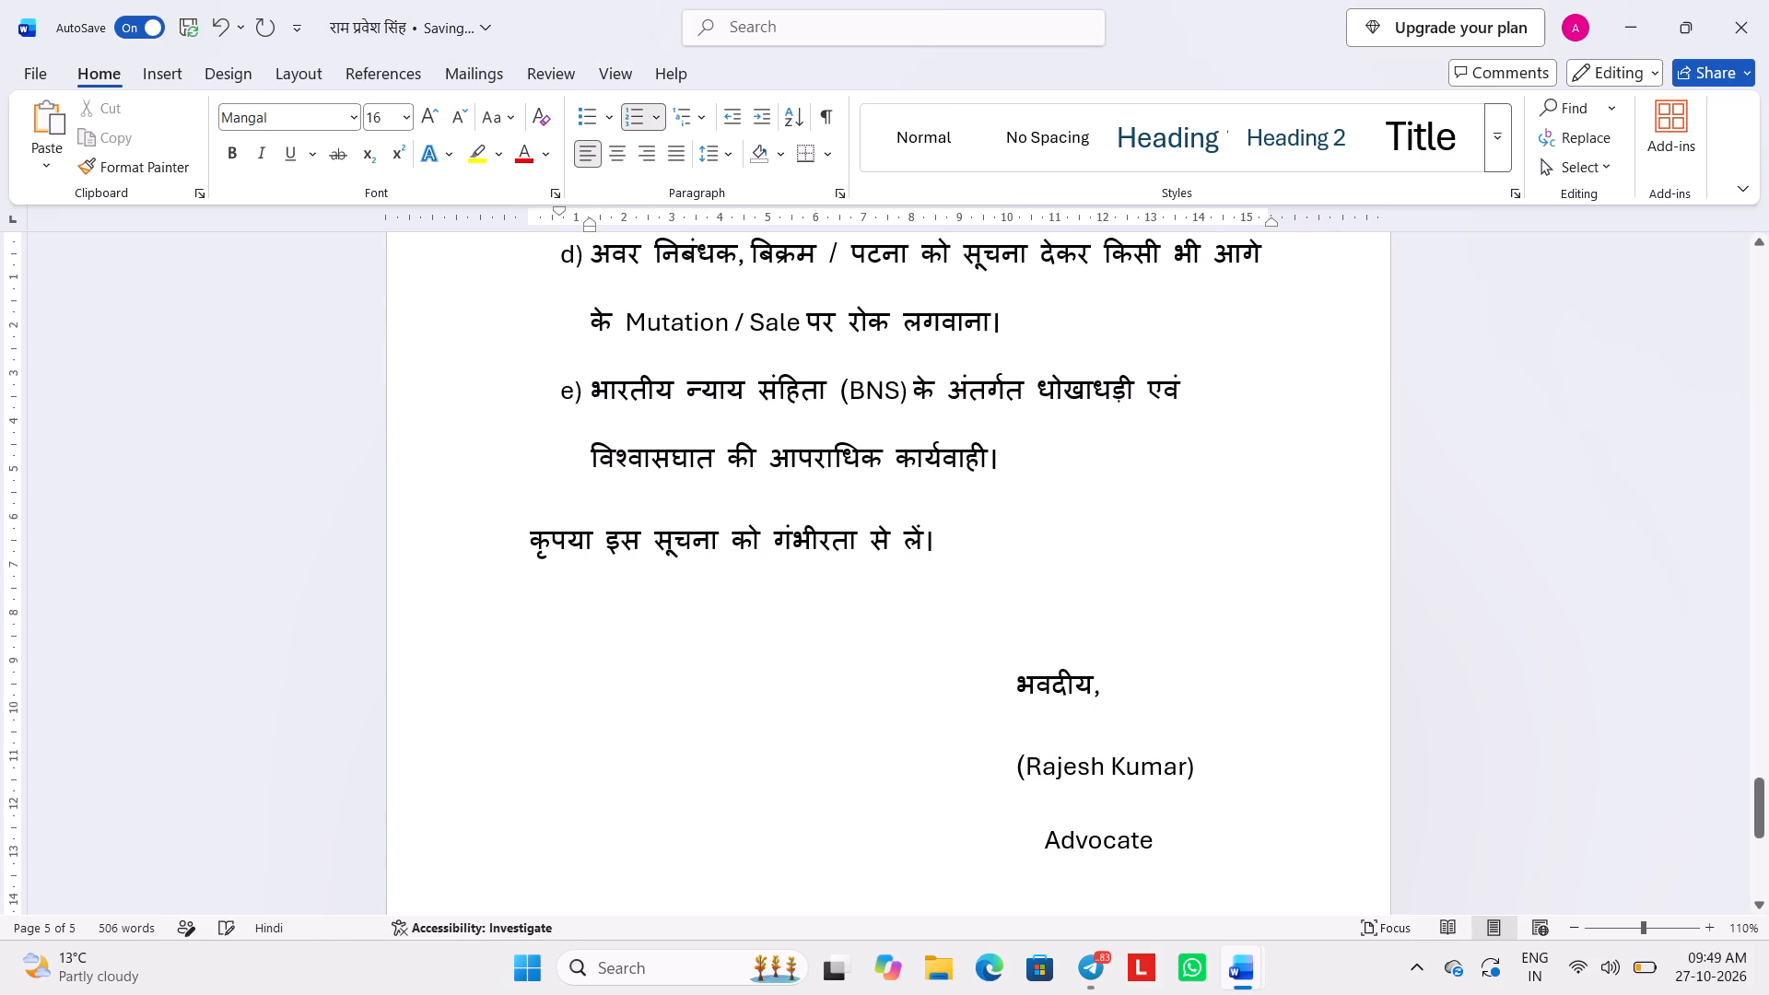
pyautogui.click(958, 606)
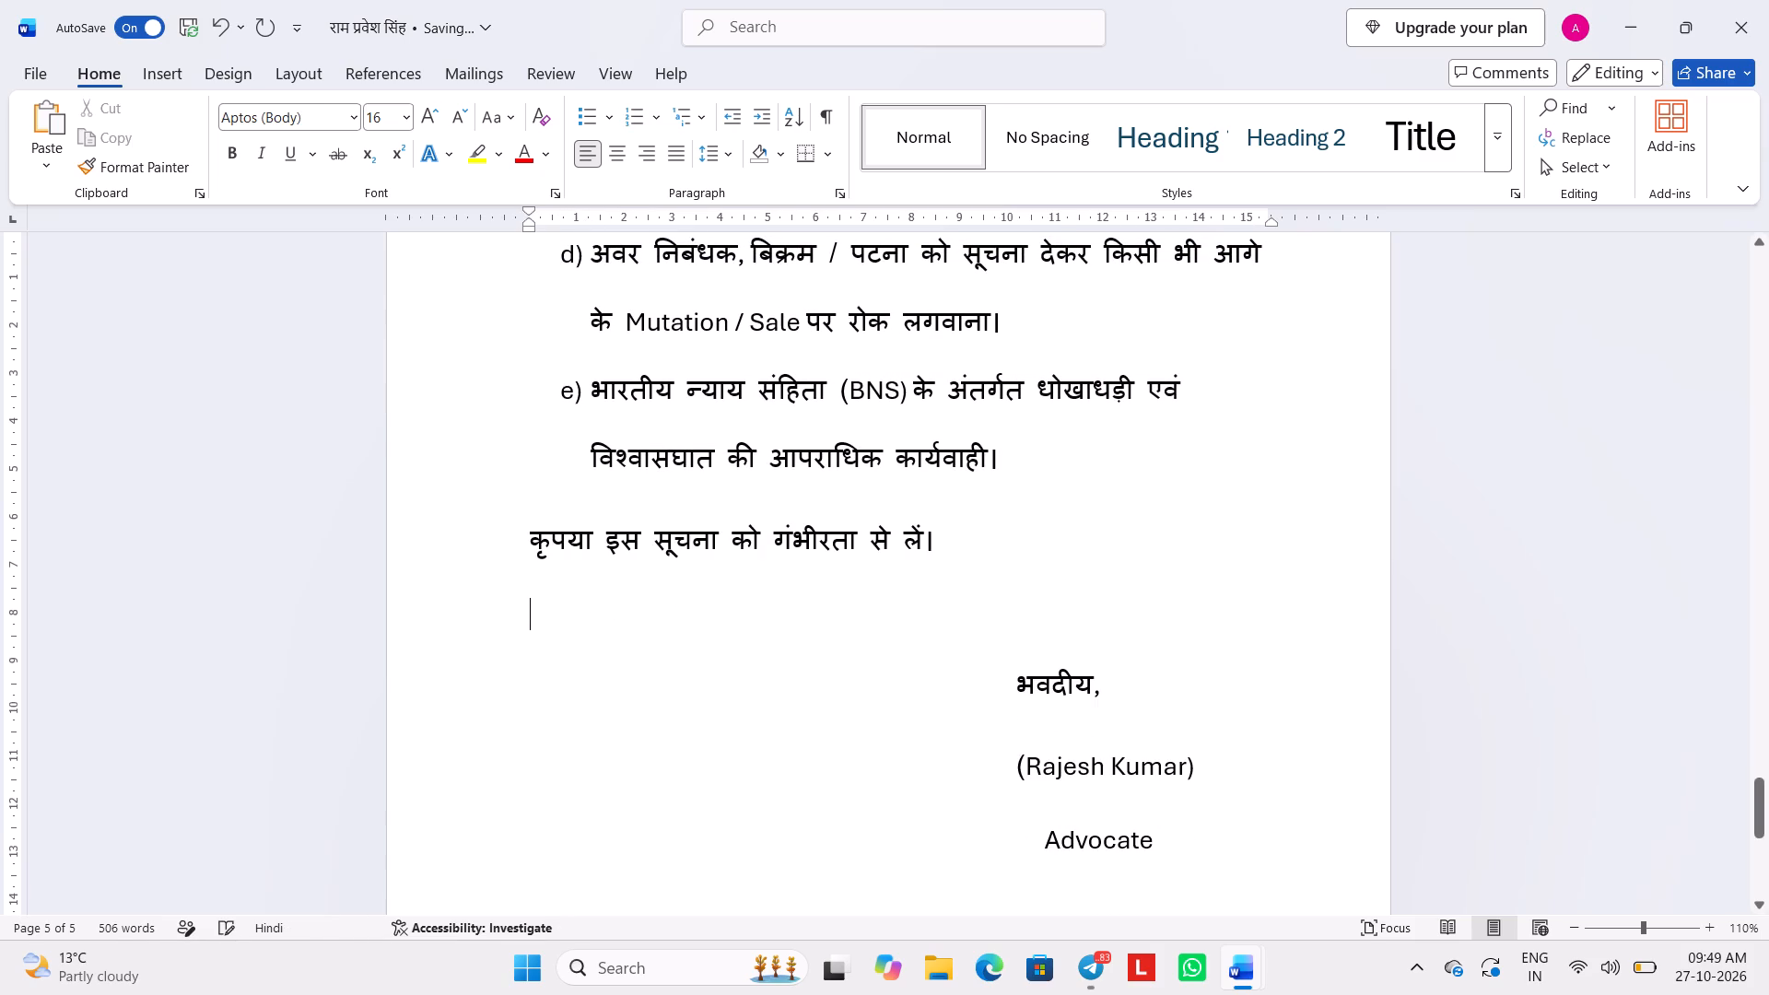
pyautogui.press('BackSpace')
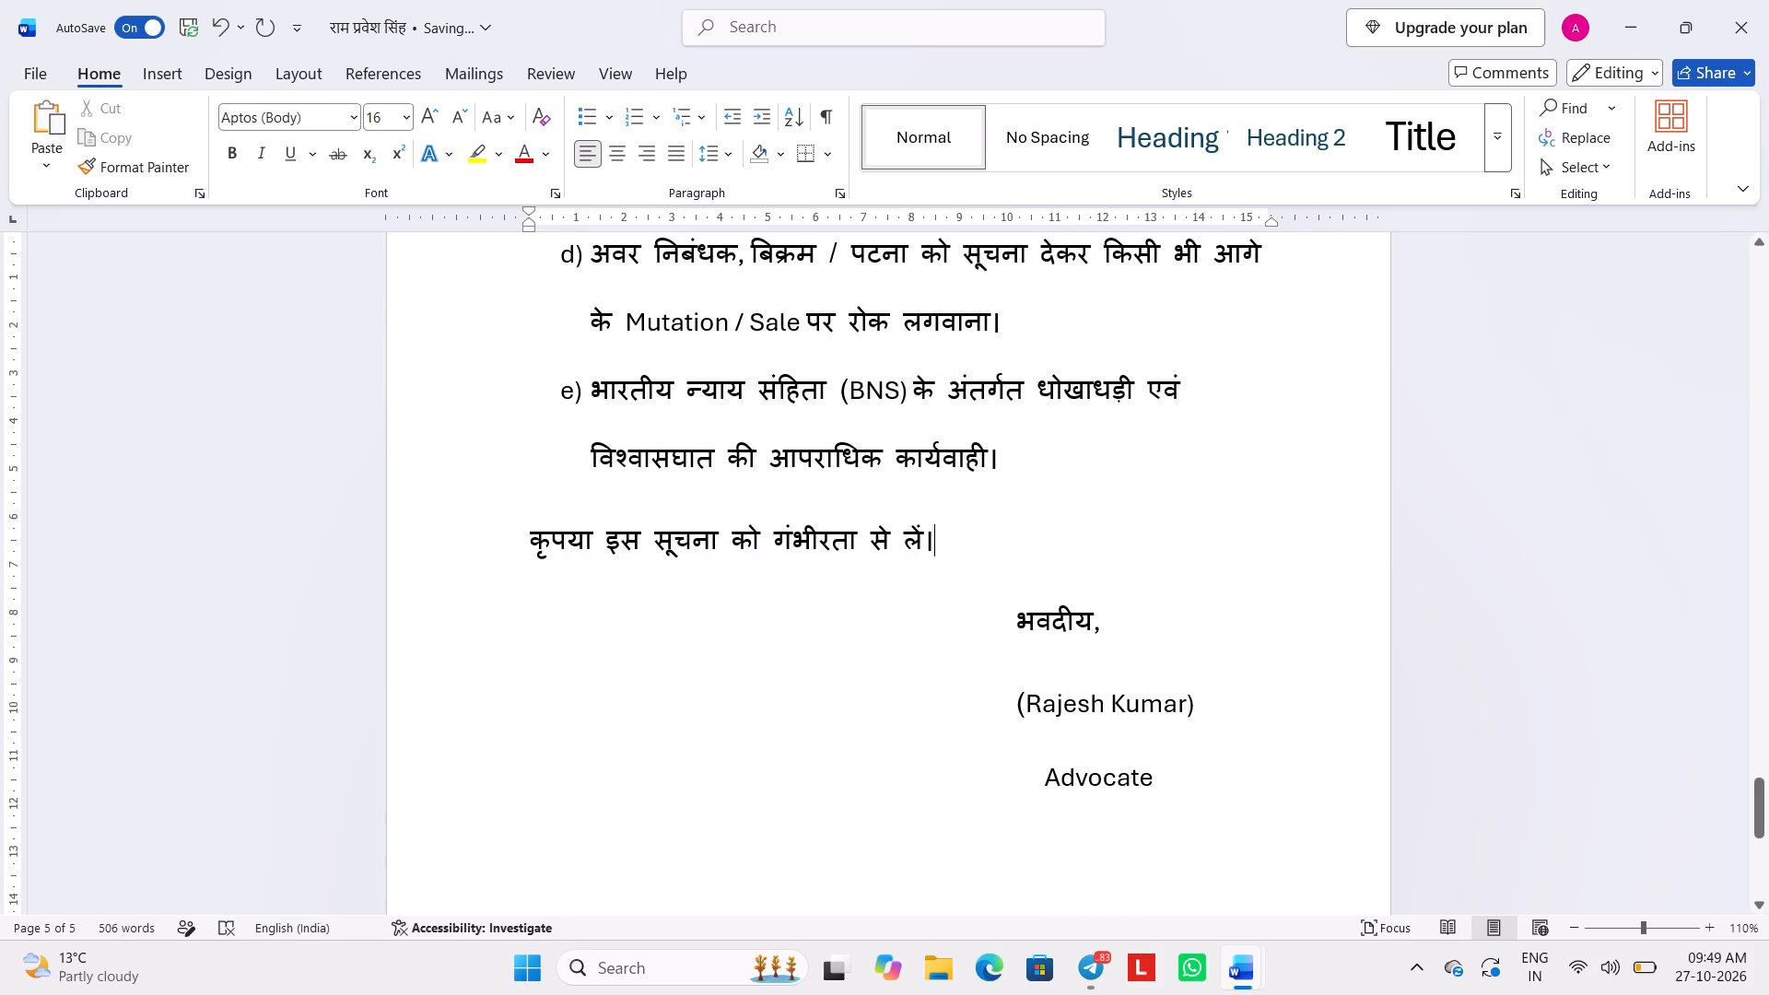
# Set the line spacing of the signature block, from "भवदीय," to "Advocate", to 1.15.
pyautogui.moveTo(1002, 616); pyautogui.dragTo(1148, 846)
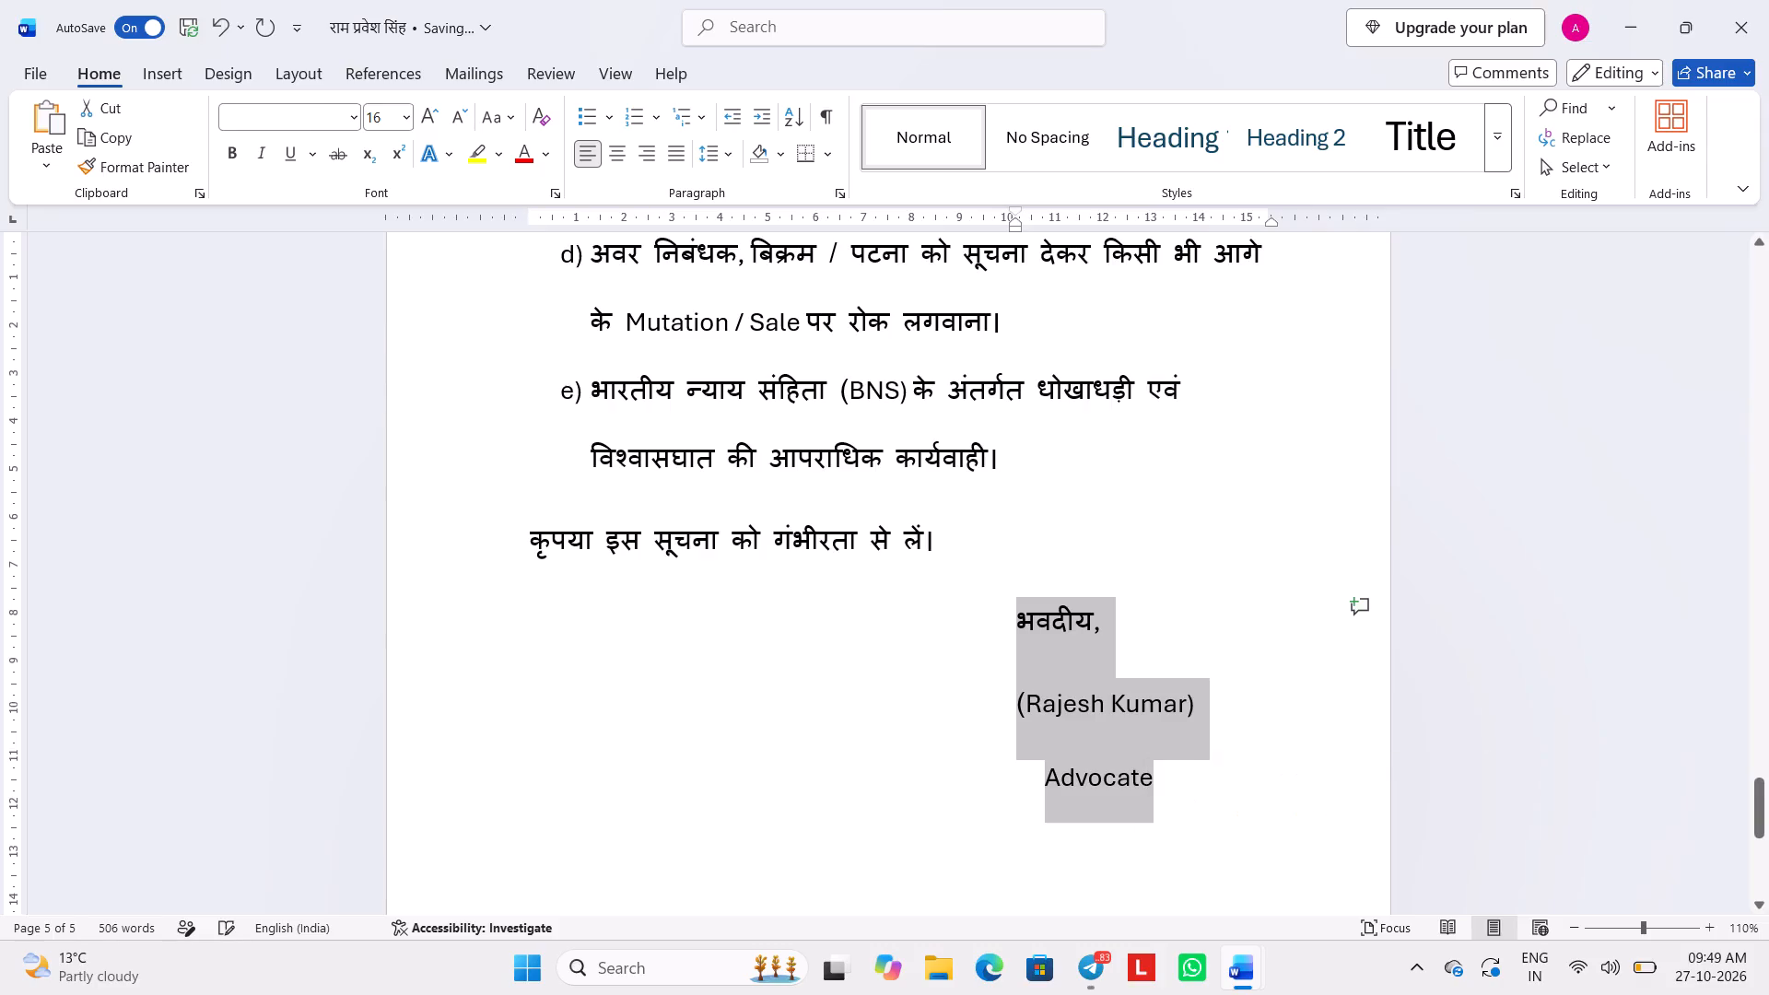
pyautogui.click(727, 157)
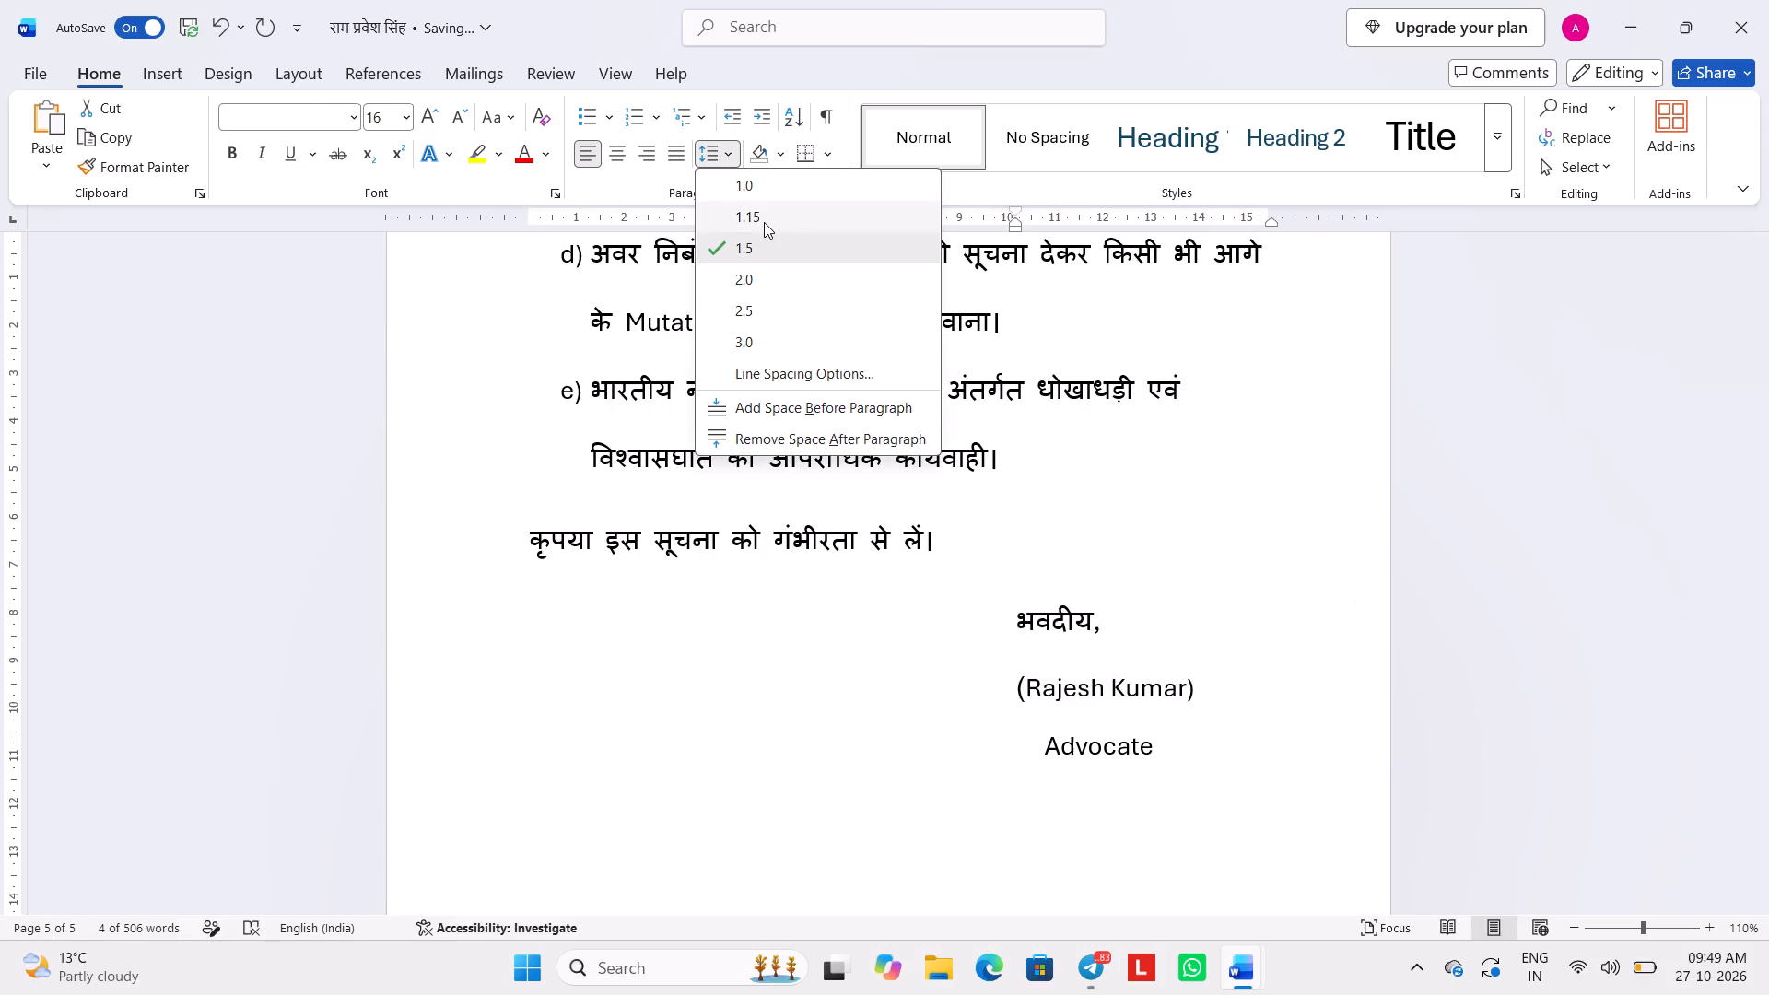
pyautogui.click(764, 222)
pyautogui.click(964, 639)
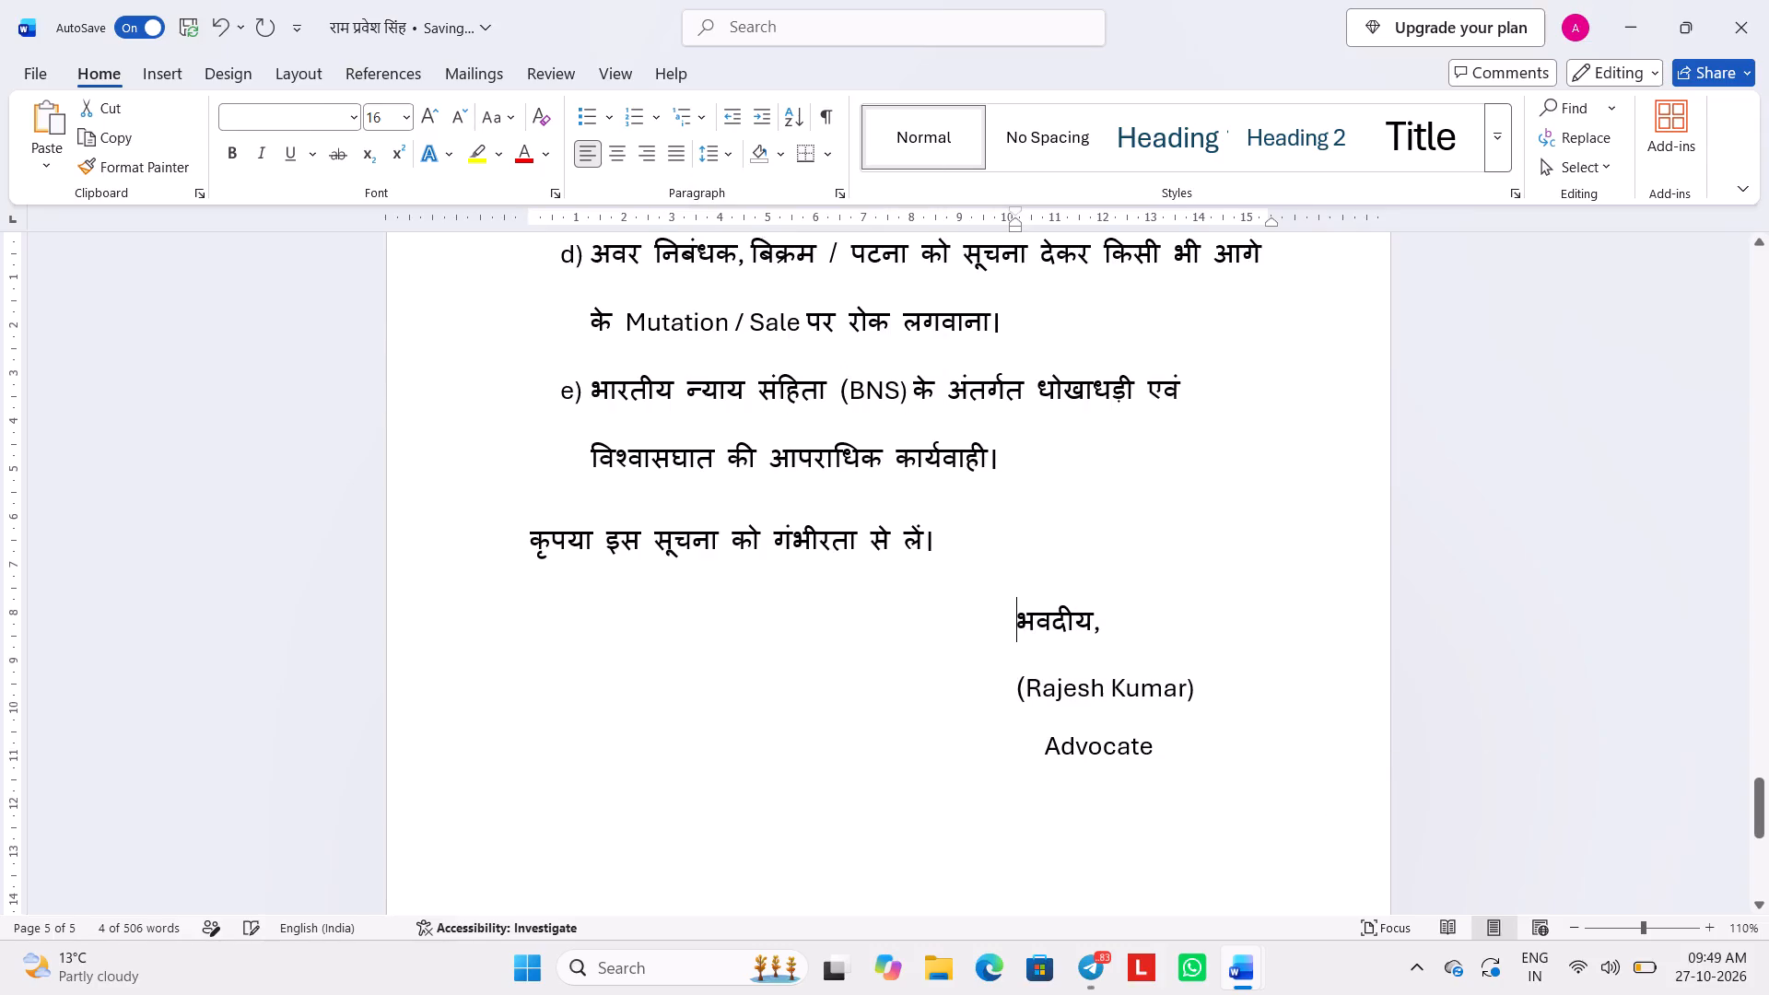
# Set the line spacing of all Hindi notice text, from "Ref No." to "Advocate", to at least 1.2 pt.
pyautogui.scroll(20, 964, 639)
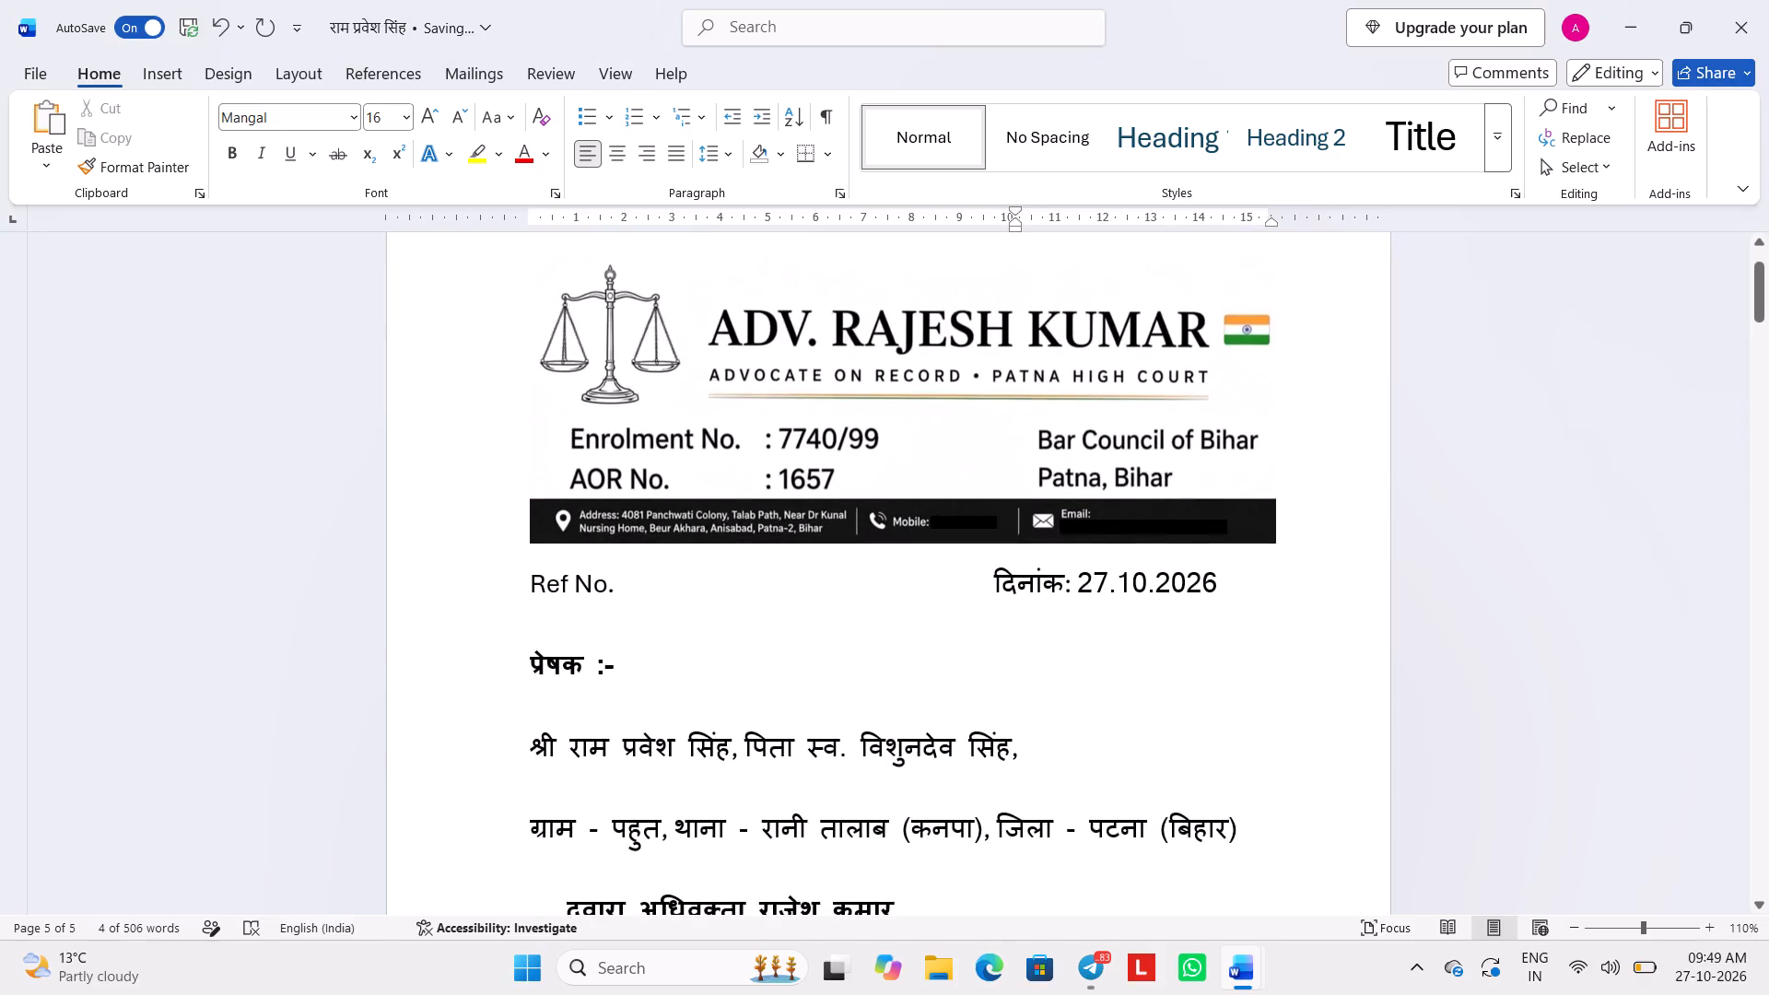
pyautogui.moveTo(532, 583); pyautogui.dragTo(1055, 994)
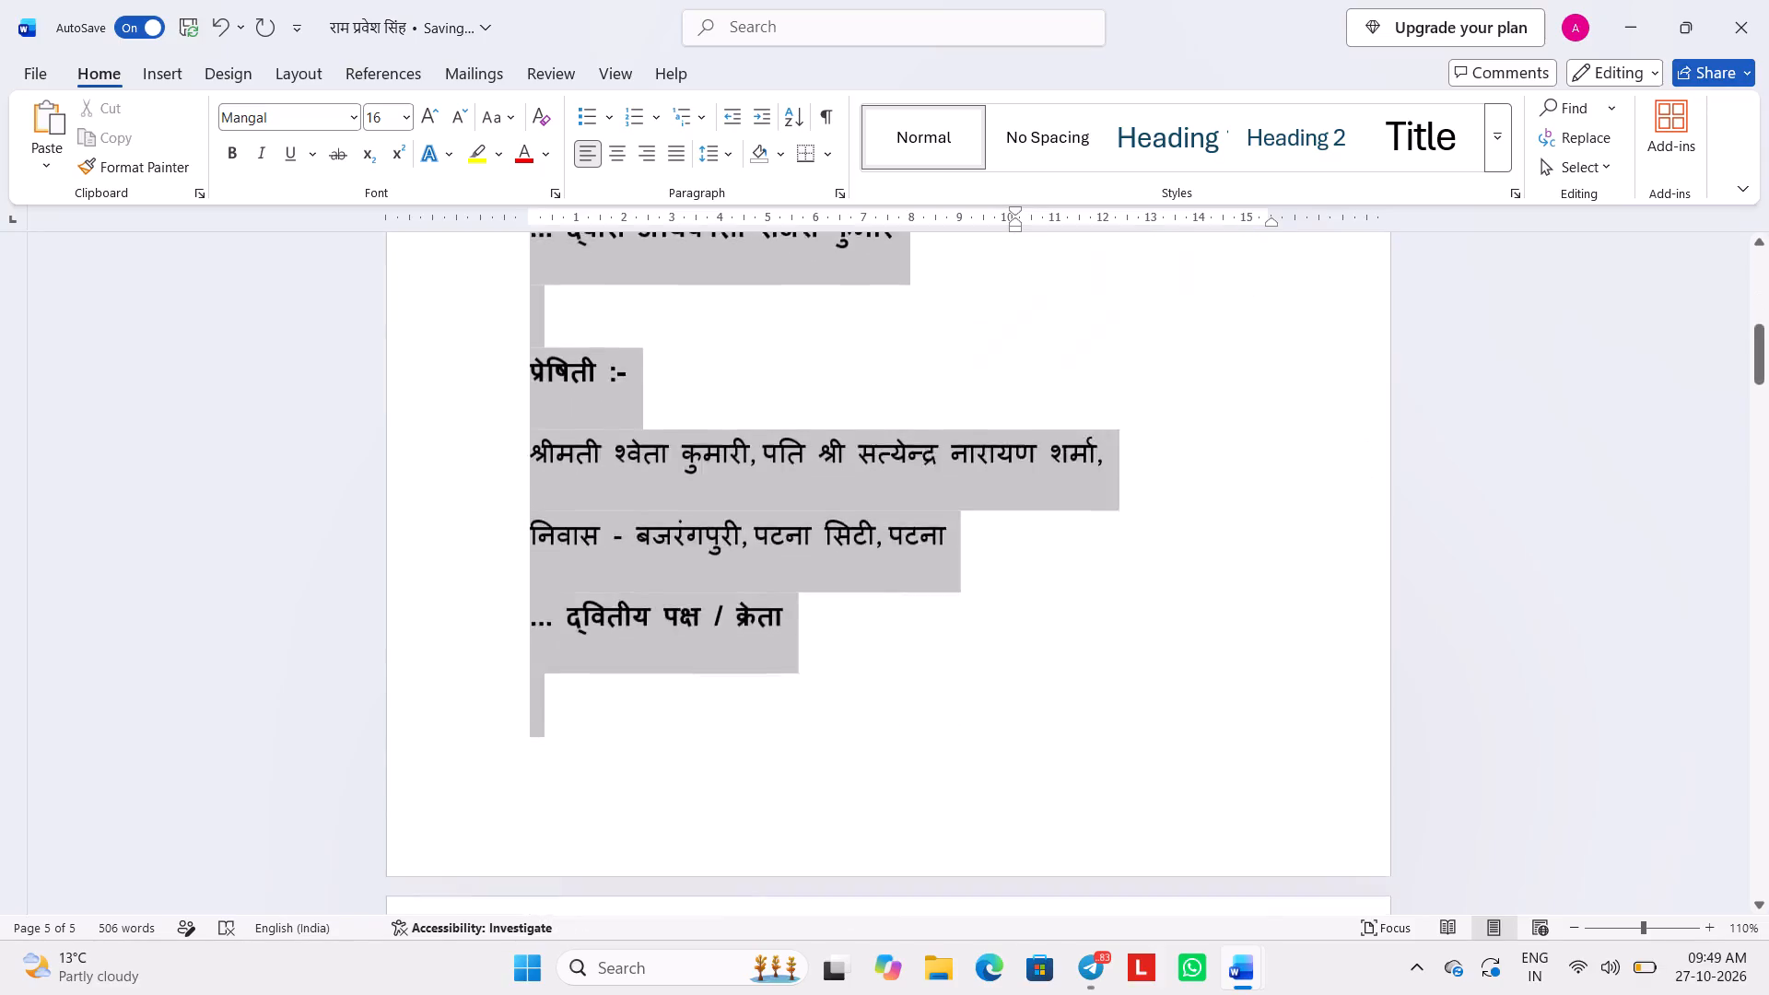
pyautogui.moveTo(1055, 994); pyautogui.dragTo(1378, 994)
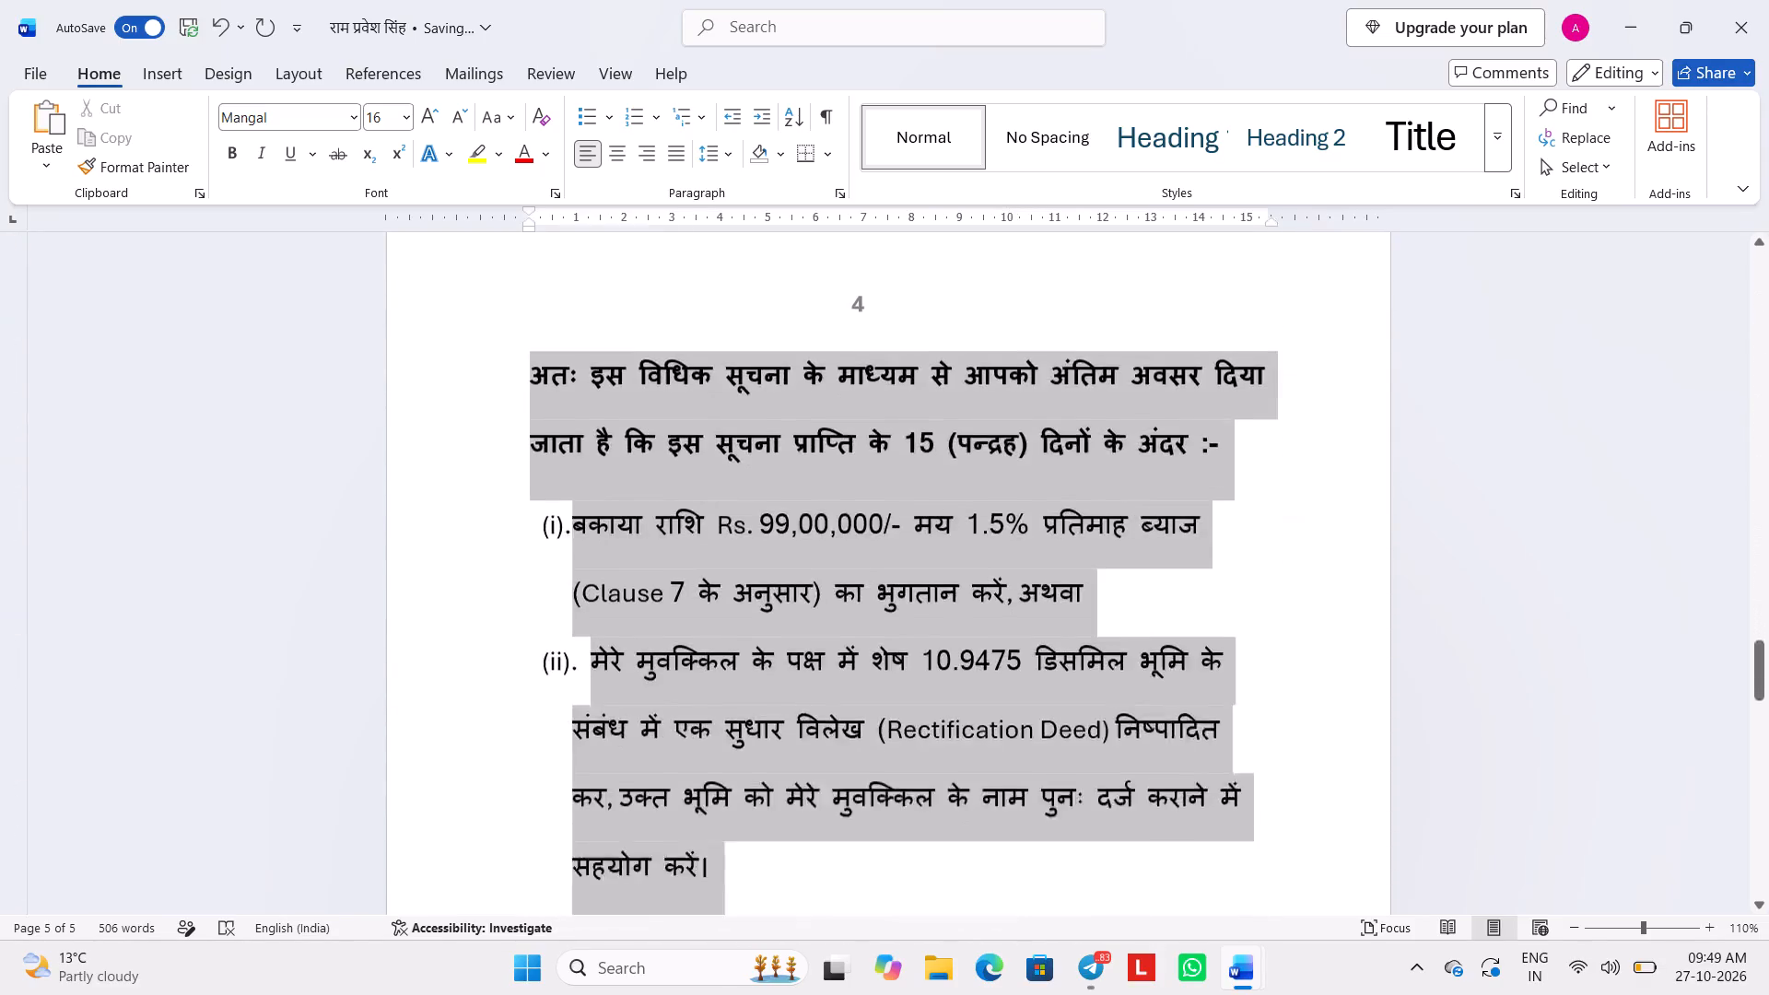
pyautogui.moveTo(1378, 994); pyautogui.dragTo(1617, 994)
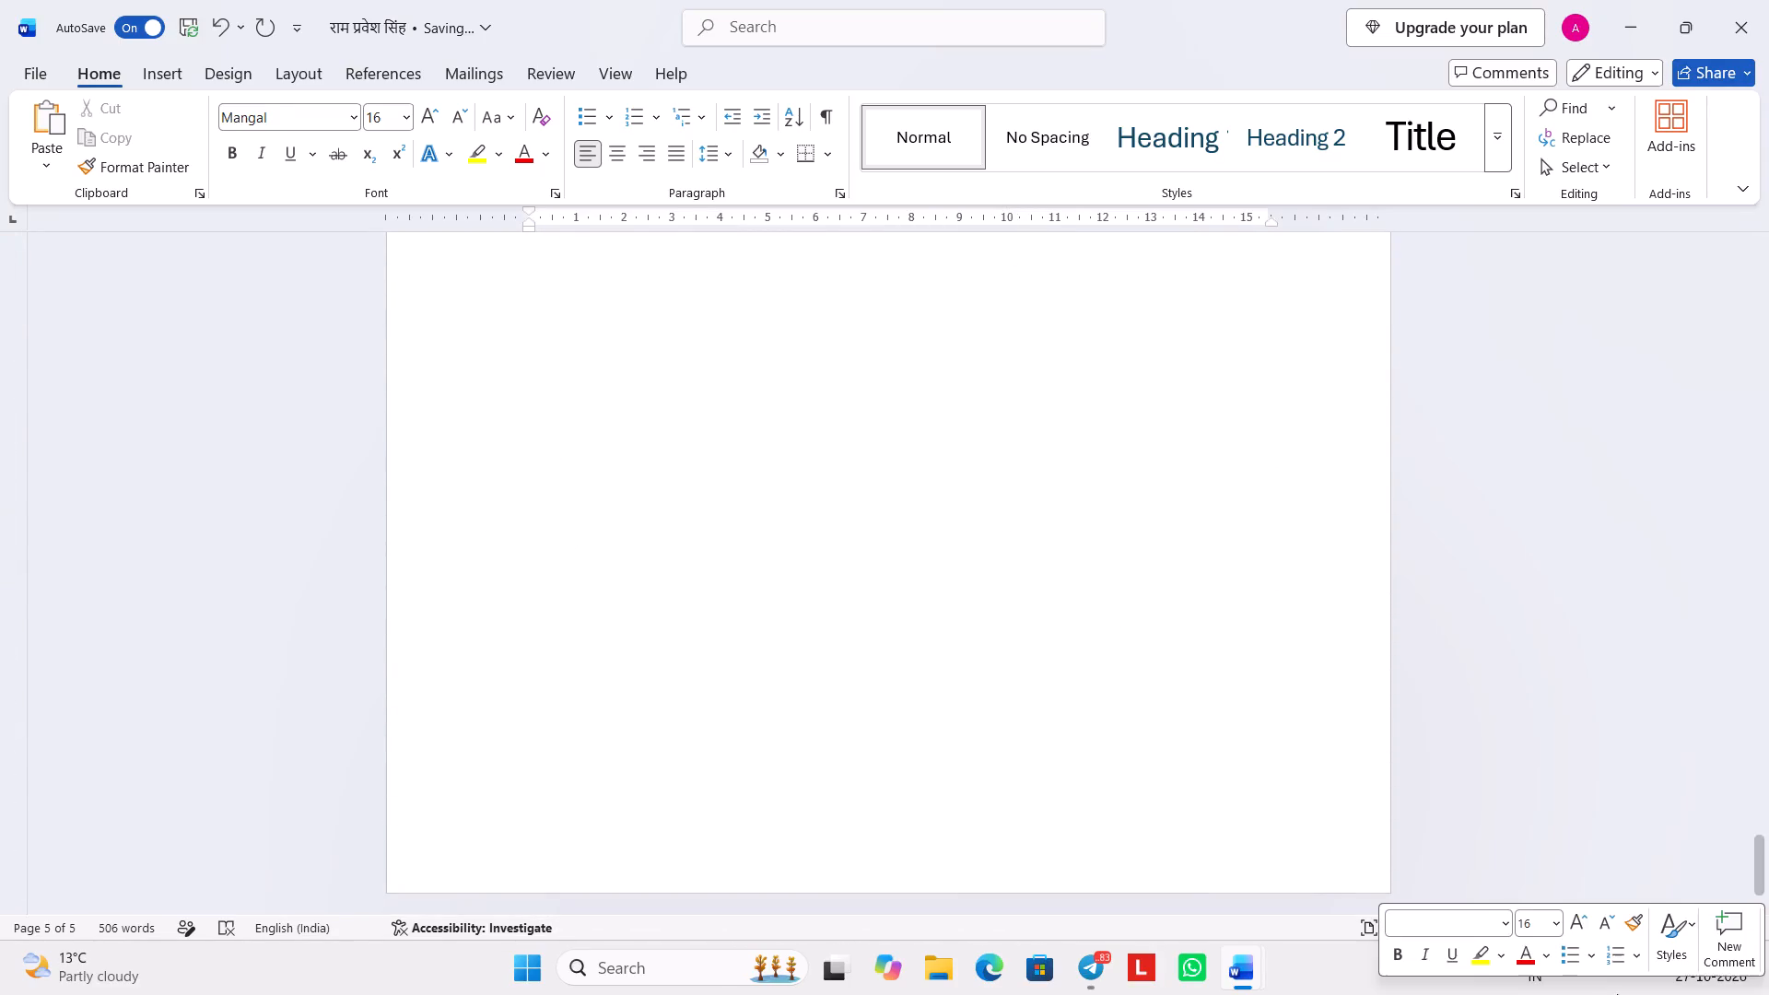
pyautogui.click(723, 153)
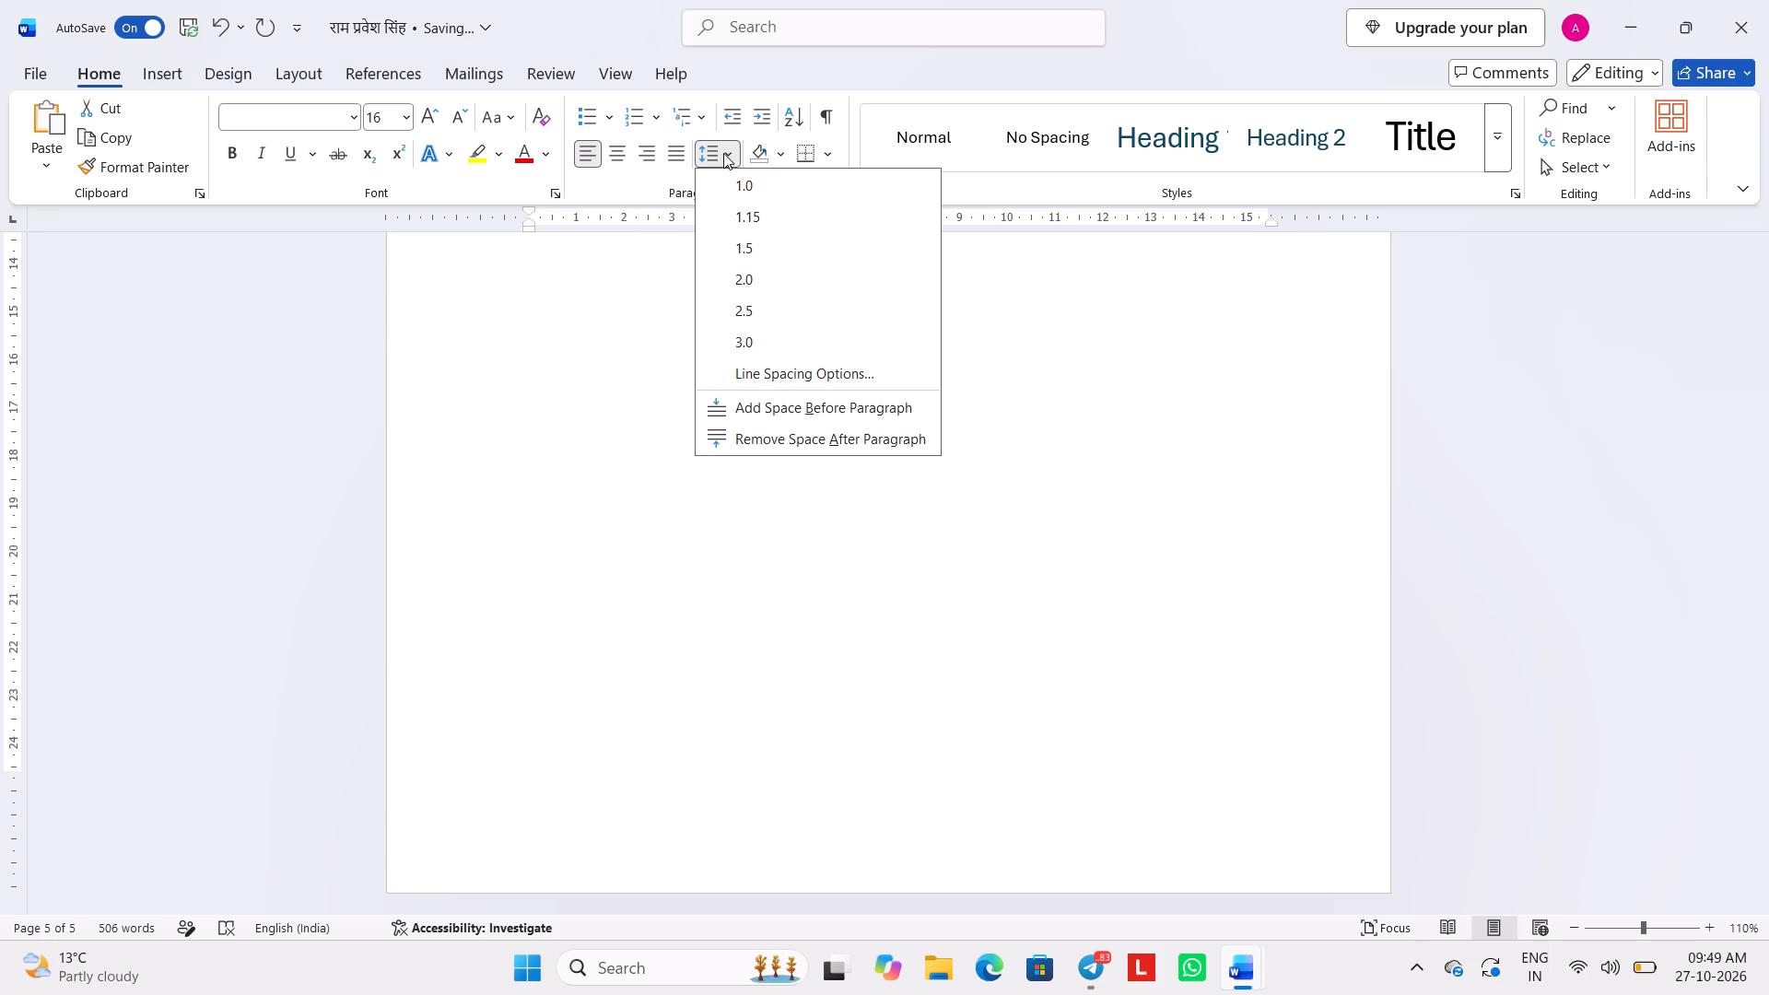
pyautogui.click(793, 368)
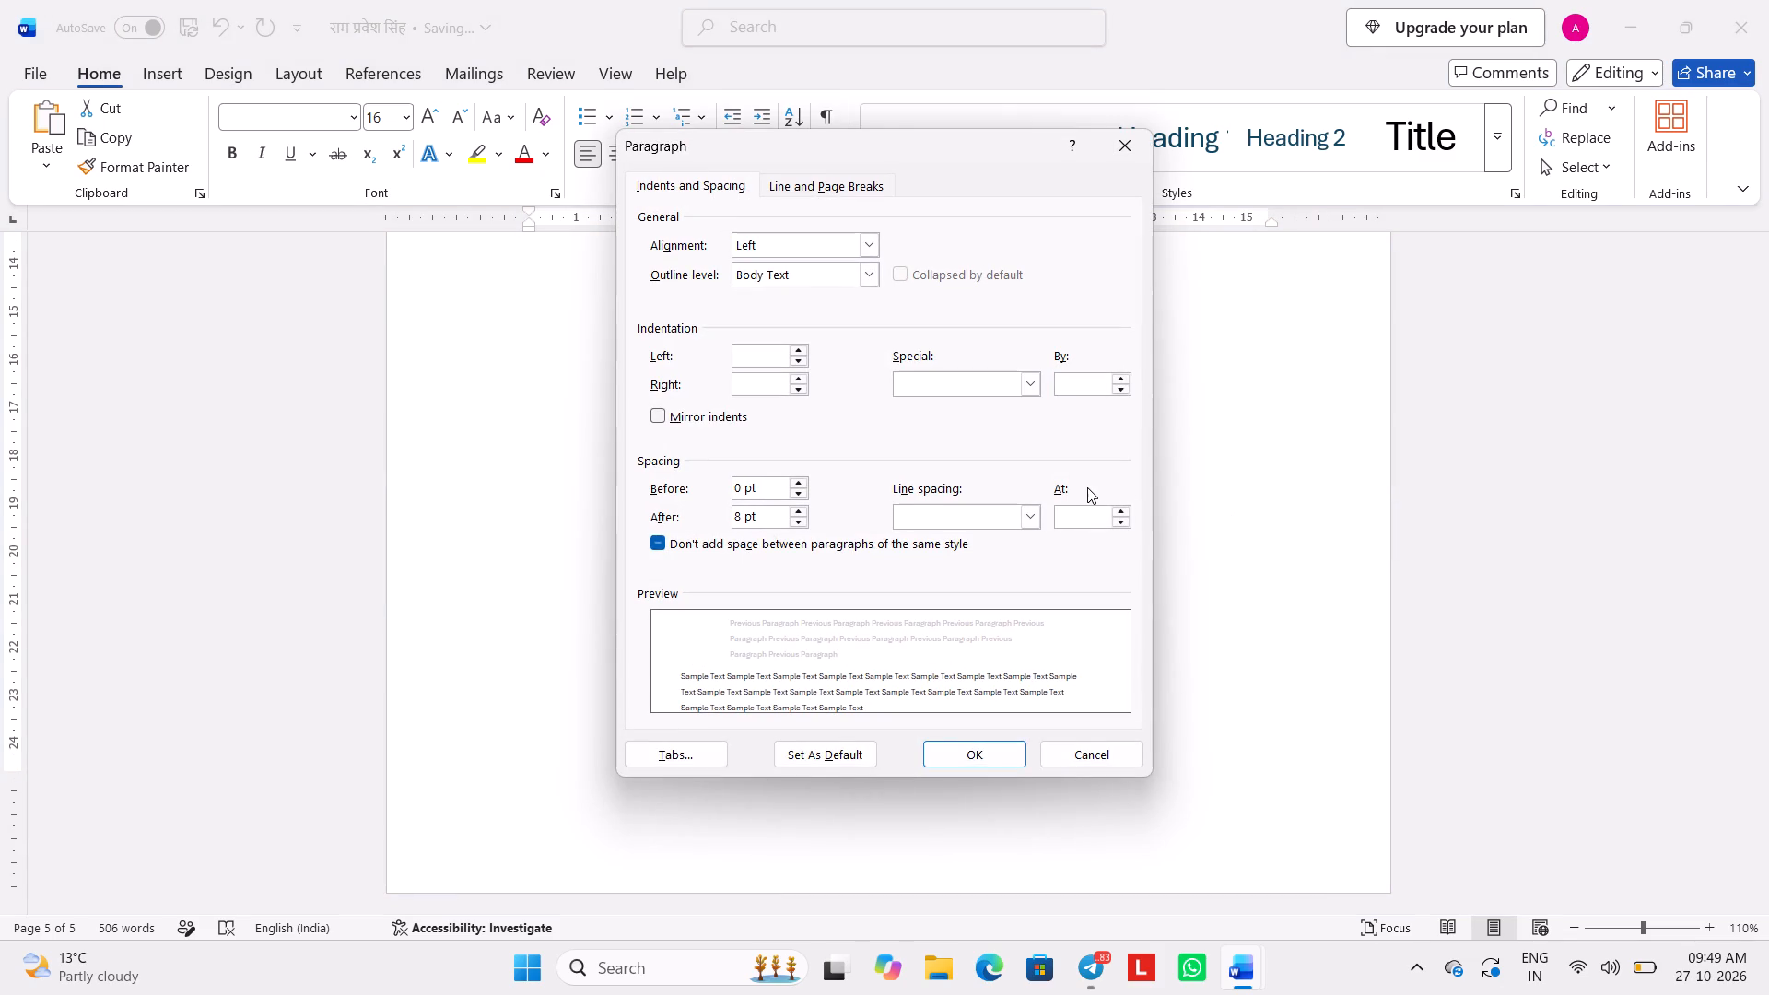
pyautogui.write('1.2')
pyautogui.press('Return')
# Check the spacing and page breaks across the Hindi notice, from the numbered paragraphs to the signature block.
pyautogui.scroll(1, 985, 508)
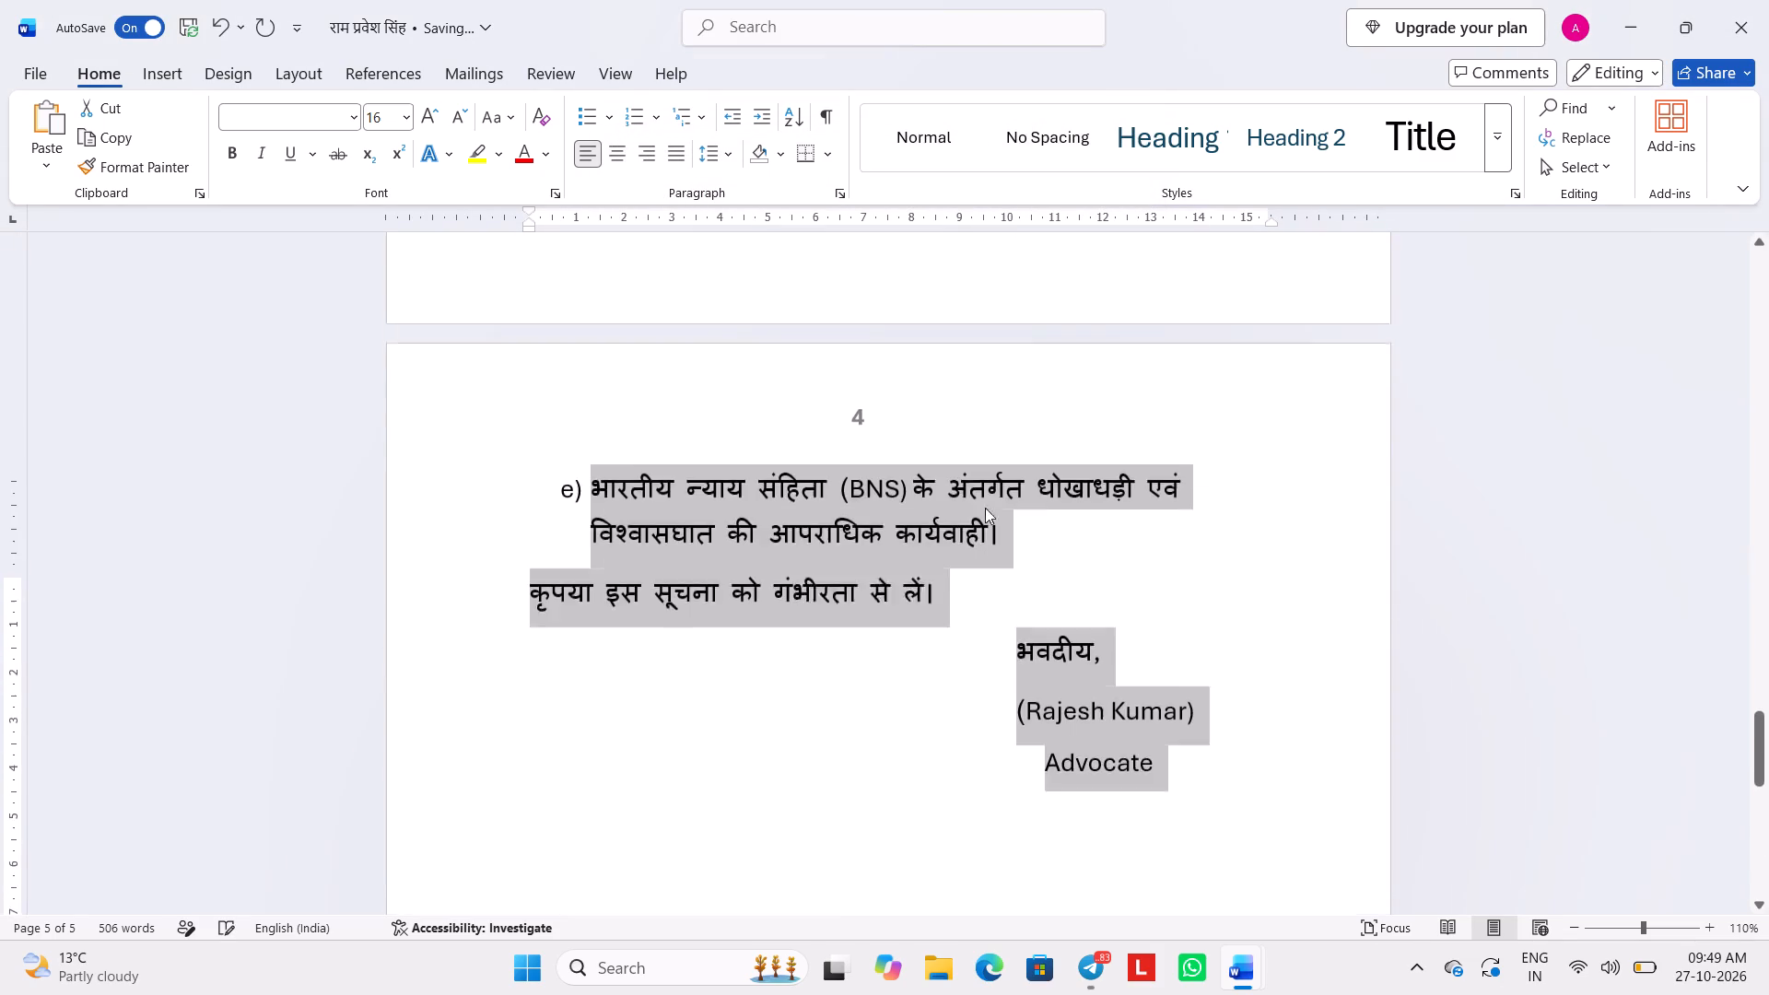
pyautogui.scroll(10, 985, 508)
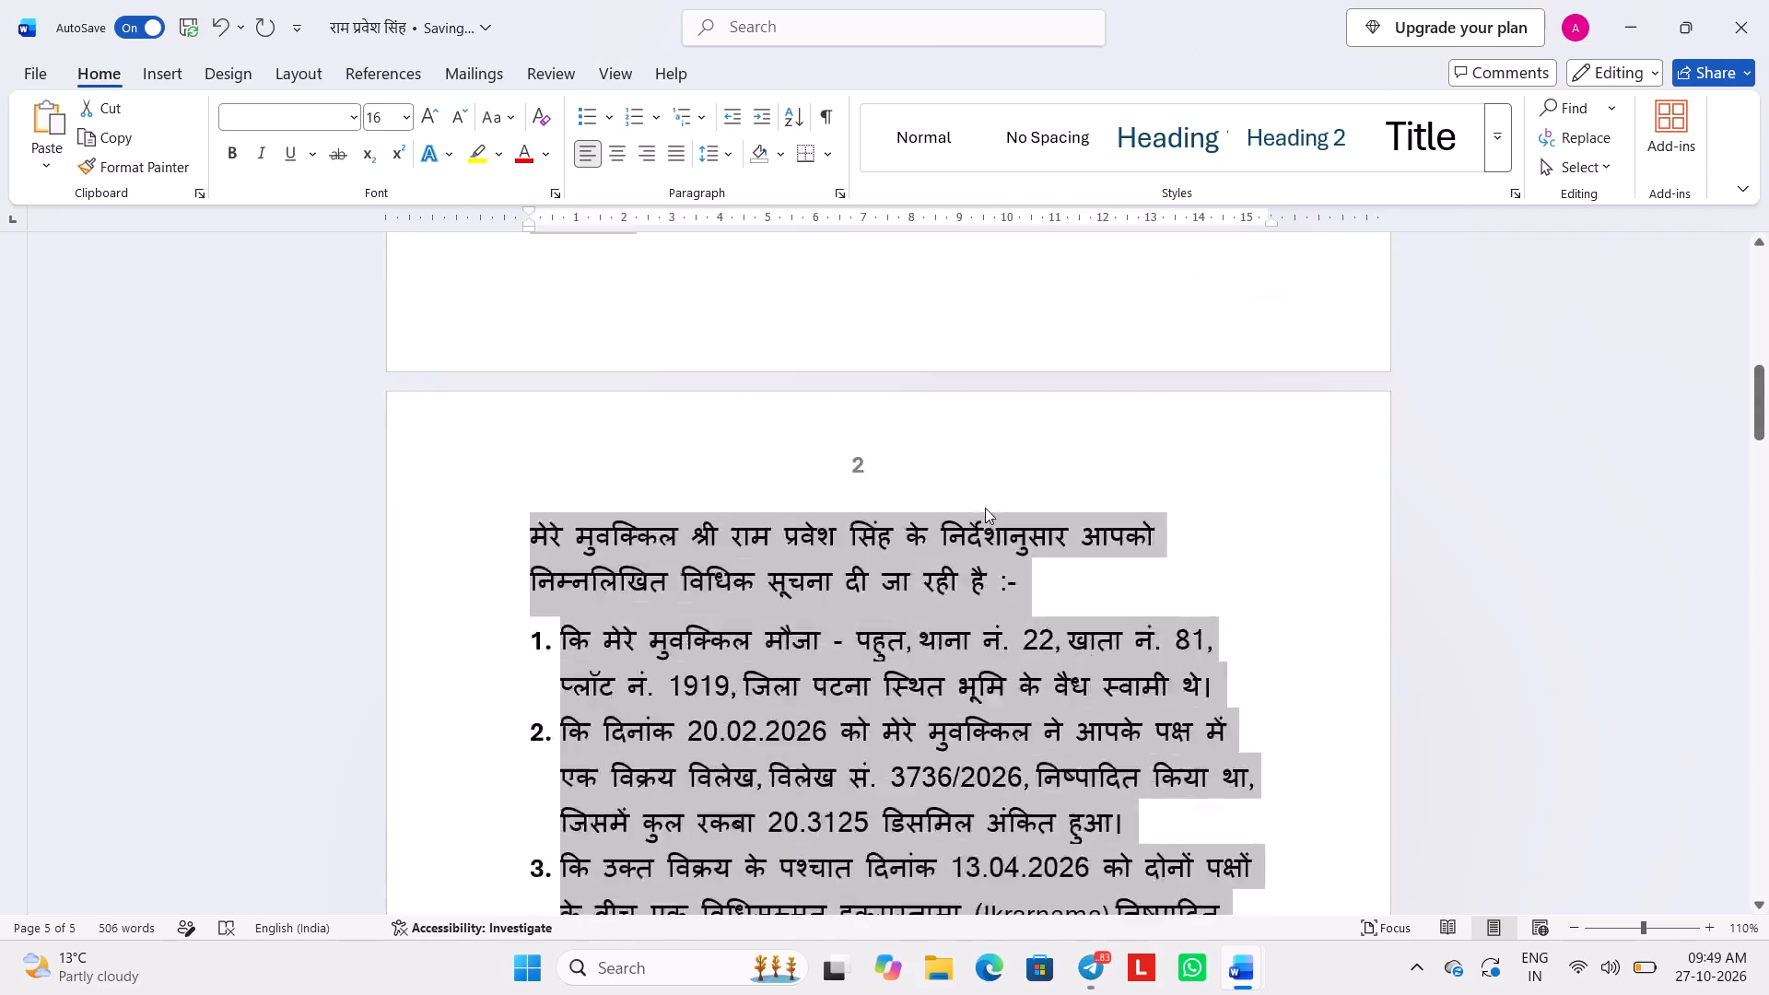
pyautogui.scroll(6, 985, 508)
pyautogui.scroll(-10, 985, 508)
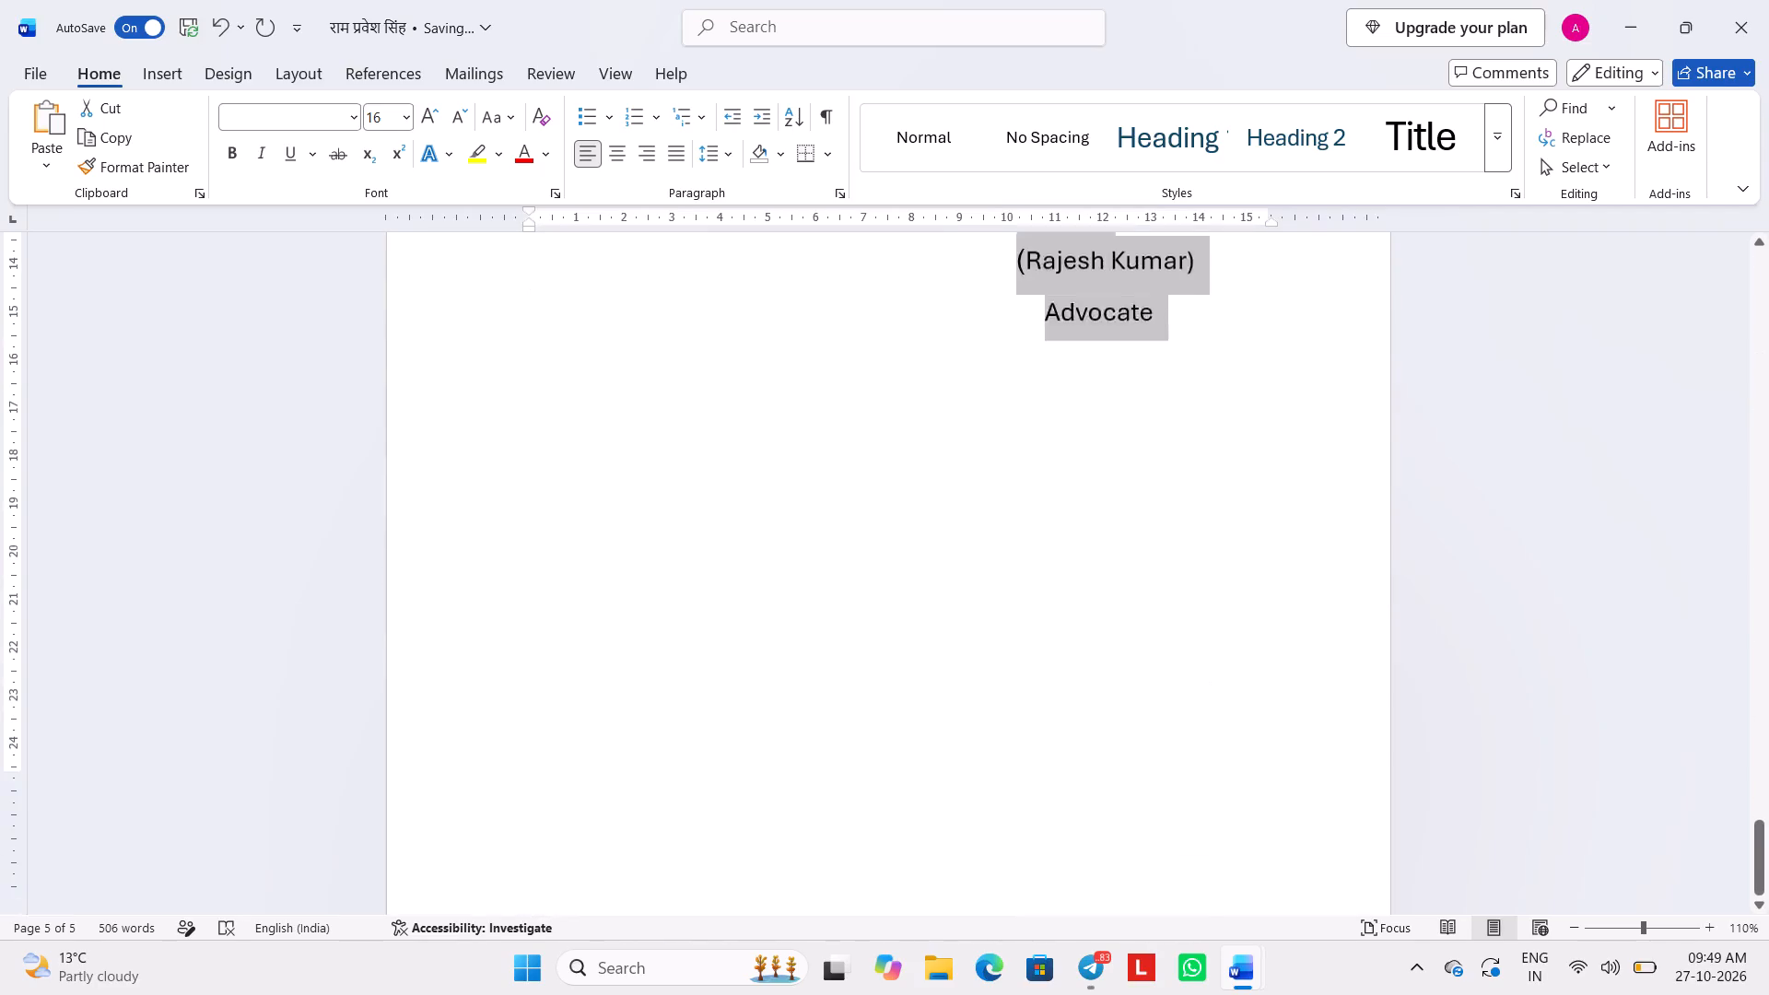
pyautogui.scroll(3, 985, 508)
pyautogui.scroll(-1, 985, 508)
pyautogui.scroll(2, 985, 508)
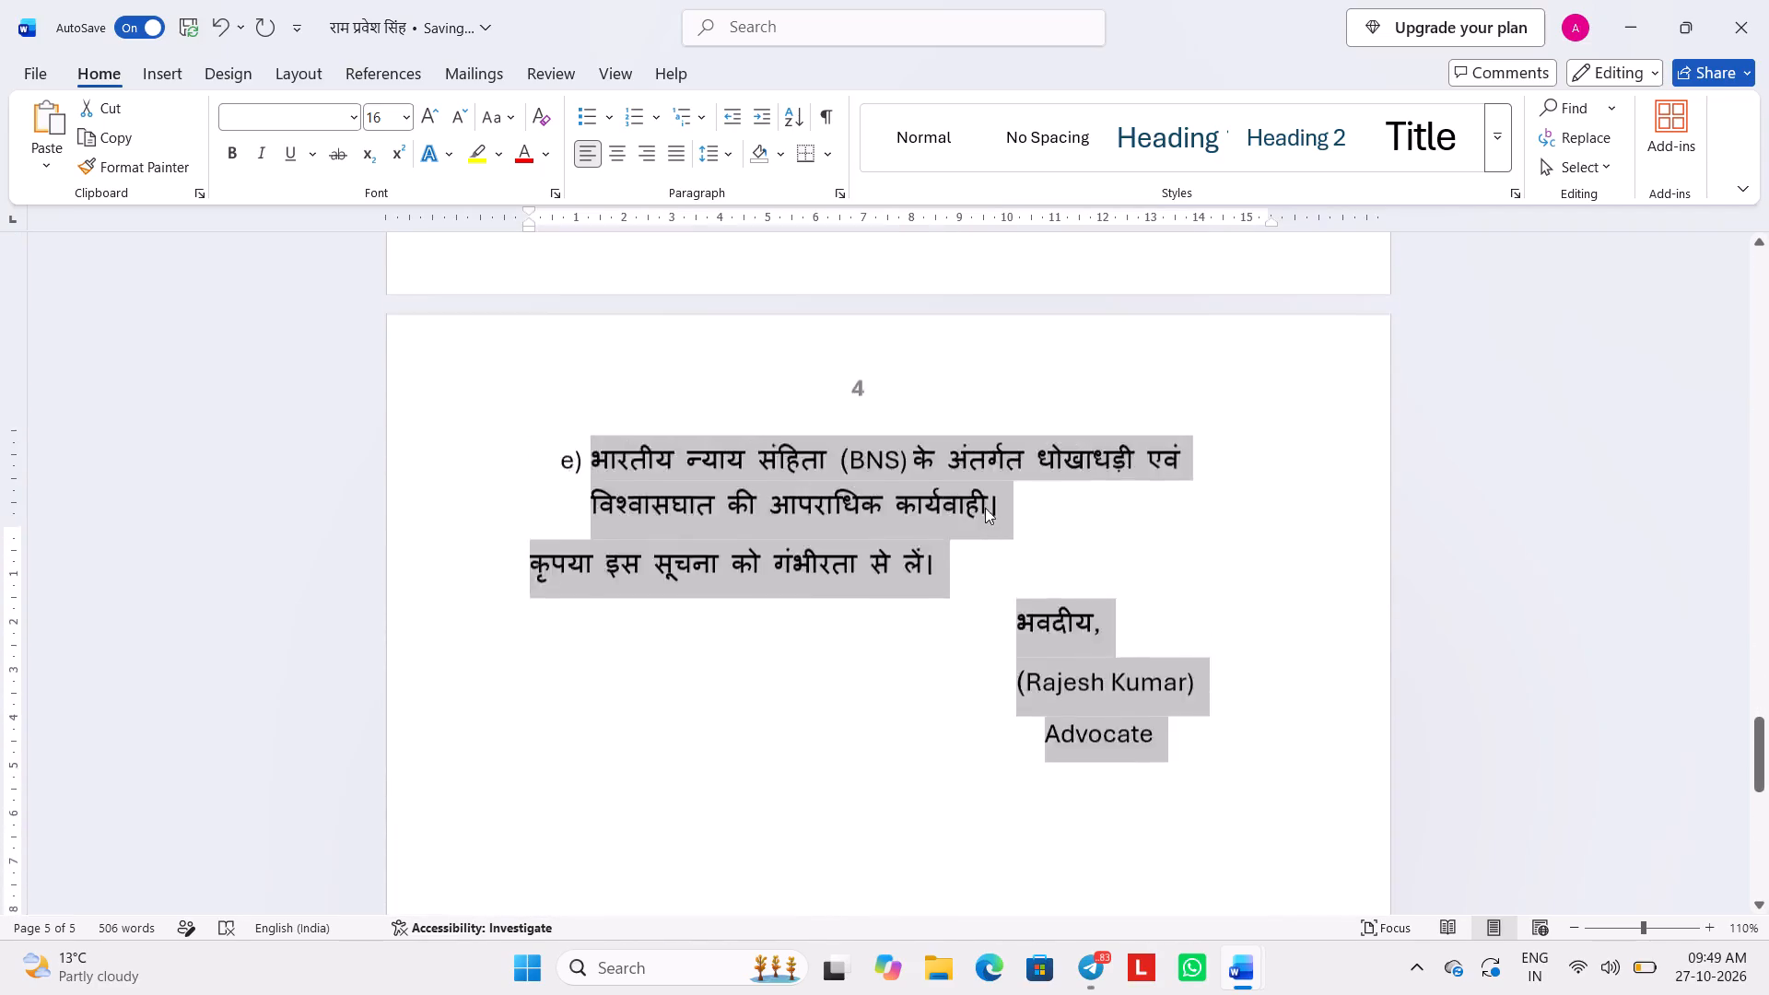
pyautogui.scroll(3, 985, 508)
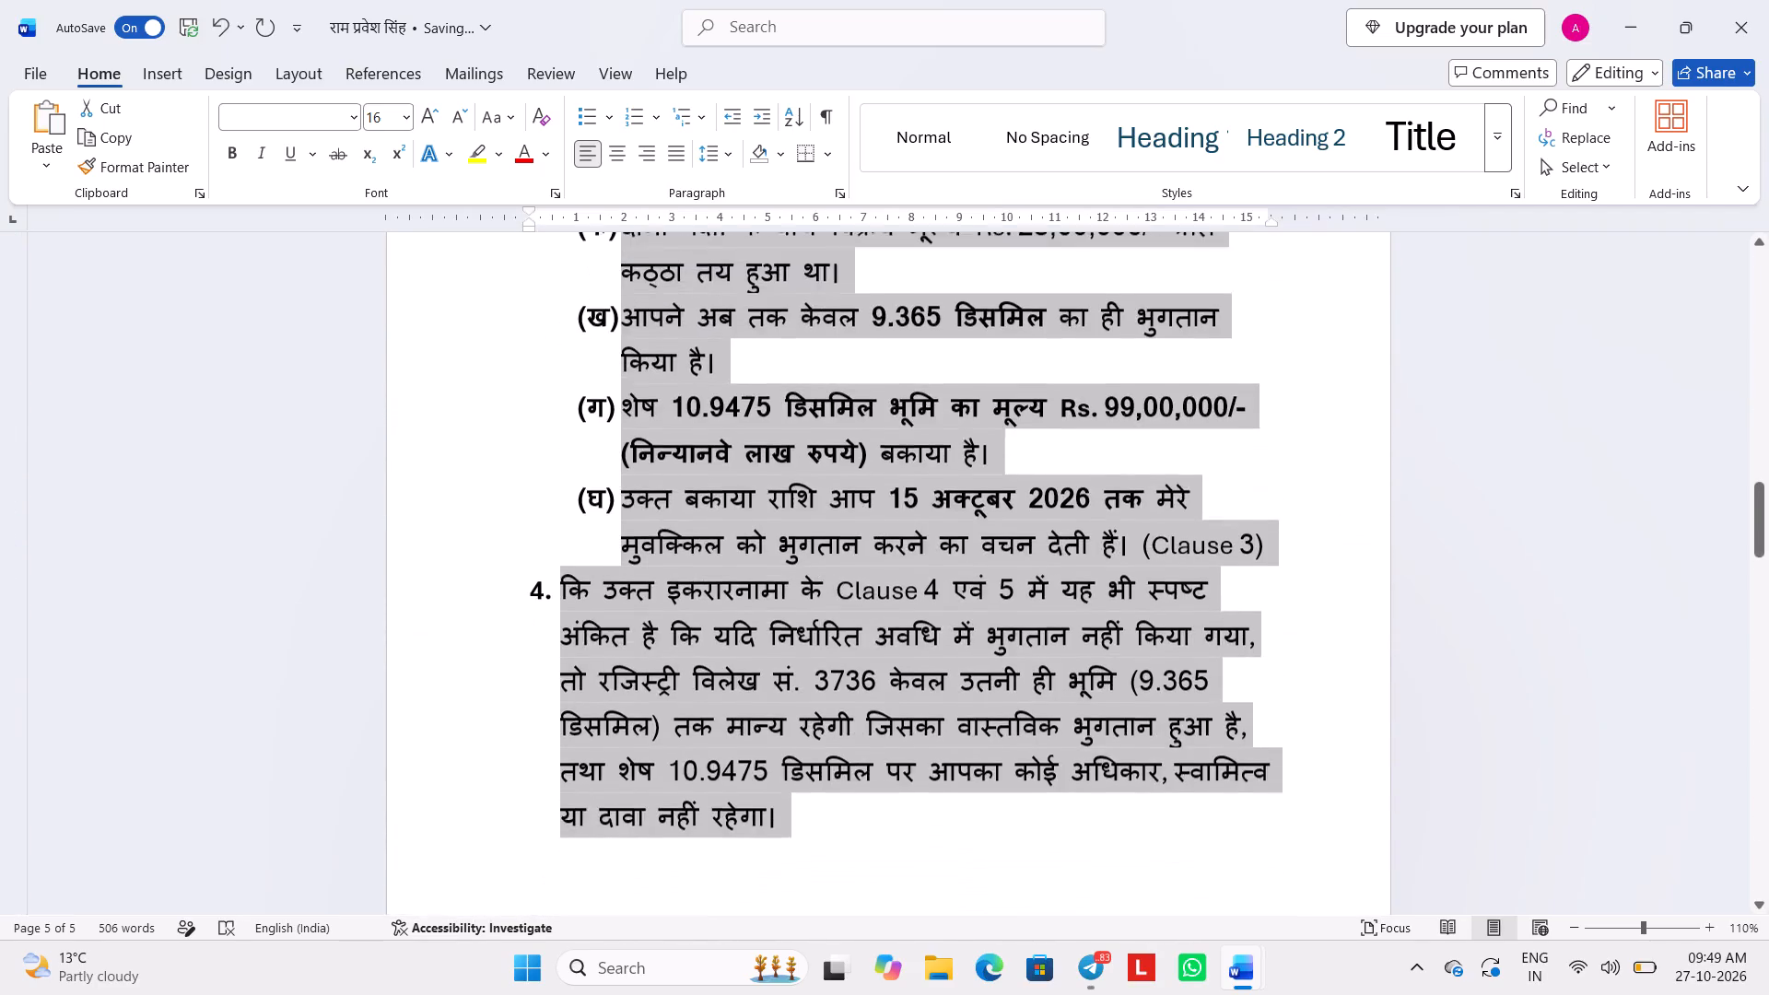
pyautogui.scroll(1, 985, 508)
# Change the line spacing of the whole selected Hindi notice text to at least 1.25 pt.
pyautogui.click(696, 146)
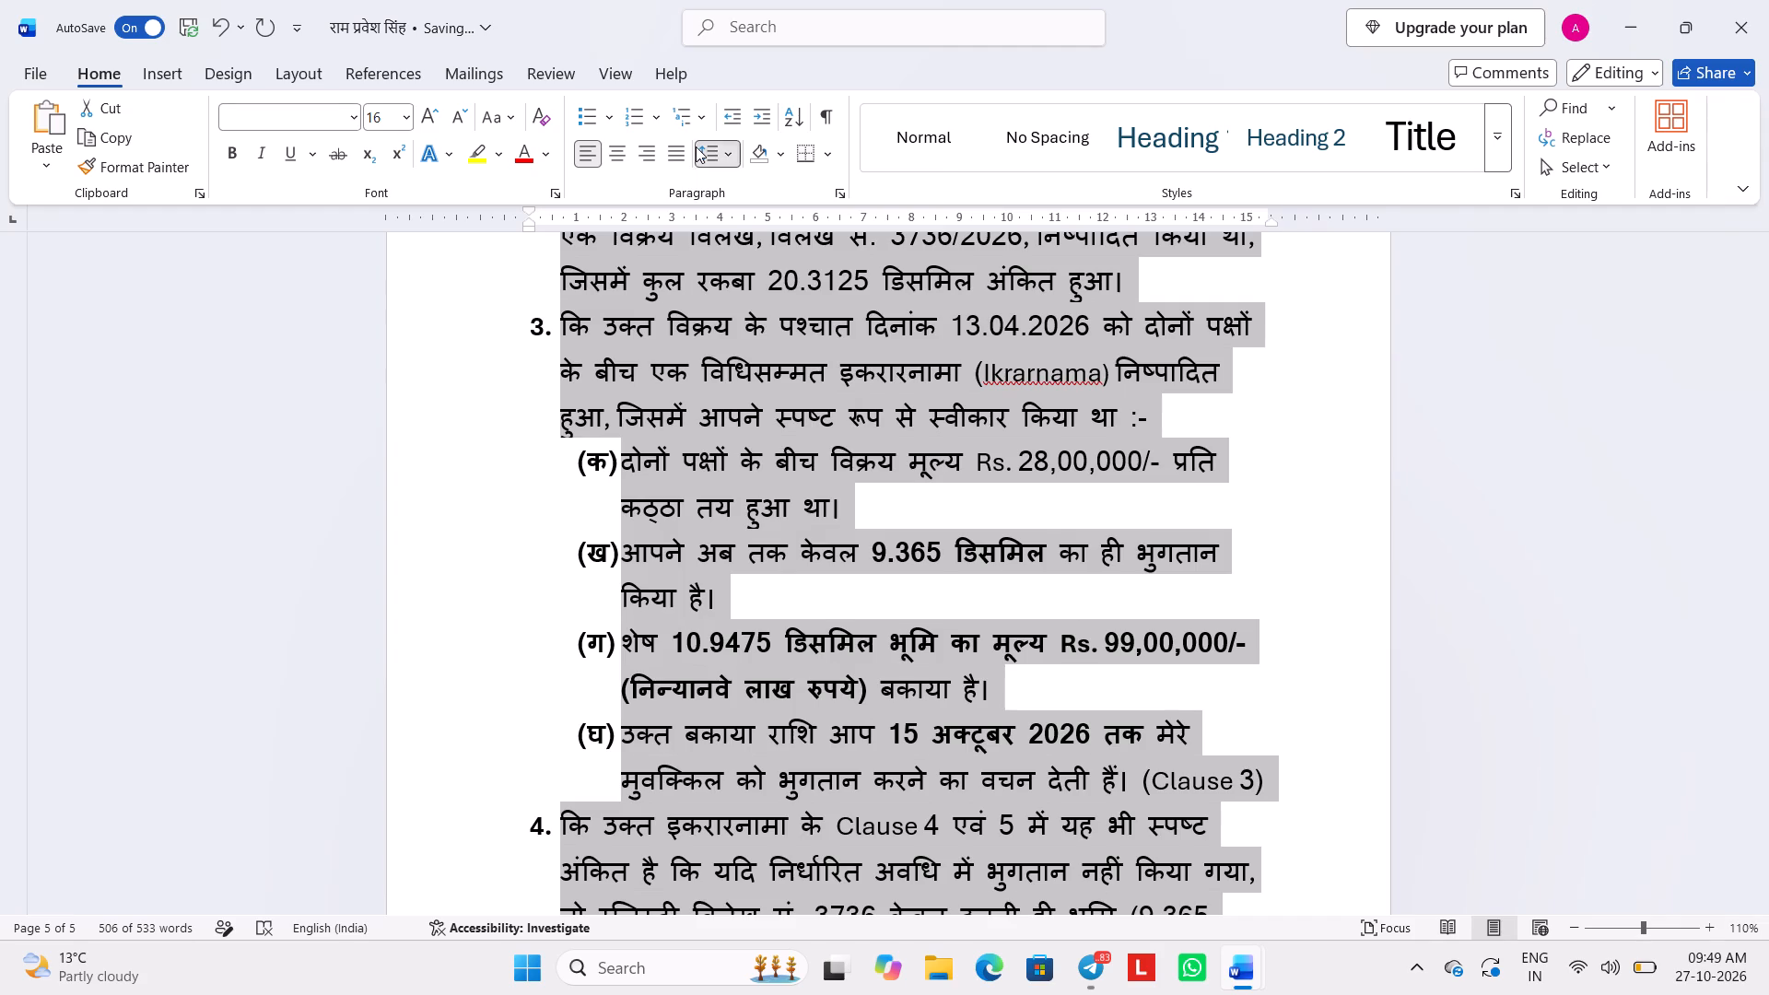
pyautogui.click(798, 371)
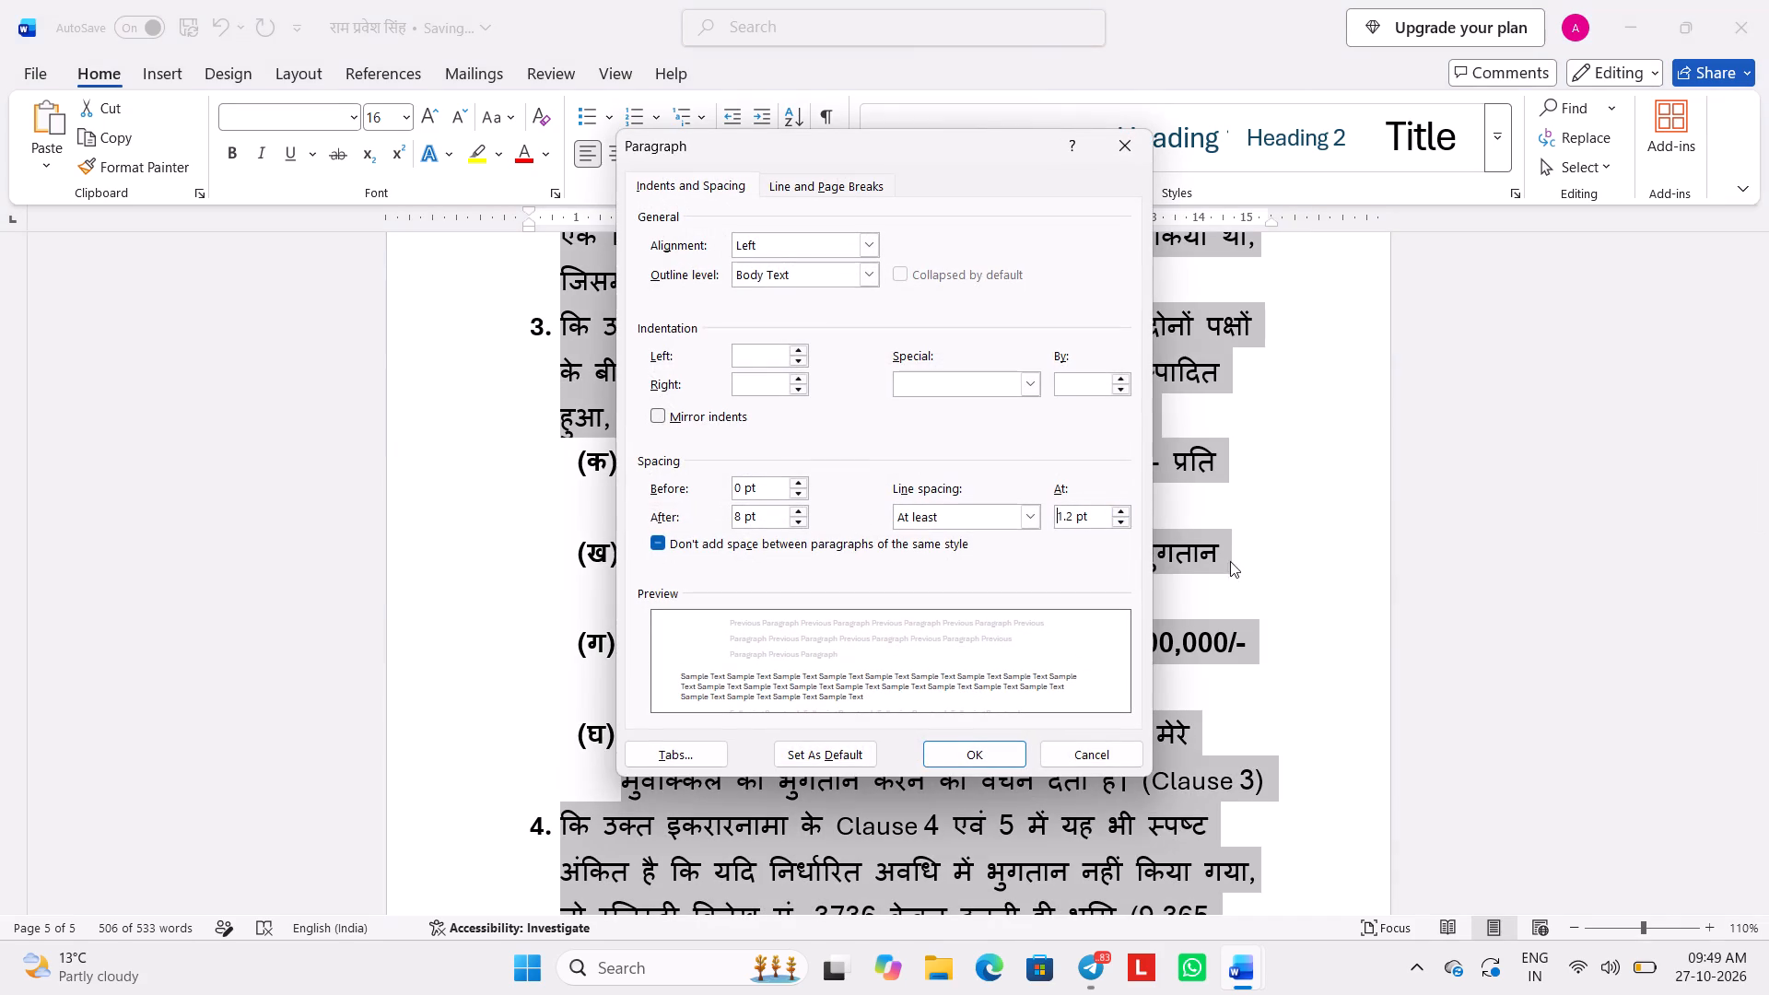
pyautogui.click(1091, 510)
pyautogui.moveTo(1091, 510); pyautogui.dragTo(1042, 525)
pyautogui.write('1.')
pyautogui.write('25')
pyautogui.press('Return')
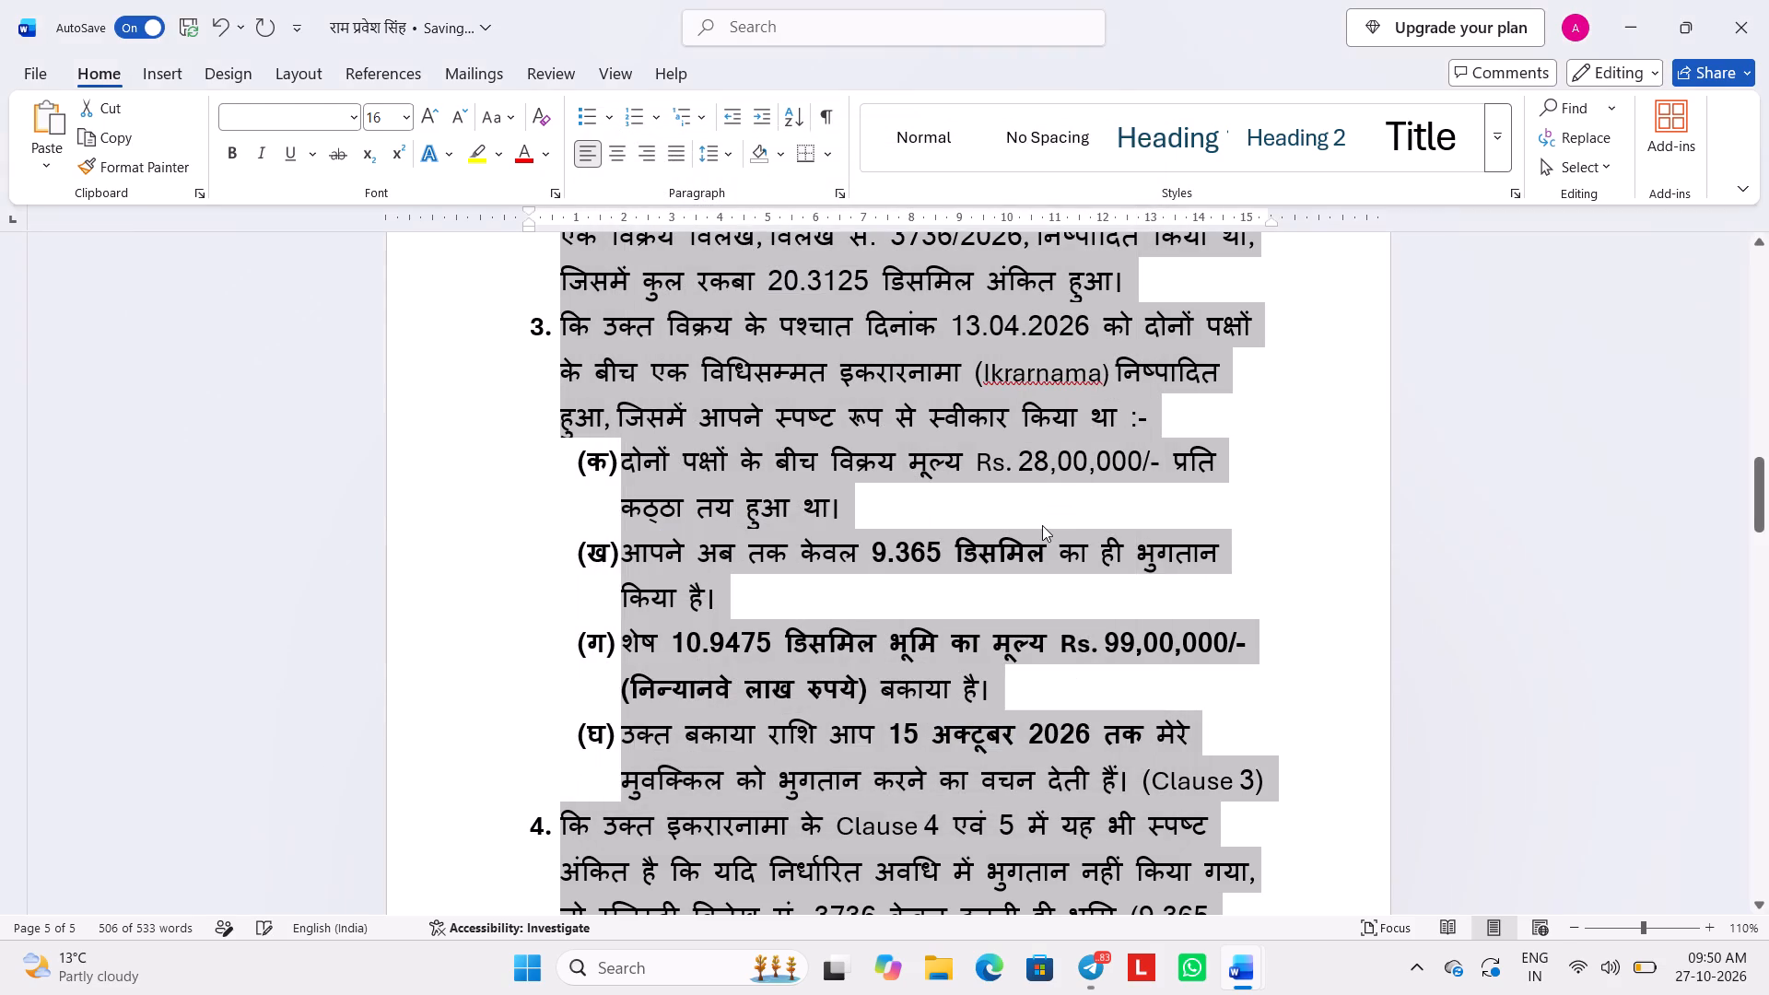
# Change the line spacing of the whole selected Hindi notice text to at least 1.3 pt.
pyautogui.scroll(-6, 953, 471)
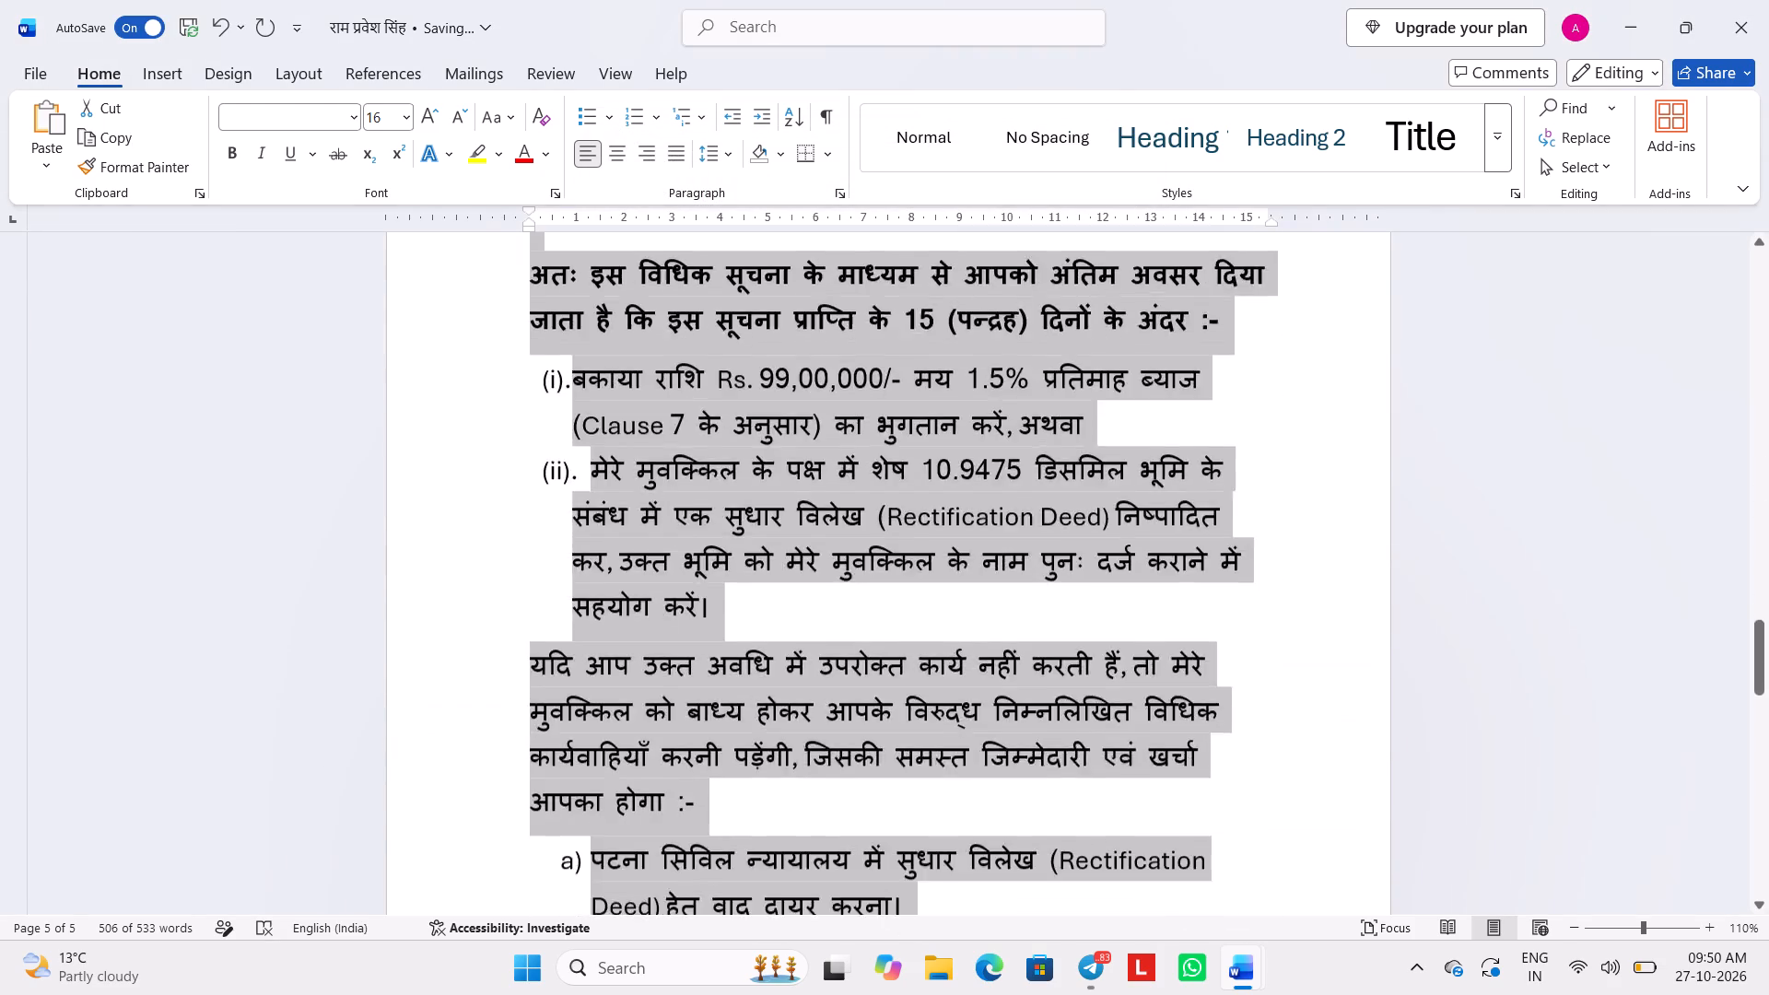
pyautogui.scroll(-2, 953, 471)
pyautogui.scroll(4, 953, 471)
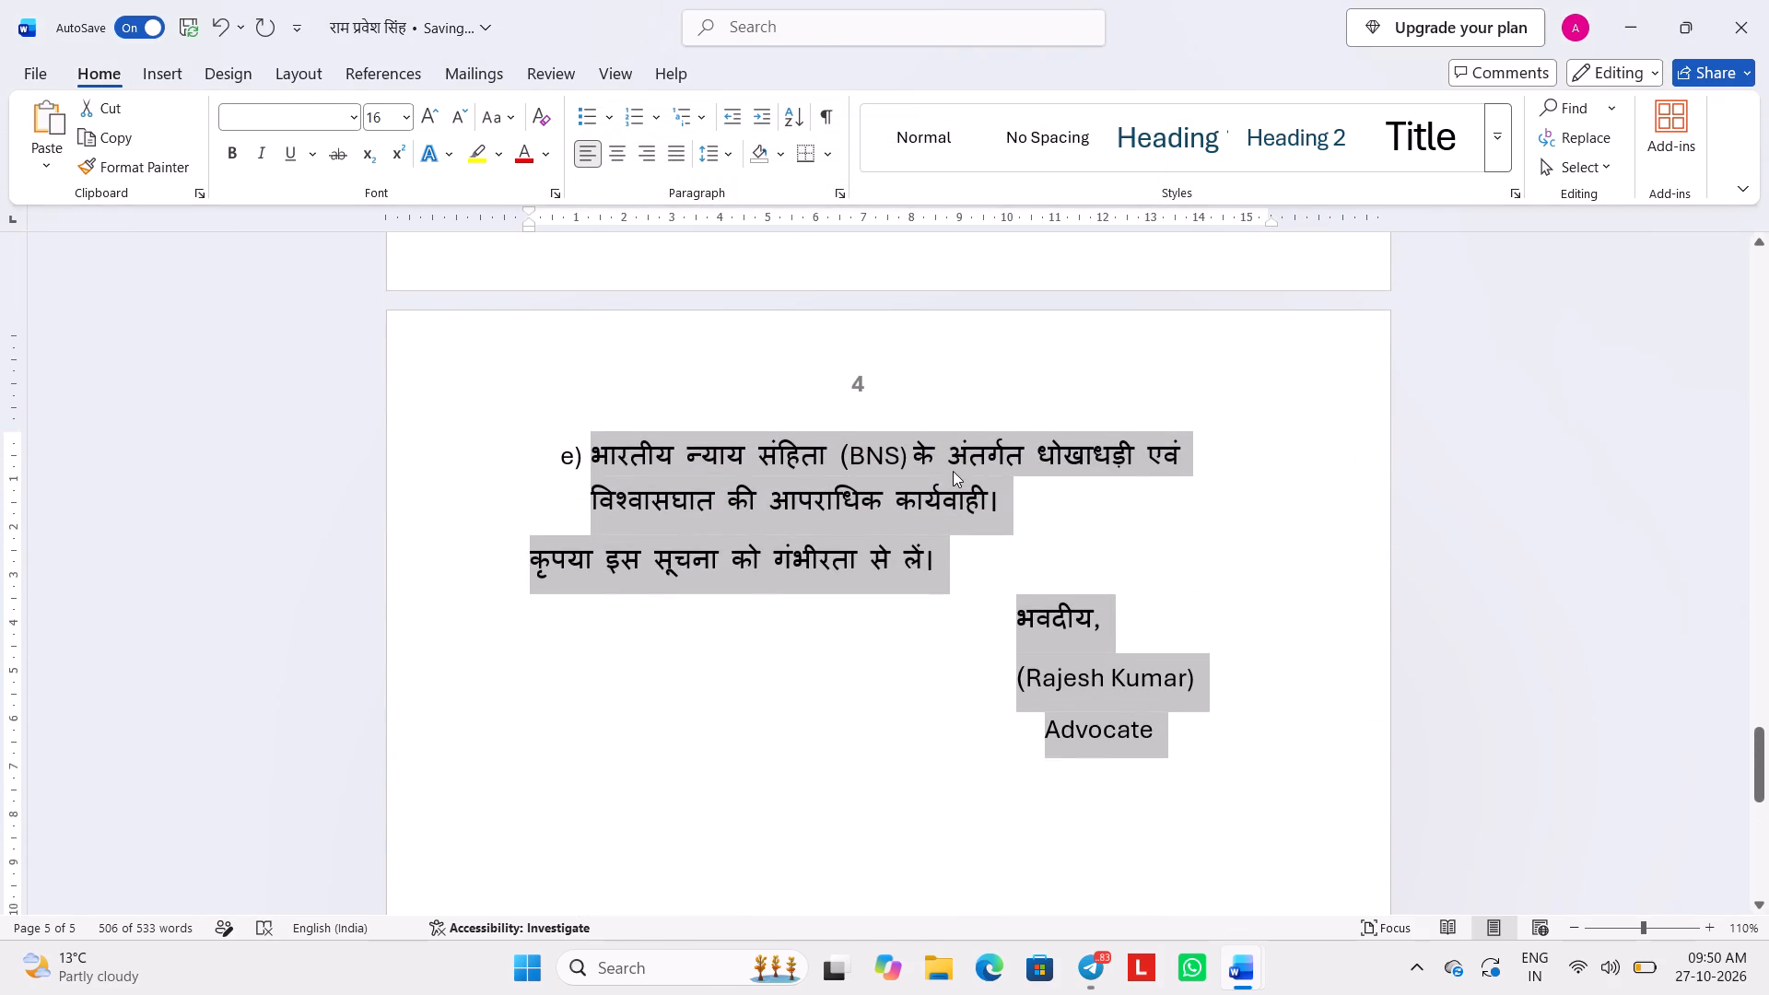
pyautogui.click(720, 156)
pyautogui.click(813, 368)
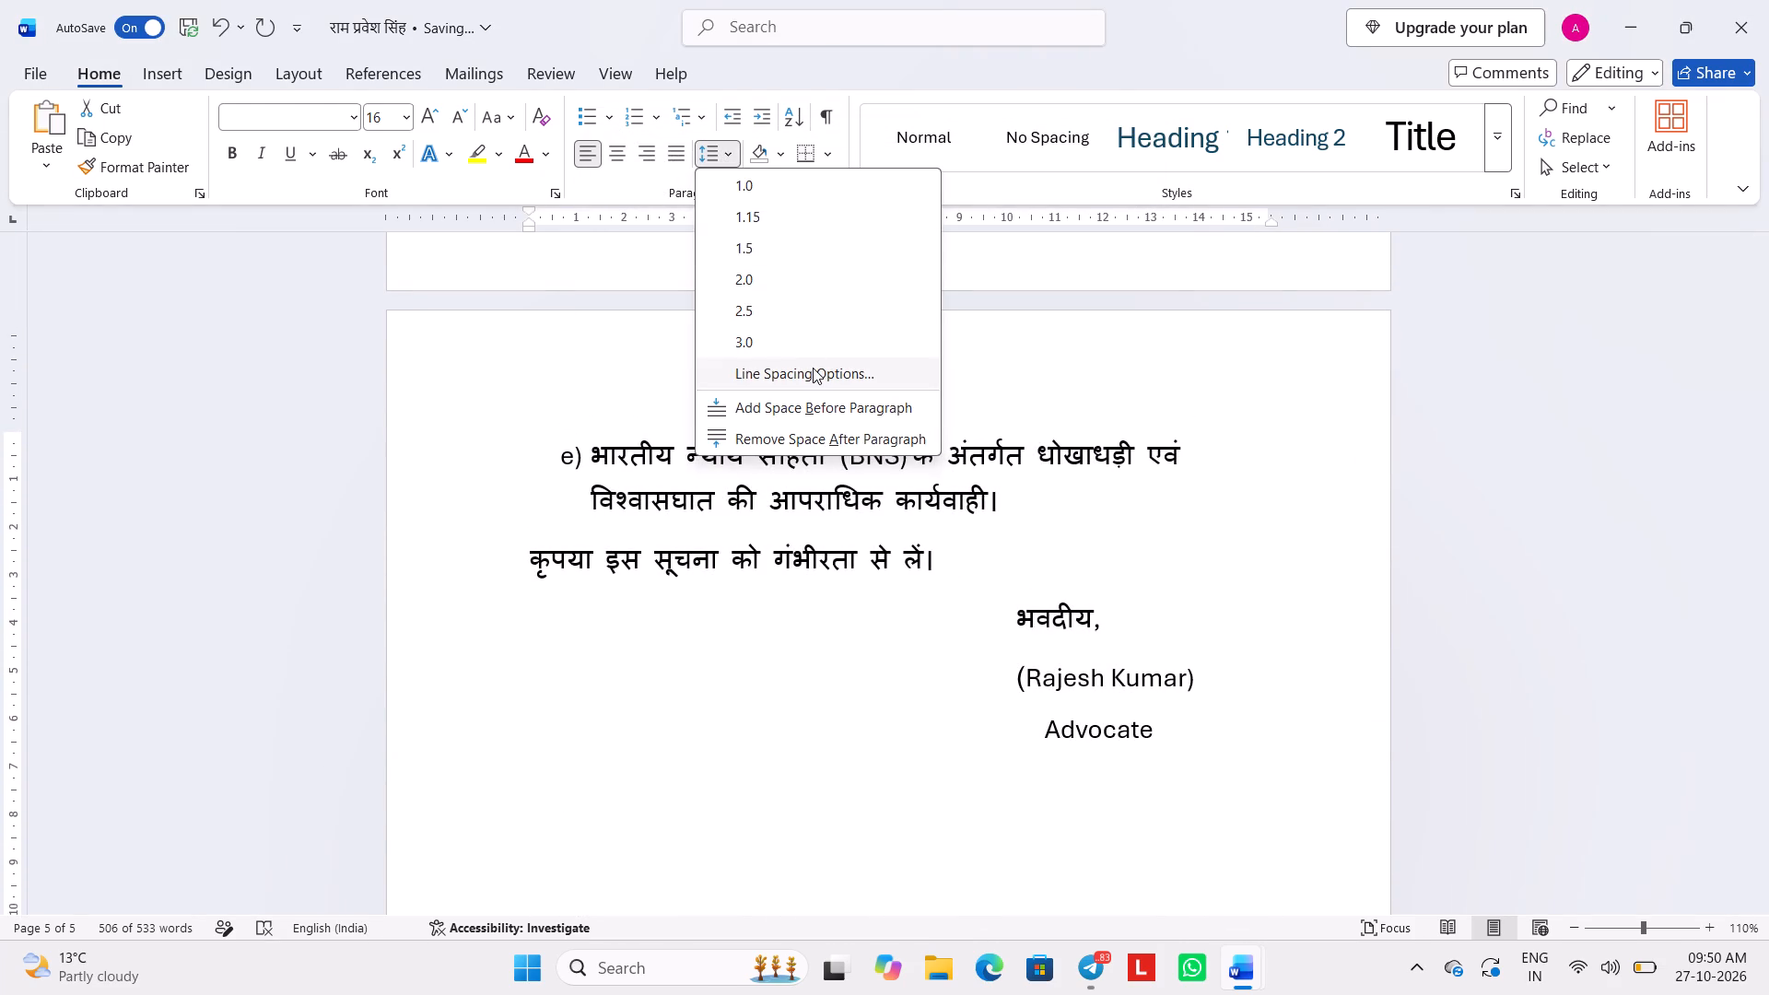
pyautogui.tripleClick(1079, 517)
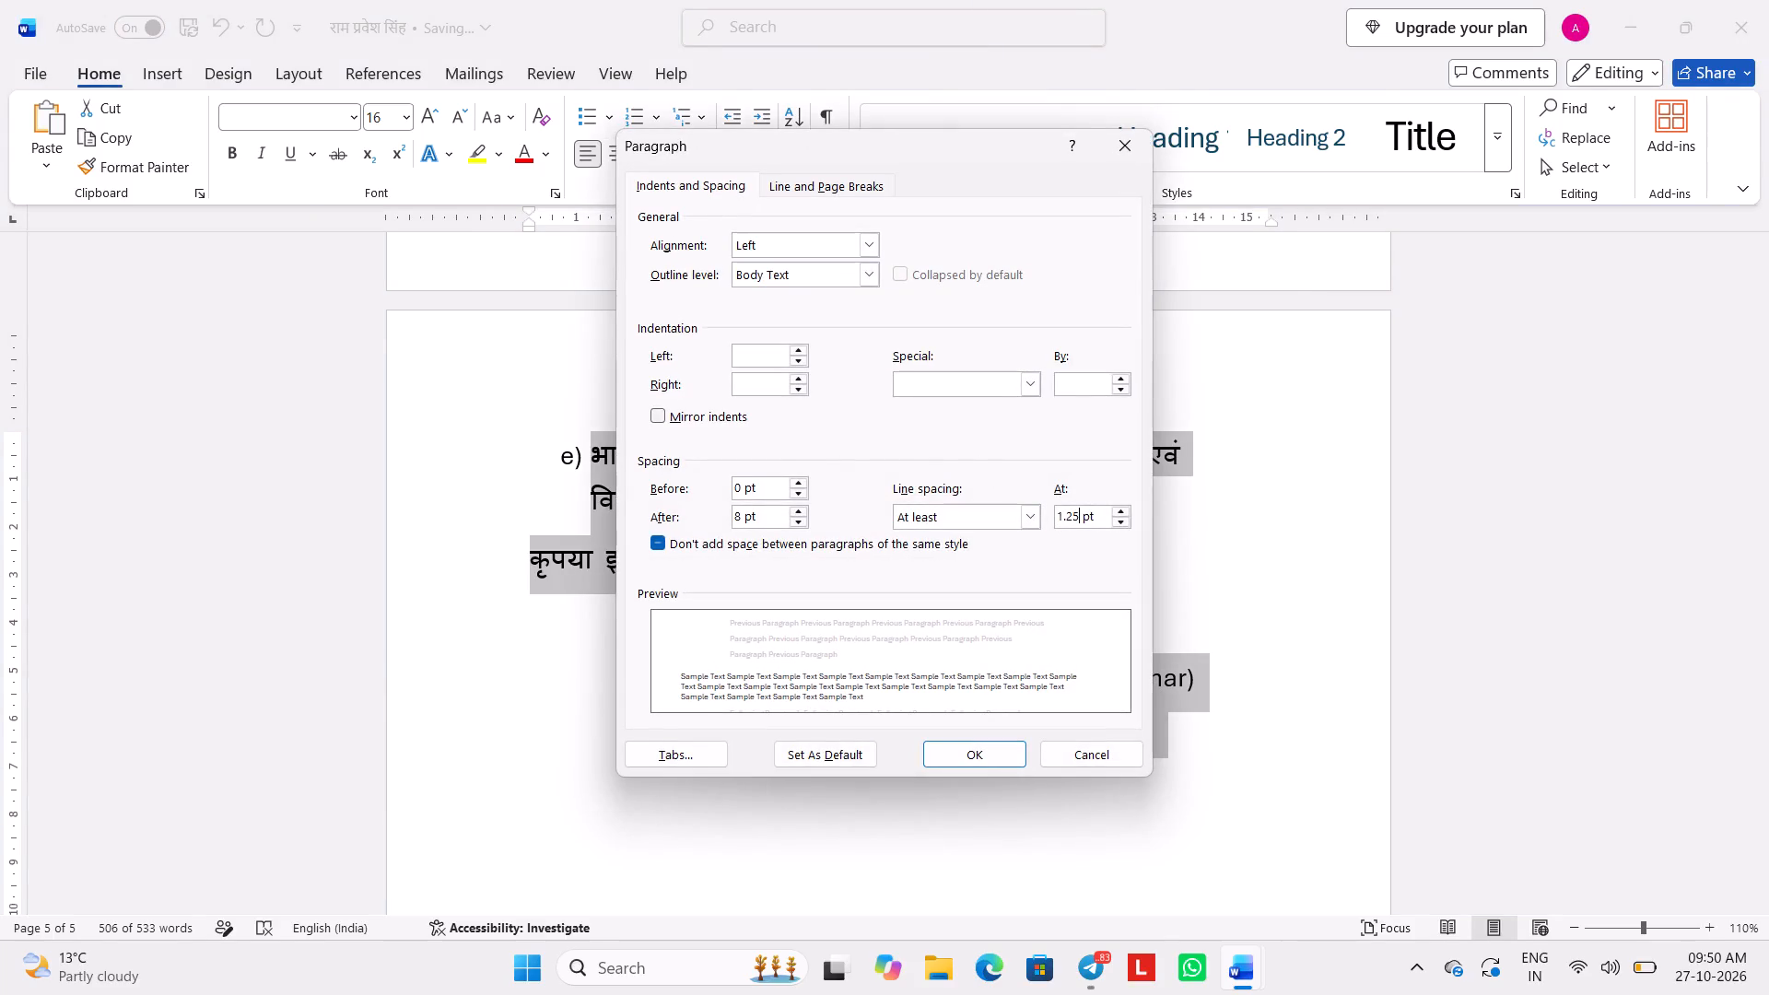
pyautogui.write('1.3')
pyautogui.press('Return')
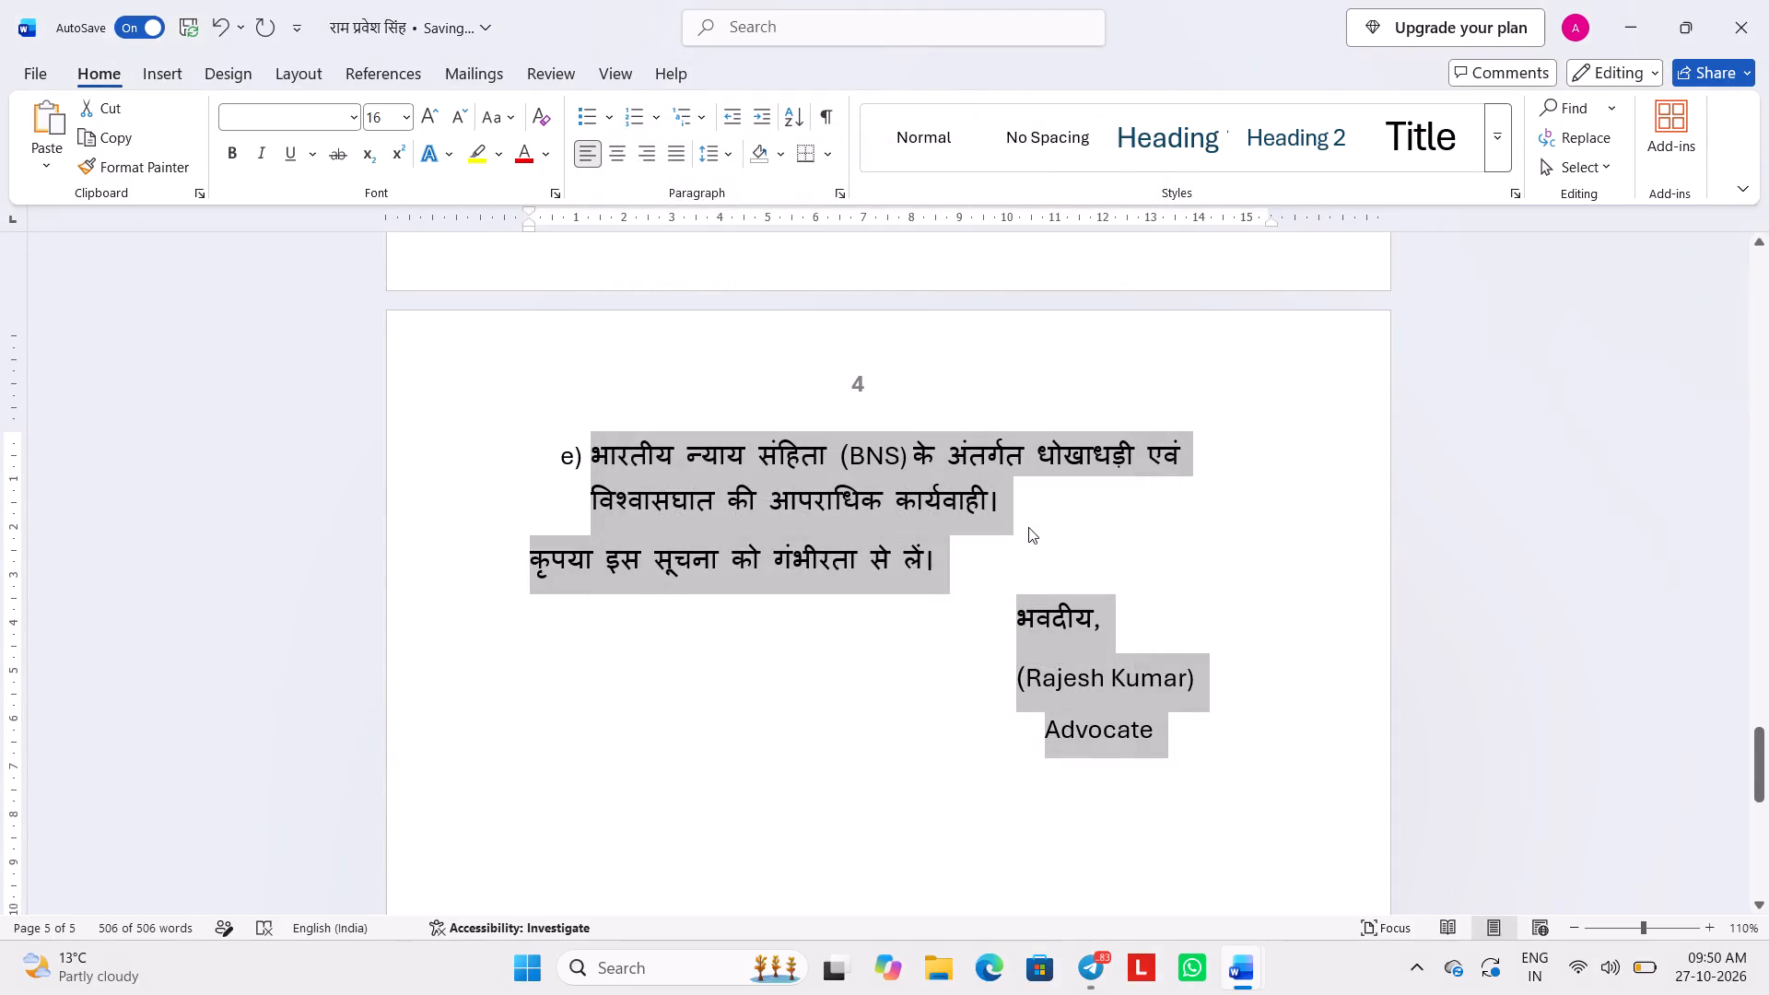
# Check the spacing and page breaks of the Hindi notice, from the letterhead through the subject, salutation and numbered paragraphs.
pyautogui.scroll(14, 1028, 527)
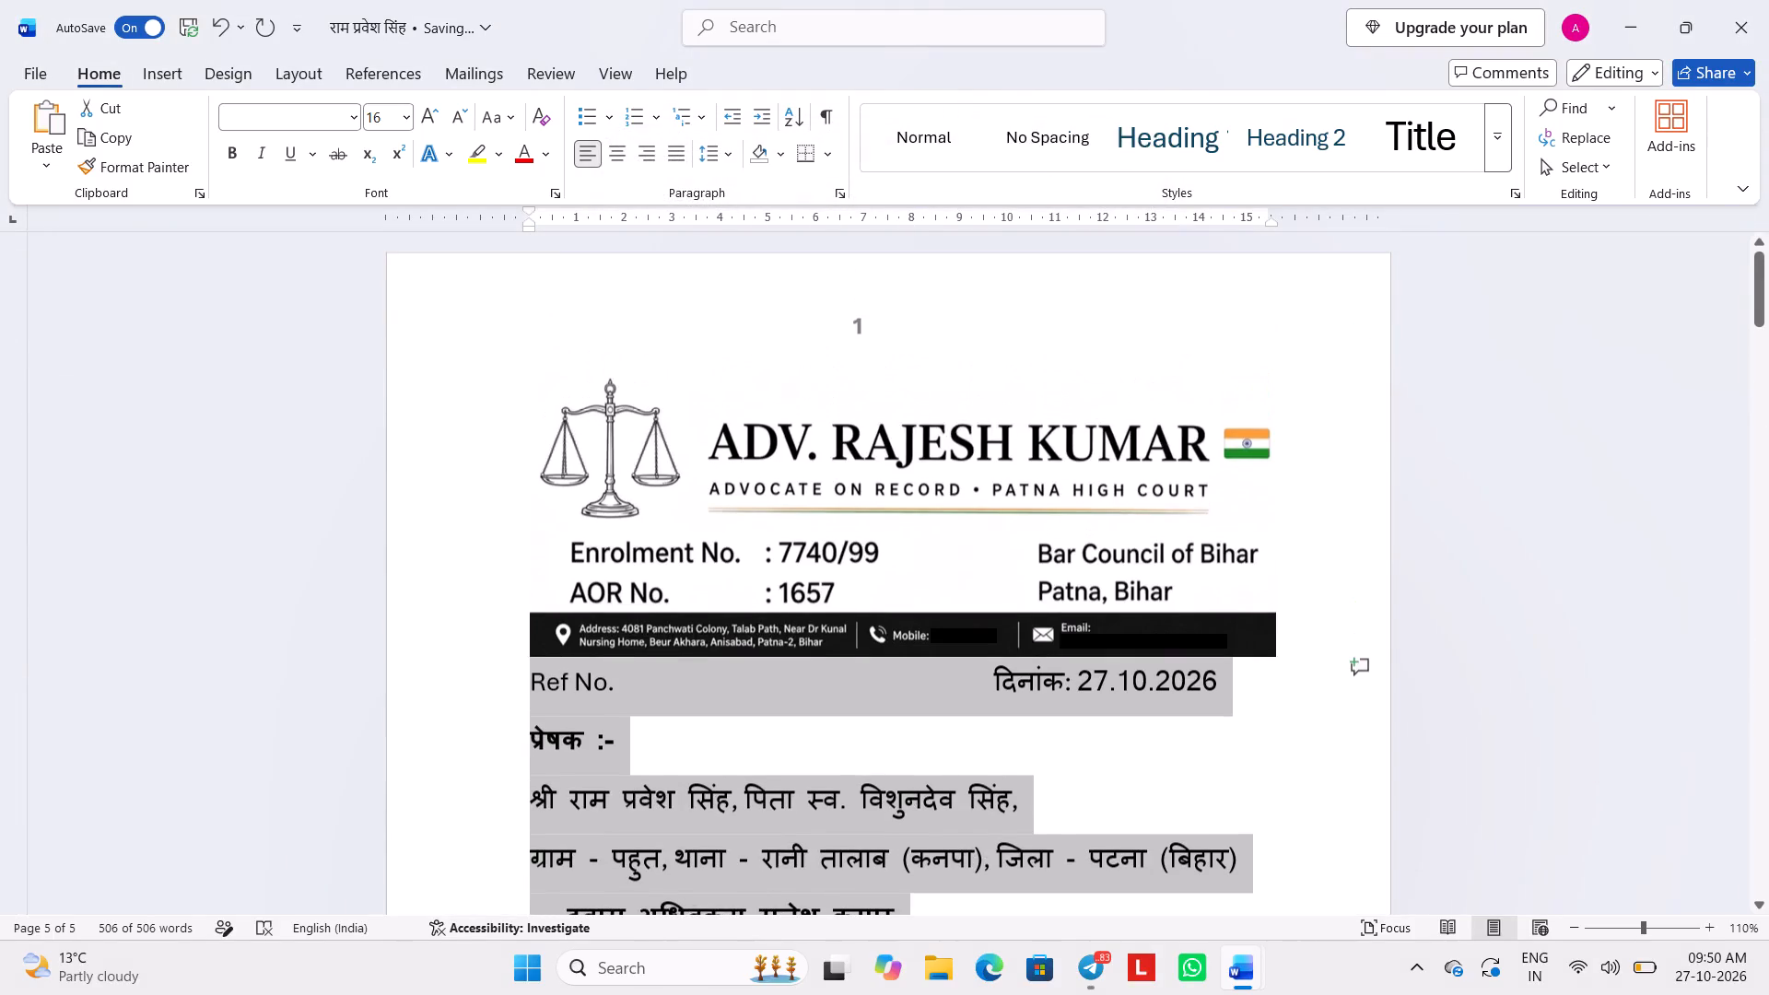
pyautogui.scroll(1, 1028, 527)
pyautogui.click(711, 139)
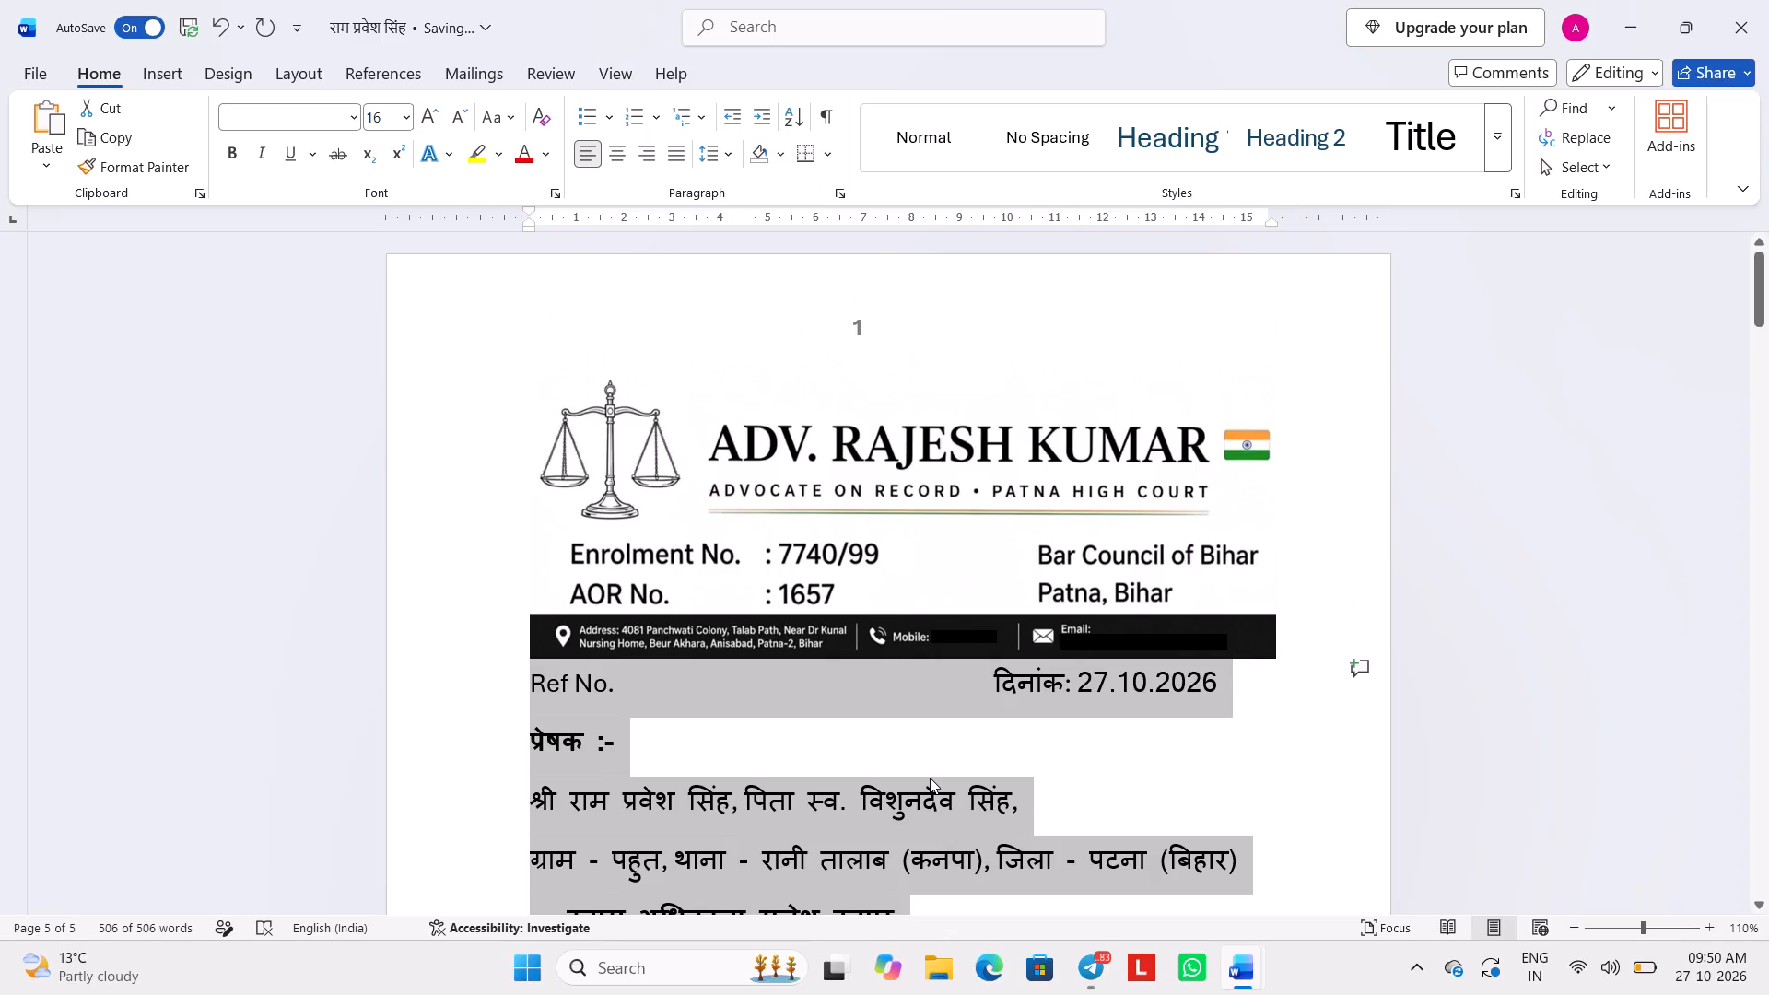
pyautogui.click(930, 778)
pyautogui.scroll(-11, 930, 778)
pyautogui.scroll(1, 930, 778)
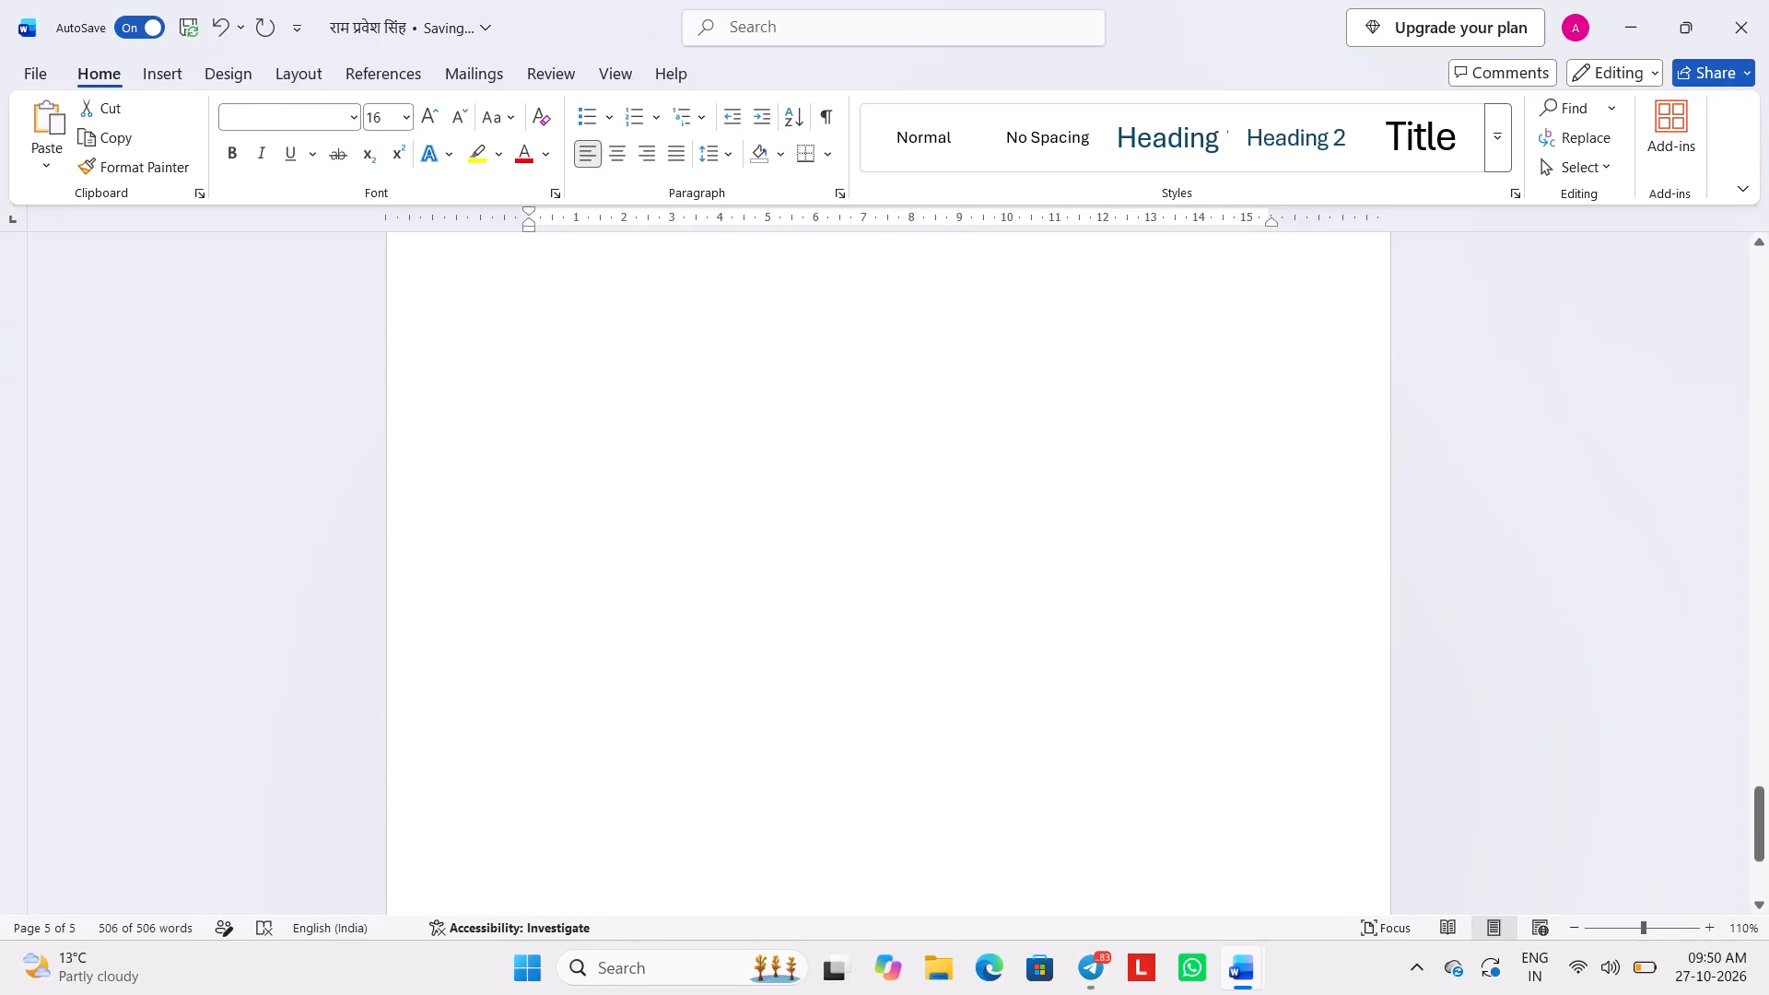
pyautogui.scroll(15, 930, 778)
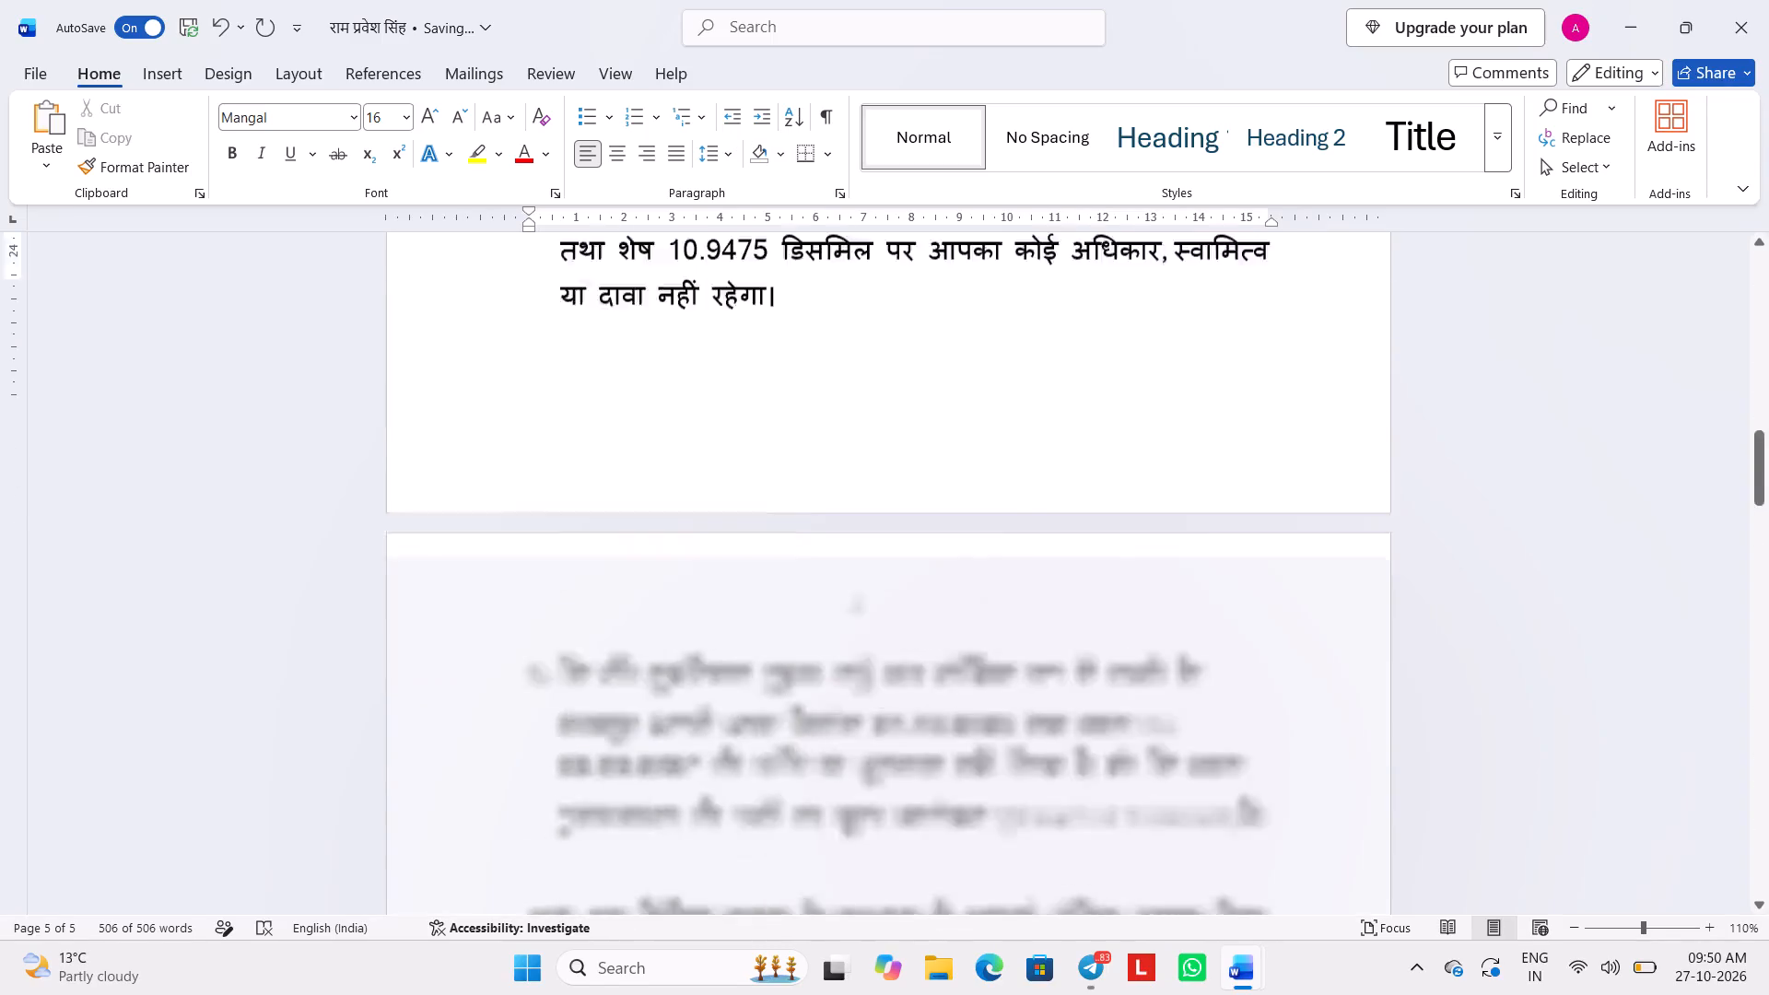
pyautogui.scroll(20, 930, 778)
pyautogui.scroll(2, 930, 778)
pyautogui.scroll(-4, 930, 778)
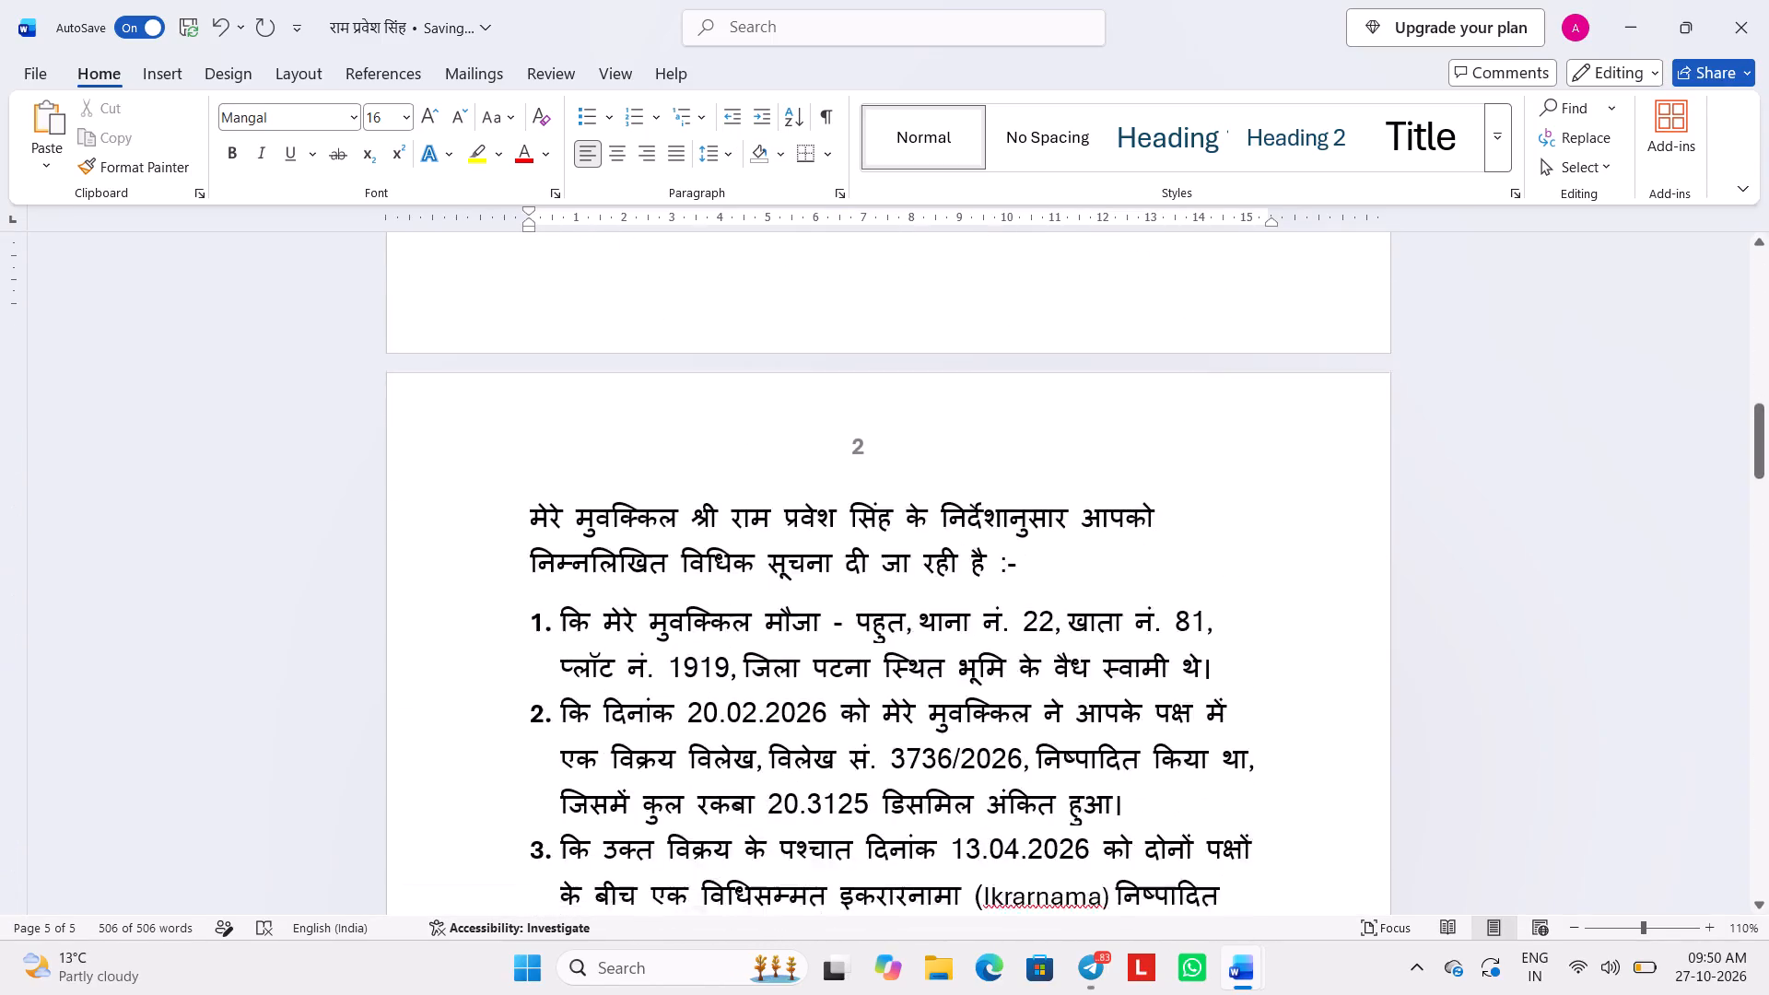
pyautogui.scroll(-1, 930, 778)
pyautogui.scroll(2, 930, 778)
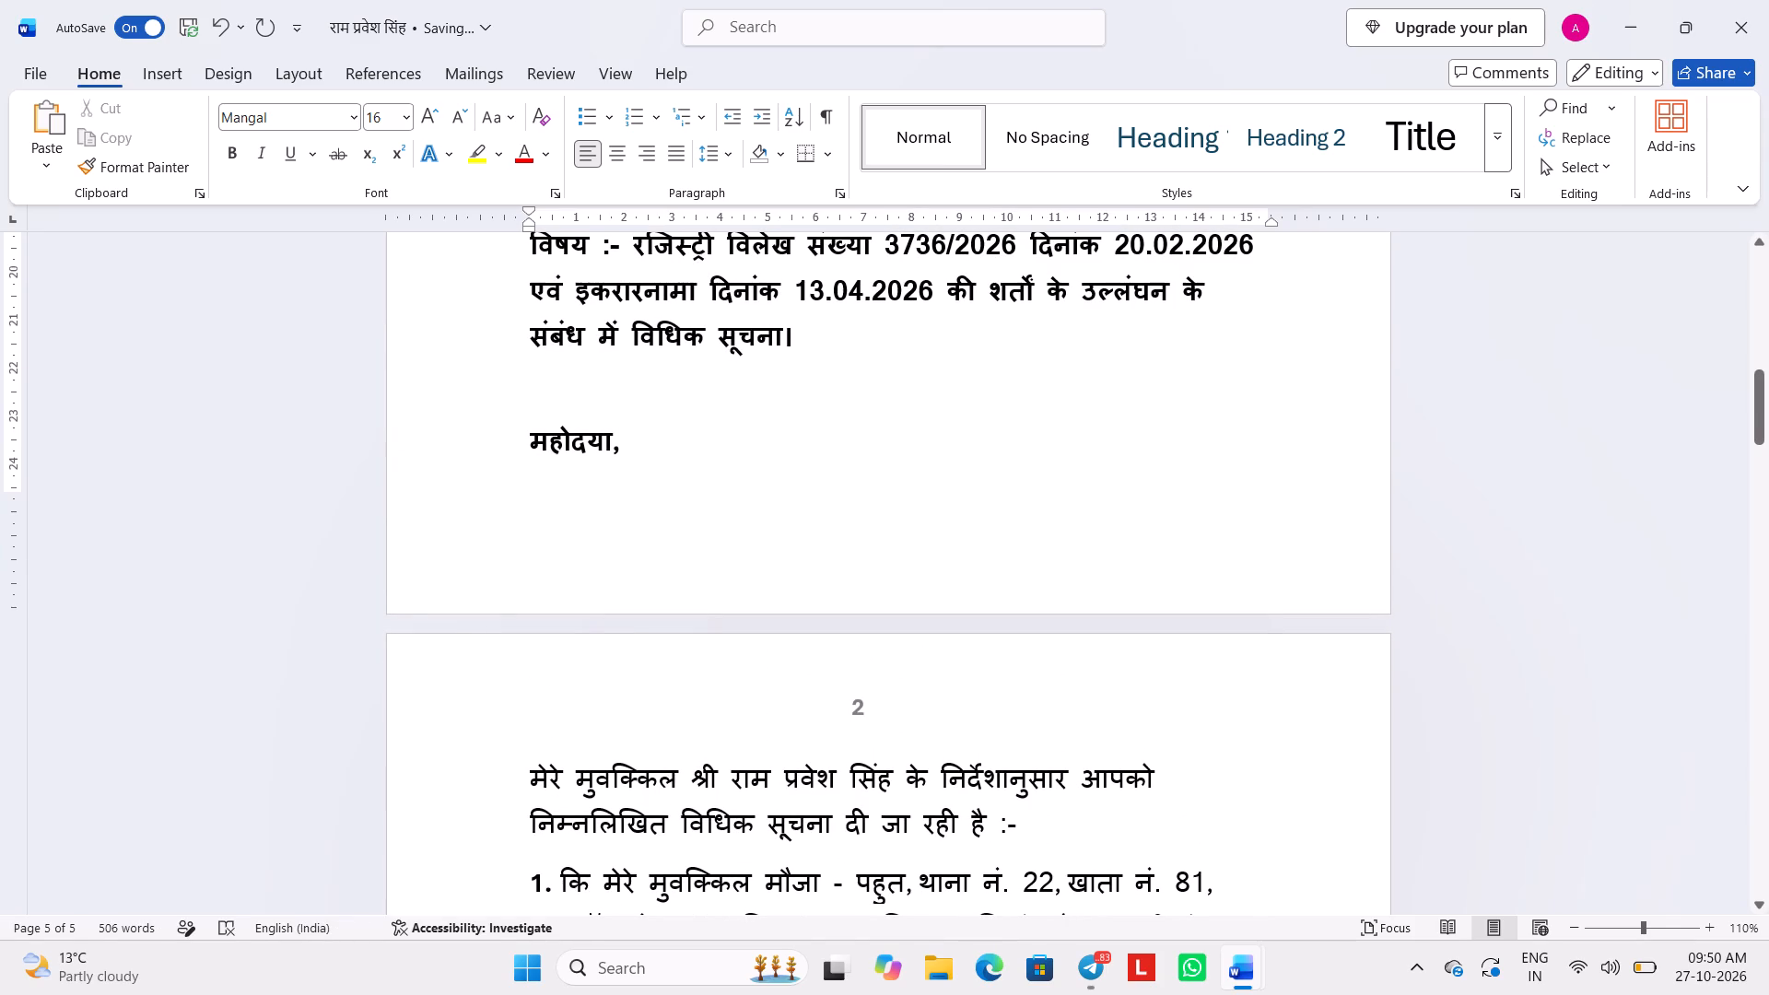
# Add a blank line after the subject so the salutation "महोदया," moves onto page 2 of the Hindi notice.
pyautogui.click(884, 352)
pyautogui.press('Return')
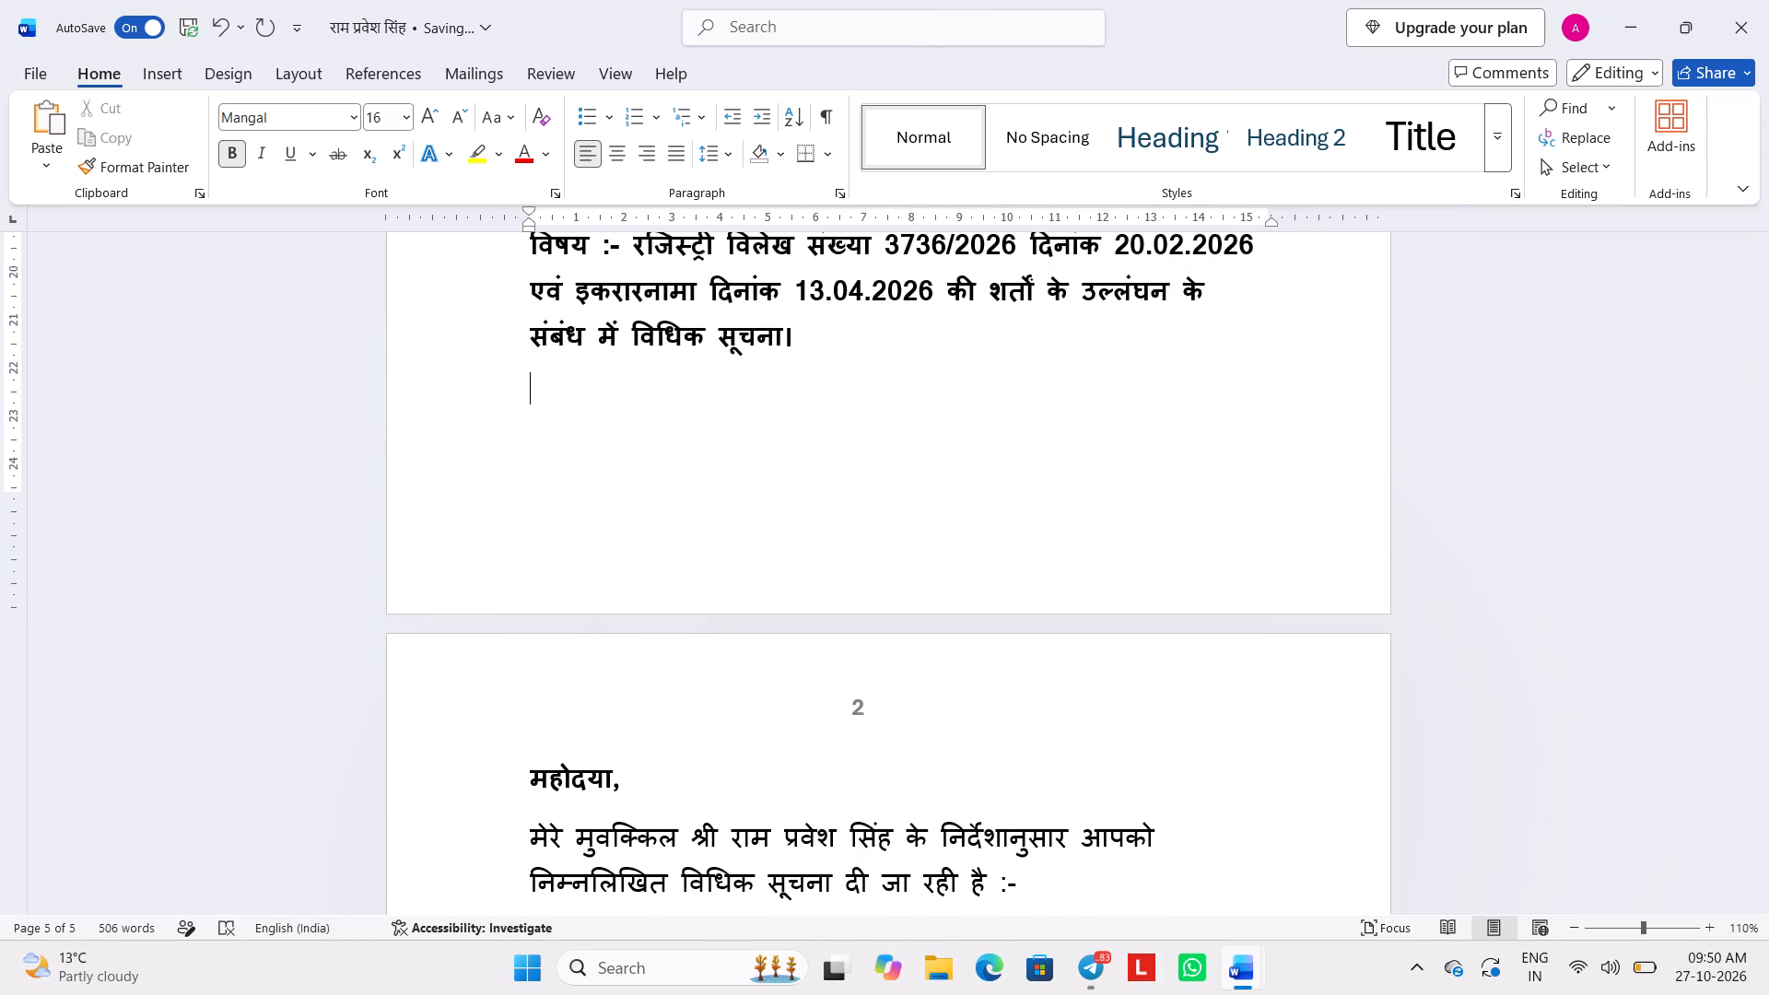
# Check the spacing and page breaks of the Hindi notice from the salutation through the numbered paragraphs to the signature block.
pyautogui.scroll(-3, 696, 544)
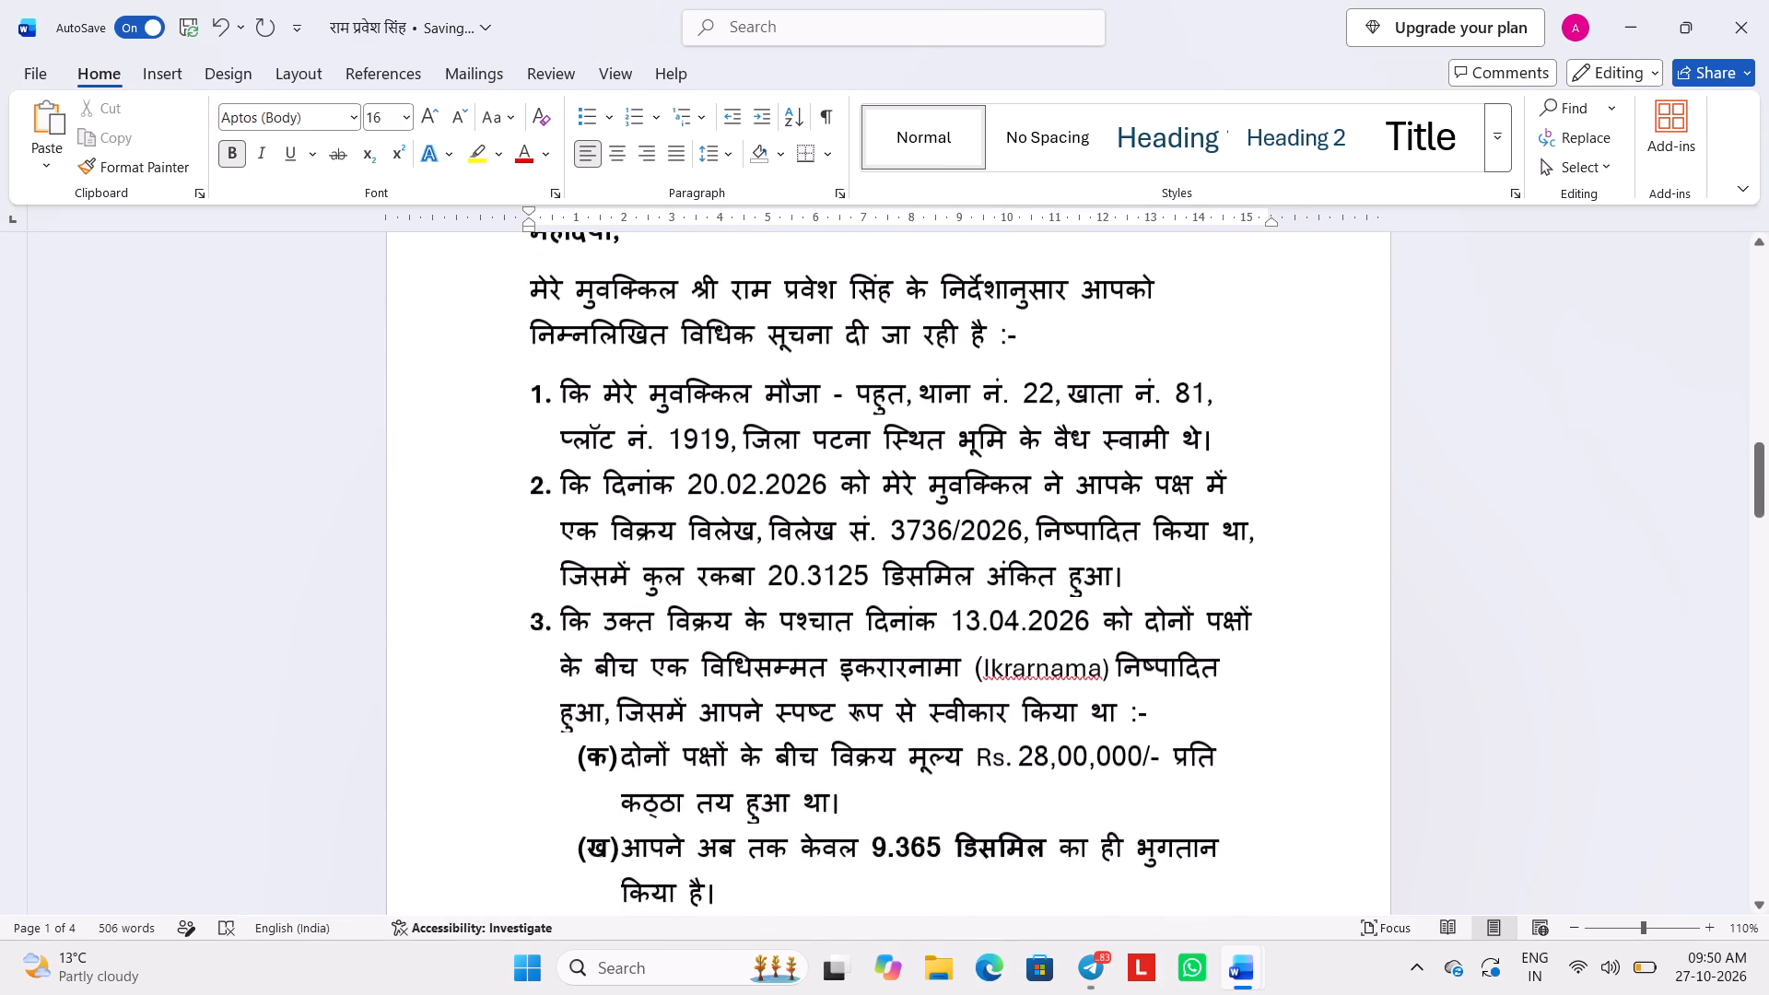
pyautogui.scroll(-4, 696, 544)
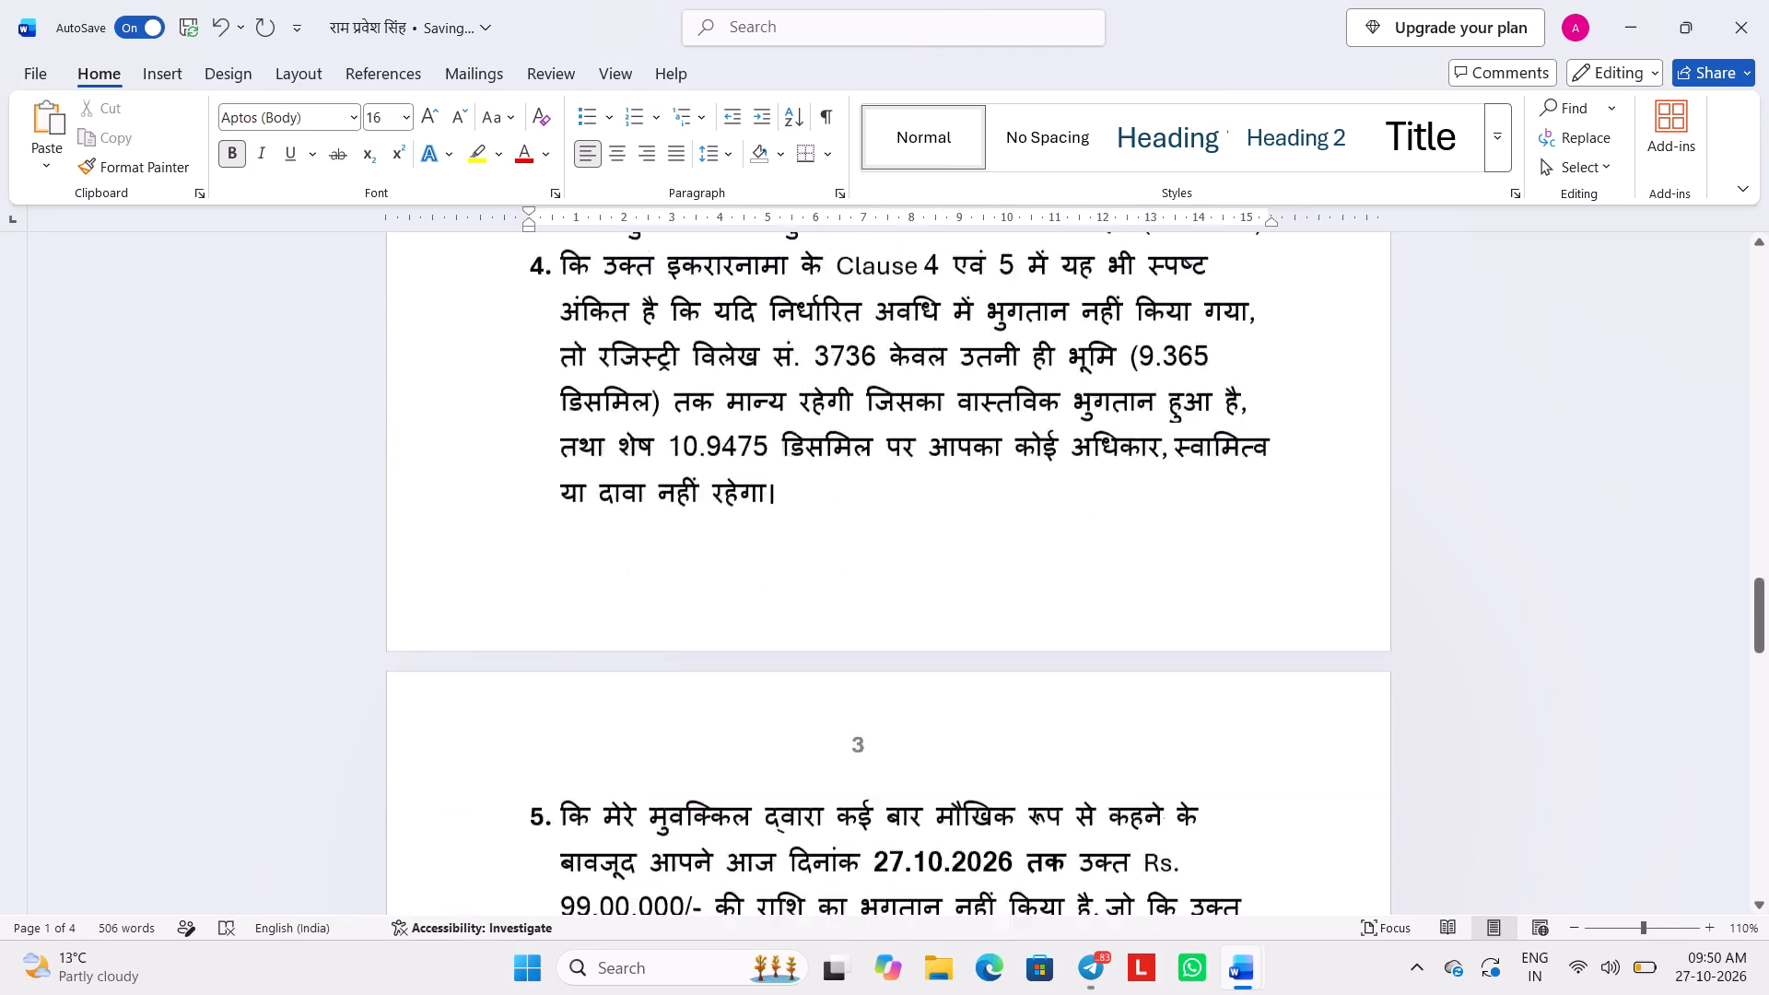
pyautogui.scroll(-2, 696, 544)
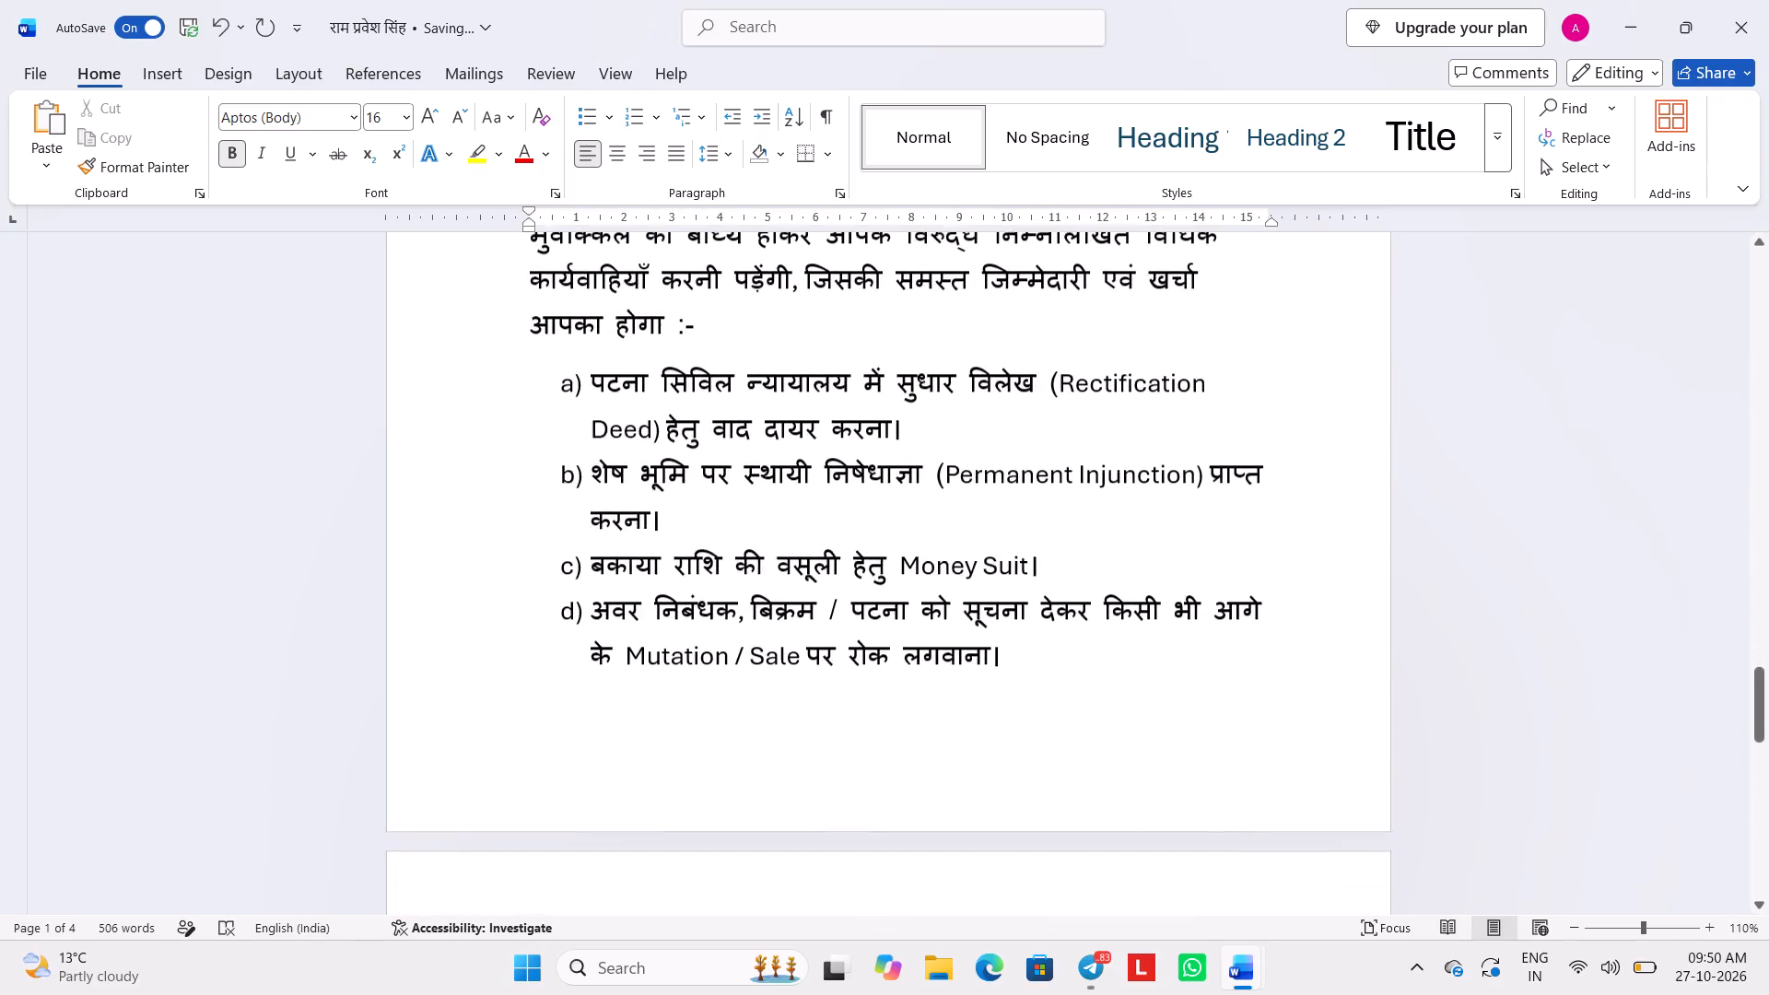
pyautogui.scroll(-2, 696, 544)
pyautogui.scroll(4, 696, 544)
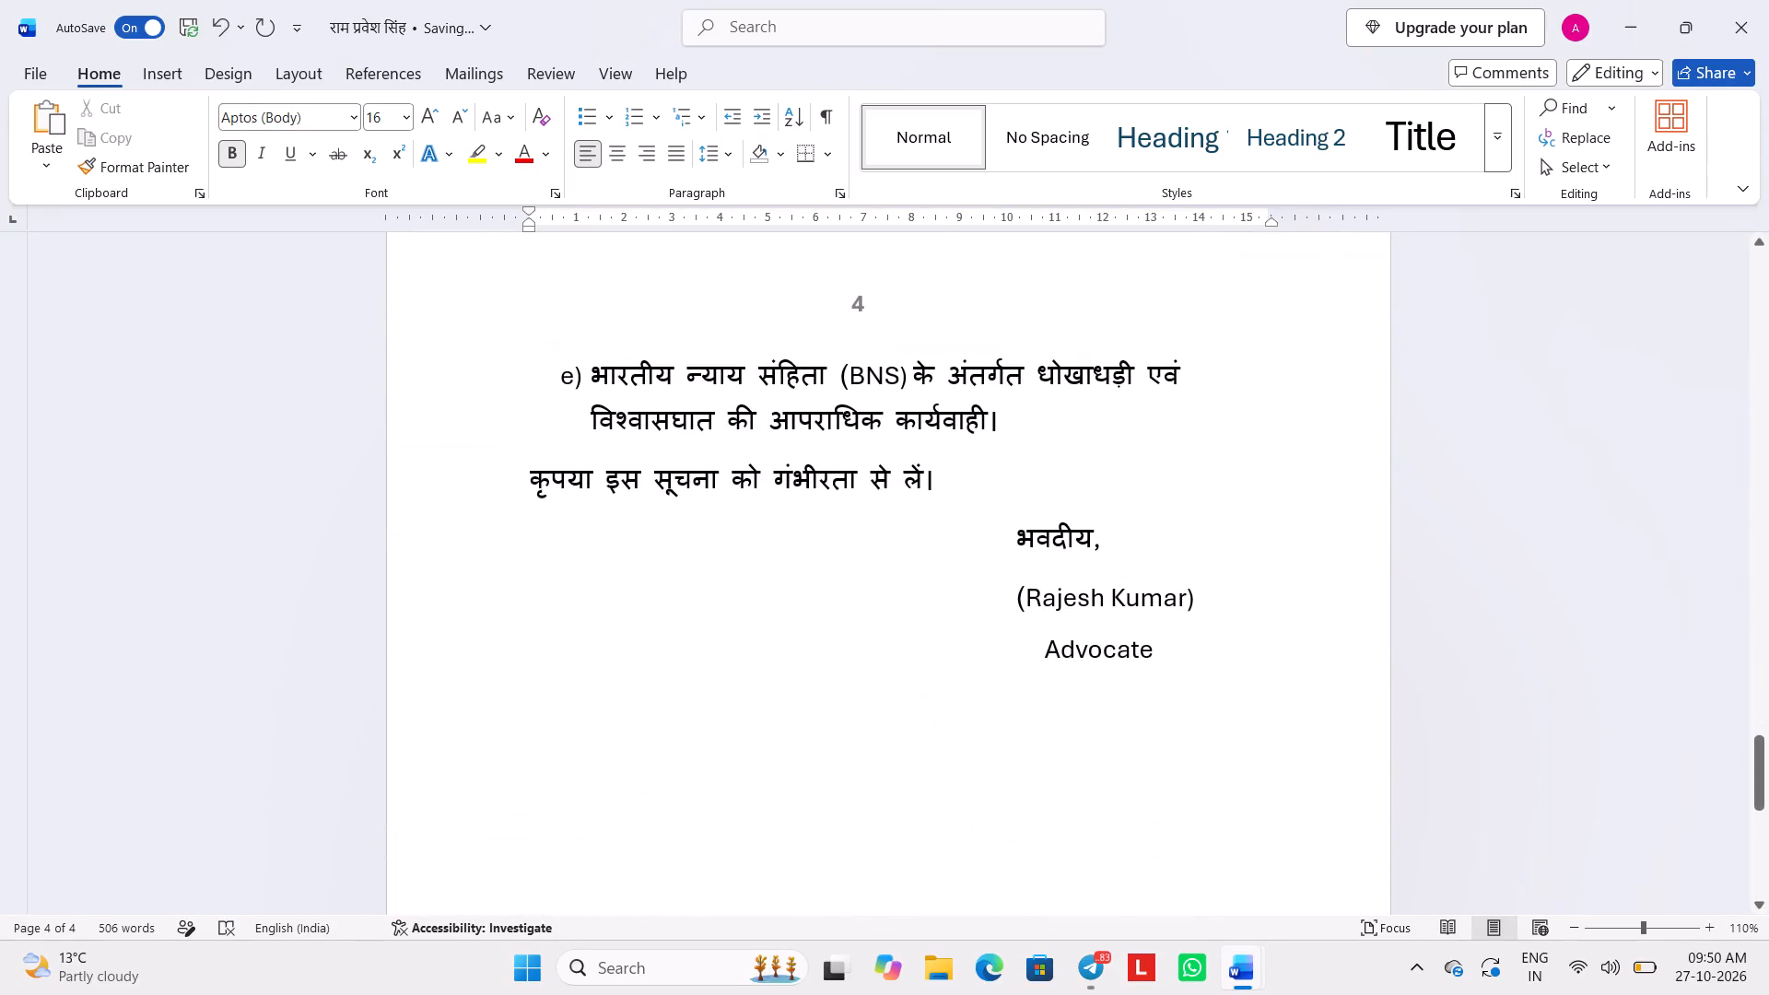
pyautogui.scroll(11, 696, 544)
# Set the line spacing of the Hindi notice text, from the Ref No. line through the signatory's name, to 1.15.
pyautogui.scroll(-1, 696, 544)
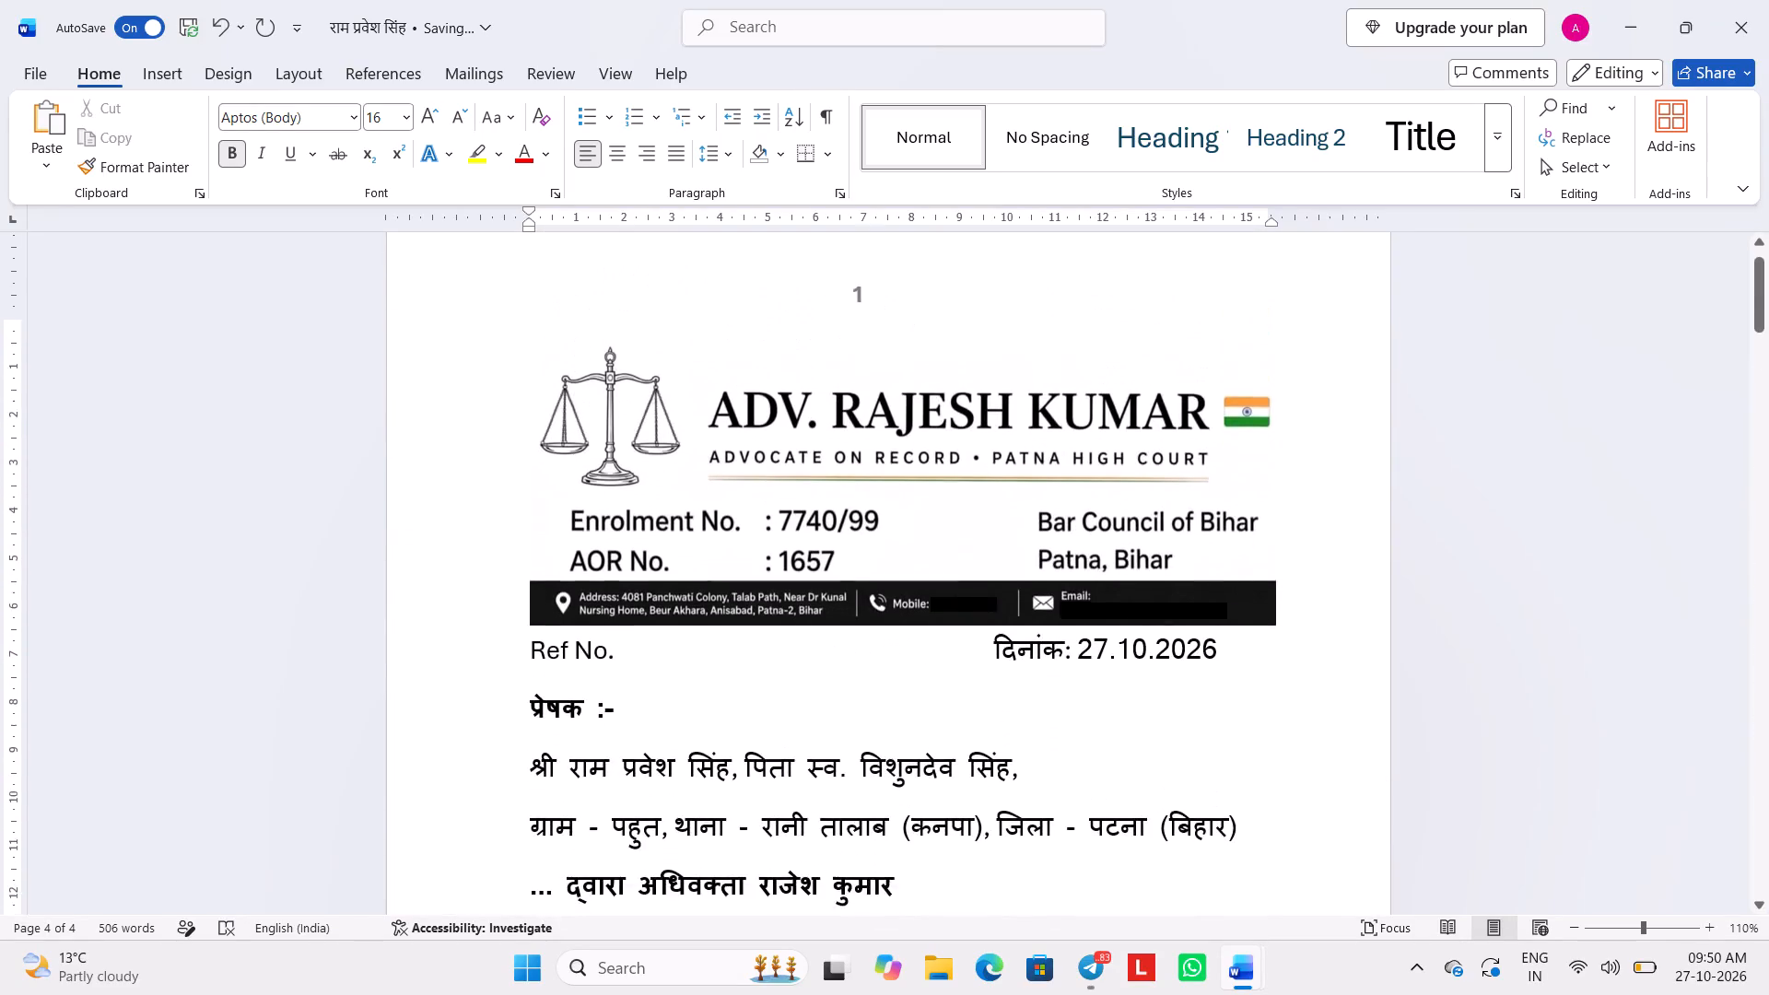
pyautogui.scroll(-1, 696, 544)
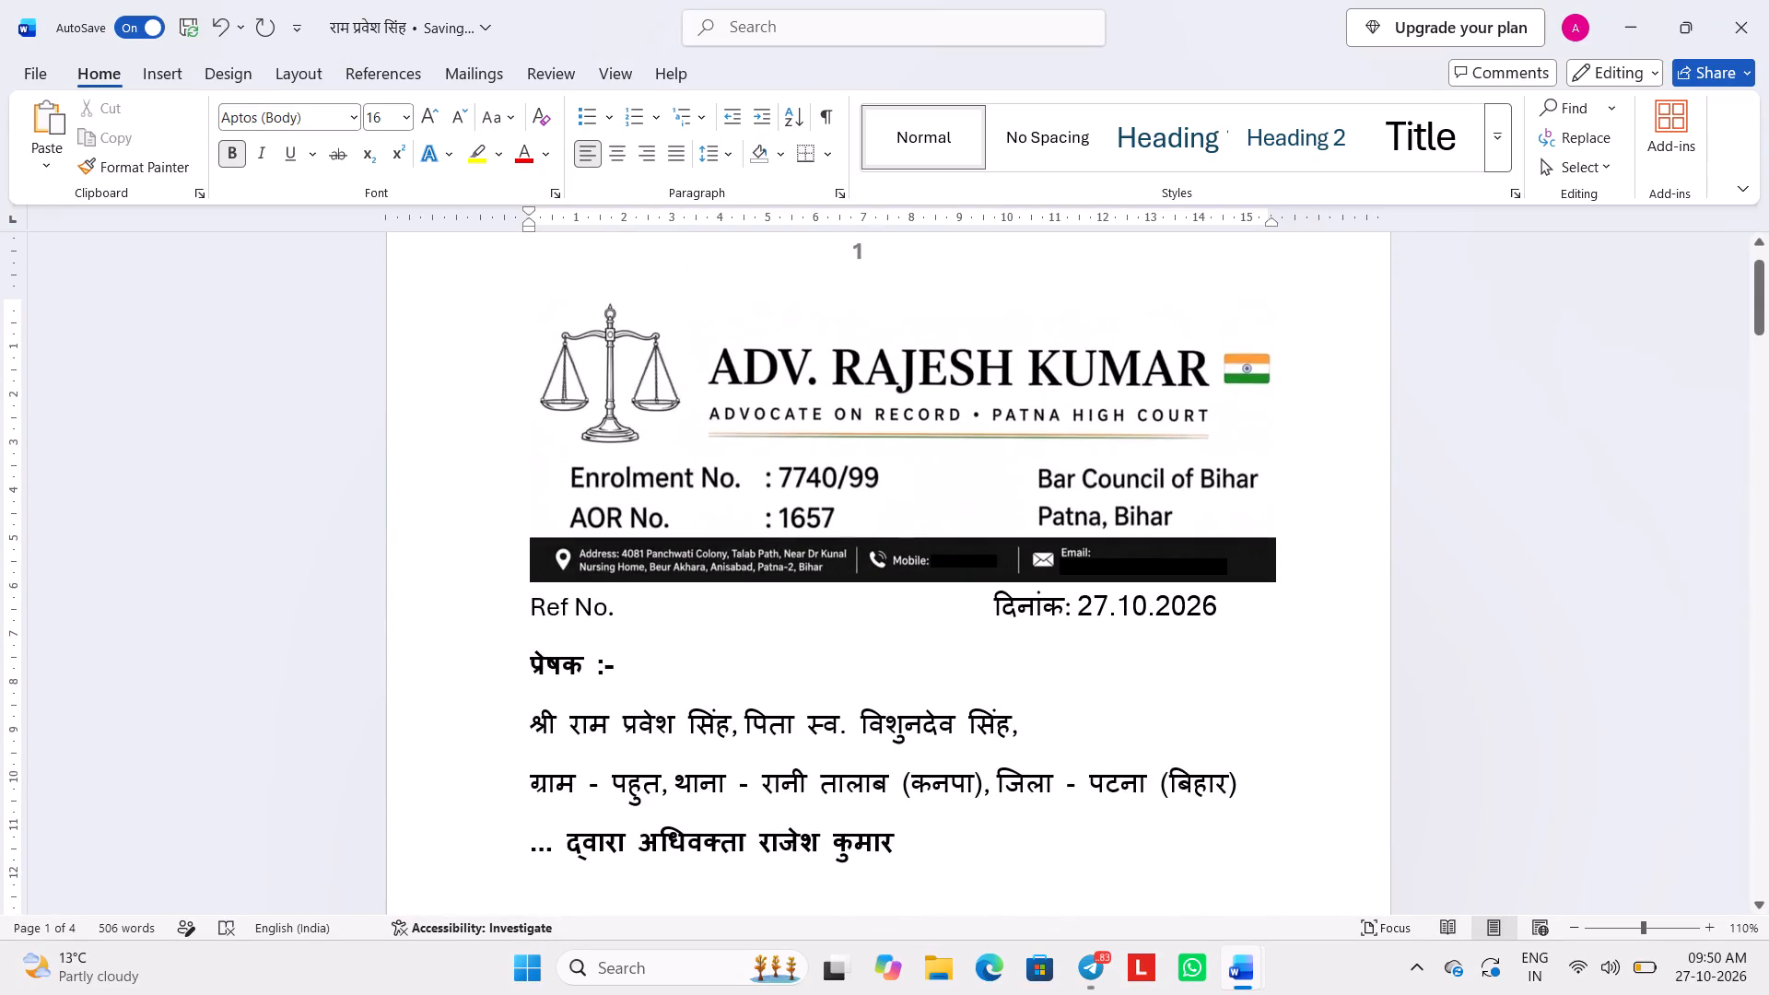
pyautogui.moveTo(531, 601); pyautogui.dragTo(1104, 994)
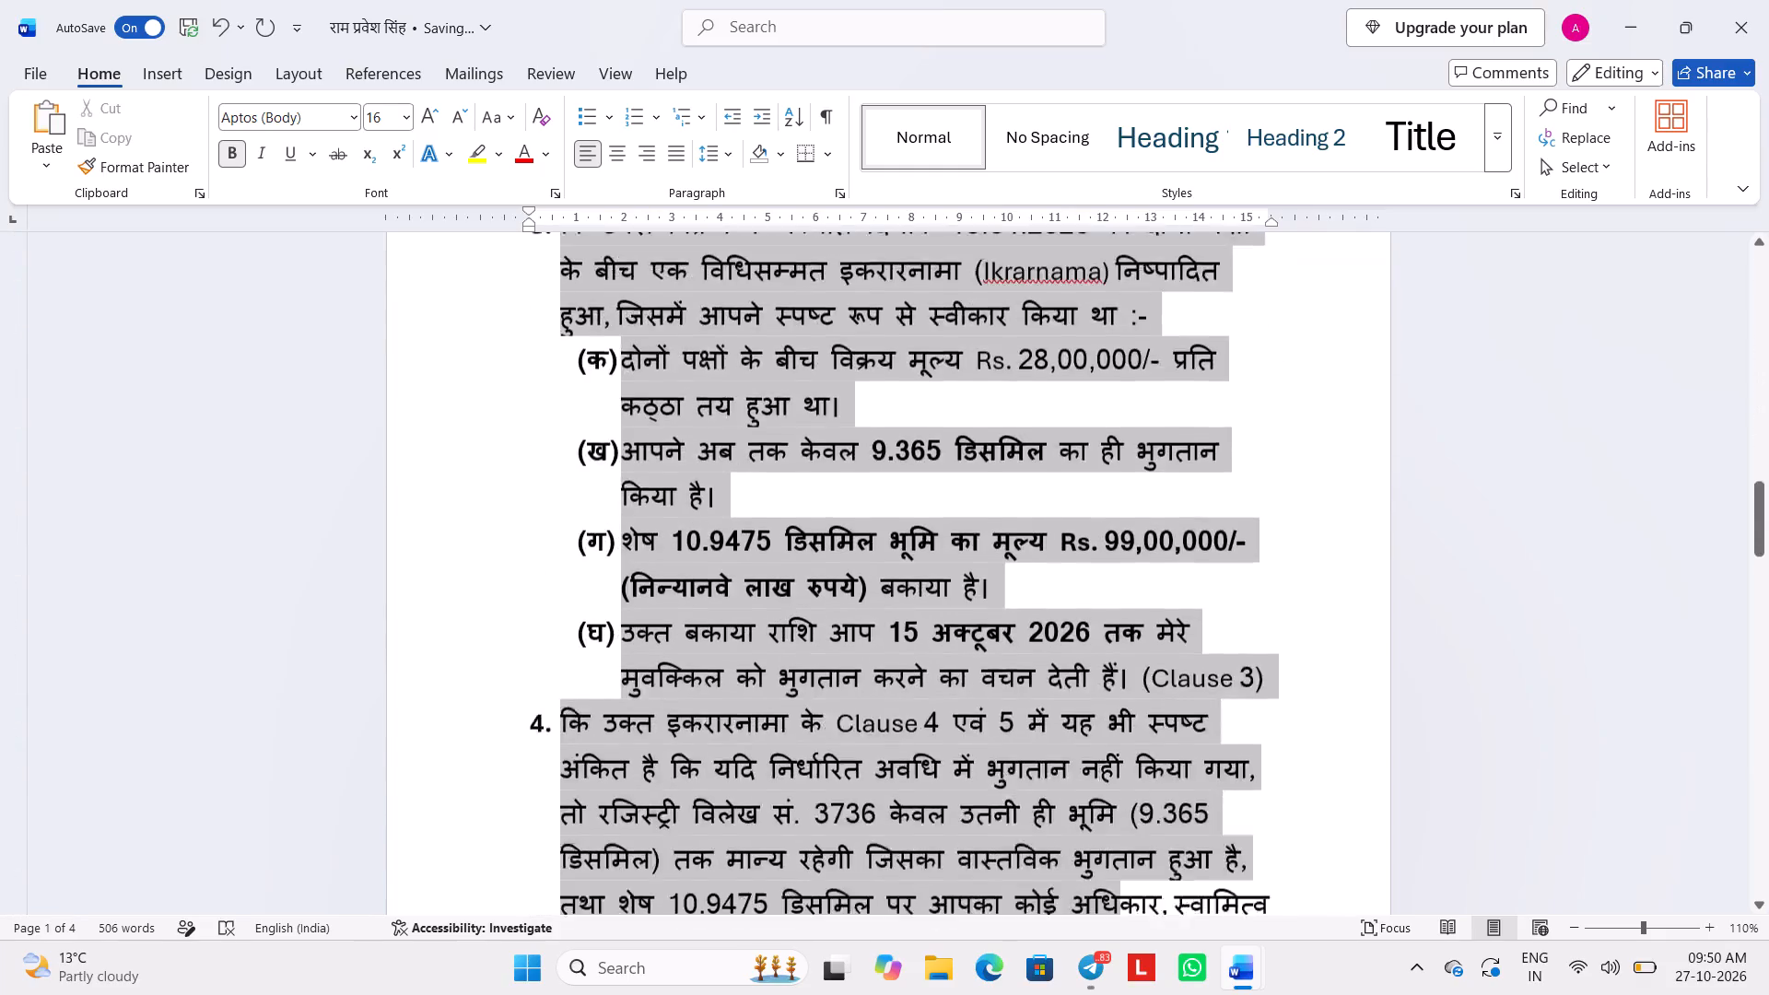
pyautogui.moveTo(1104, 994); pyautogui.dragTo(1016, 674)
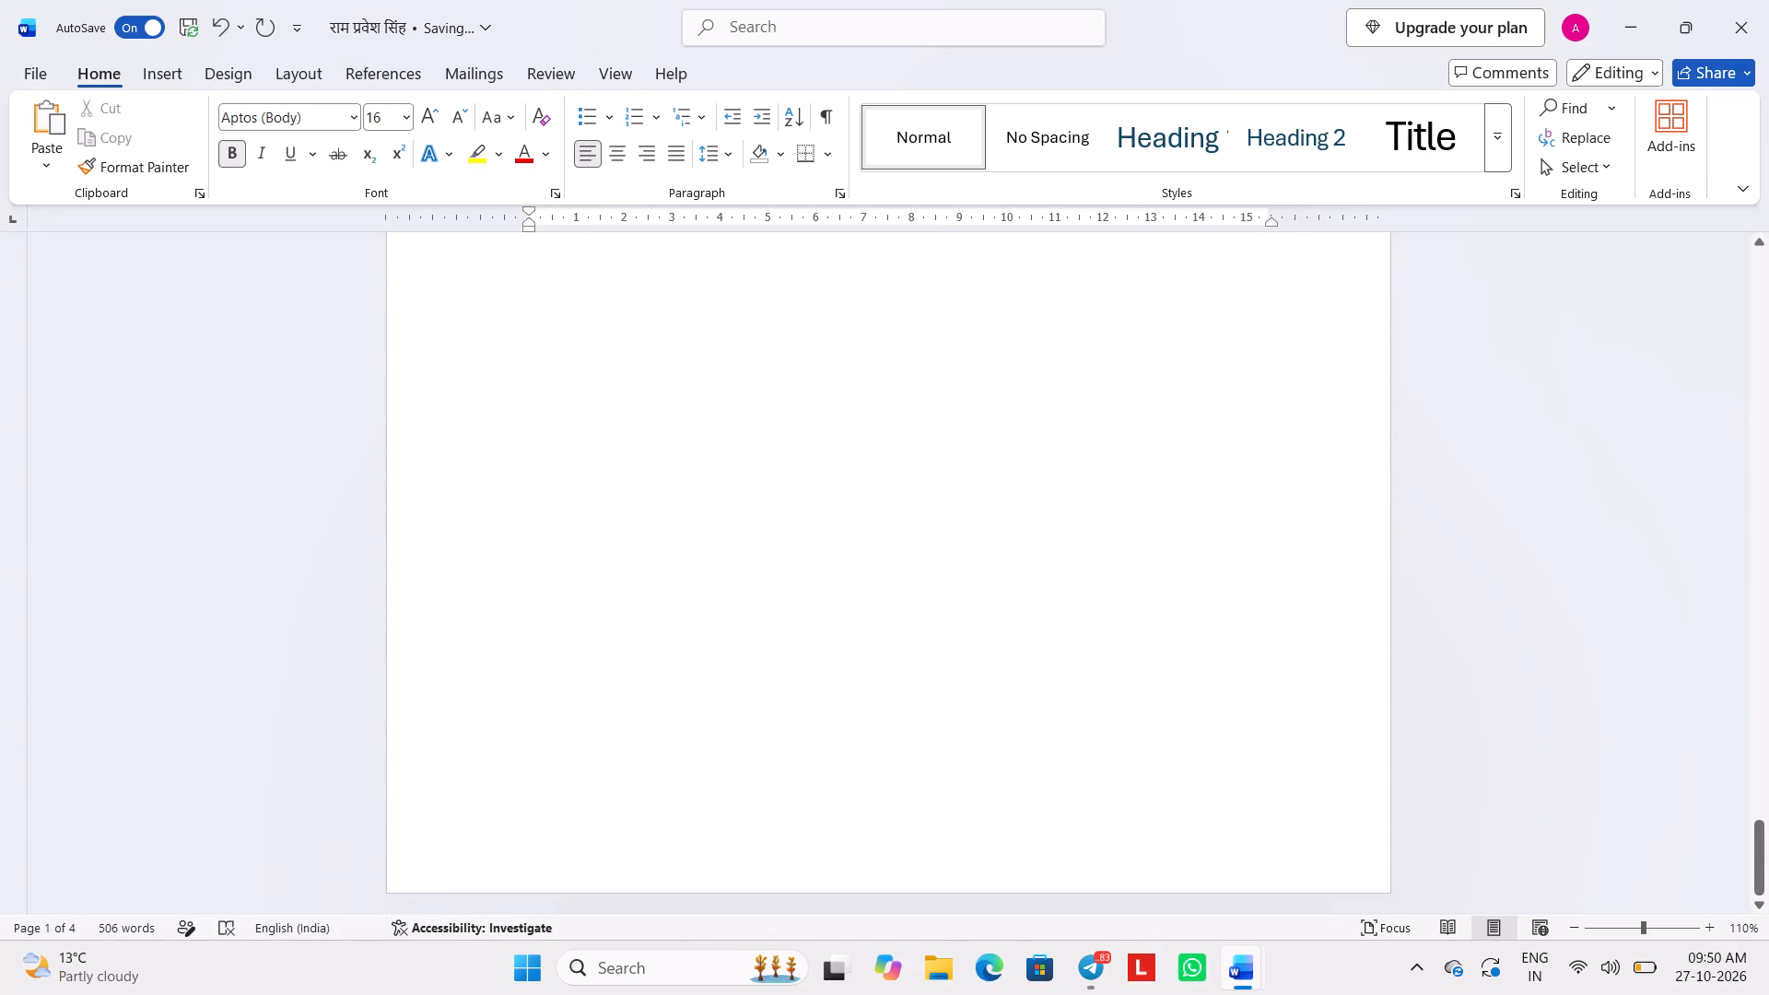
pyautogui.moveTo(1016, 674); pyautogui.dragTo(771, 538)
pyautogui.click(713, 146)
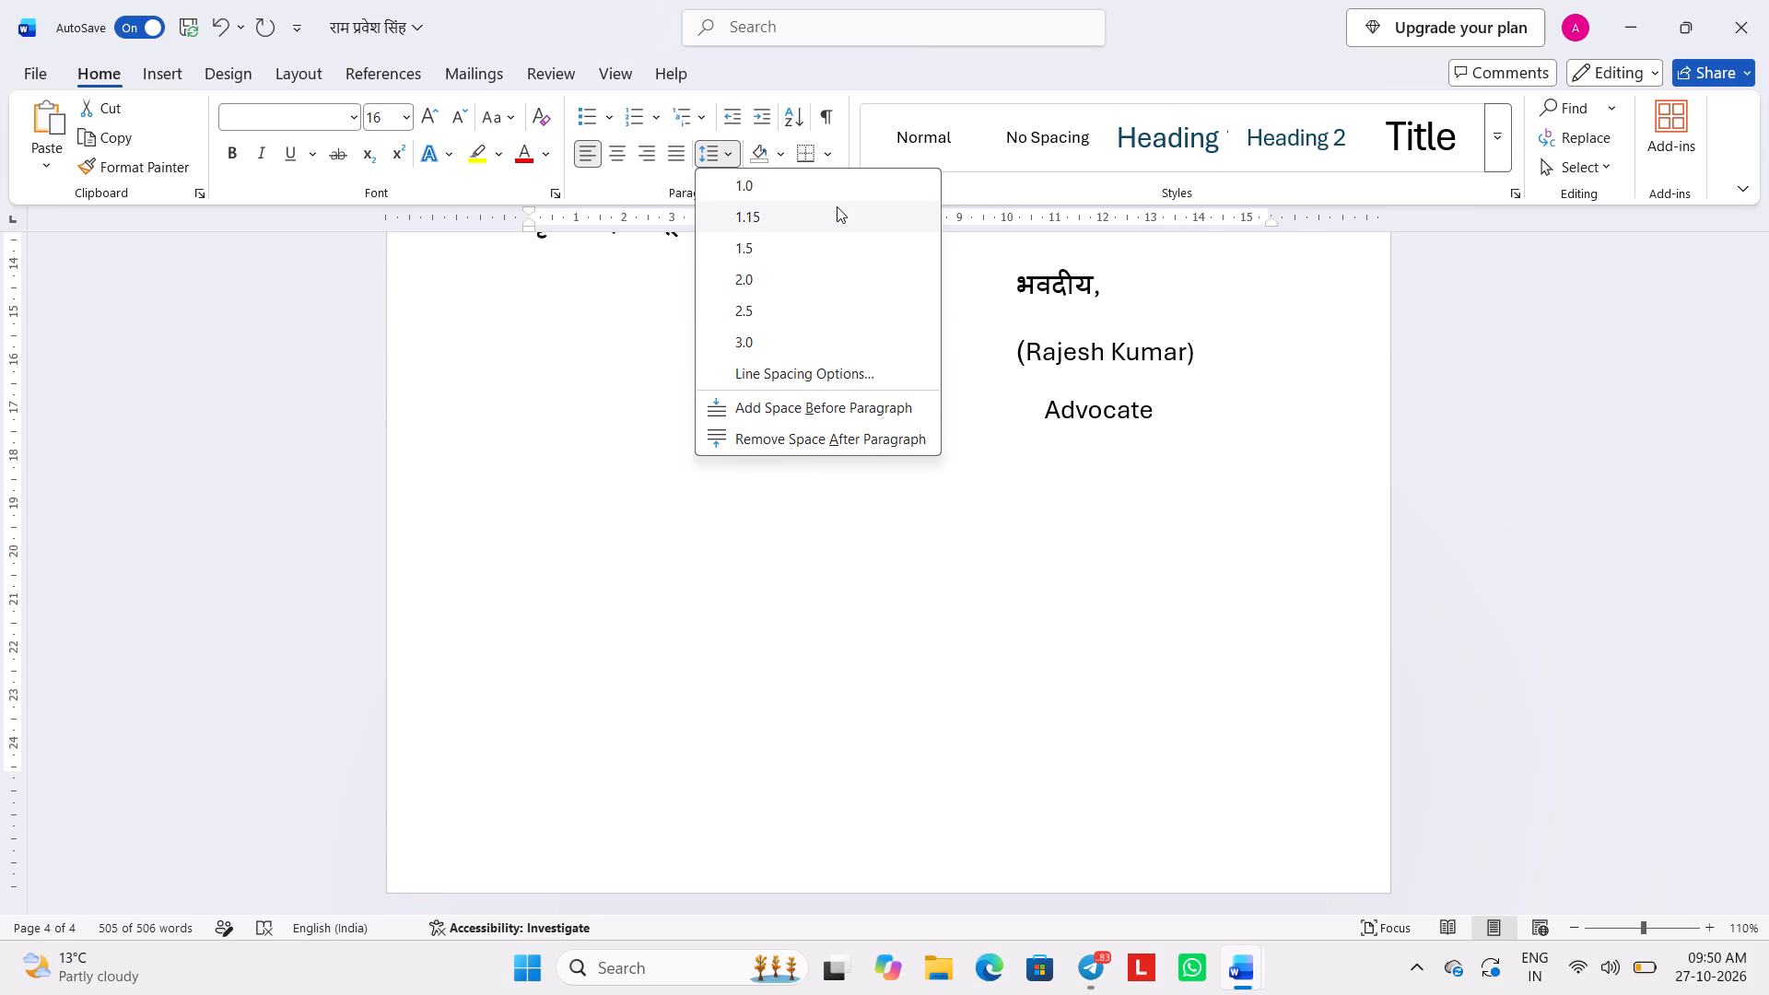
pyautogui.scroll(2, 1151, 461)
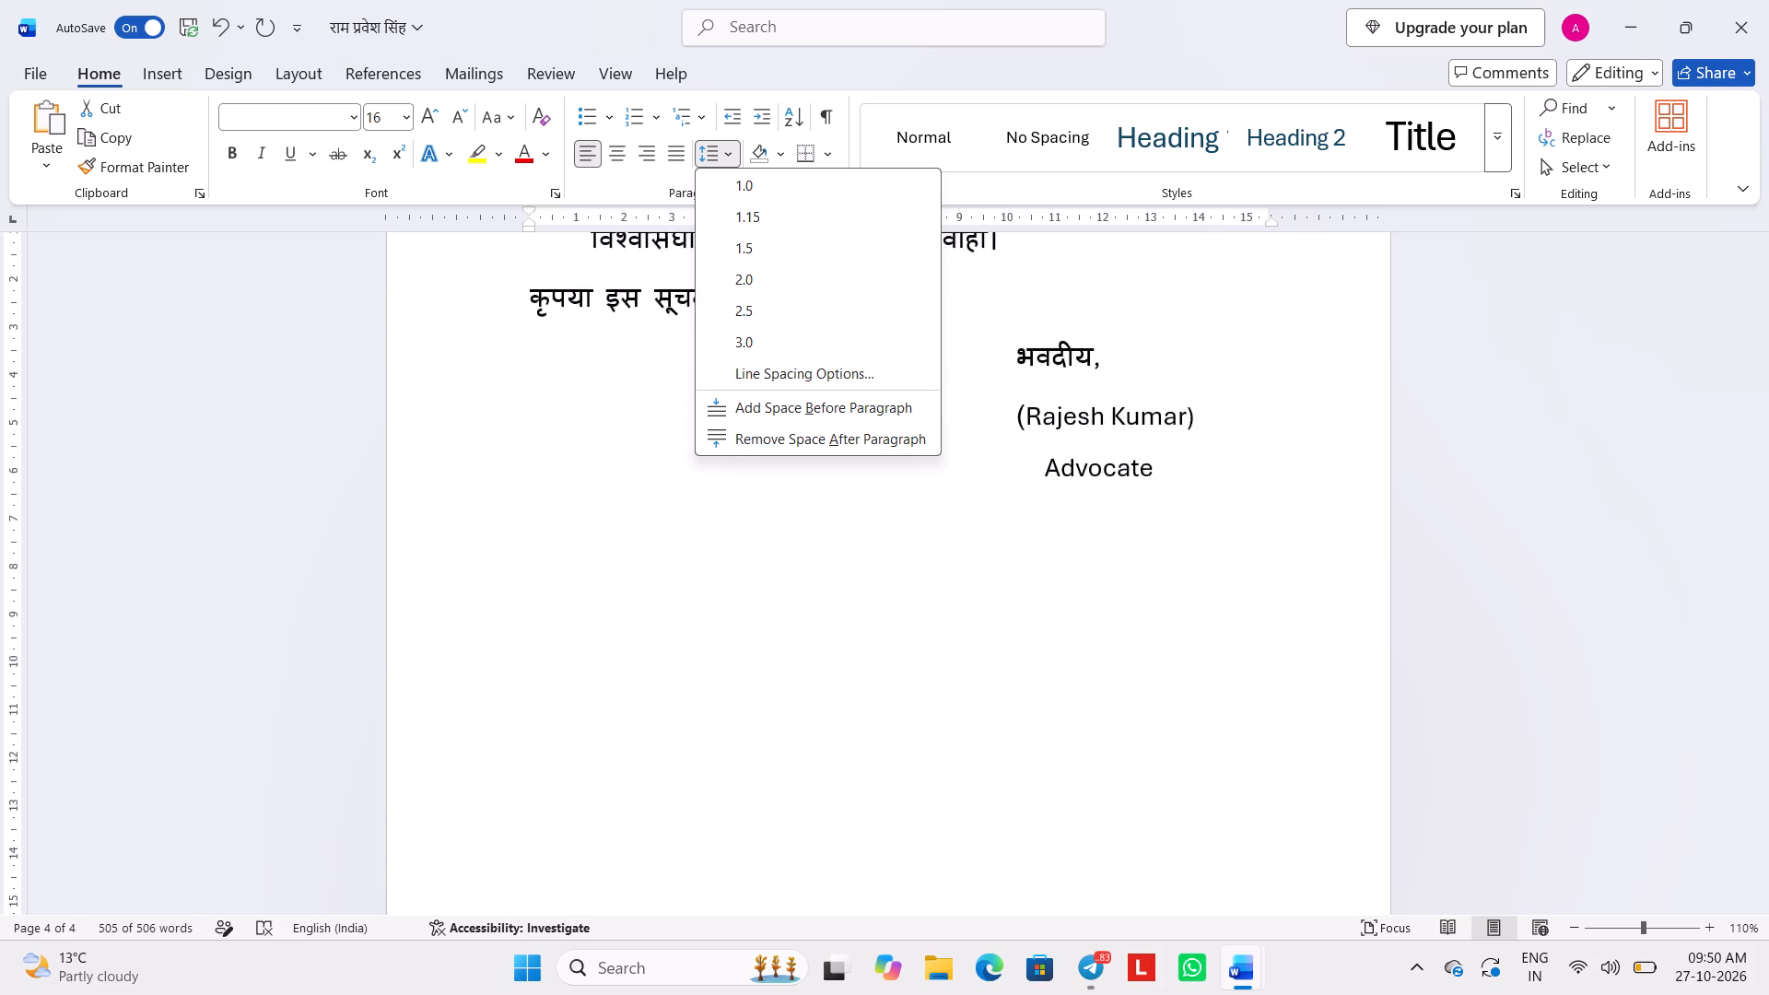
pyautogui.scroll(3, 1151, 461)
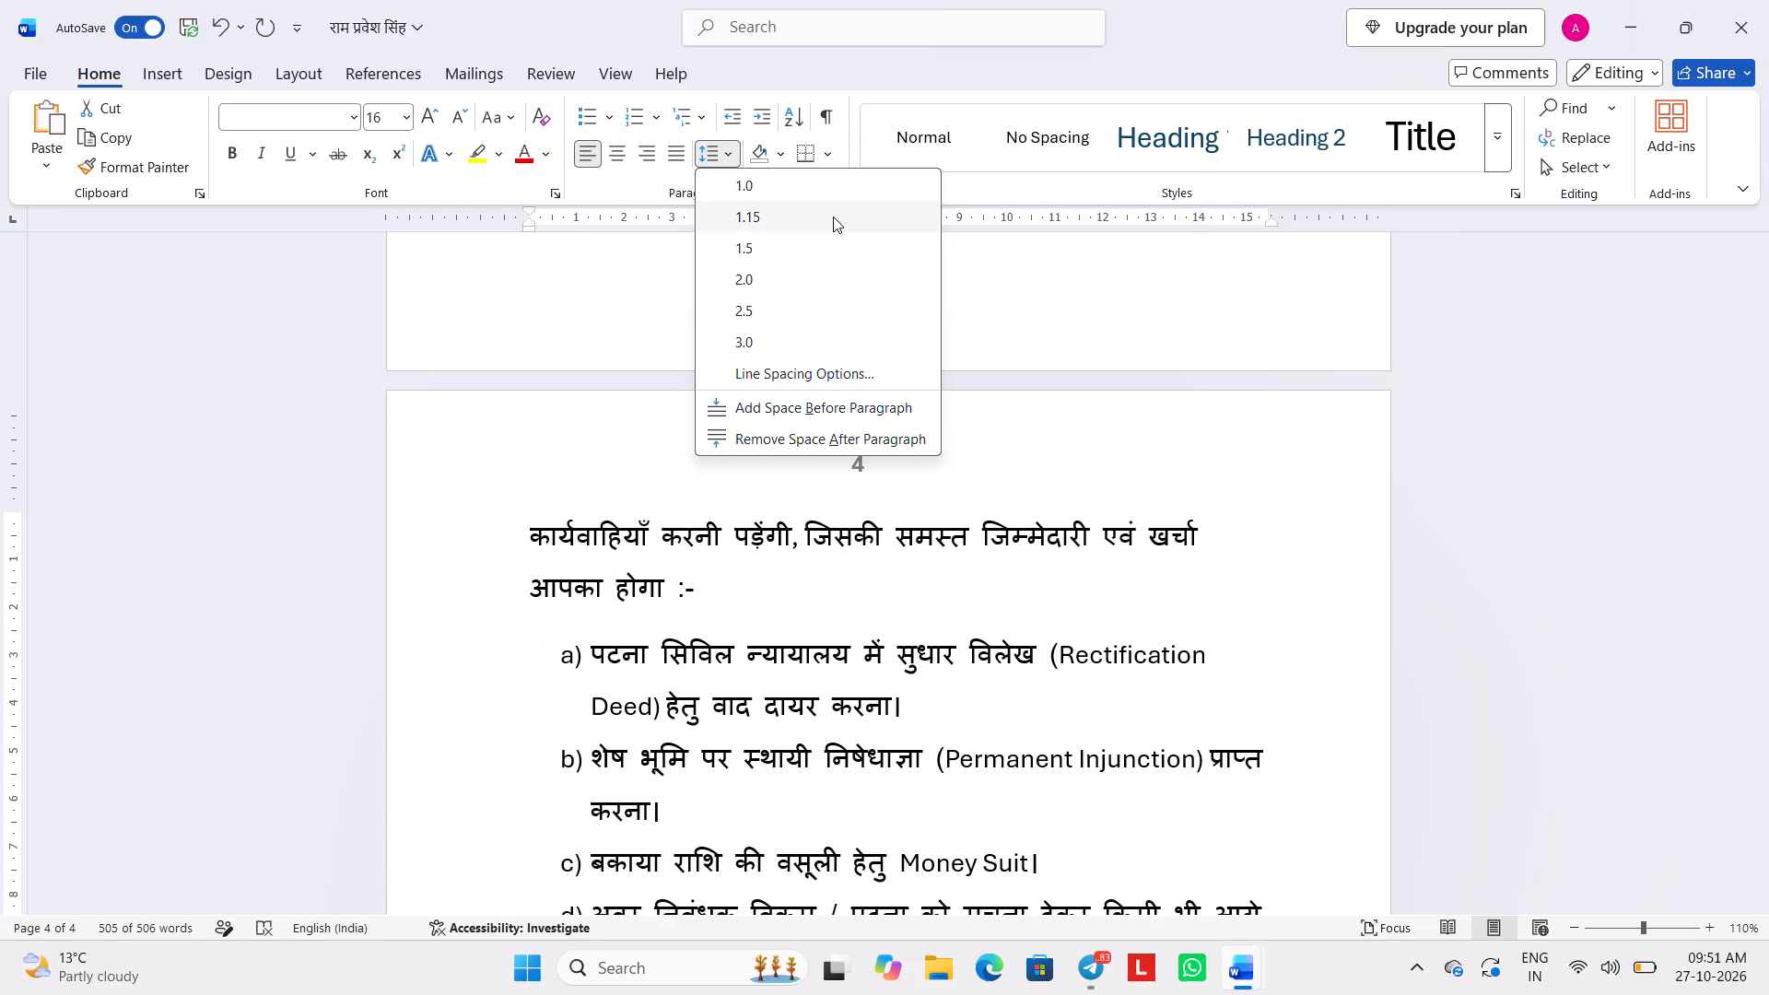
pyautogui.click(833, 217)
pyautogui.scroll(-3, 1027, 619)
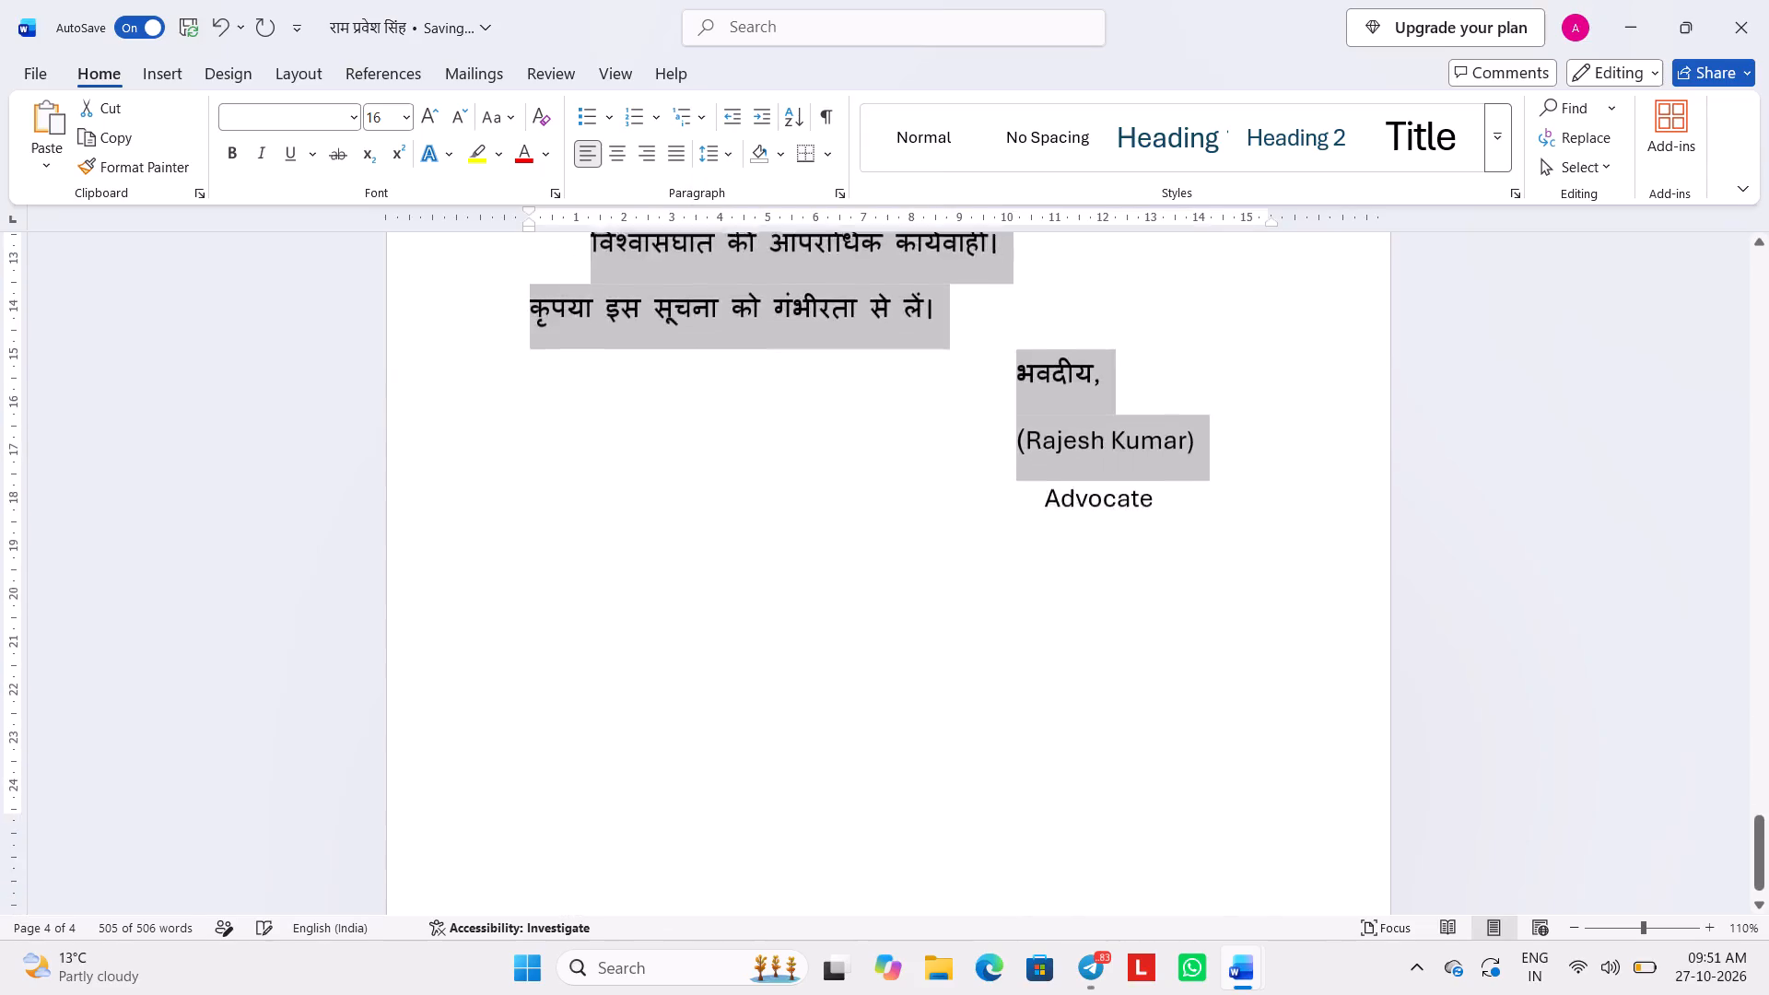
pyautogui.scroll(15, 1027, 619)
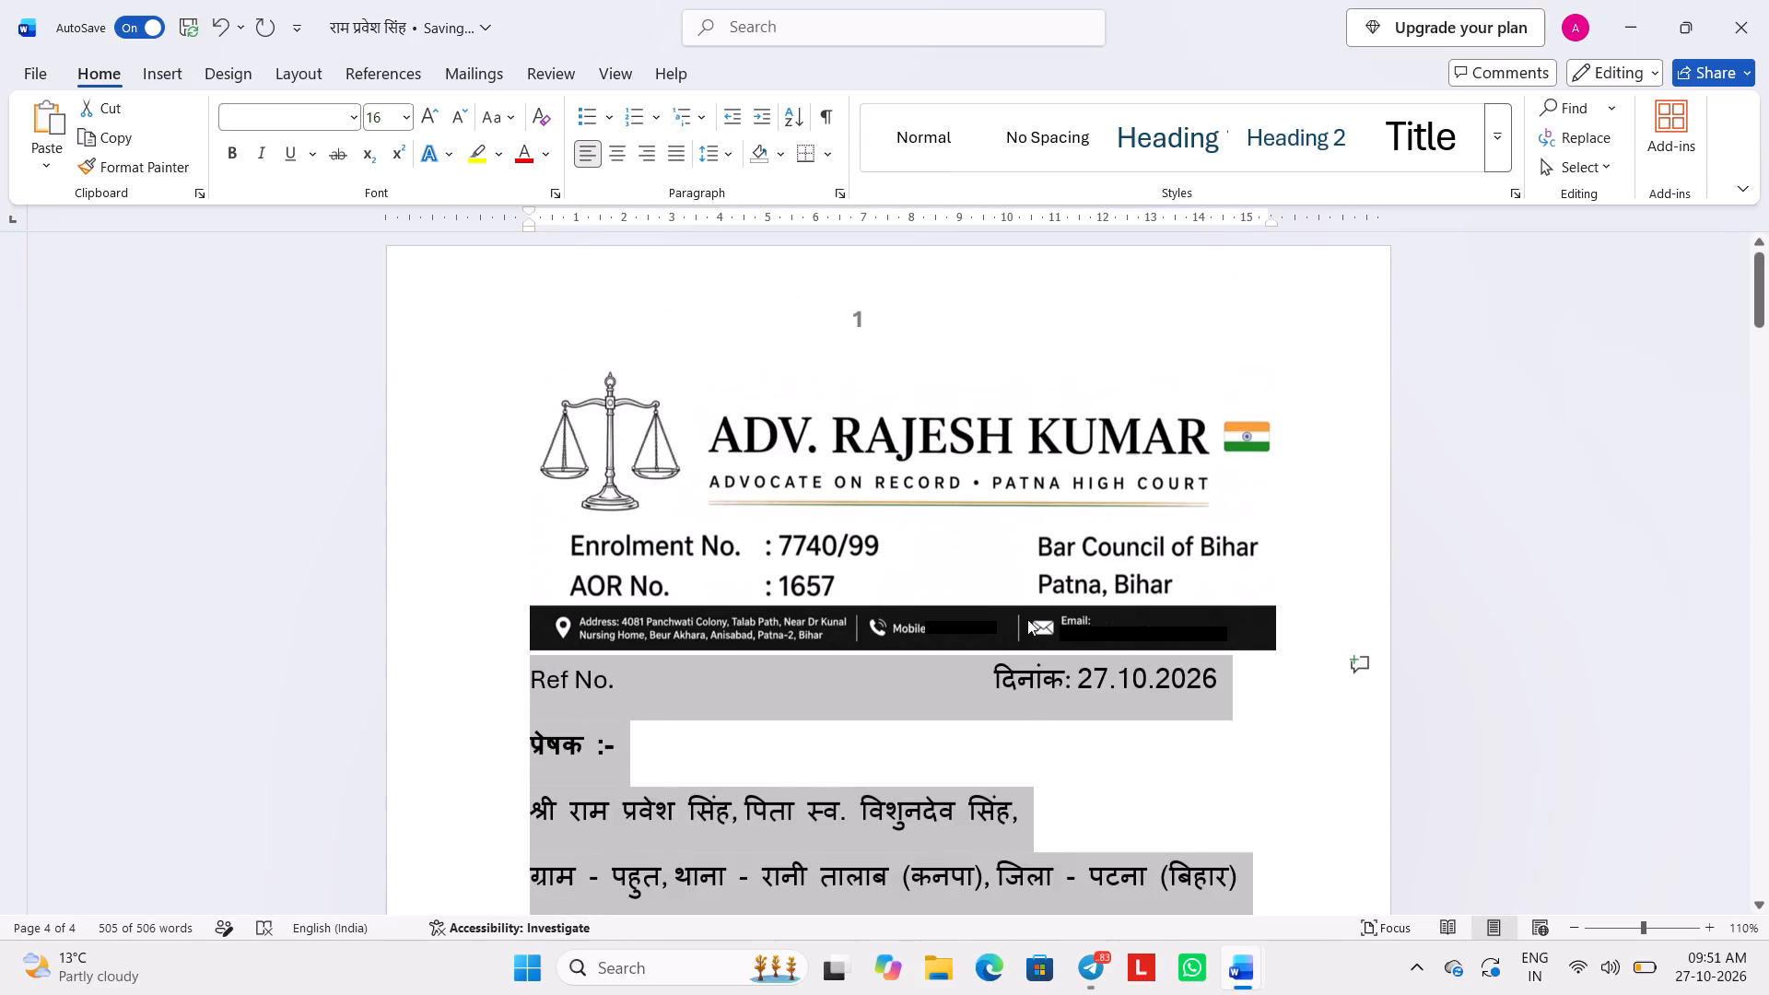
pyautogui.click(904, 793)
# Delete the blank lines between the subject and the salutation "महोदया," so the salutation starts at the top of page 2.
pyautogui.scroll(-2, 904, 793)
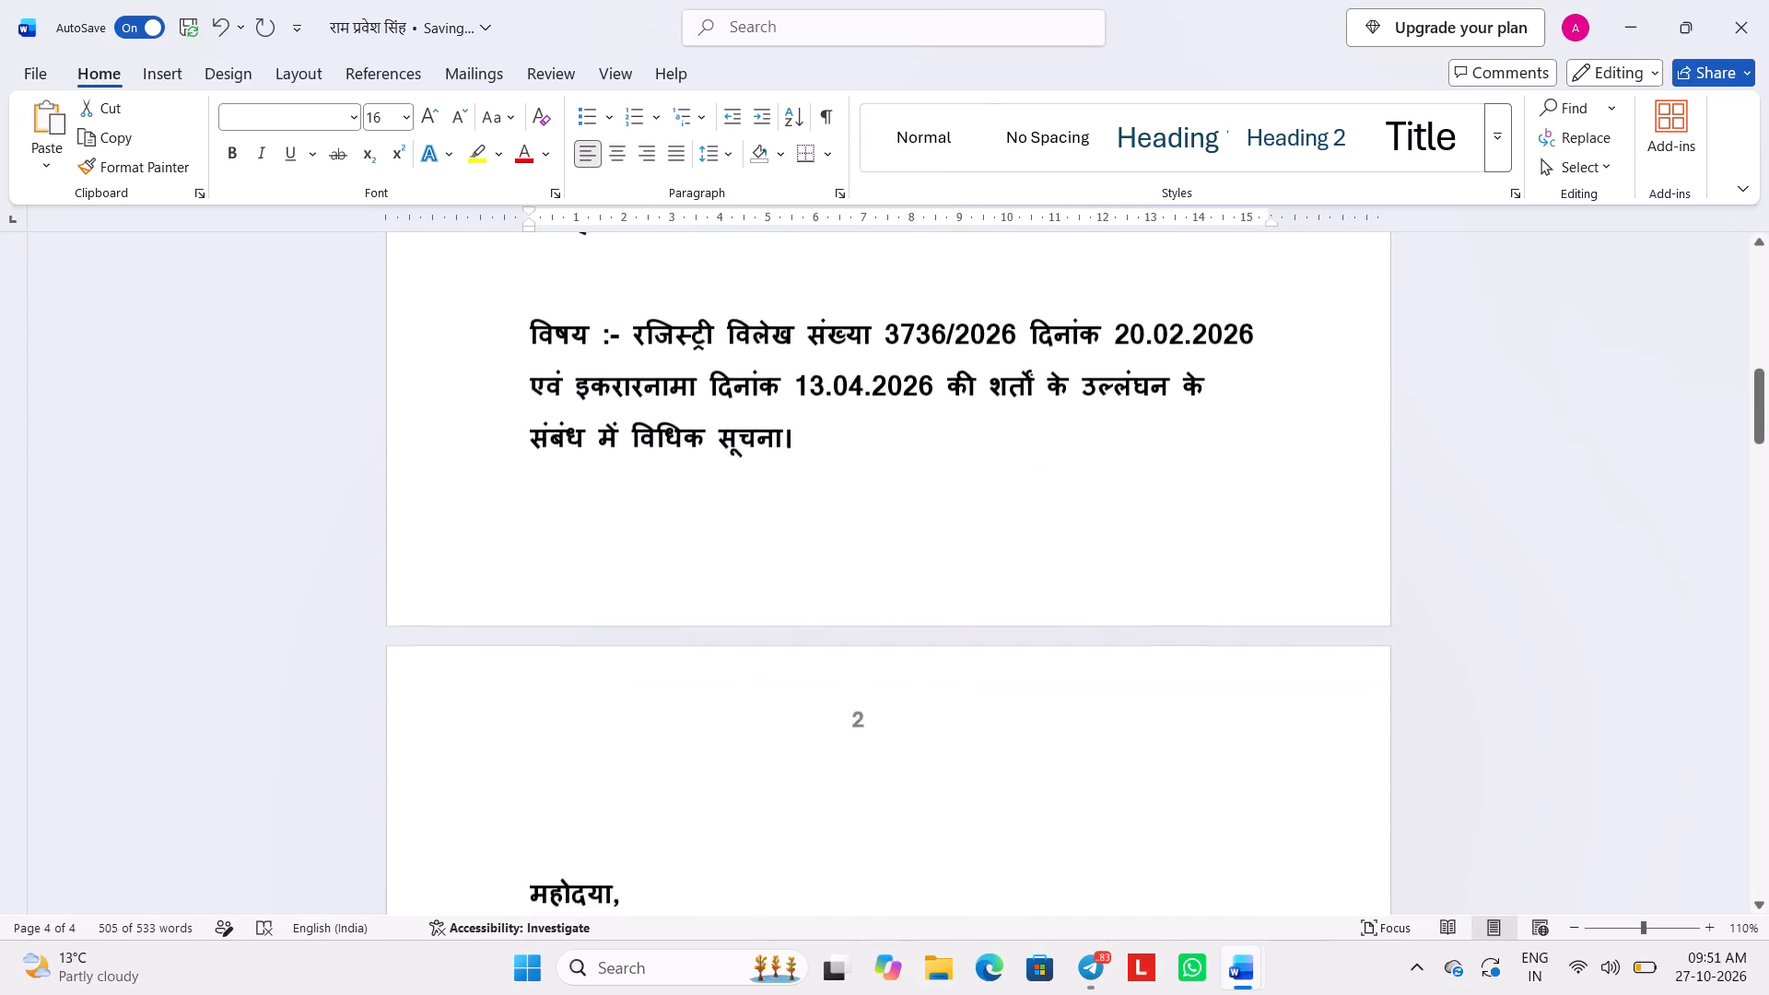
pyautogui.scroll(-3, 904, 793)
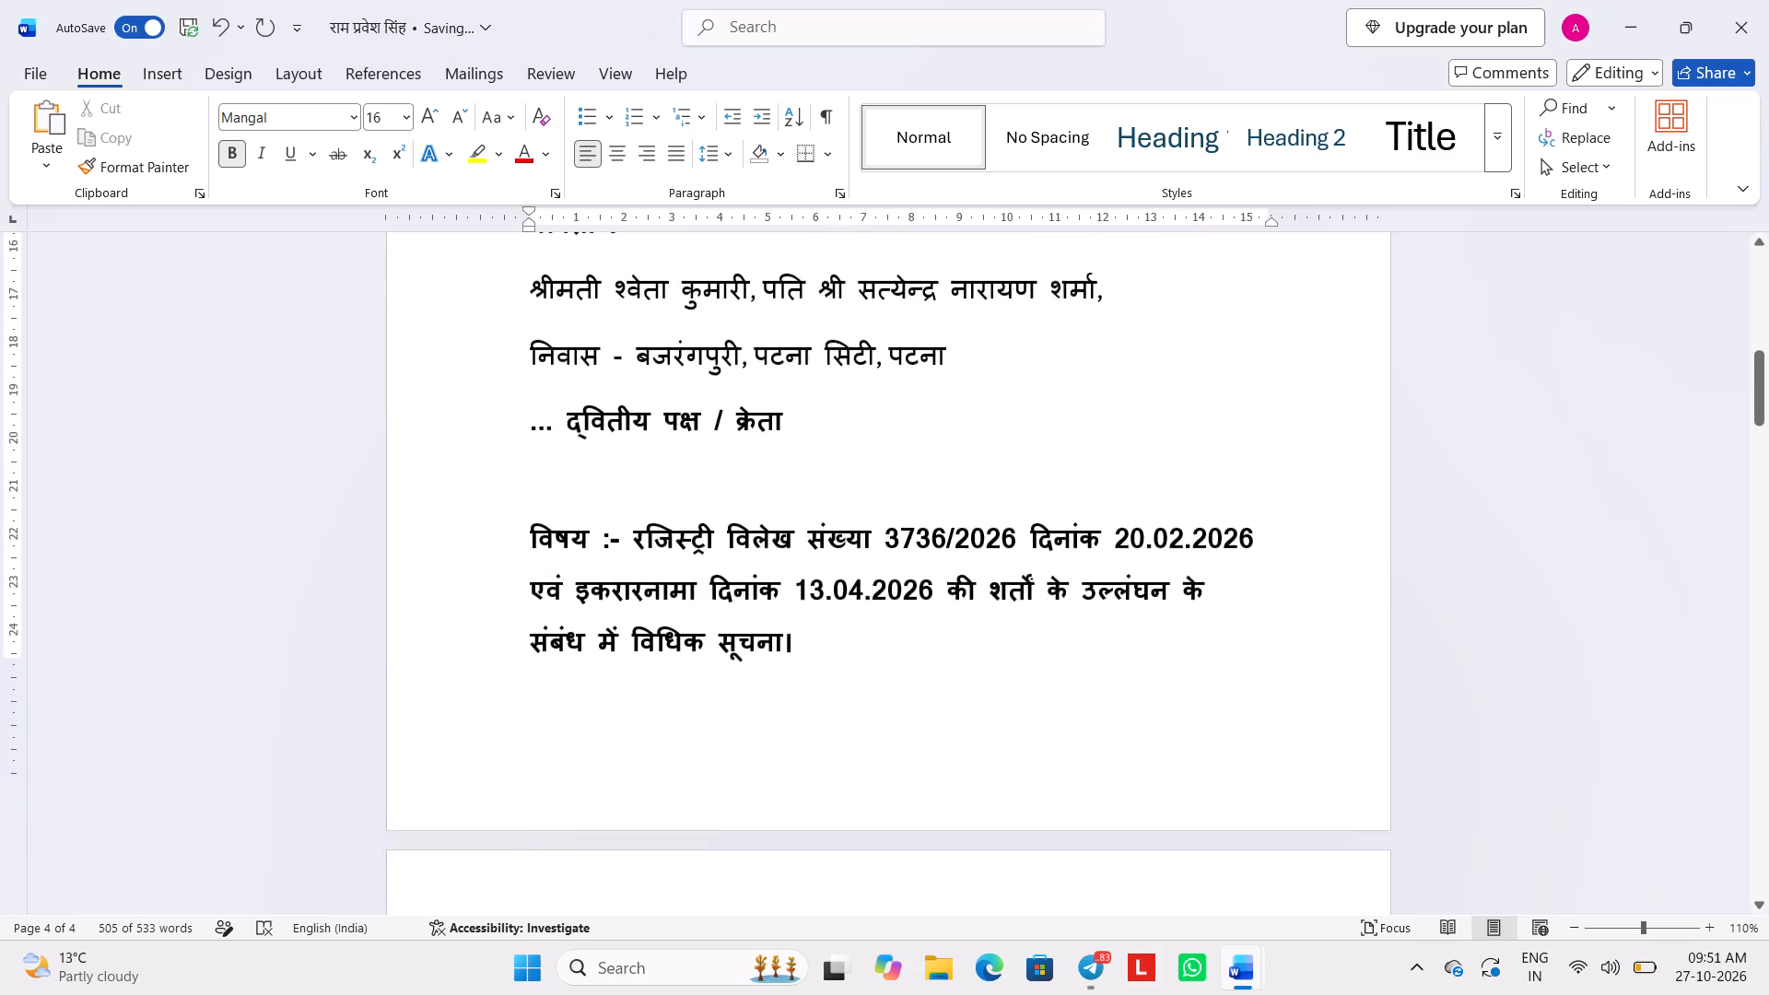
pyautogui.scroll(-2, 904, 793)
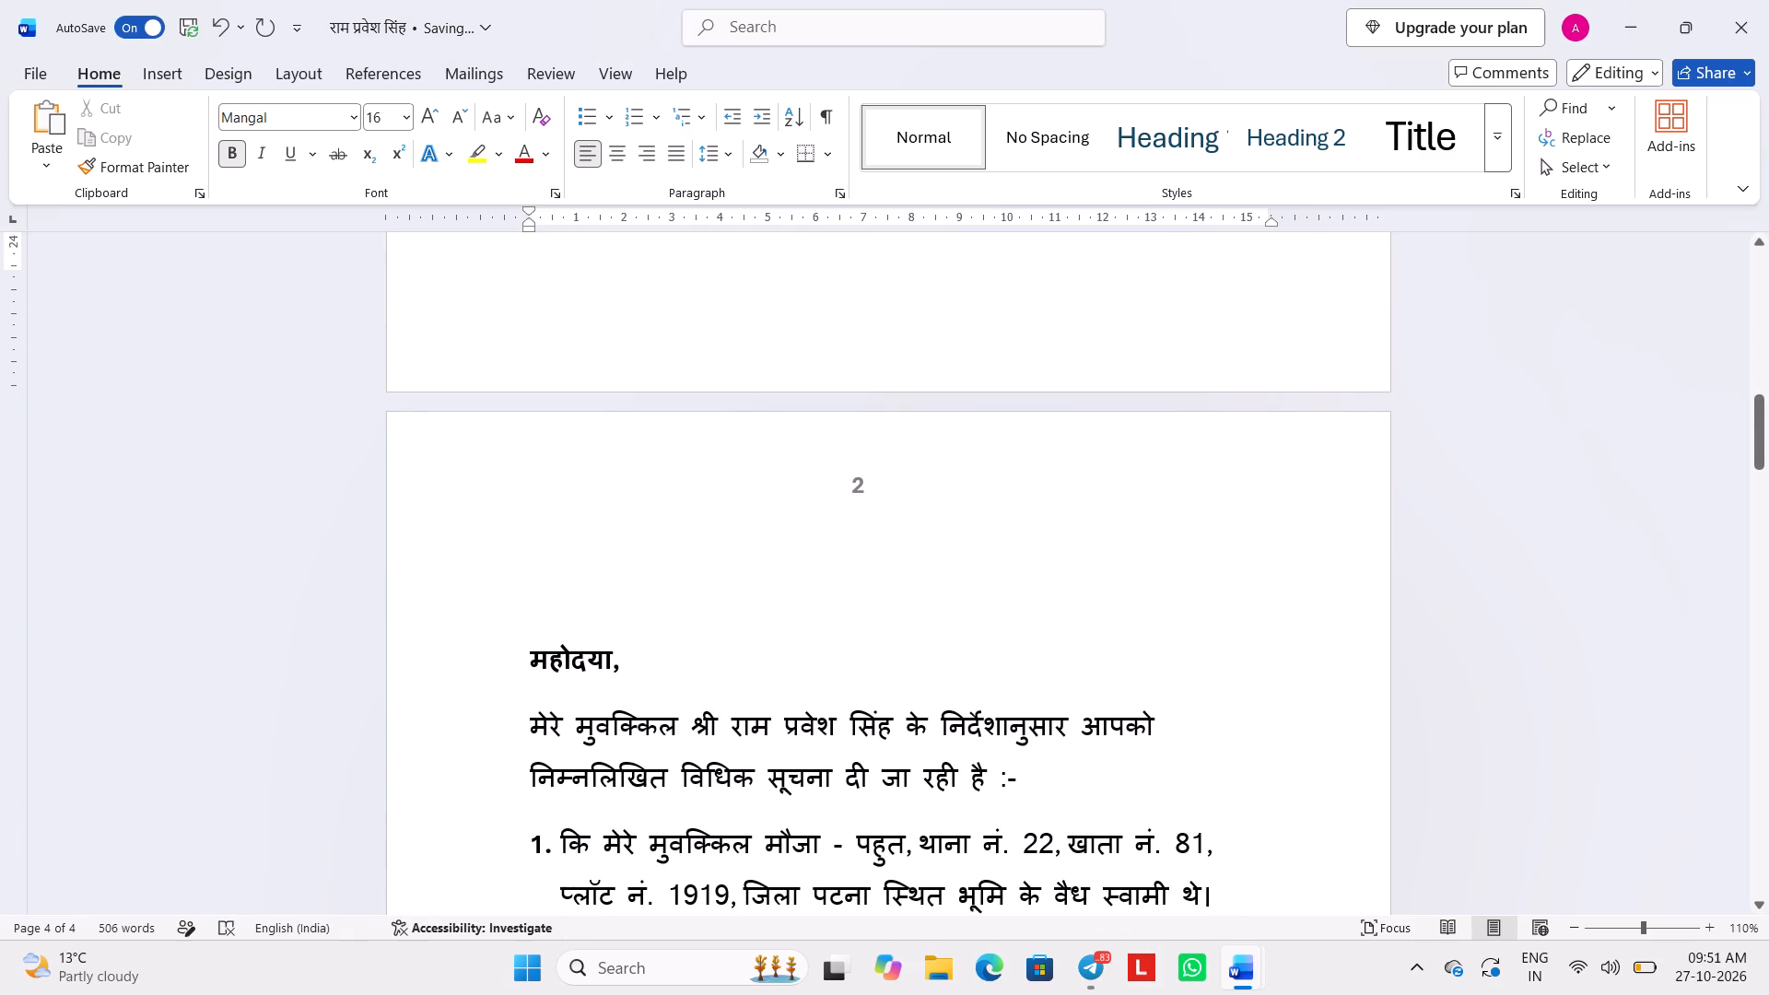
pyautogui.click(622, 608)
pyautogui.press('BackSpace')
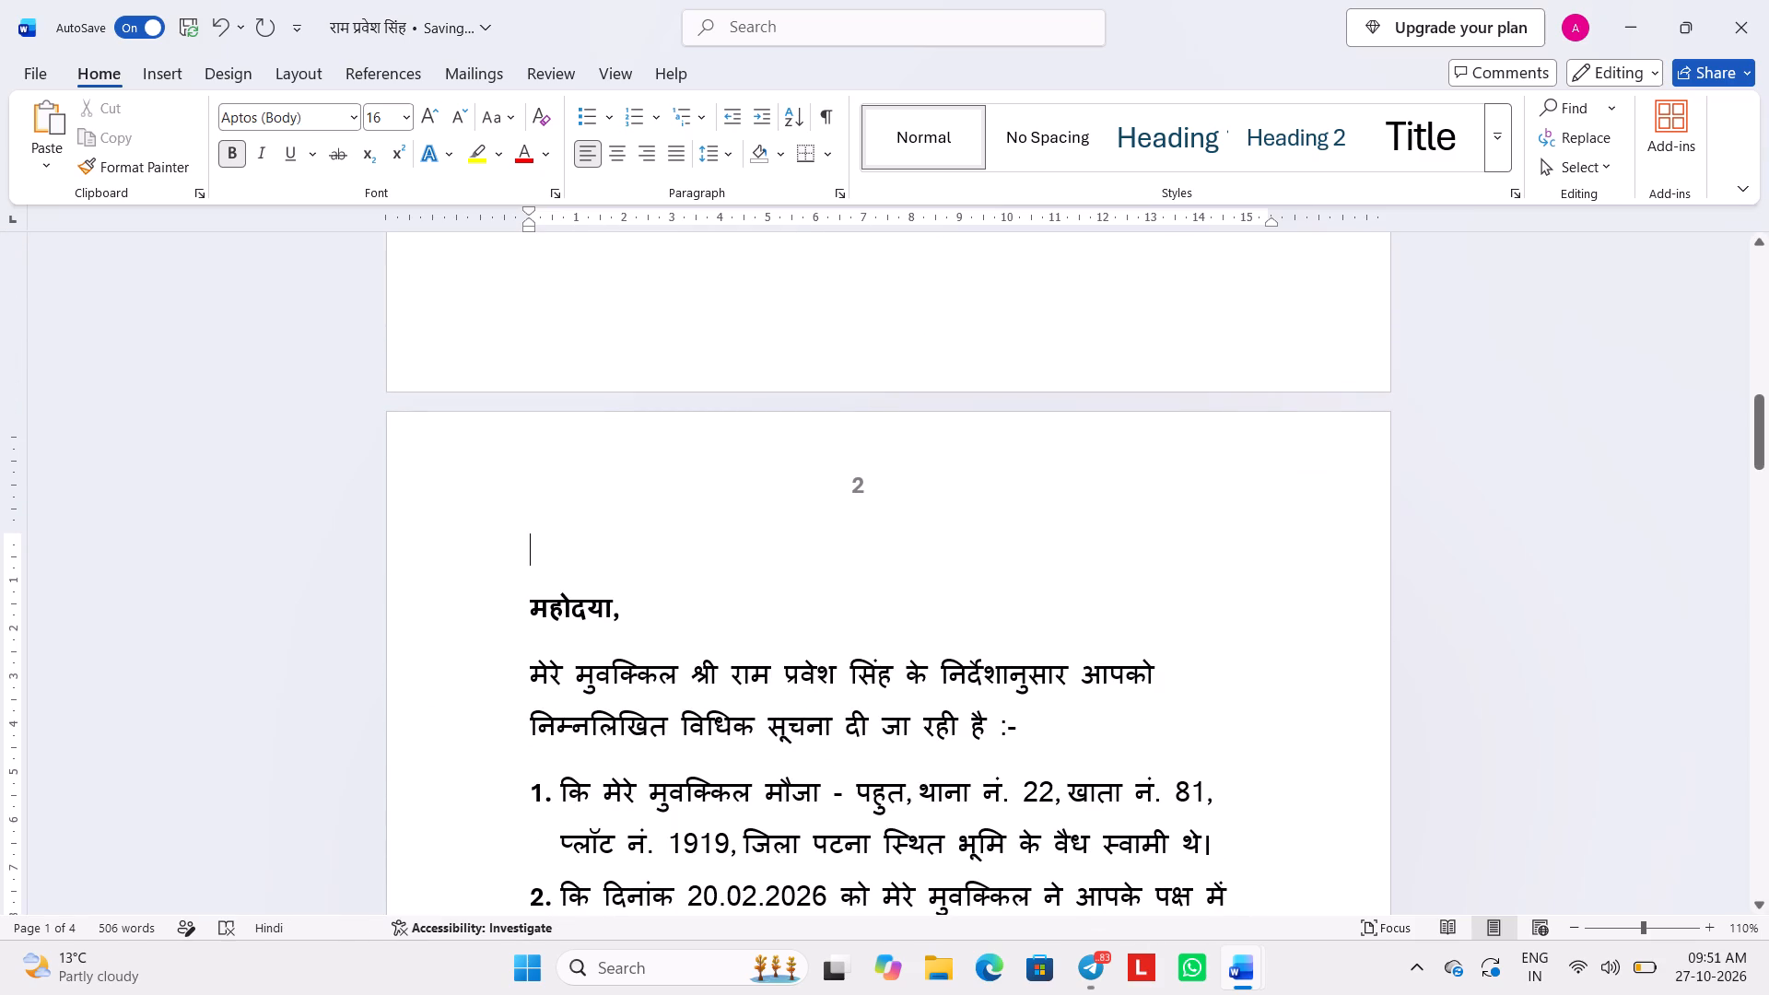
pyautogui.press('BackSpace')
# Check the spacing and page breaks of the Hindi notice from the salutation to the lettered list and closing.
pyautogui.scroll(-3, 653, 485)
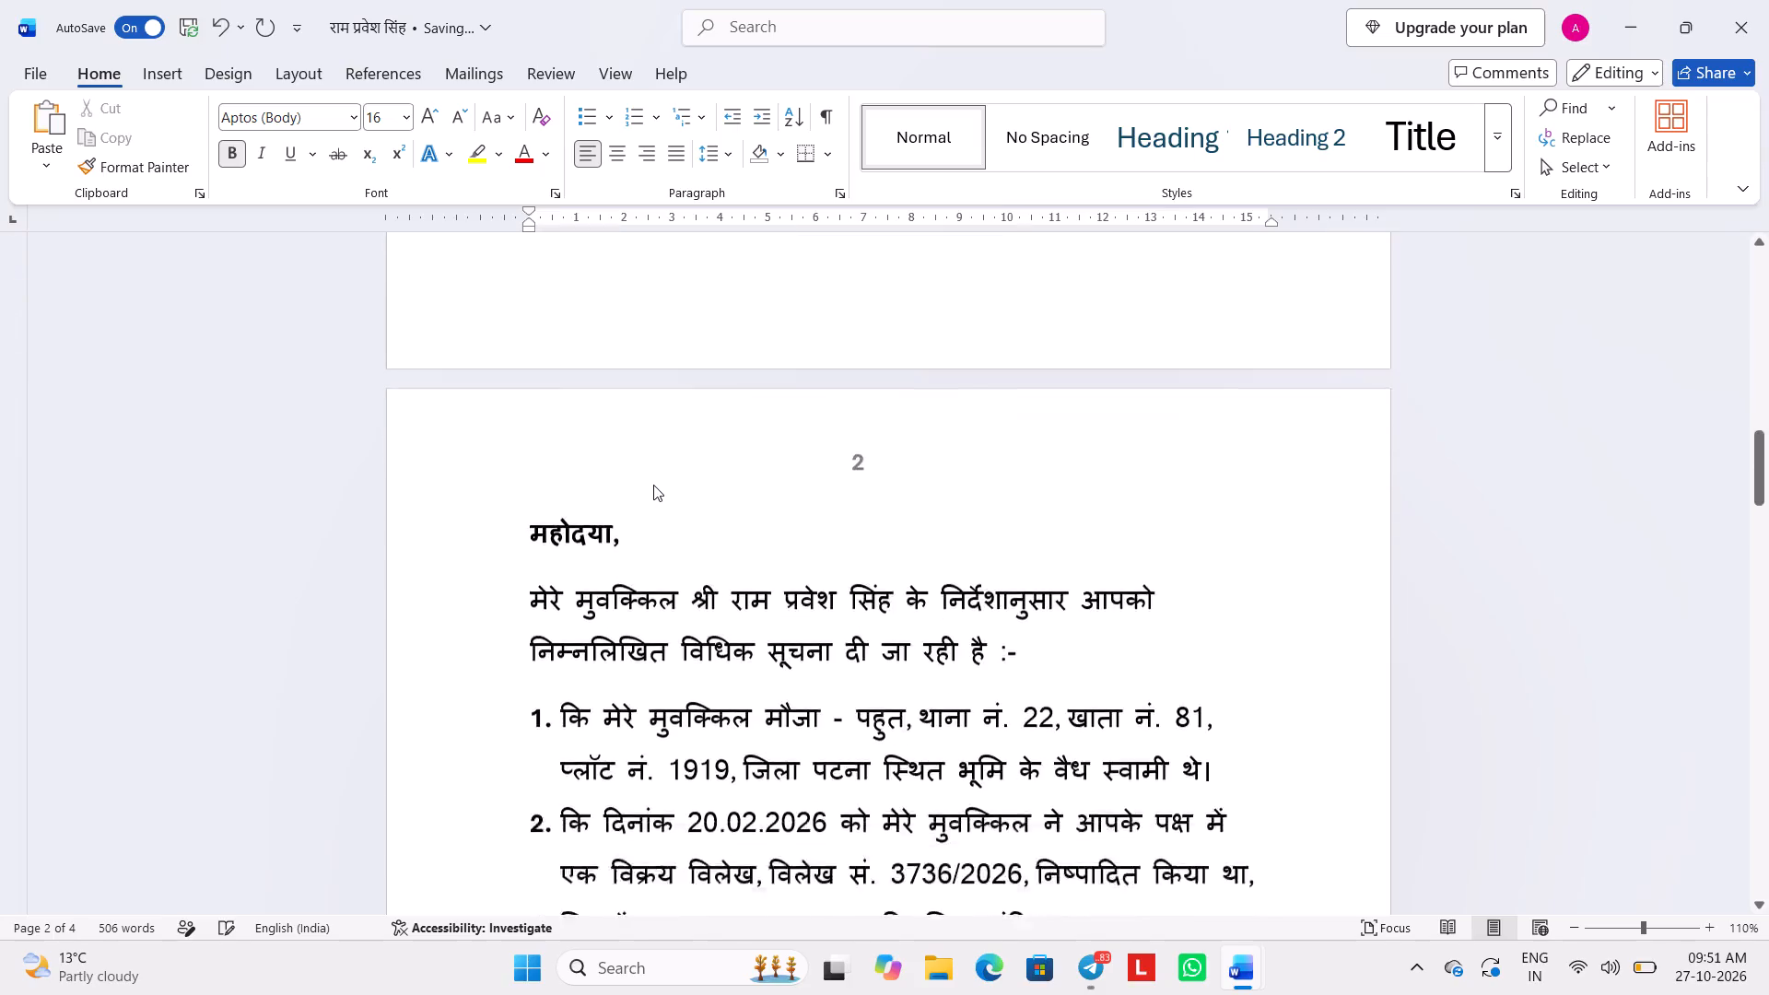
pyautogui.scroll(-11, 653, 485)
pyautogui.scroll(5, 653, 485)
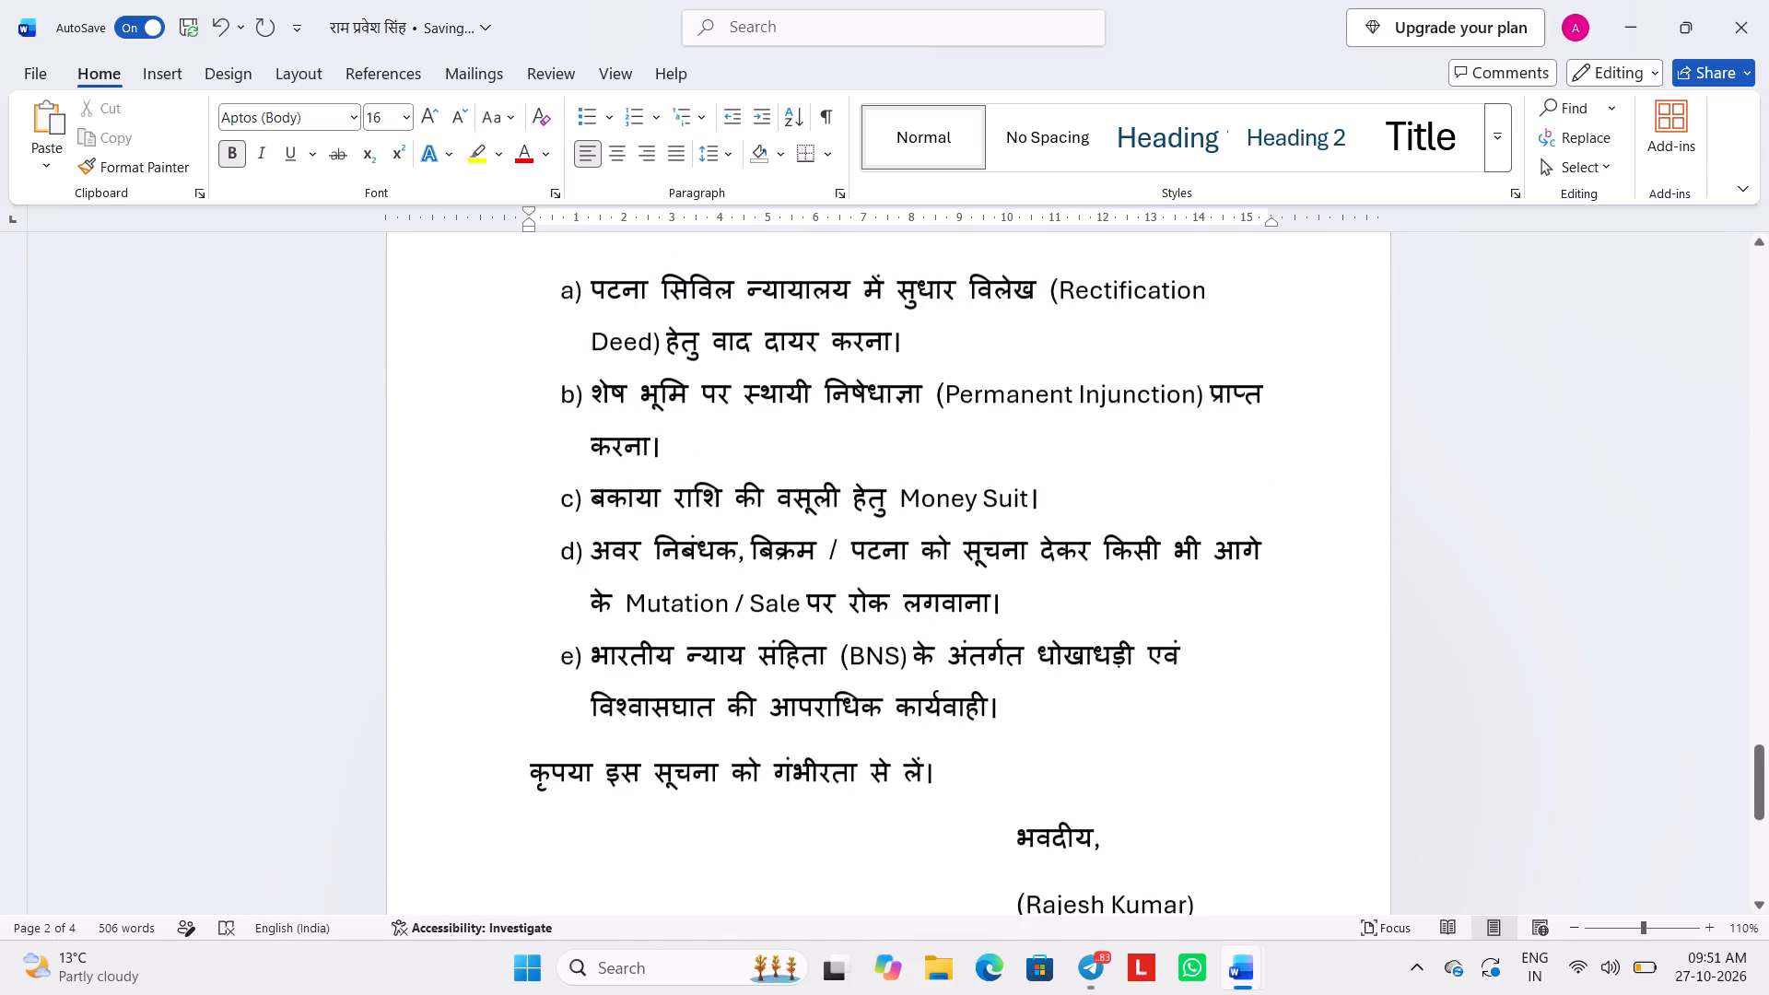
# Save the unsaved English legal notice to the OneDrive Documents folder, using the client's name copied from its closing "For and on behalf of" line.
pyautogui.scroll(20, 653, 485)
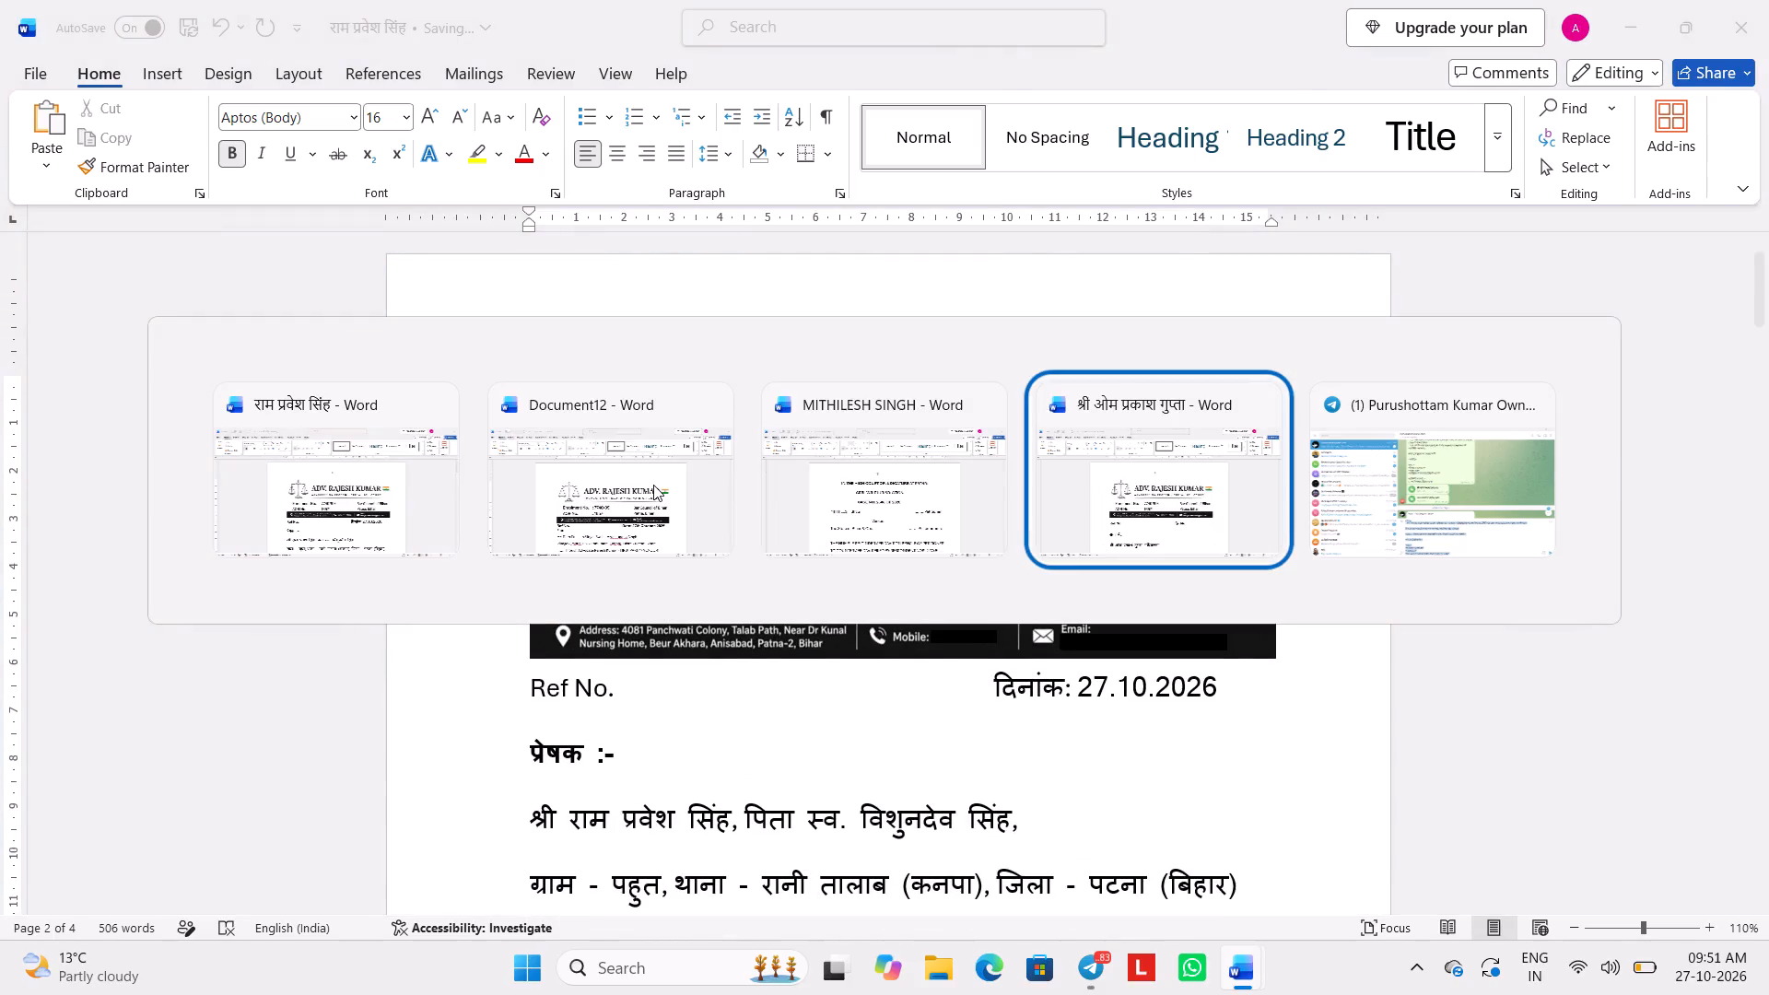
pyautogui.scroll(-1, 666, 500)
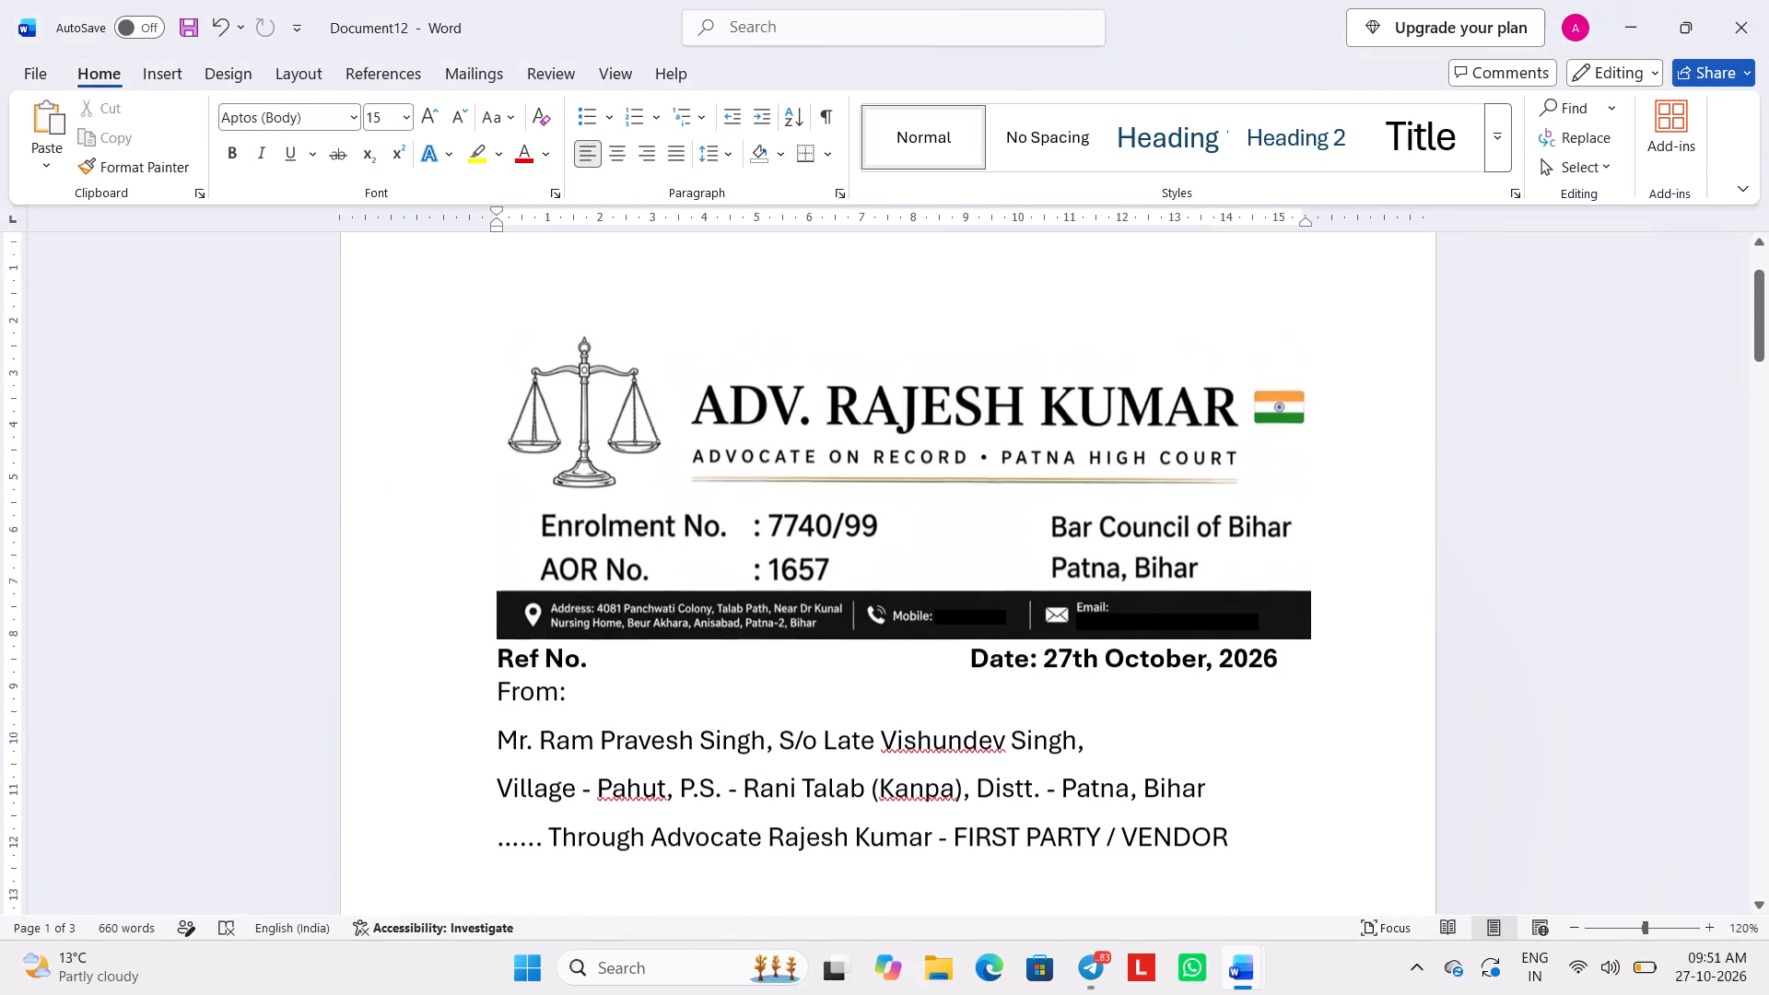
pyautogui.scroll(-2, 666, 500)
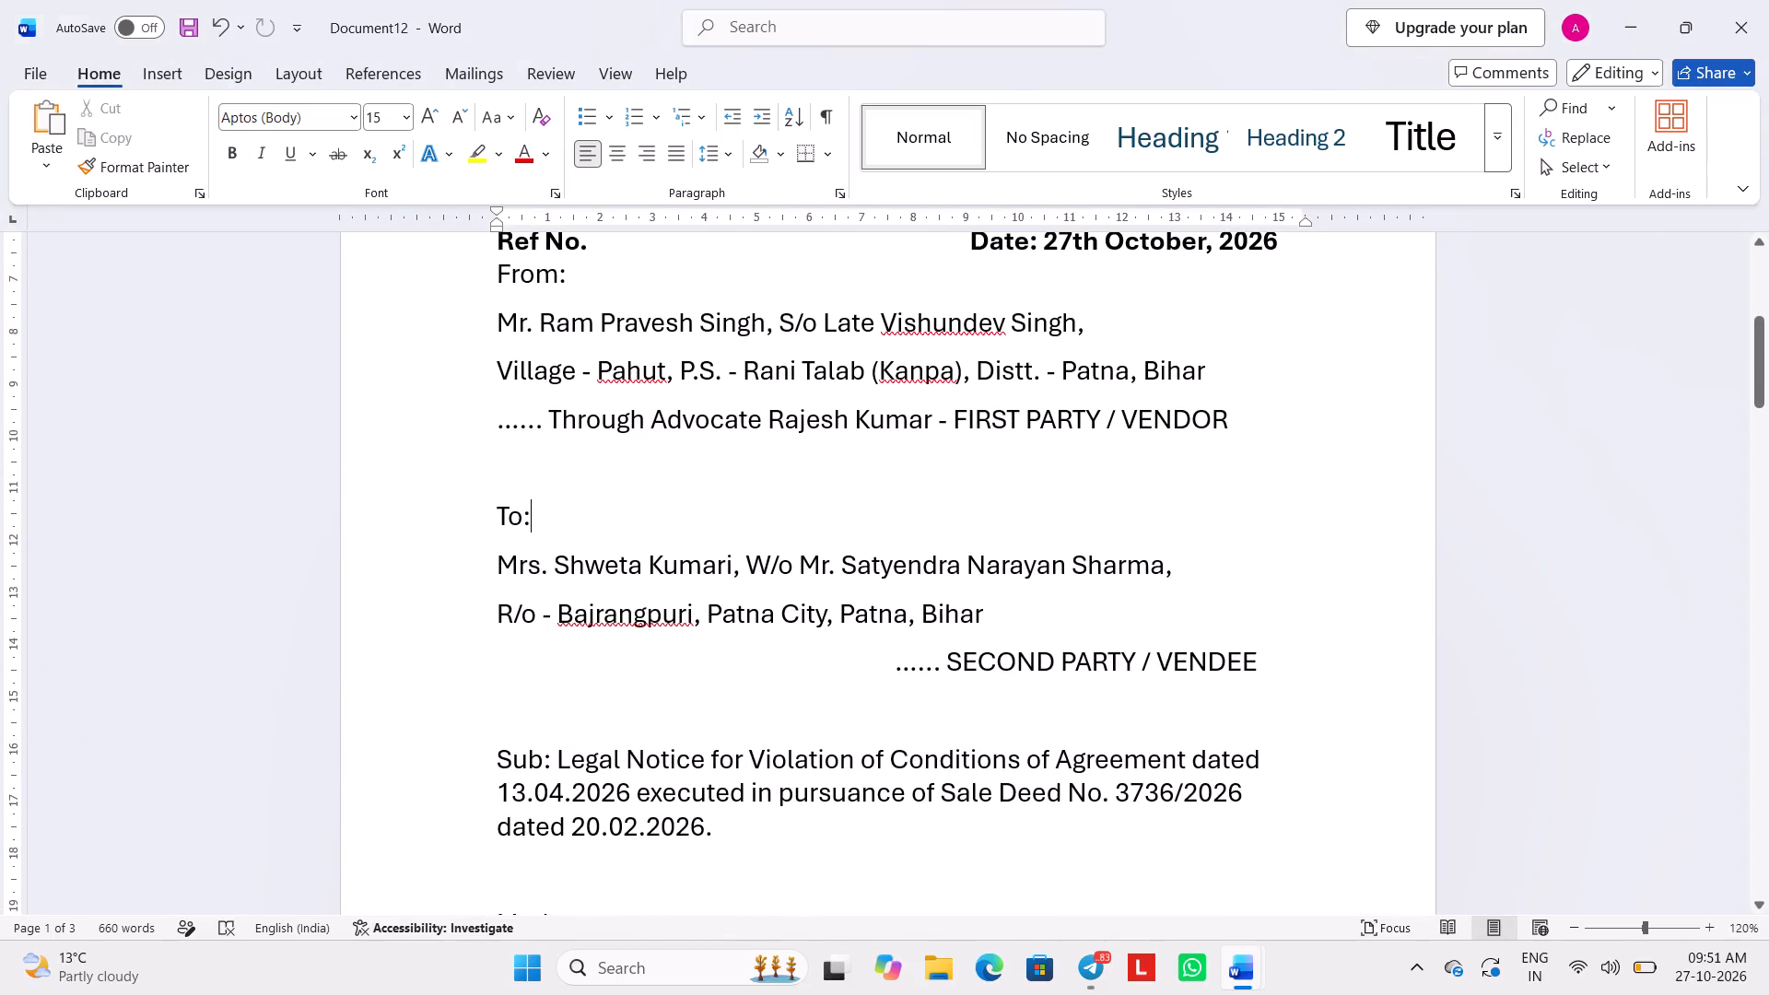
pyautogui.scroll(-12, 542, 324)
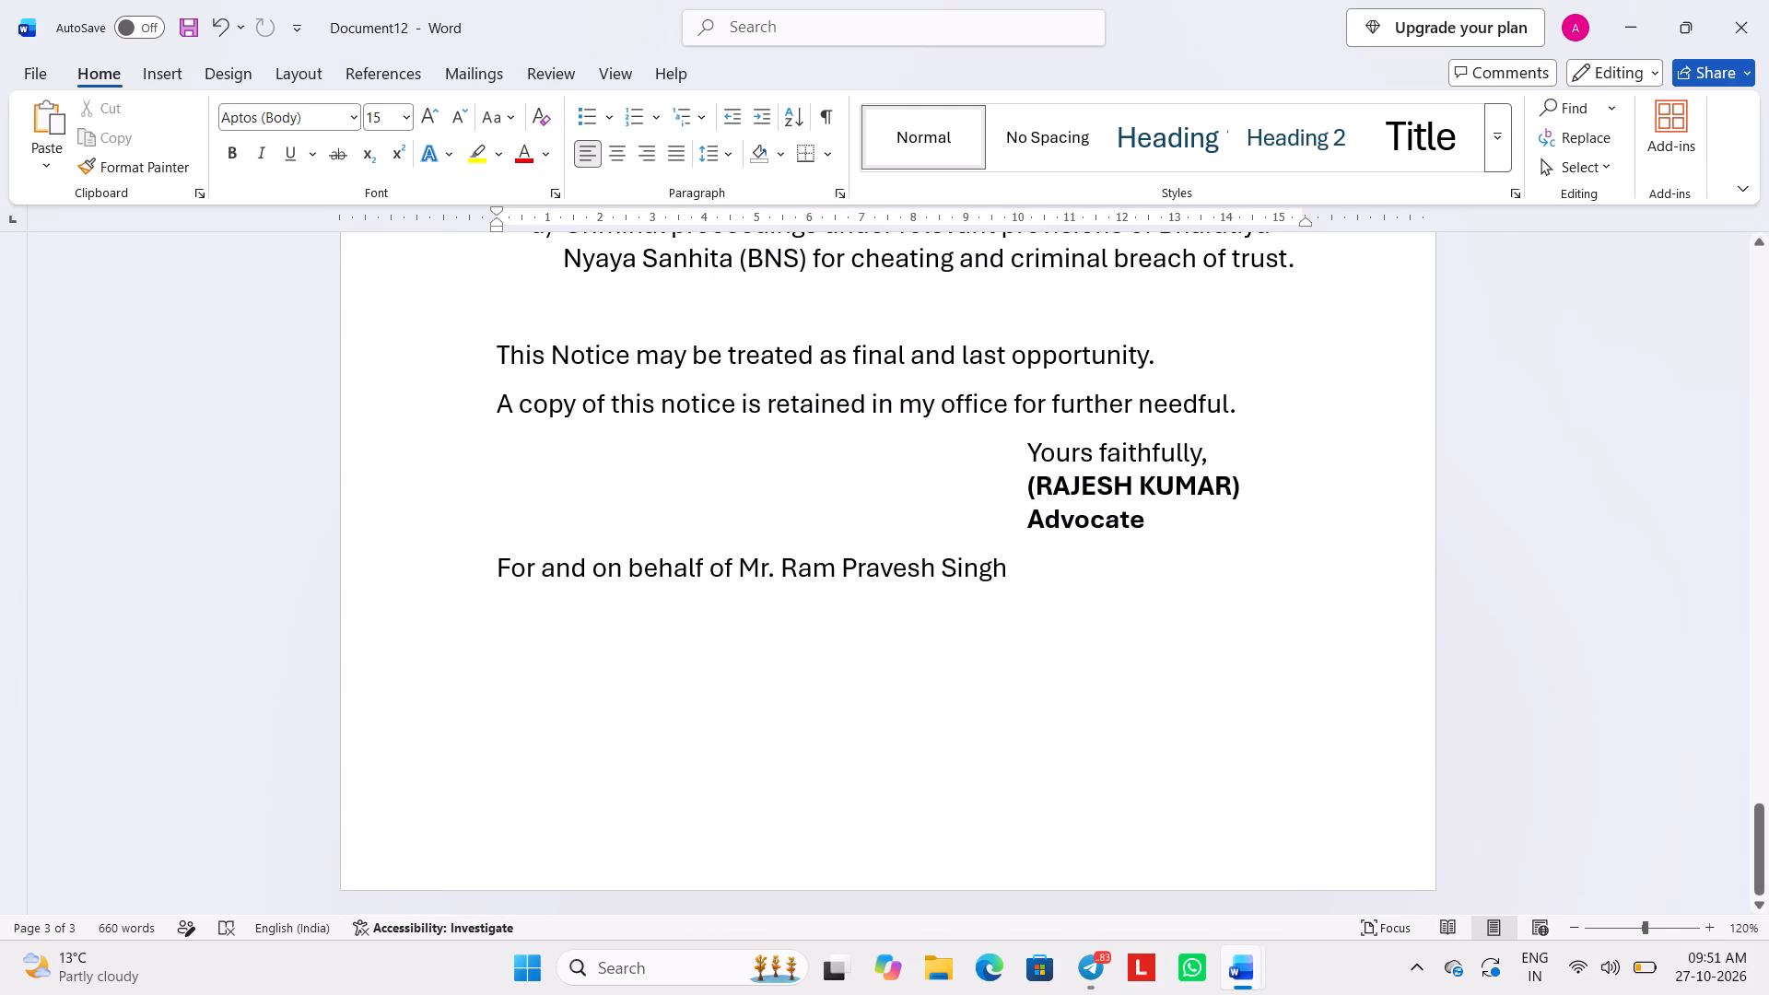
pyautogui.moveTo(737, 567); pyautogui.dragTo(997, 570)
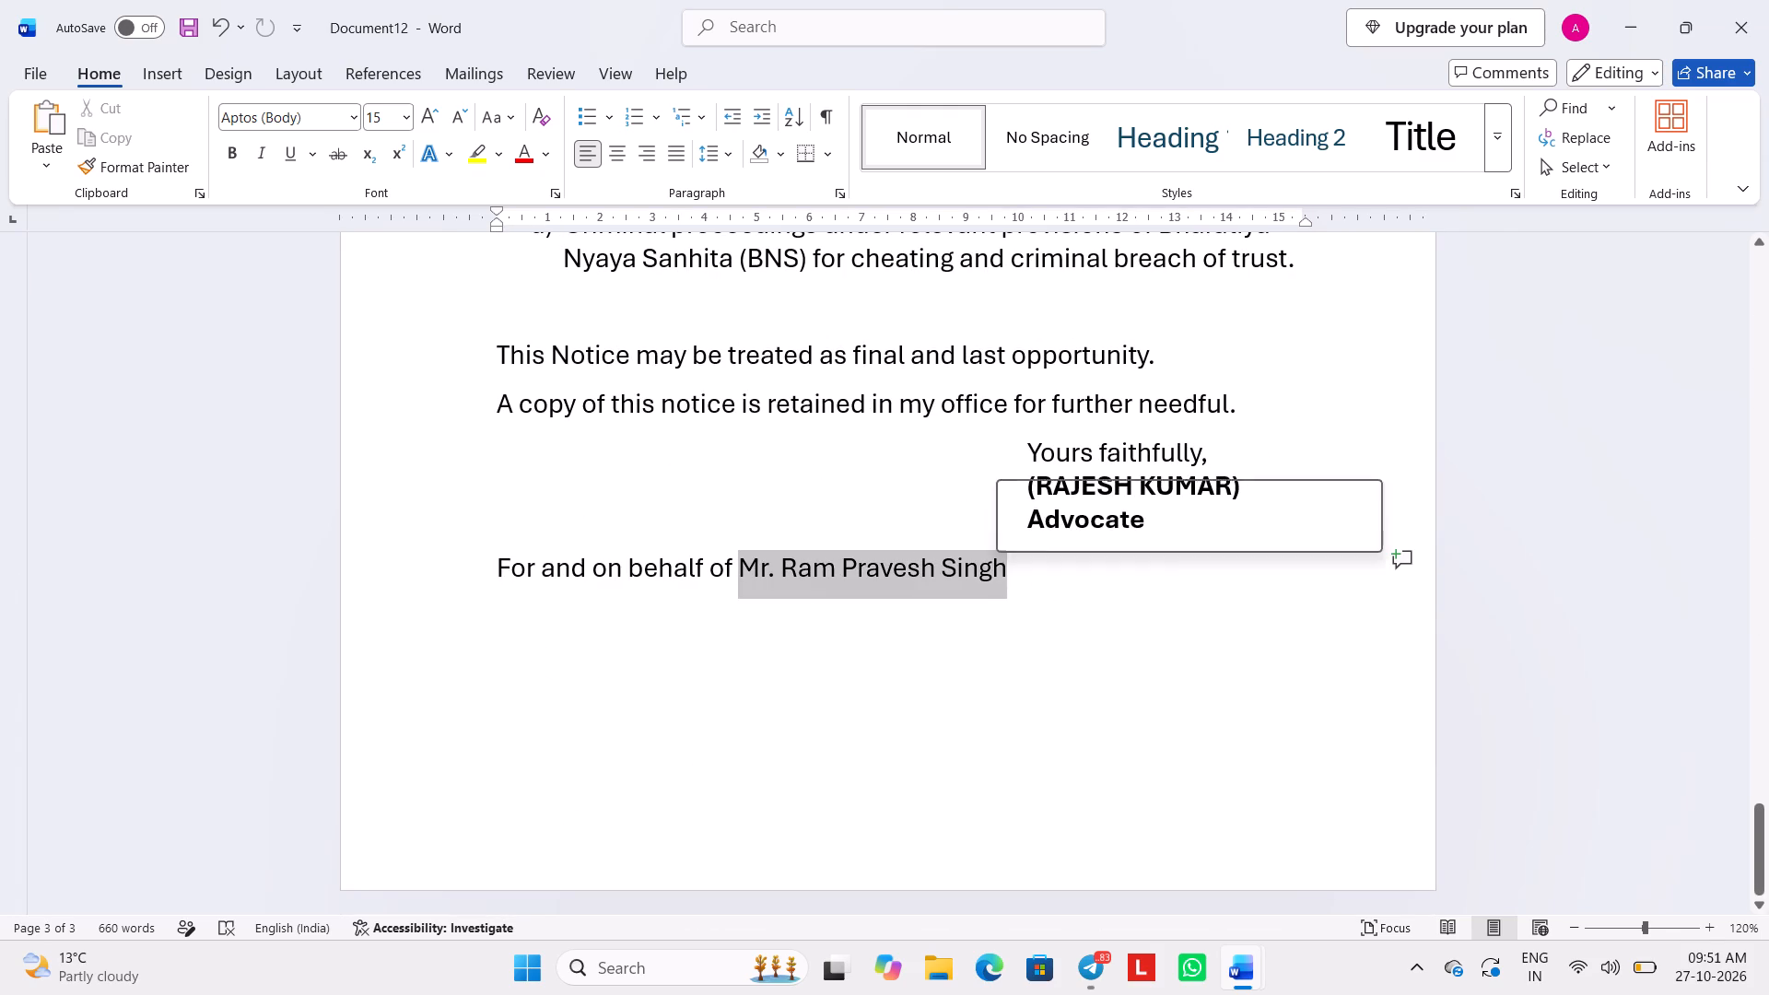
pyautogui.hotkey('ctrl', 'c')
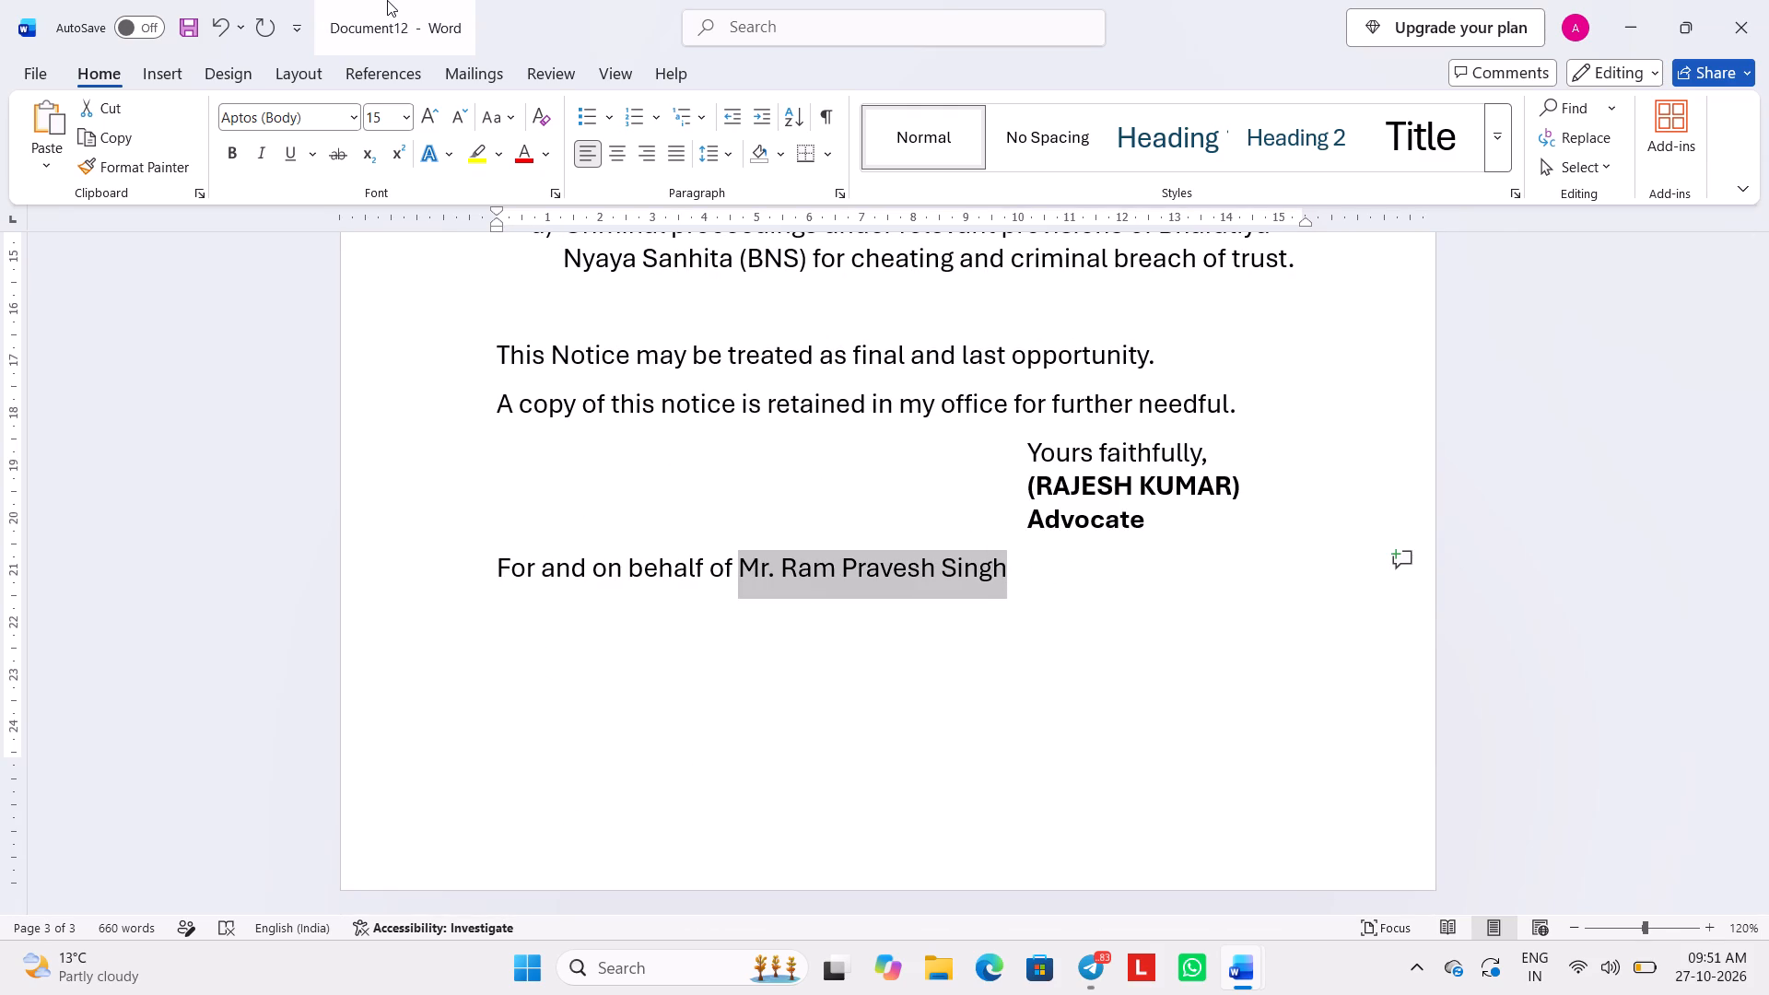
pyautogui.click(387, 0)
pyautogui.hotkey('ctrl', 'v')
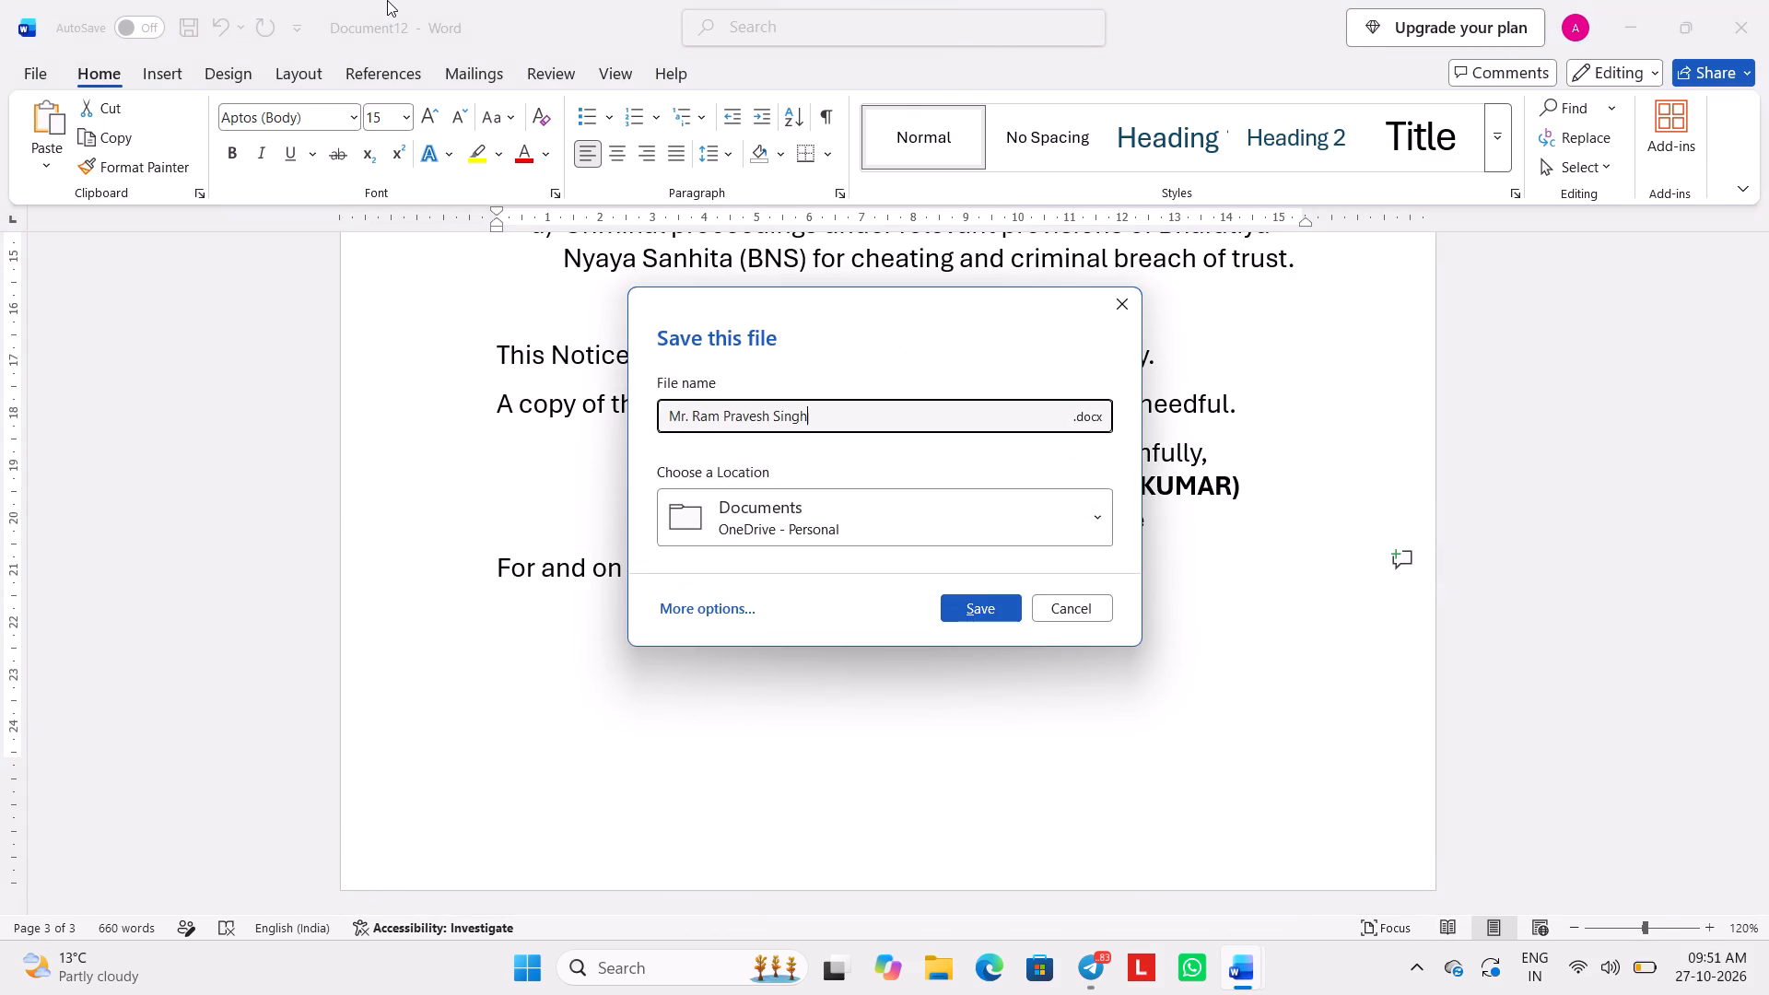
pyautogui.press('Return')
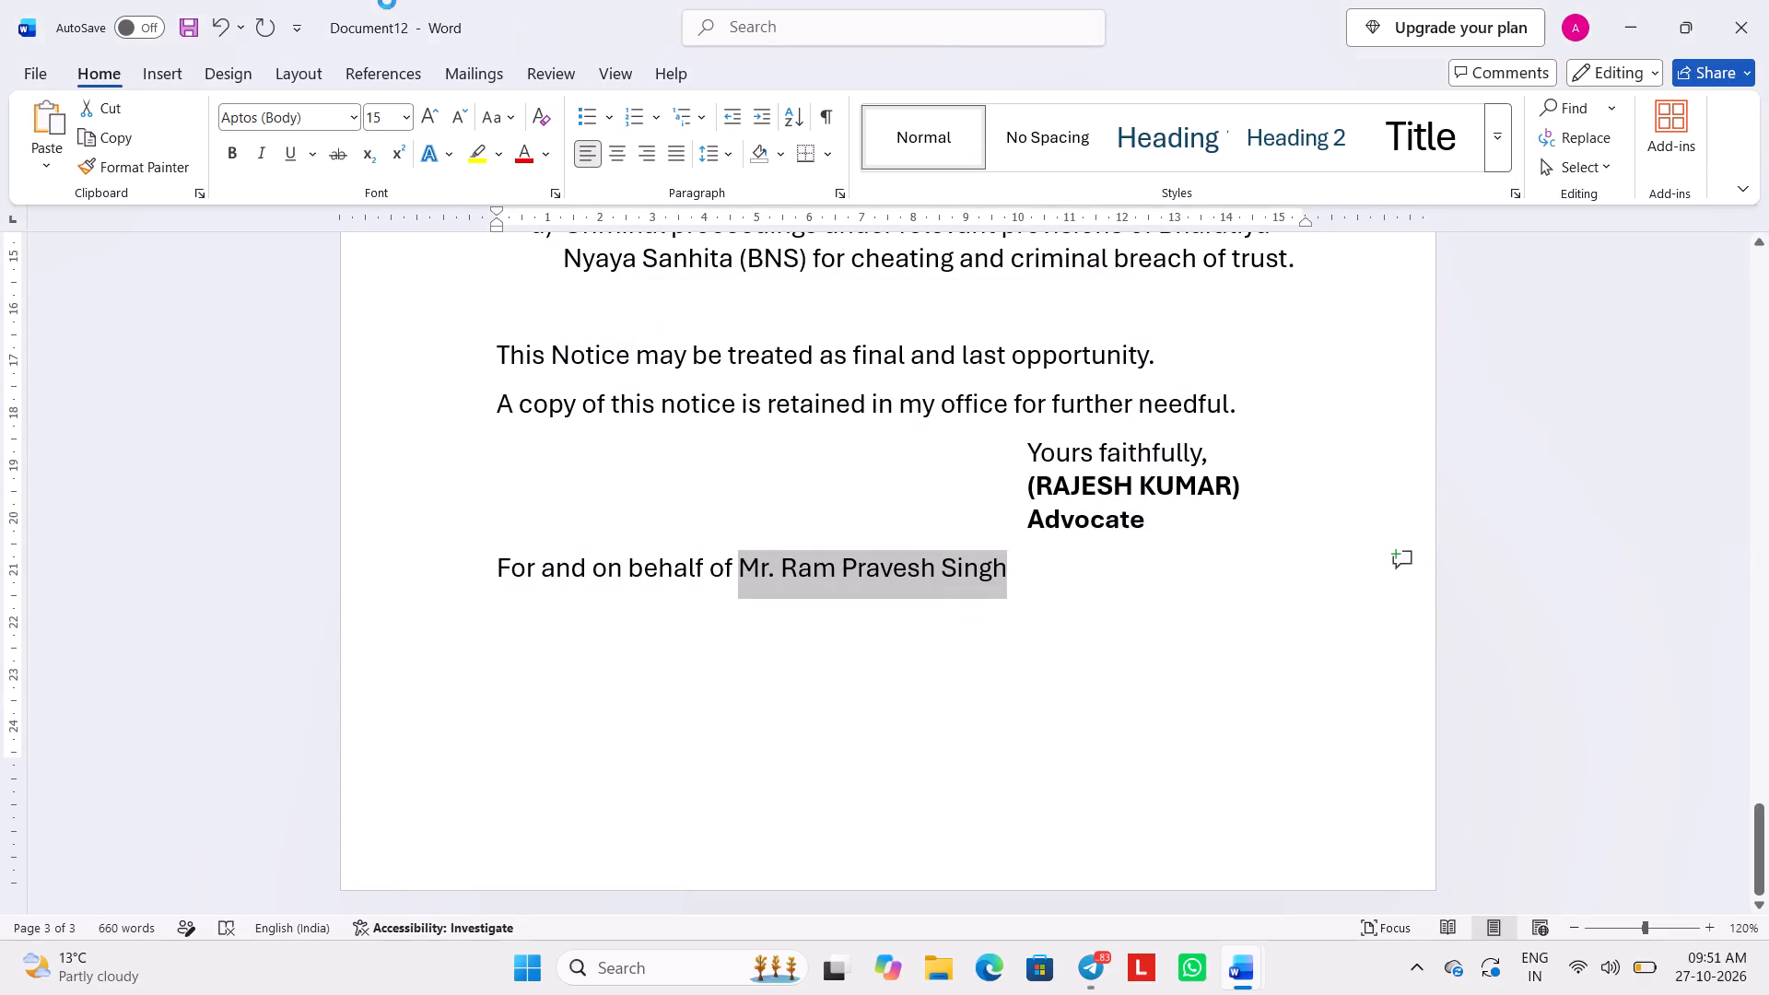
# Check the layout of the English notice from the letterhead and party lines through the numbered paragraphs to the signature block.
pyautogui.scroll(11, 925, 469)
pyautogui.scroll(20, 925, 469)
pyautogui.scroll(20, 925, 469)
pyautogui.scroll(20, 925, 469)
pyautogui.scroll(20, 925, 469)
pyautogui.scroll(20, 925, 469)
pyautogui.scroll(20, 925, 469)
pyautogui.scroll(-19, 925, 469)
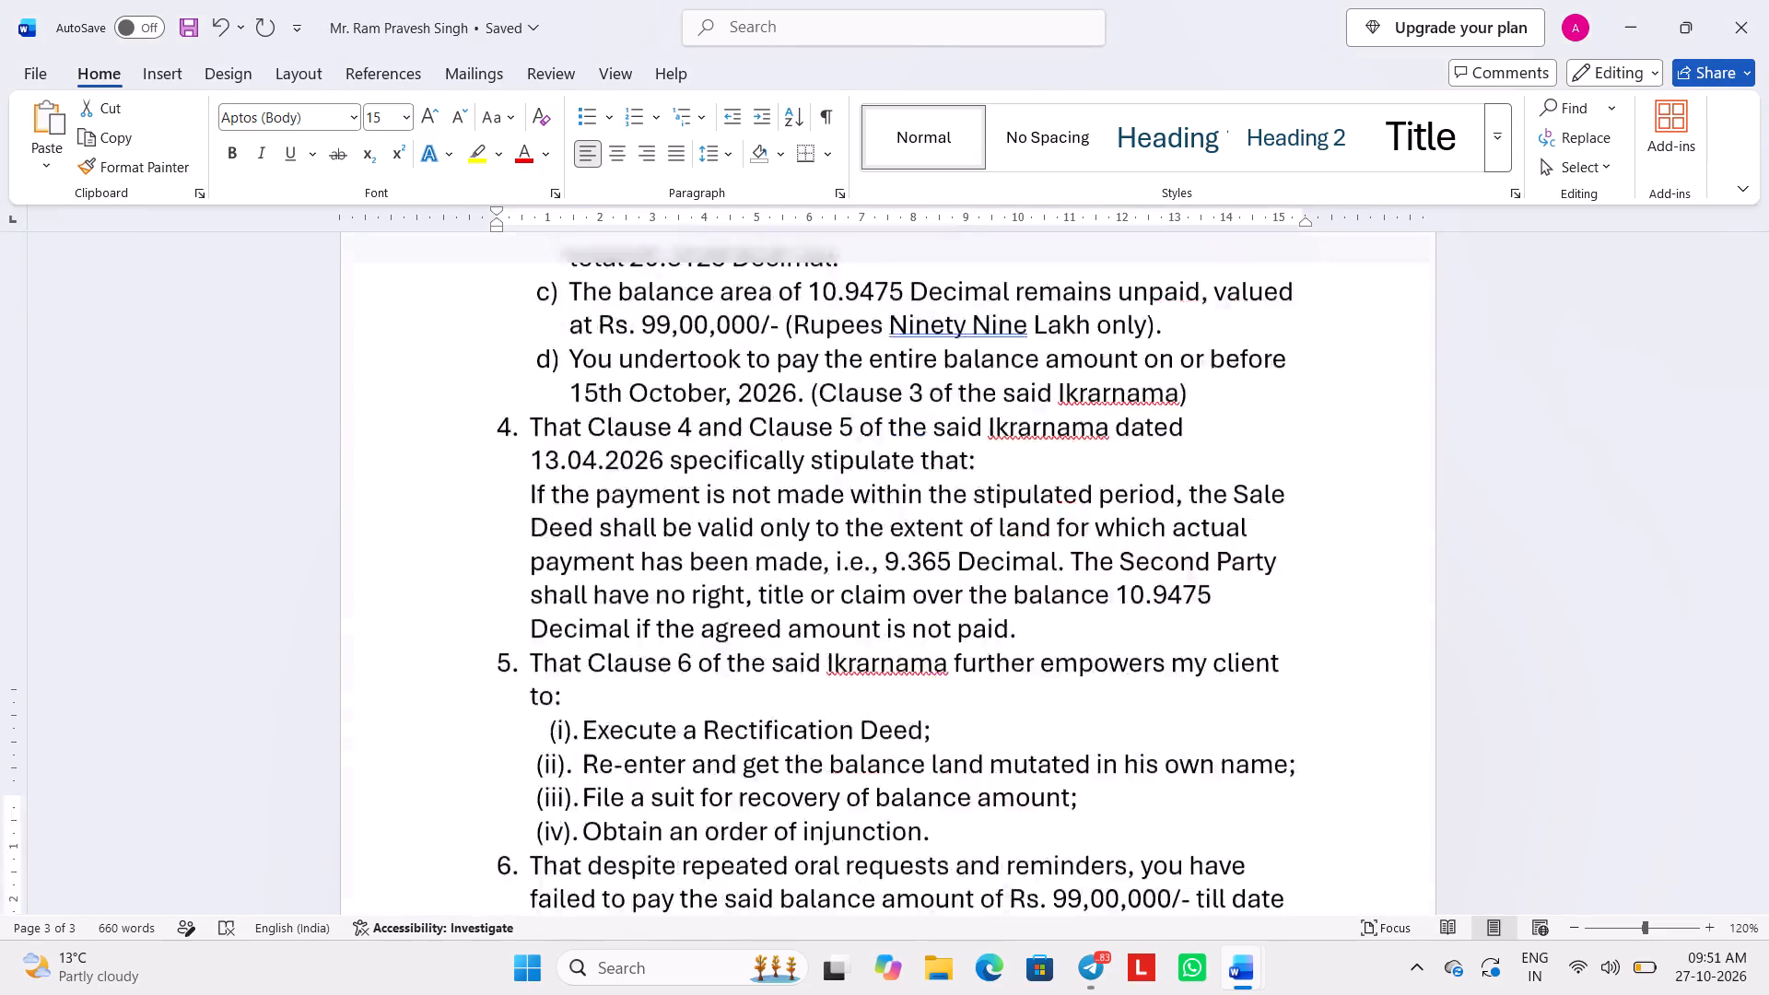
pyautogui.scroll(-4, 925, 469)
pyautogui.click(925, 469)
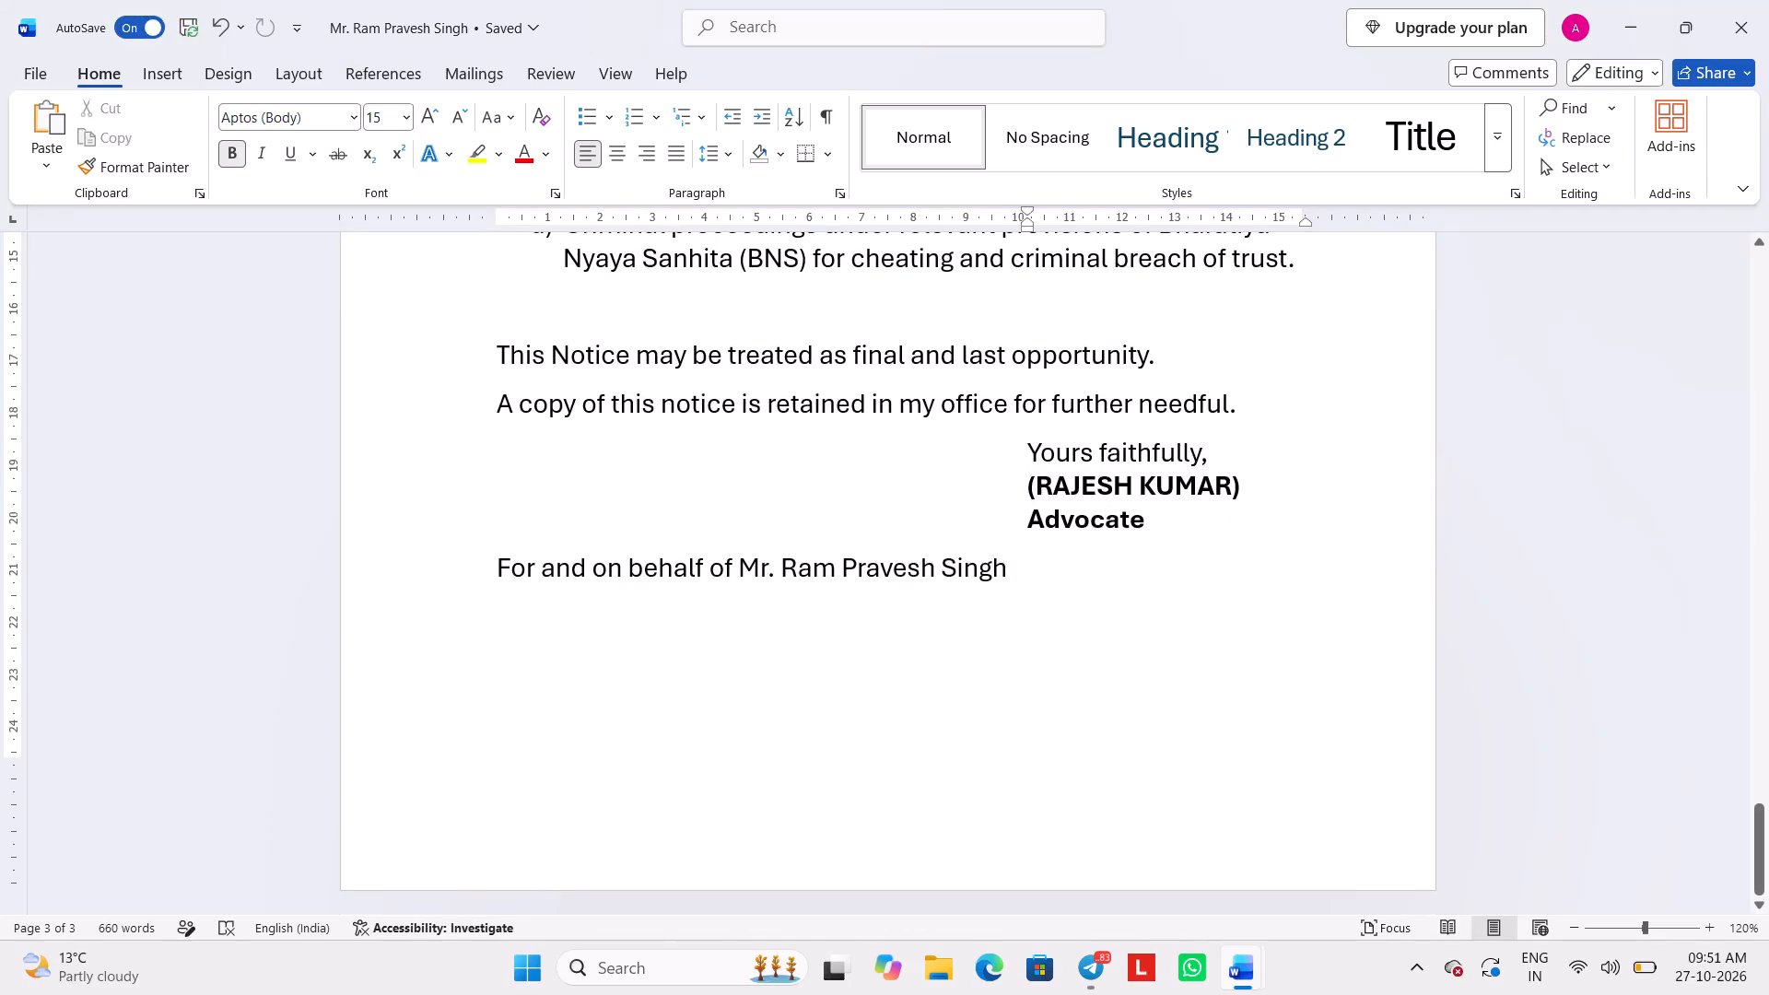
pyautogui.scroll(1, 925, 469)
pyautogui.scroll(20, 925, 469)
pyautogui.scroll(2, 925, 469)
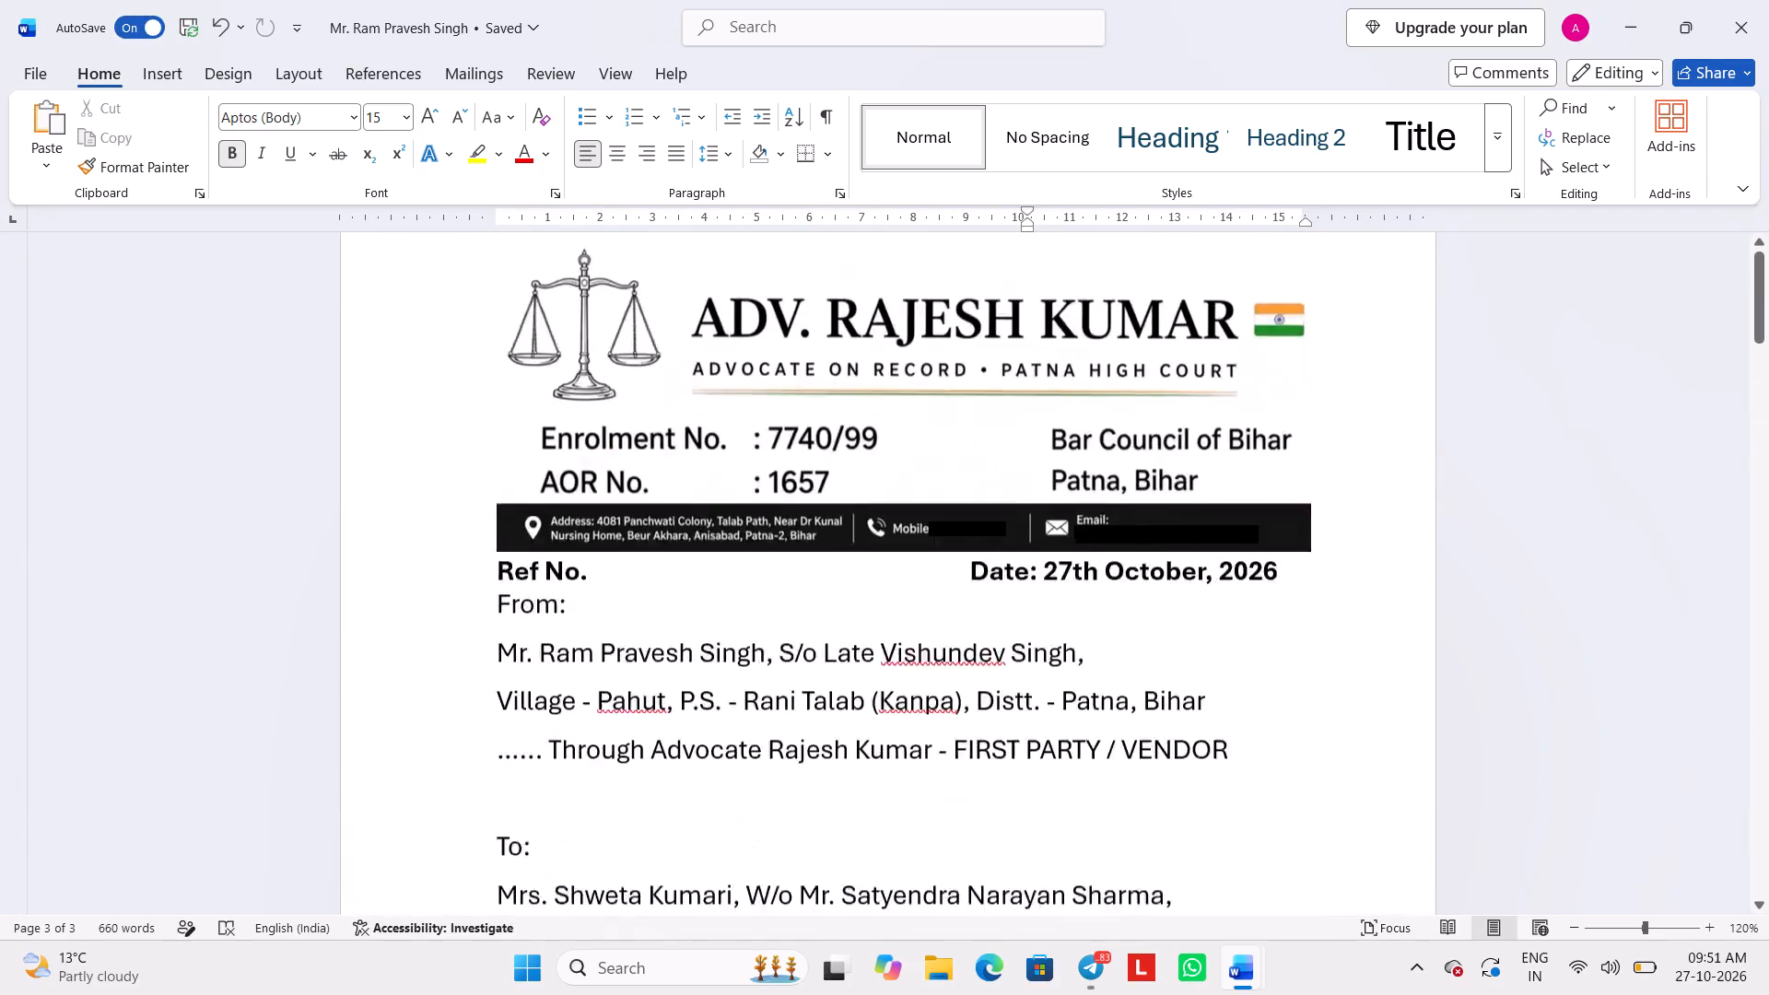
pyautogui.scroll(-12, 925, 469)
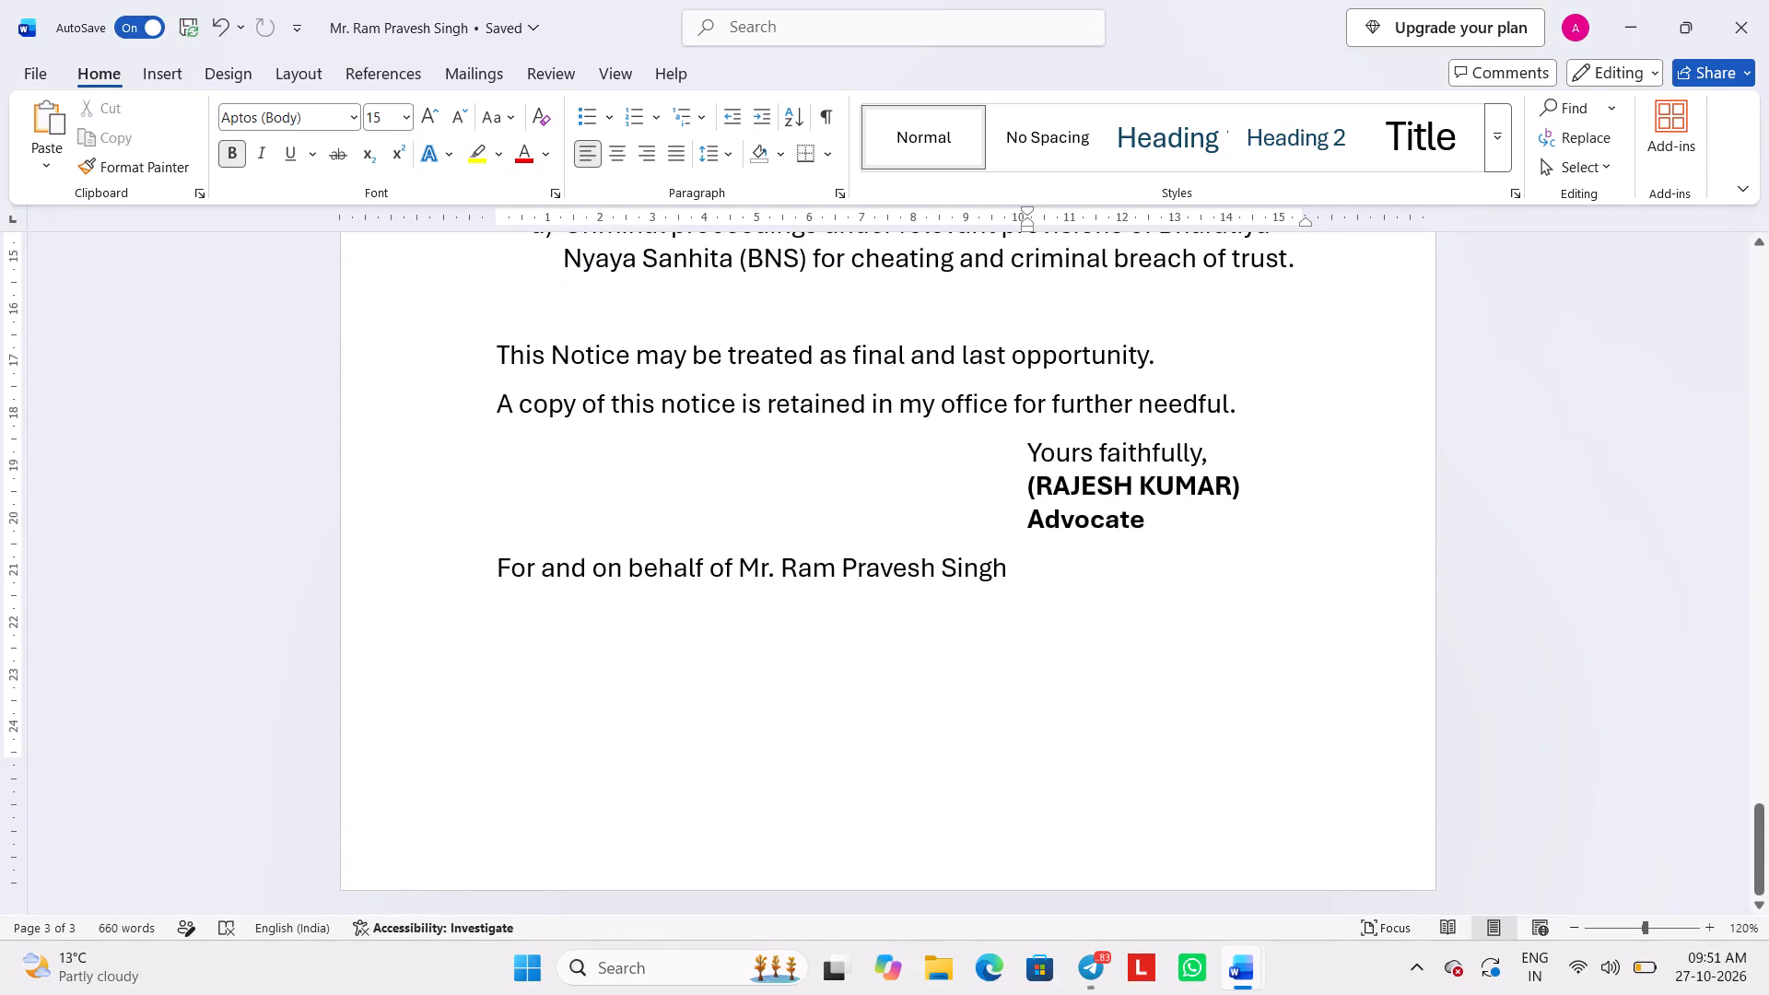
# Set the line spacing of the English notice's signature block, from "Yours faithfully," to "Advocate", to 1.5.
pyautogui.moveTo(1173, 545); pyautogui.dragTo(1012, 446)
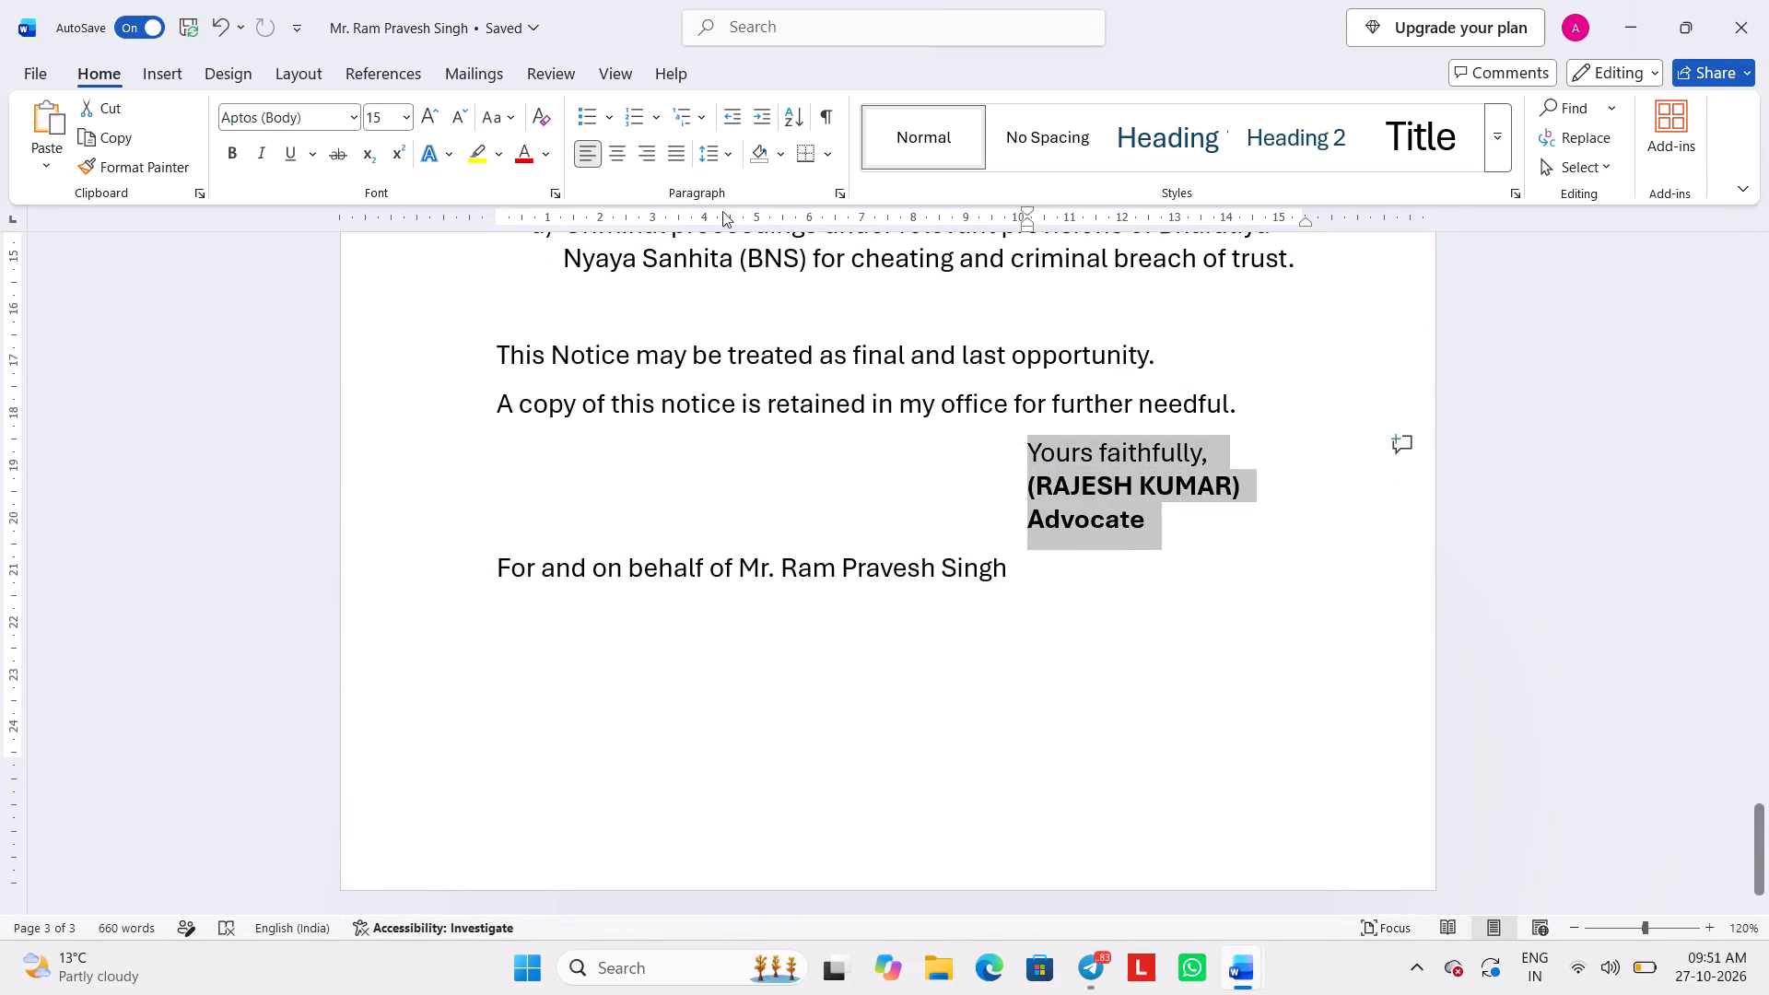
pyautogui.click(716, 146)
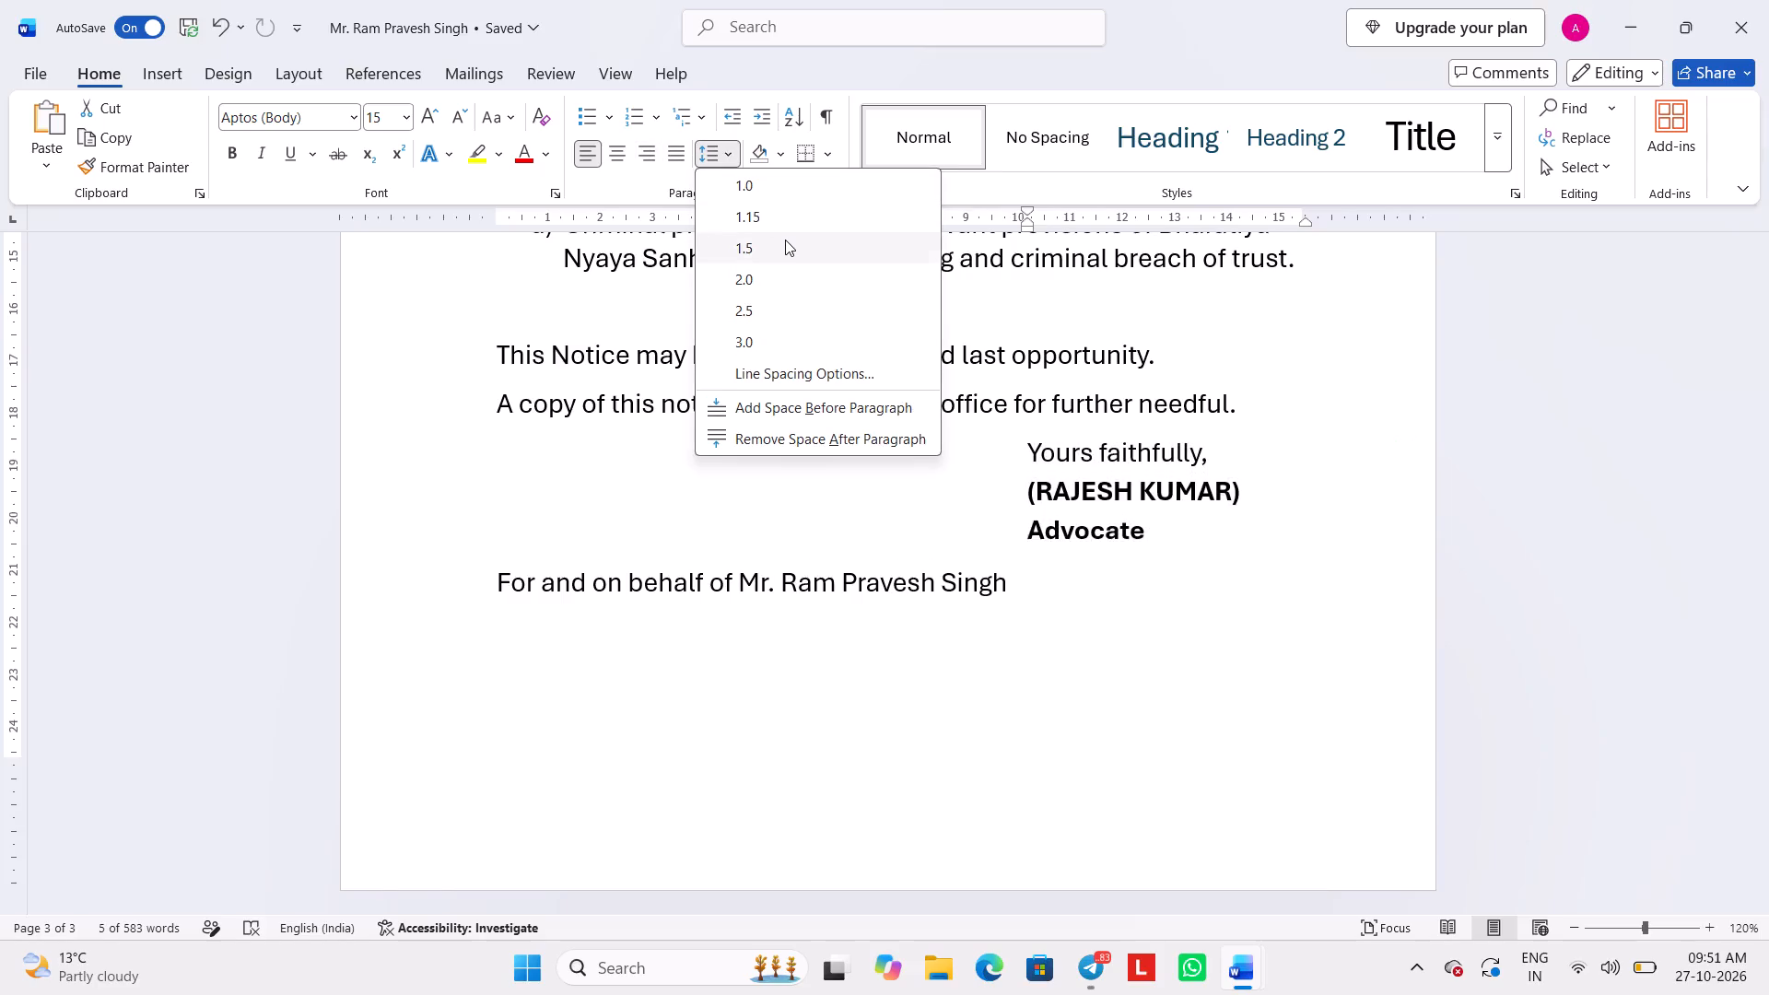
pyautogui.click(785, 240)
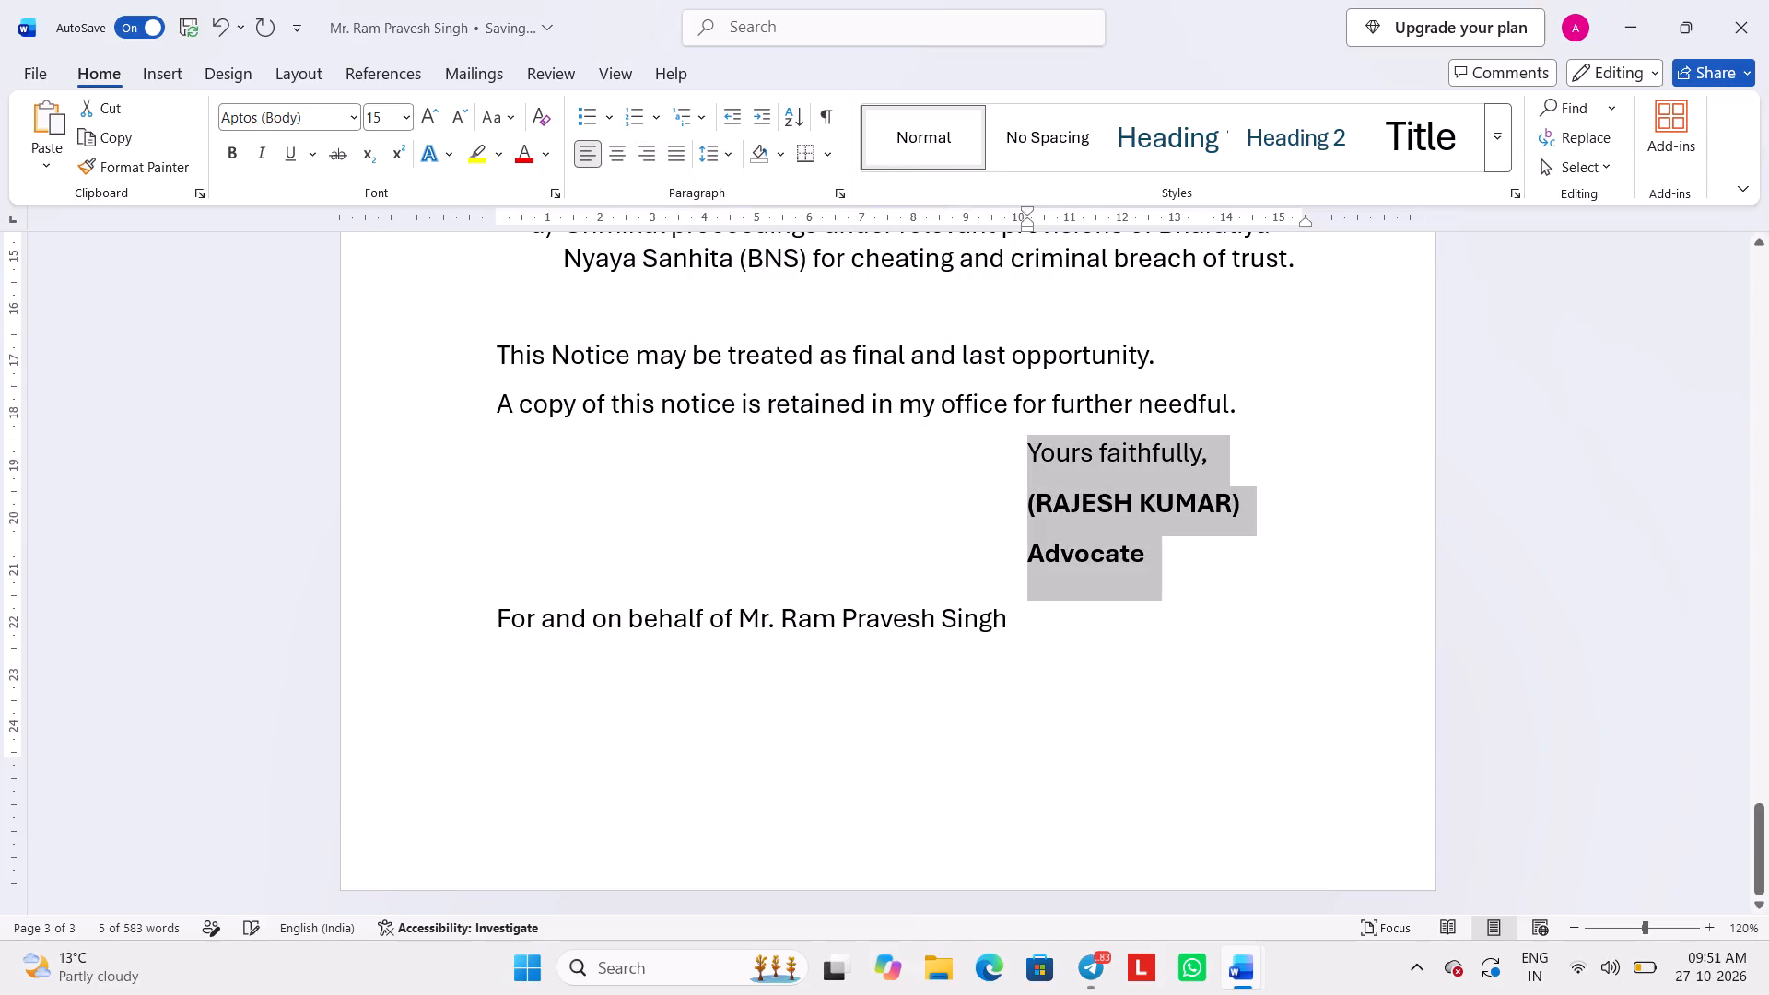
pyautogui.click(1108, 614)
pyautogui.scroll(20, 1108, 614)
pyautogui.scroll(7, 1108, 614)
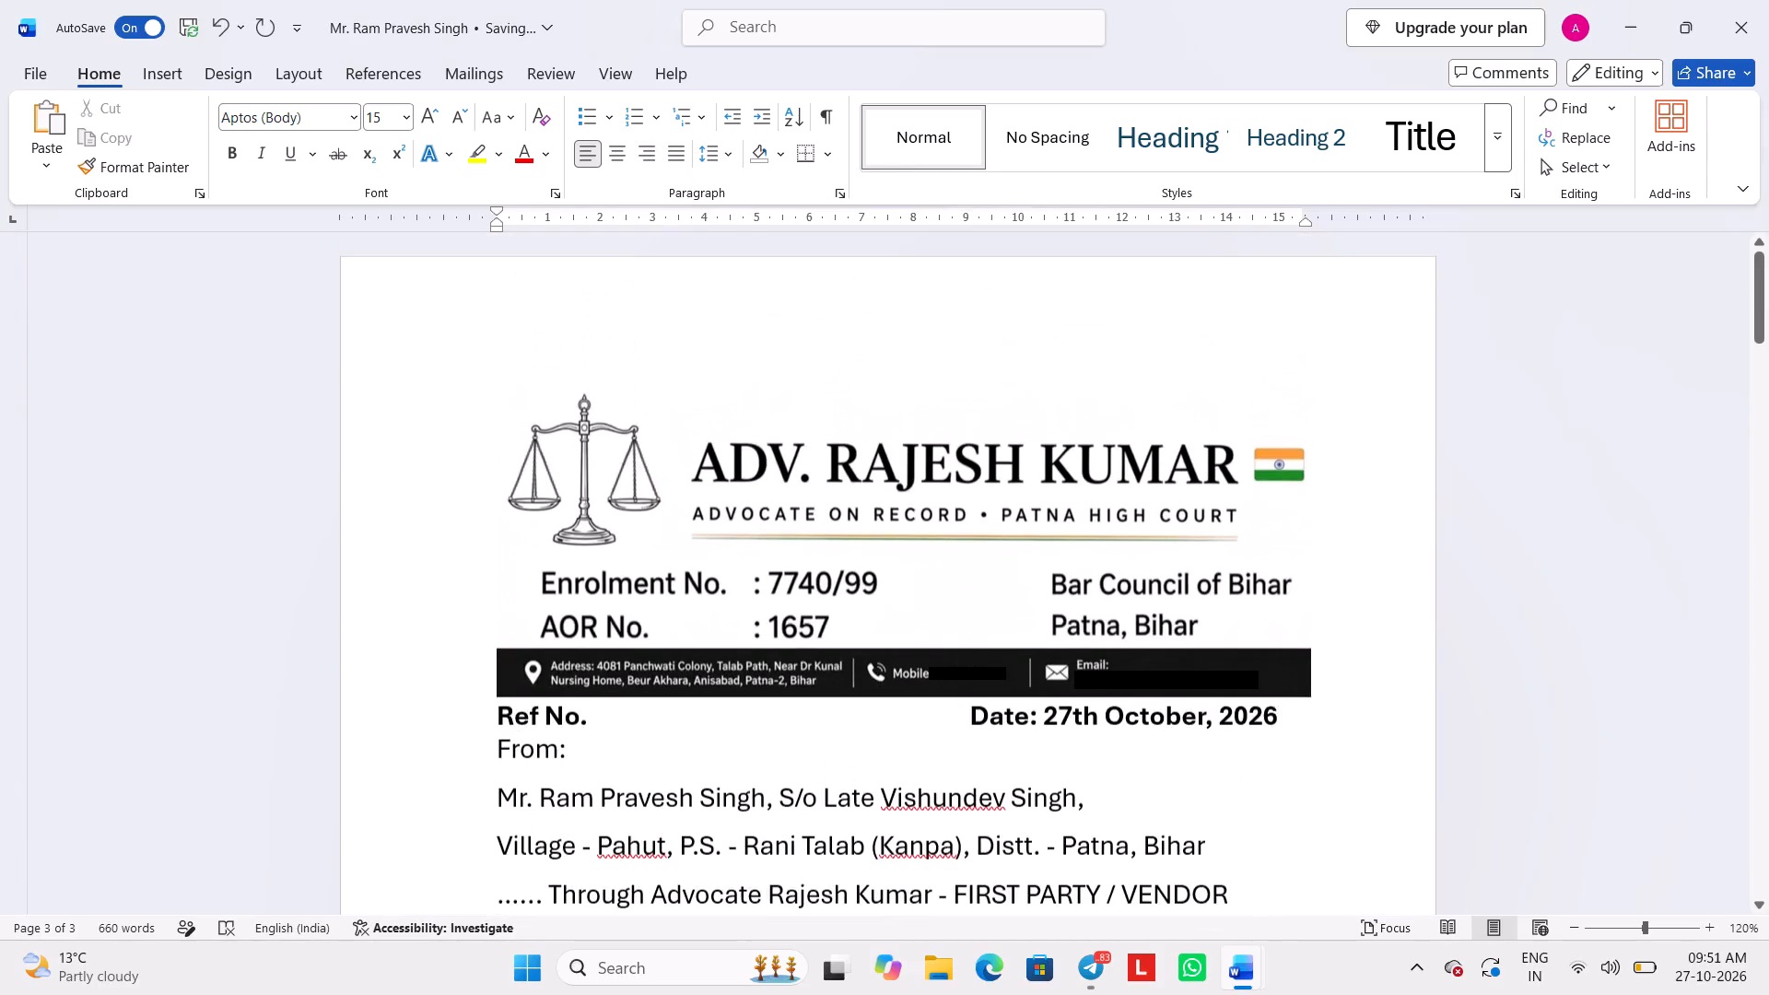
pyautogui.scroll(9, 1108, 614)
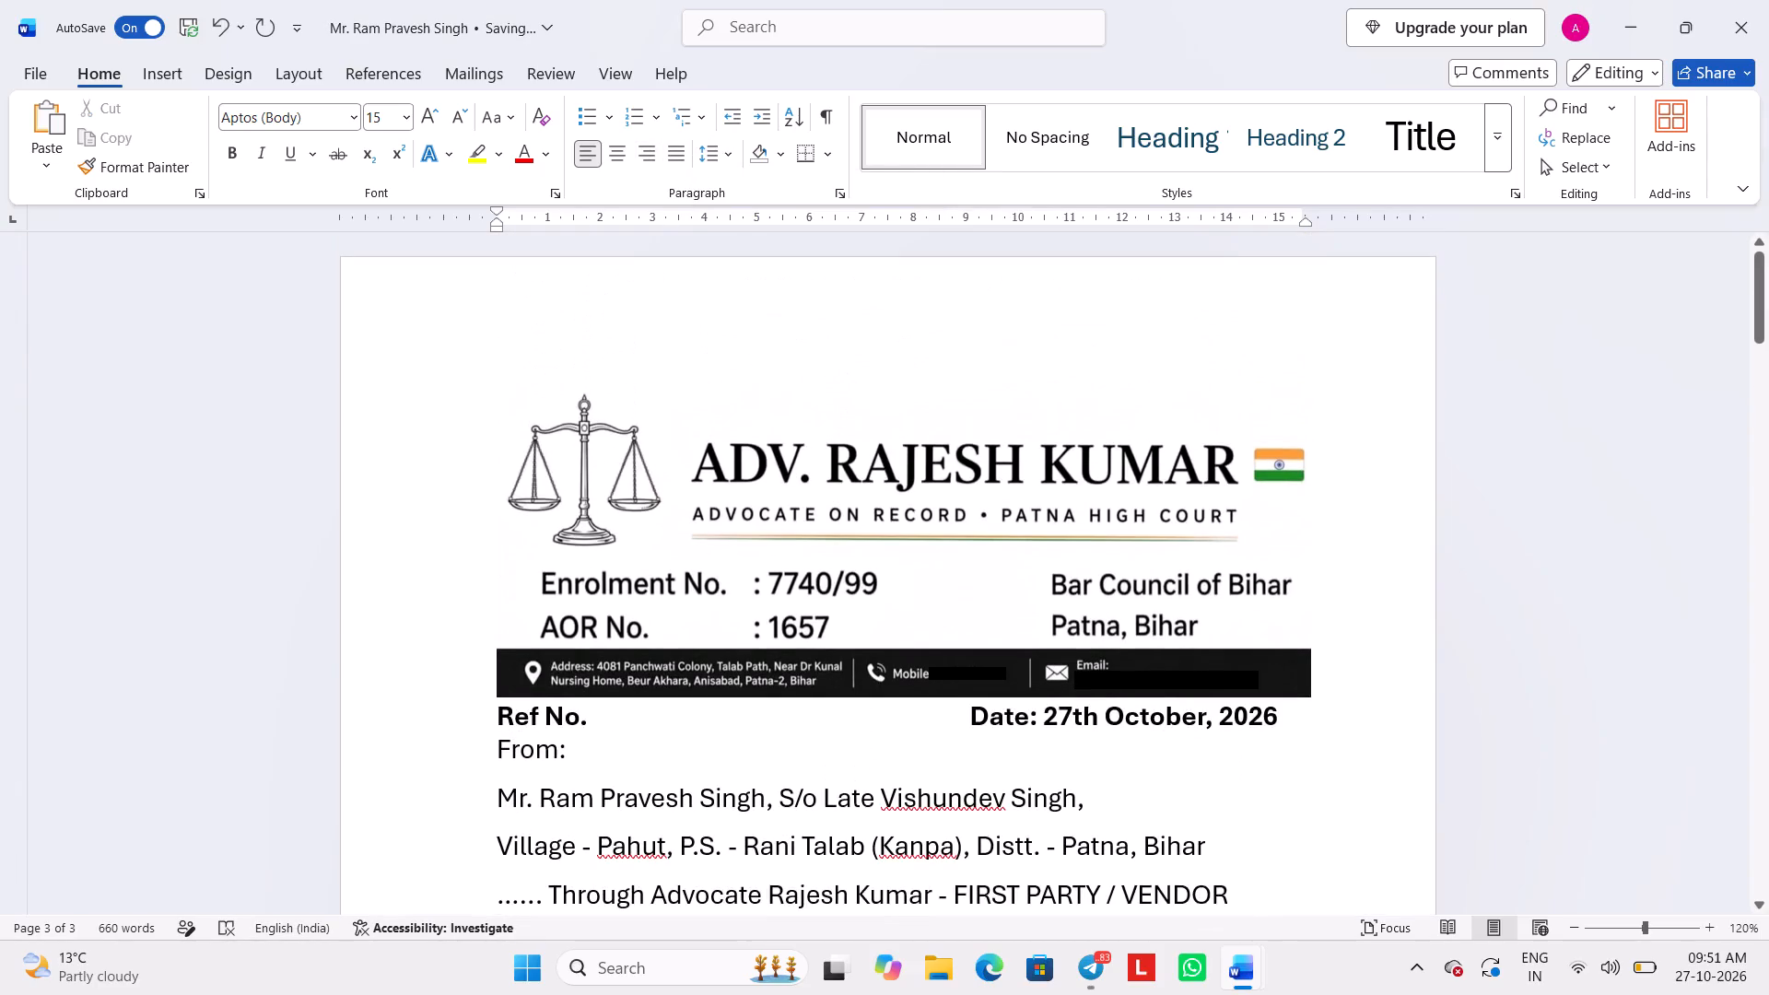
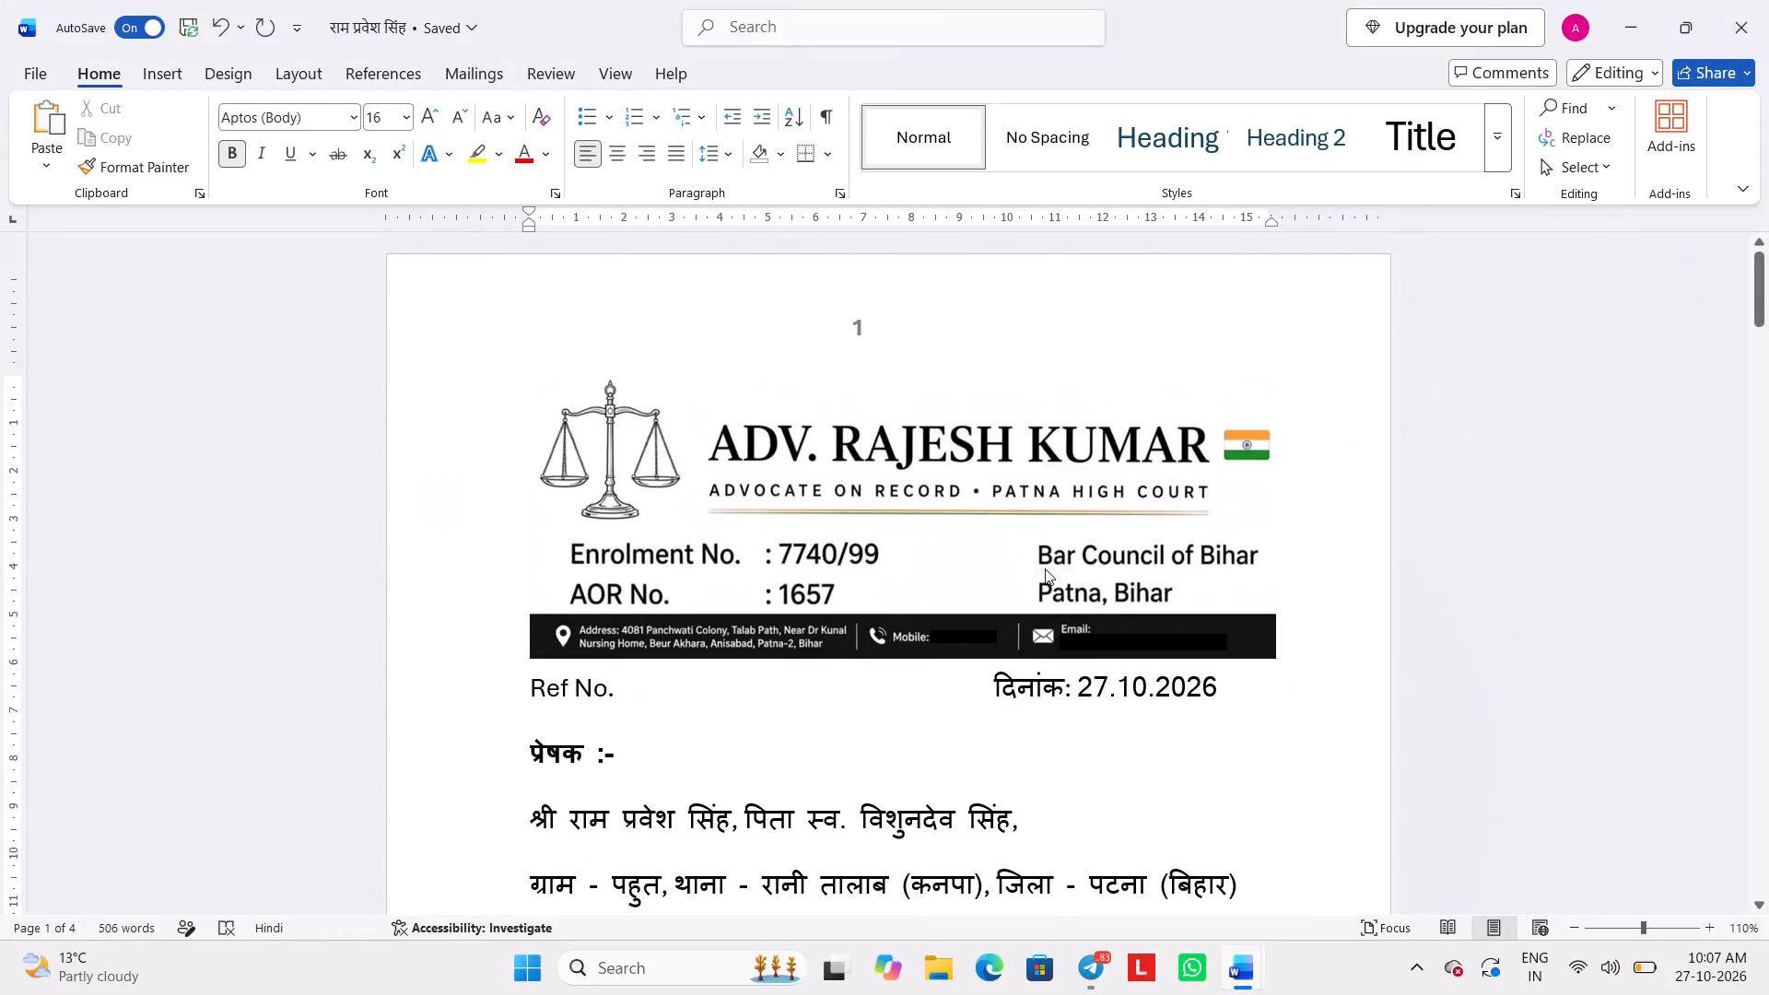
# Check the layout of the Hindi notice from the letterhead through the subject and lettered list to the signature block.
pyautogui.scroll(-18, 1045, 568)
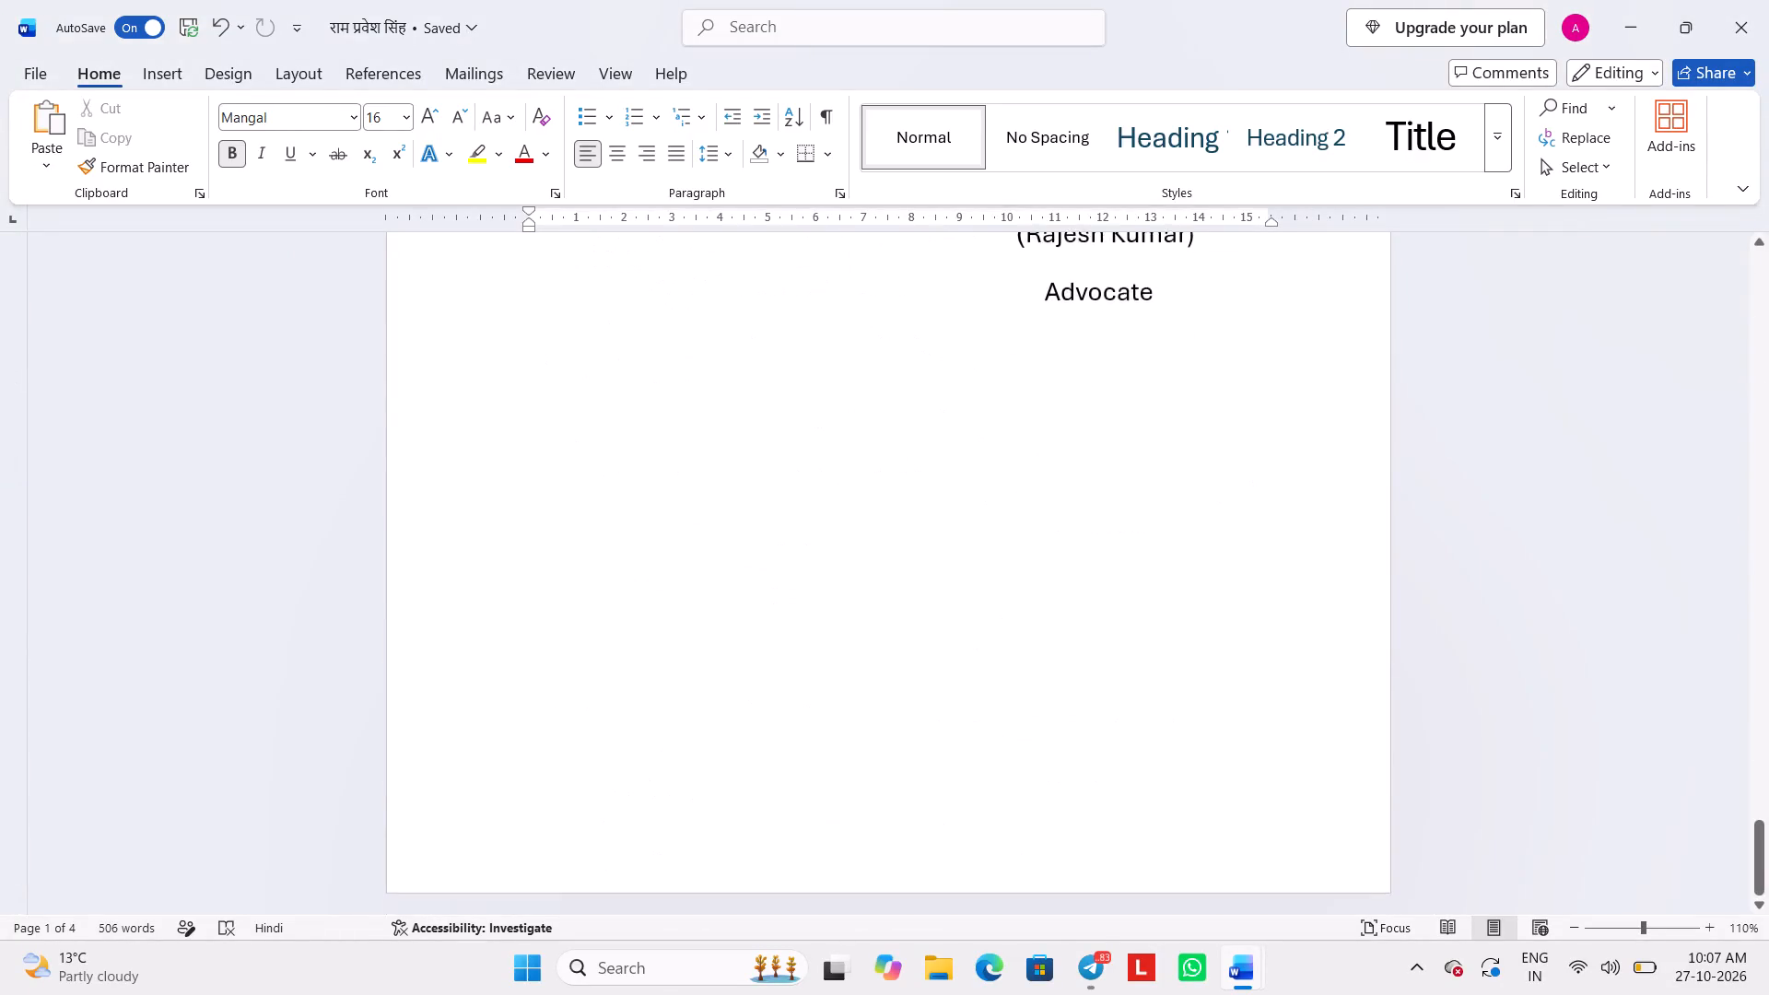
pyautogui.scroll(12, 1045, 568)
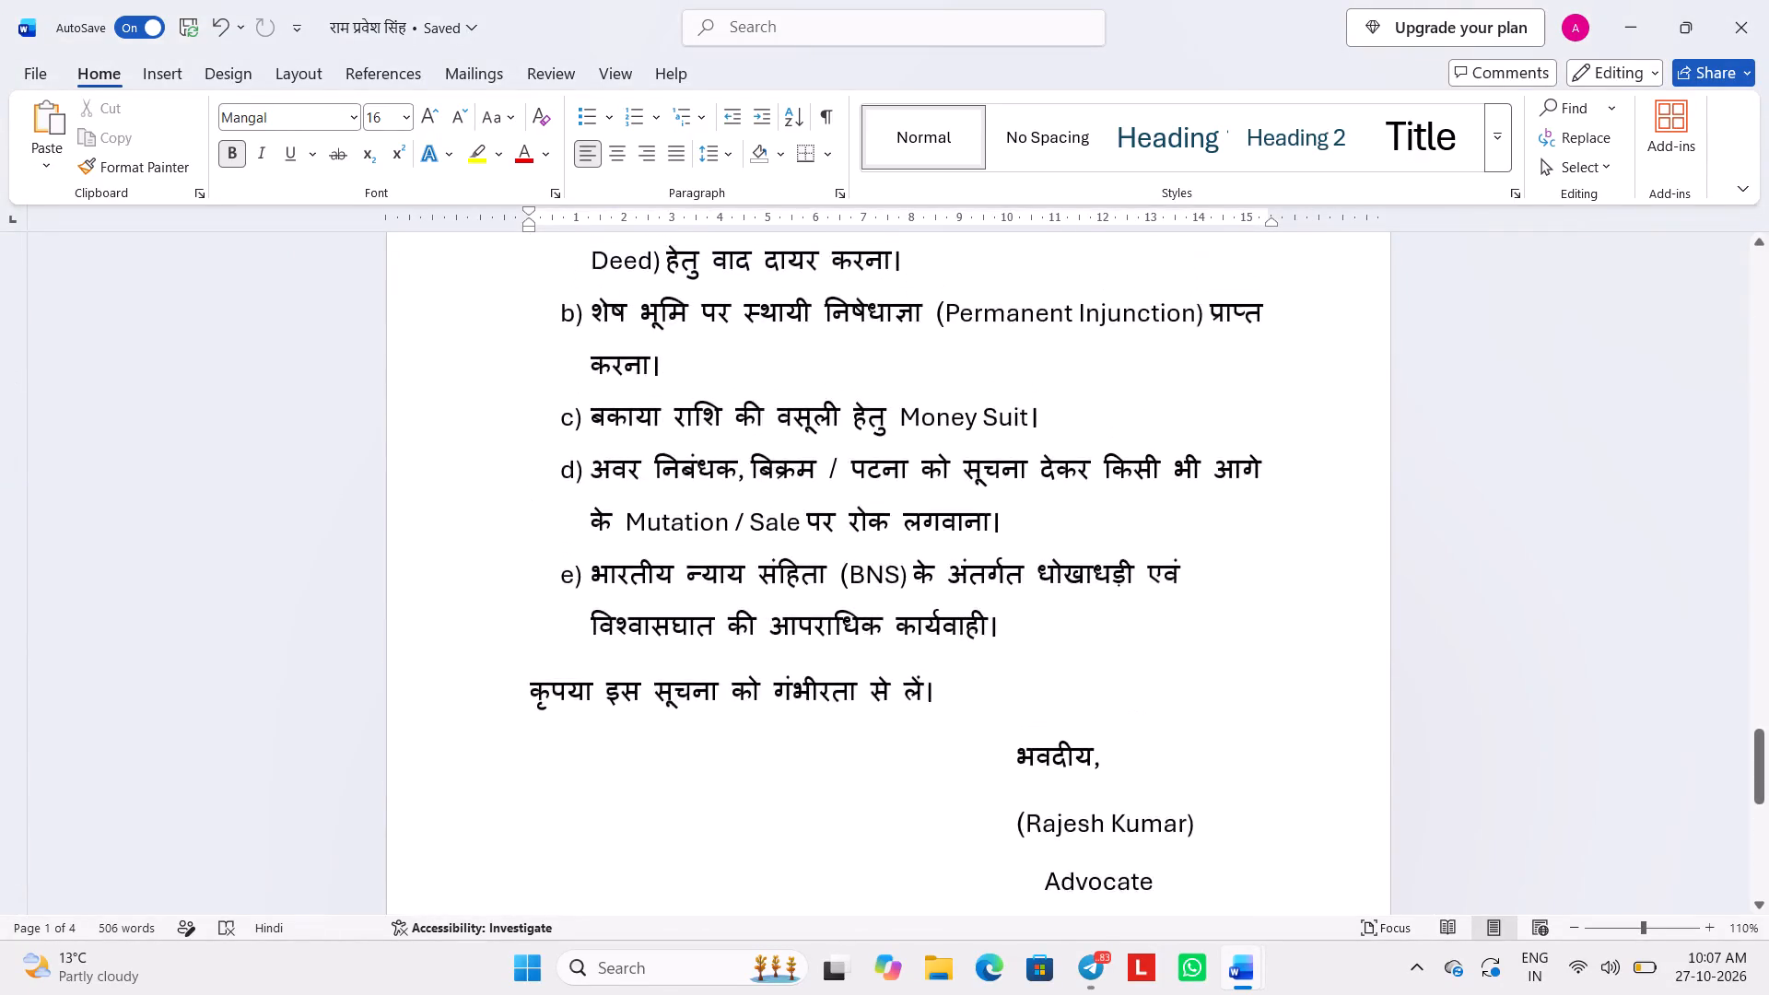
pyautogui.scroll(7, 1045, 568)
pyautogui.scroll(-7, 1045, 568)
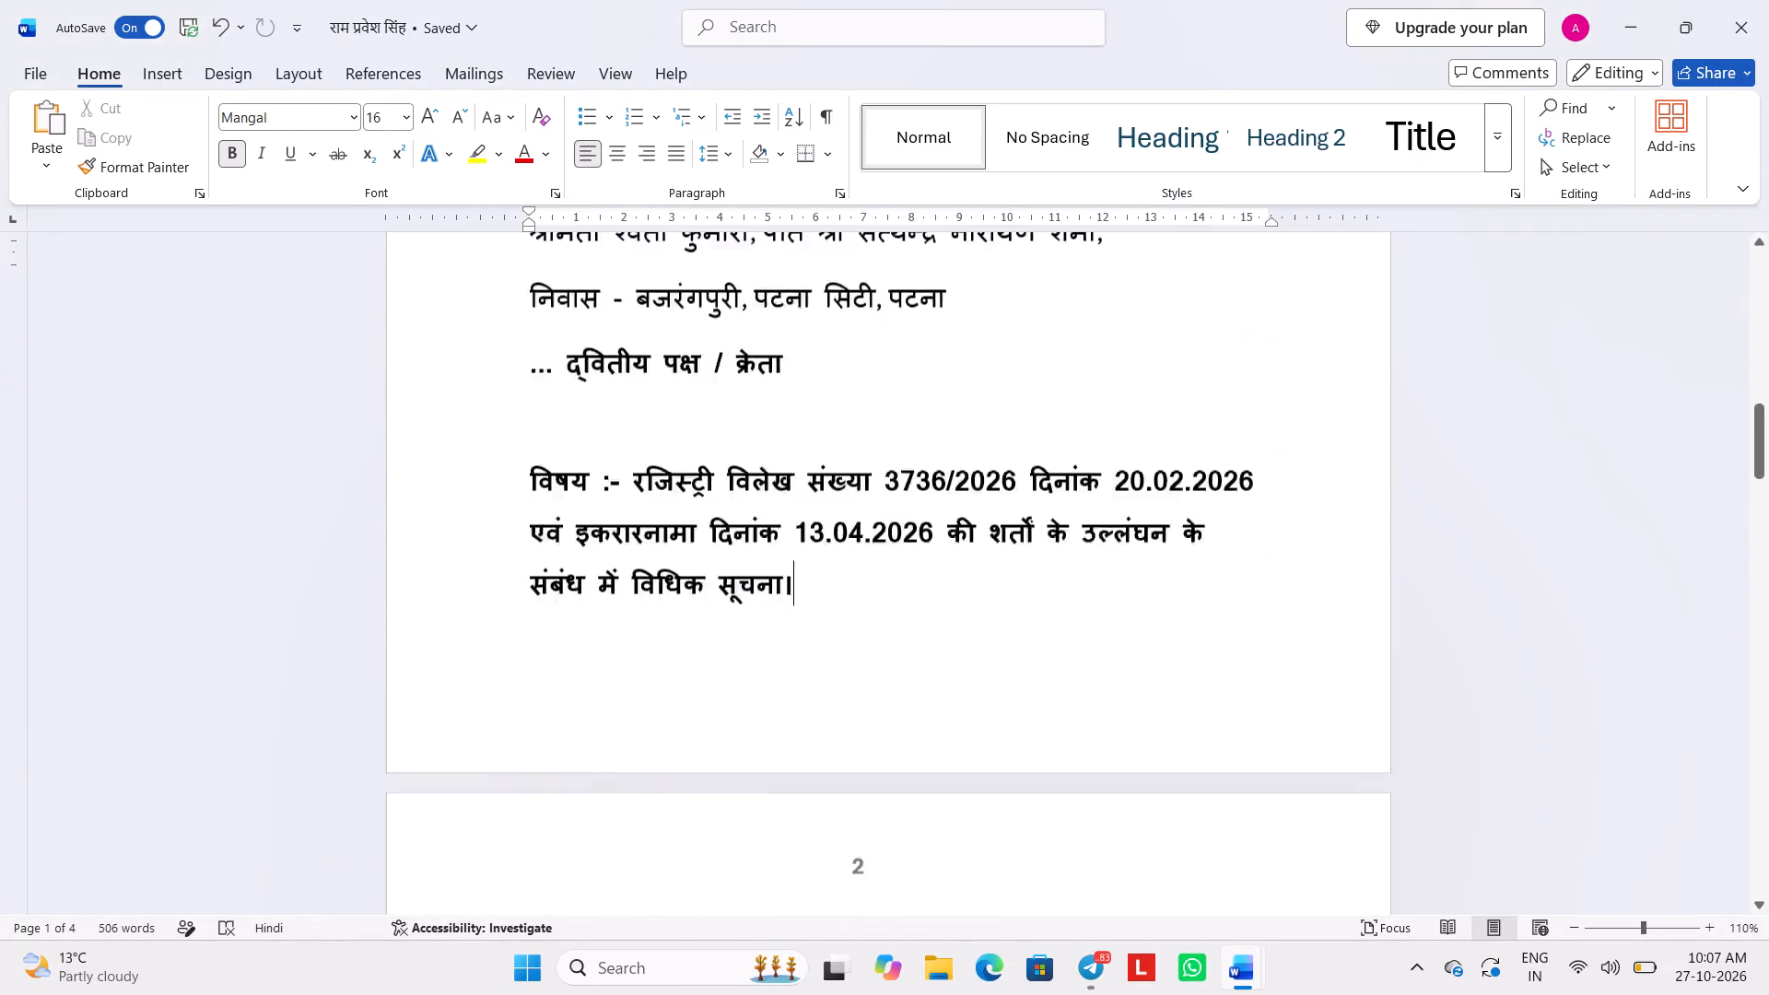
pyautogui.scroll(-6, 1045, 568)
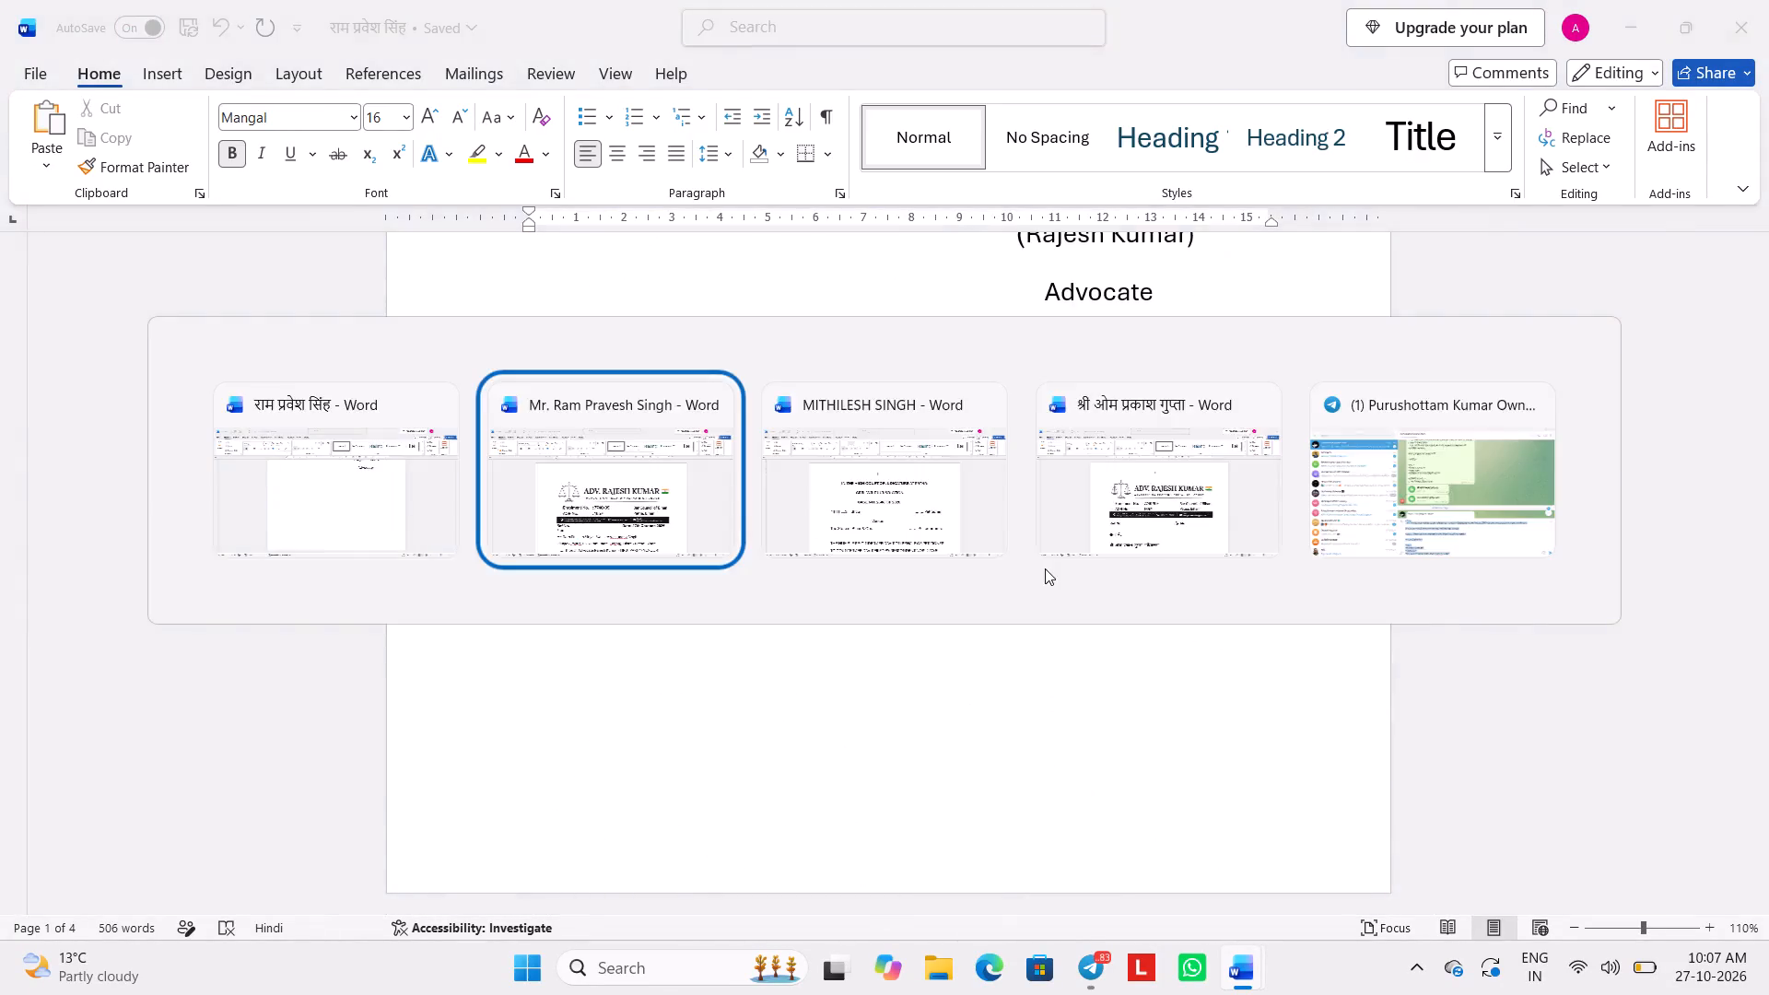
# Delete the "For and on behalf of" client line below "Advocate" at the end of the English notice.
pyautogui.scroll(-12, 1045, 568)
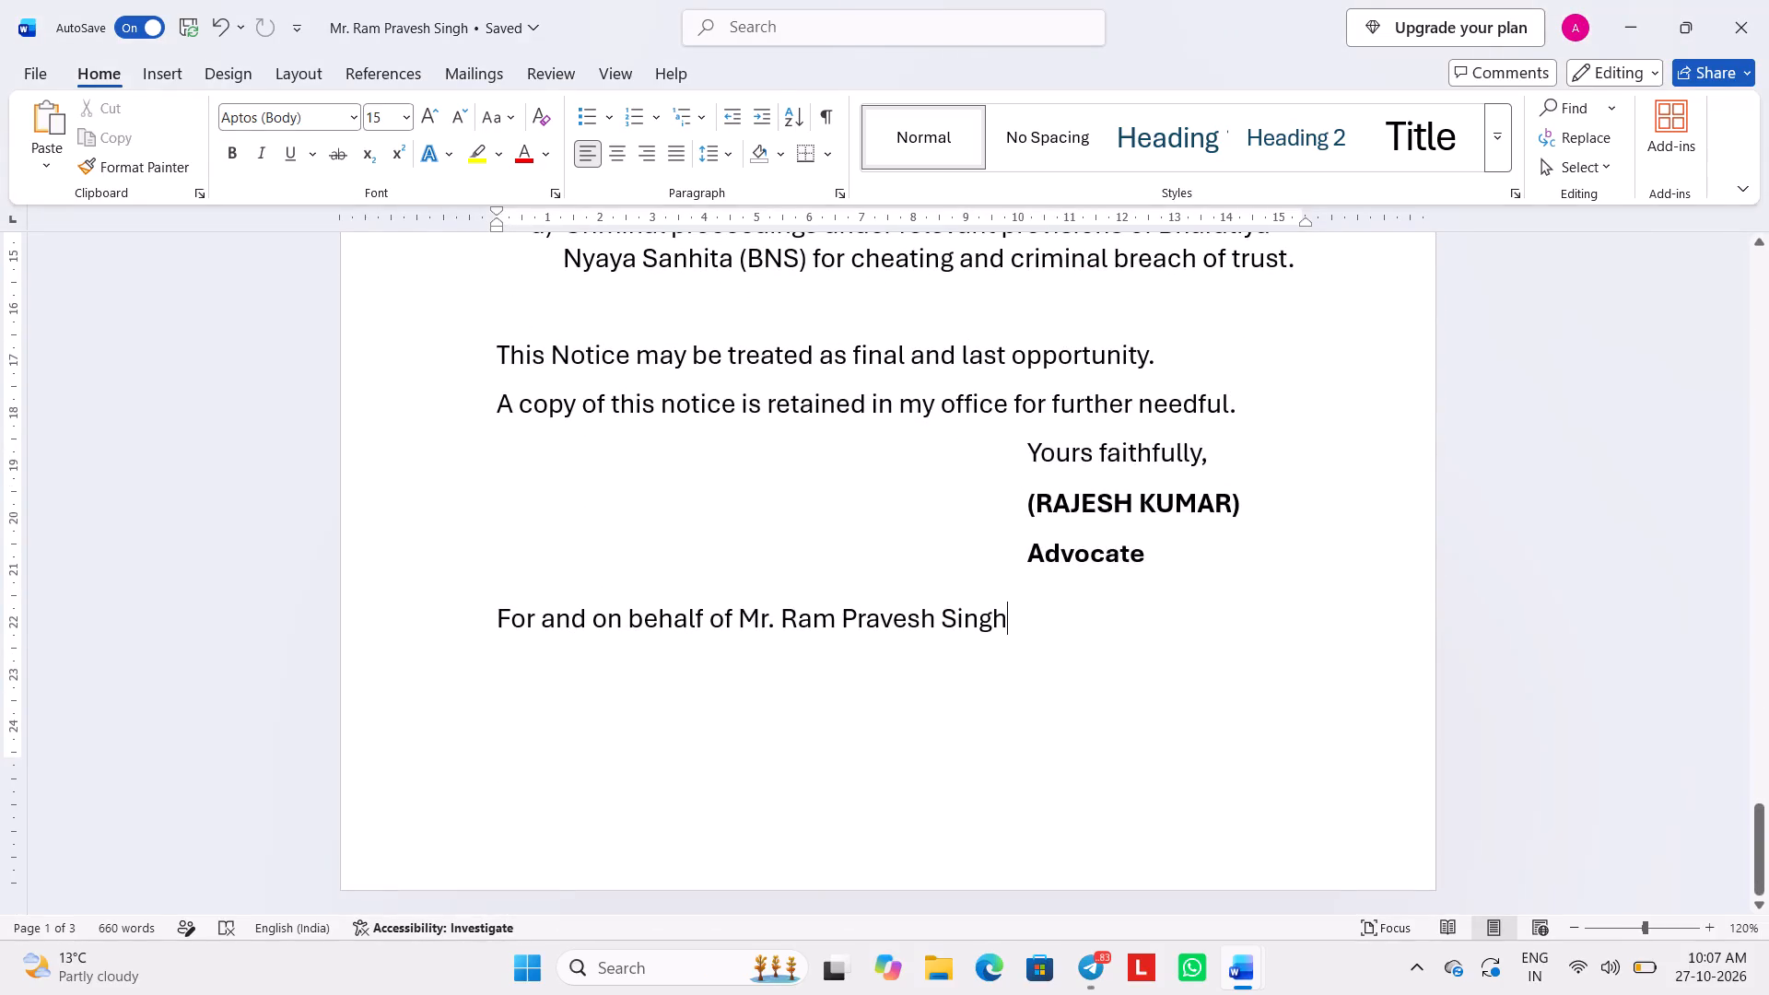
pyautogui.moveTo(1023, 620); pyautogui.dragTo(539, 671)
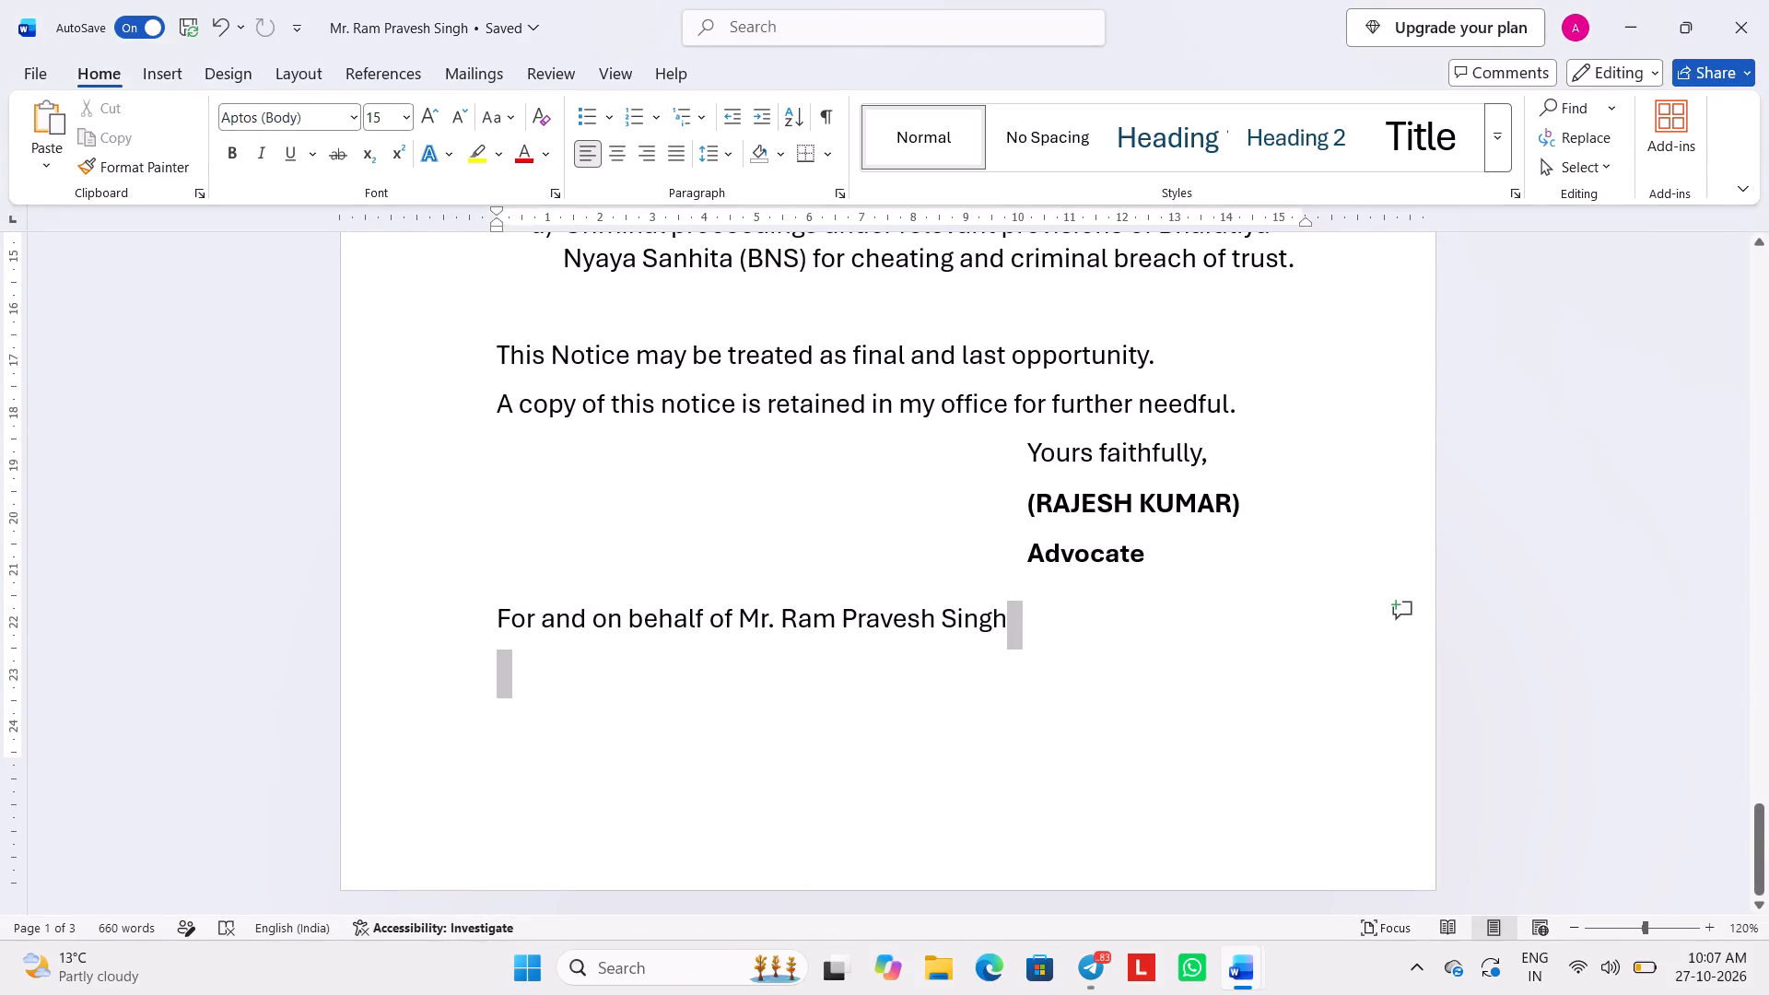
pyautogui.moveTo(539, 671); pyautogui.dragTo(478, 634)
pyautogui.click(478, 634)
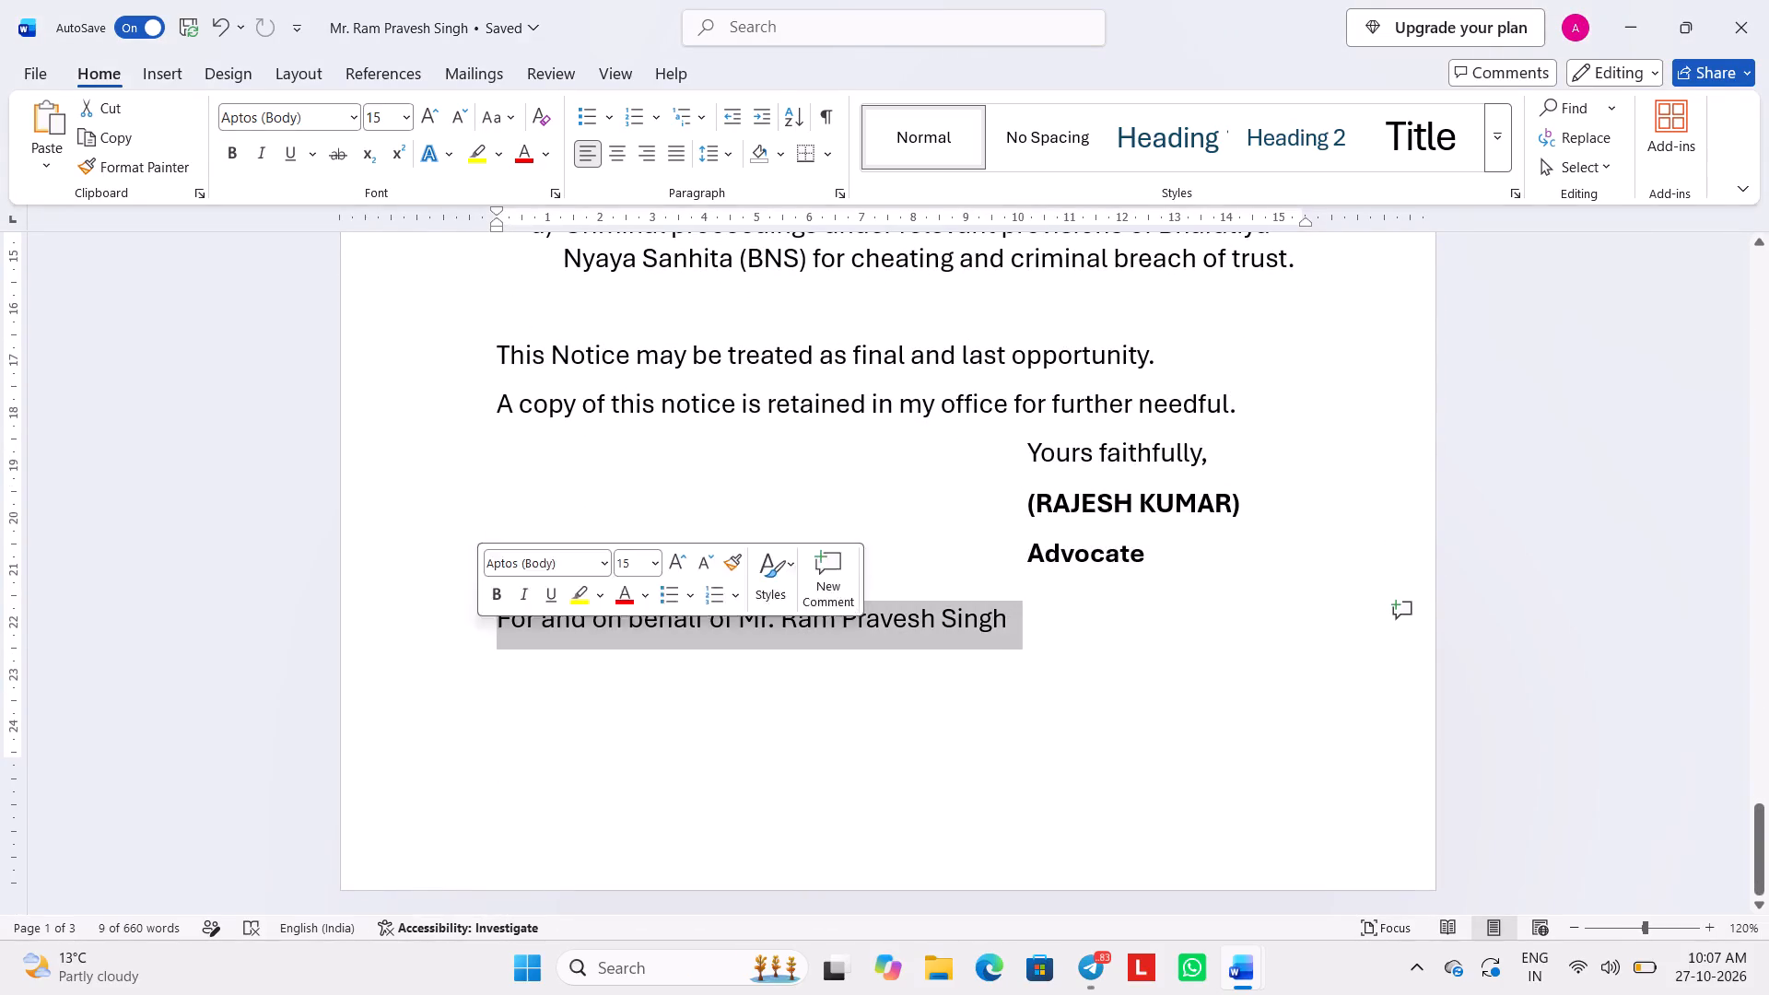
pyautogui.scroll(10, 478, 634)
pyautogui.scroll(-3, 478, 634)
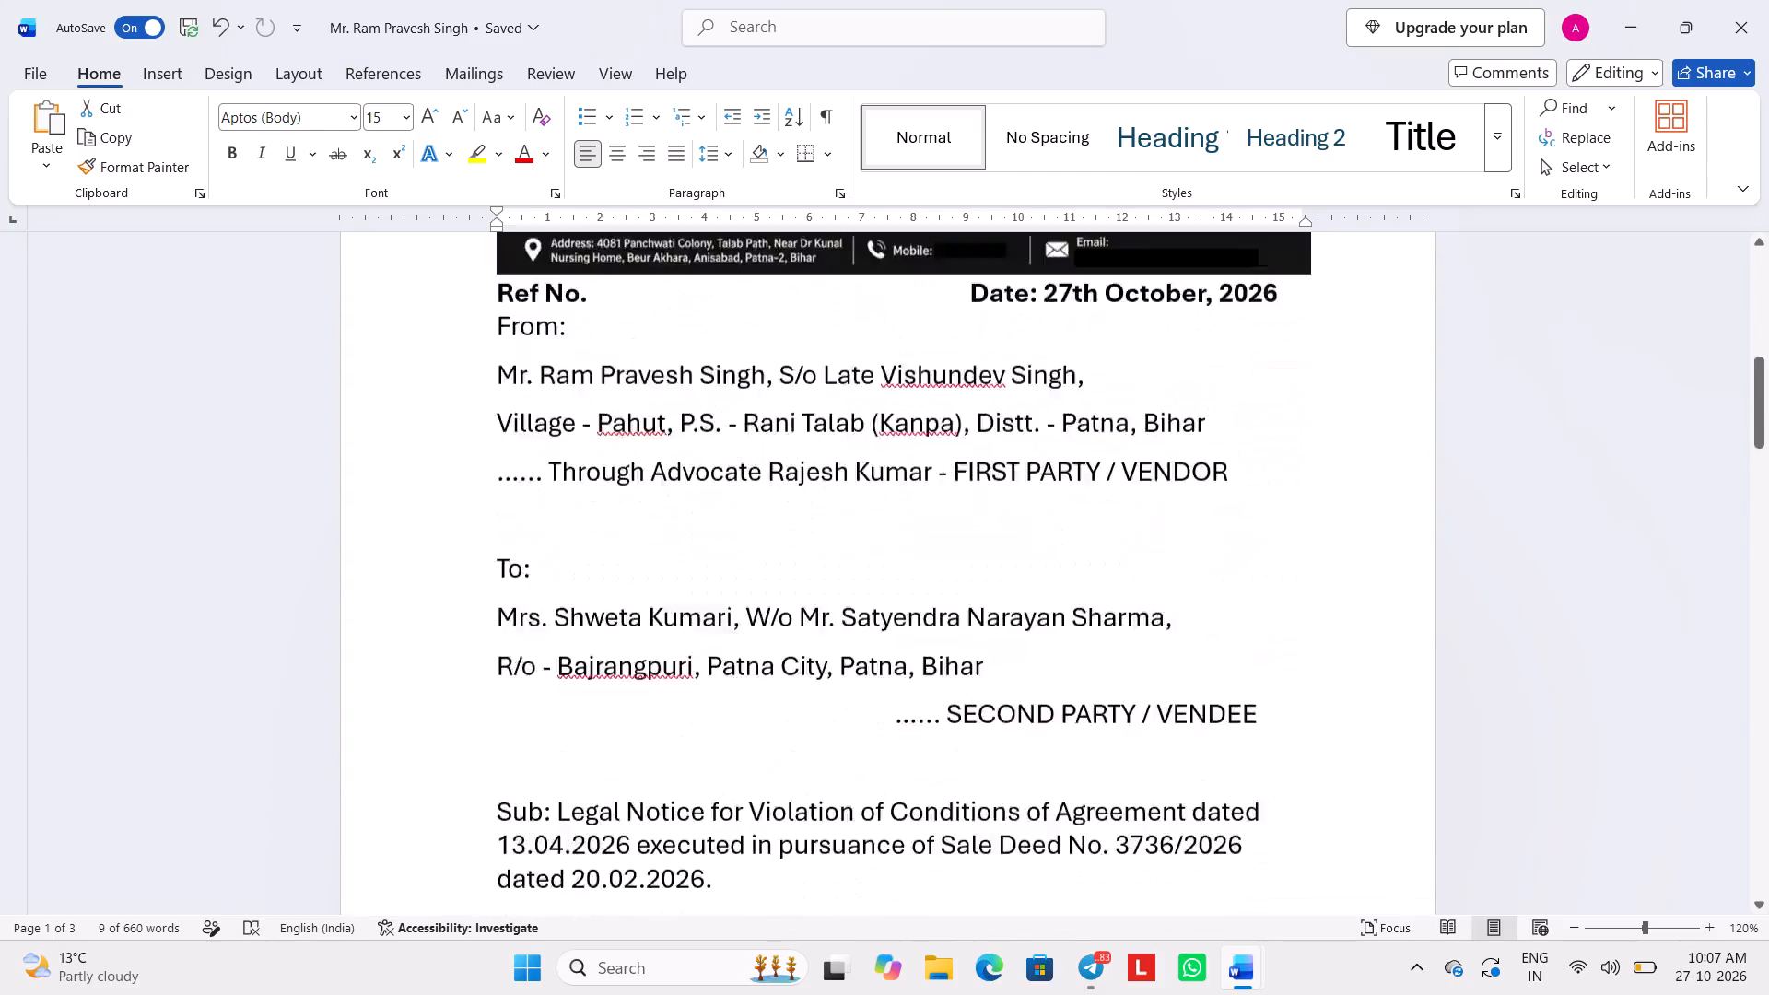
pyautogui.scroll(-13, 478, 634)
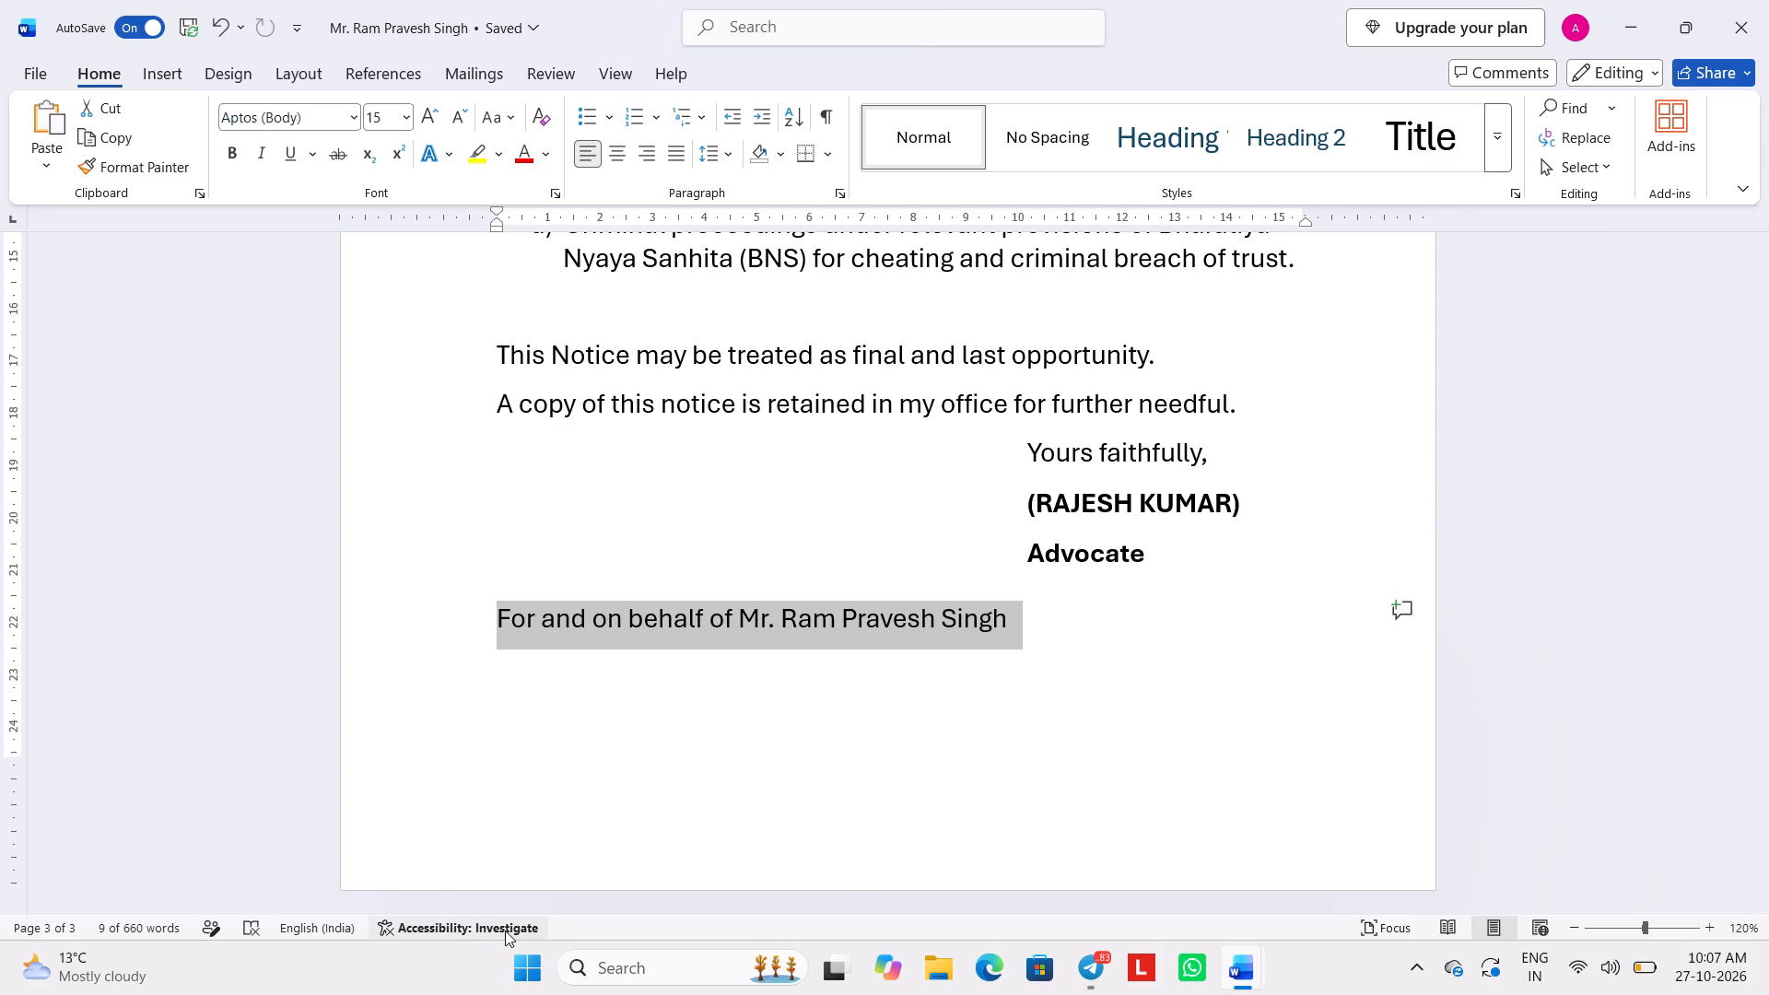
pyautogui.click(884, 711)
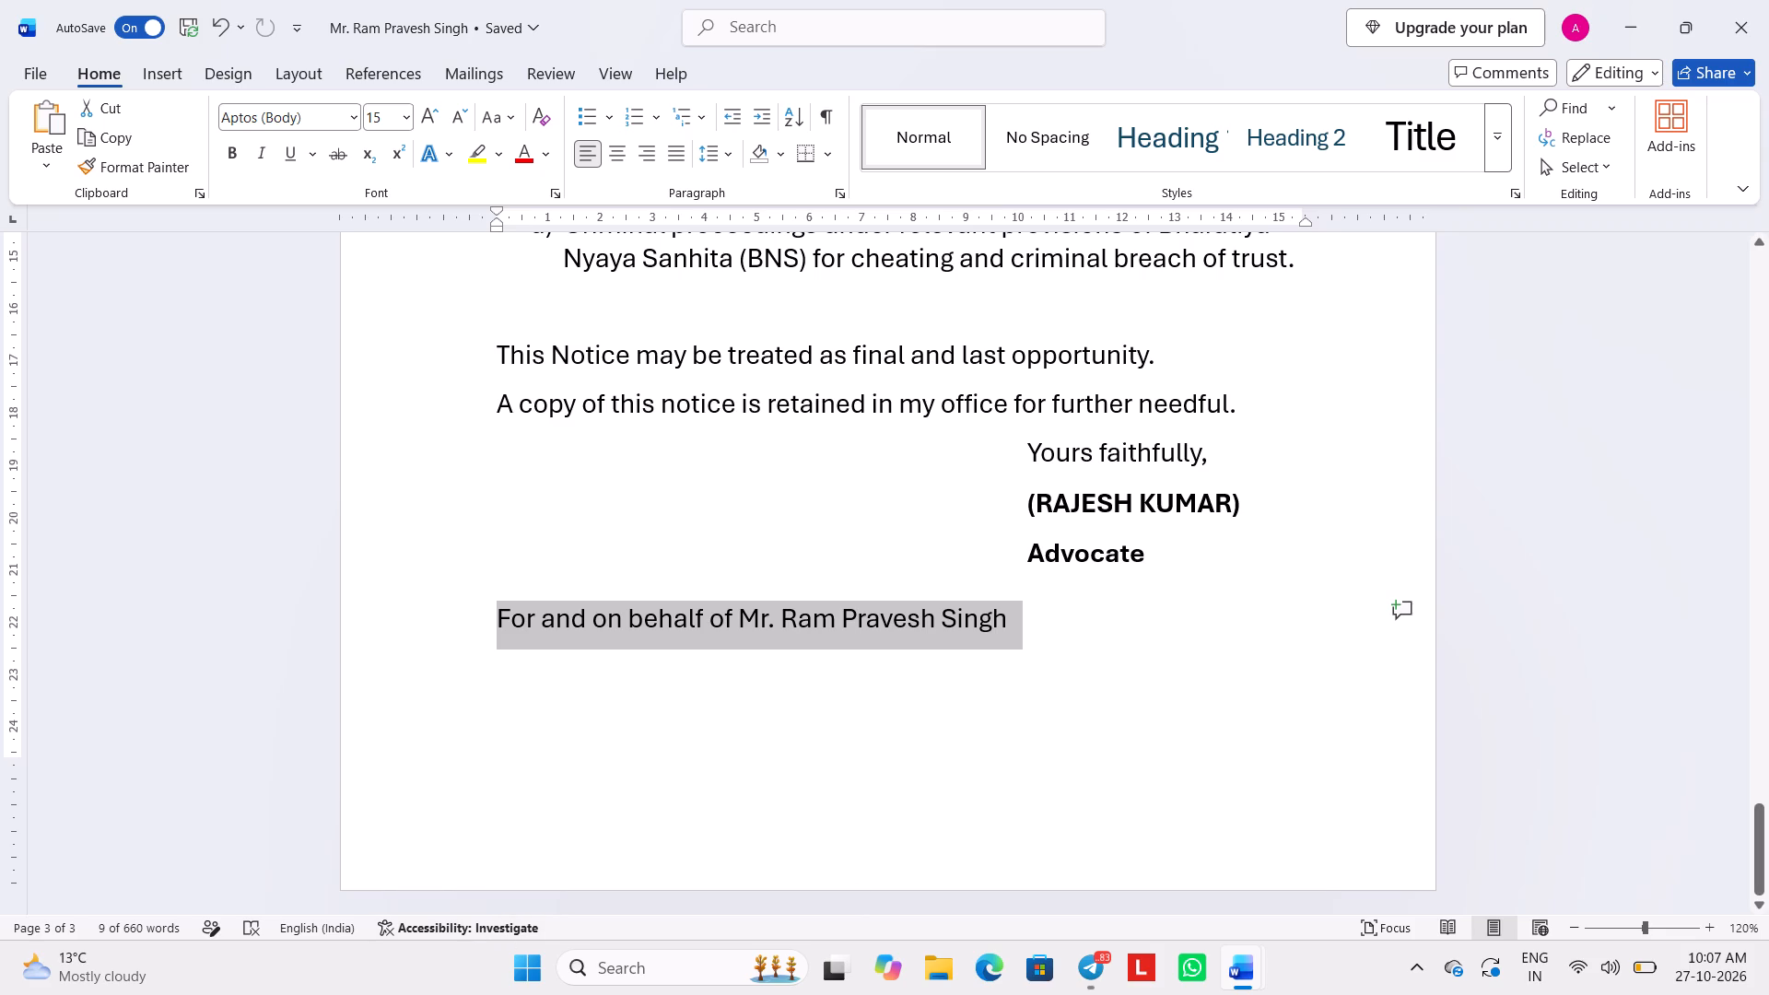
pyautogui.moveTo(1063, 637); pyautogui.dragTo(491, 655)
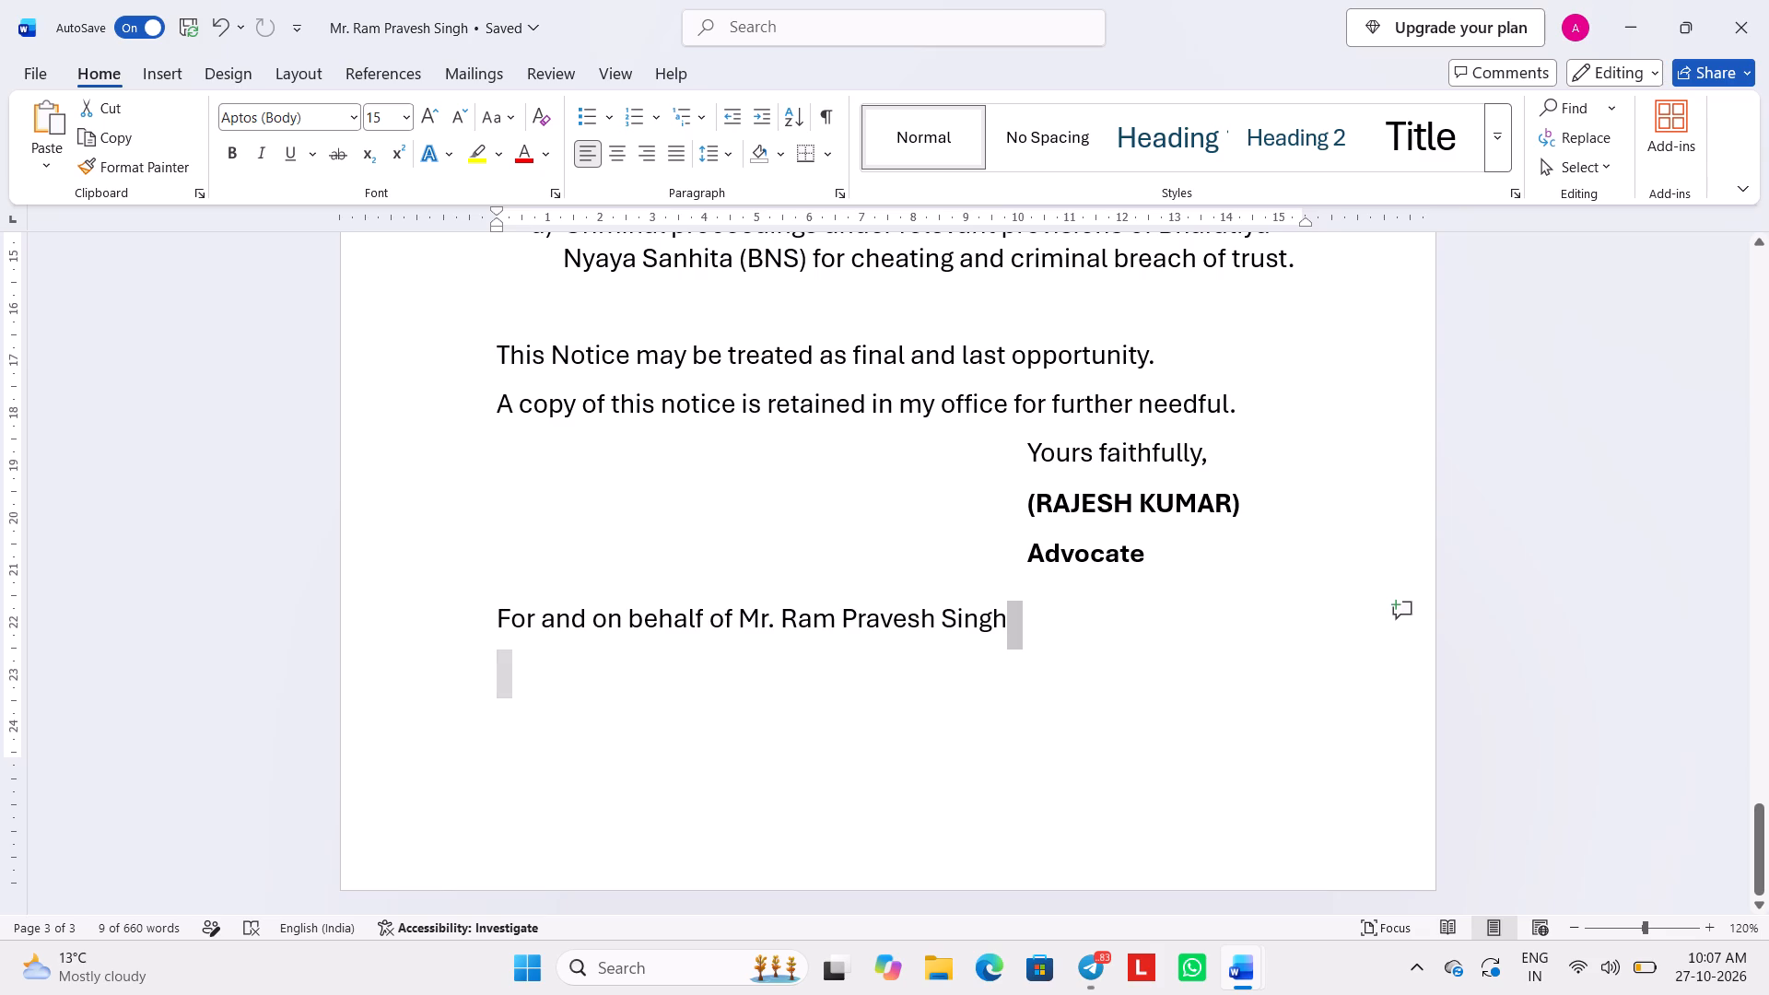
pyautogui.moveTo(491, 655); pyautogui.dragTo(406, 616)
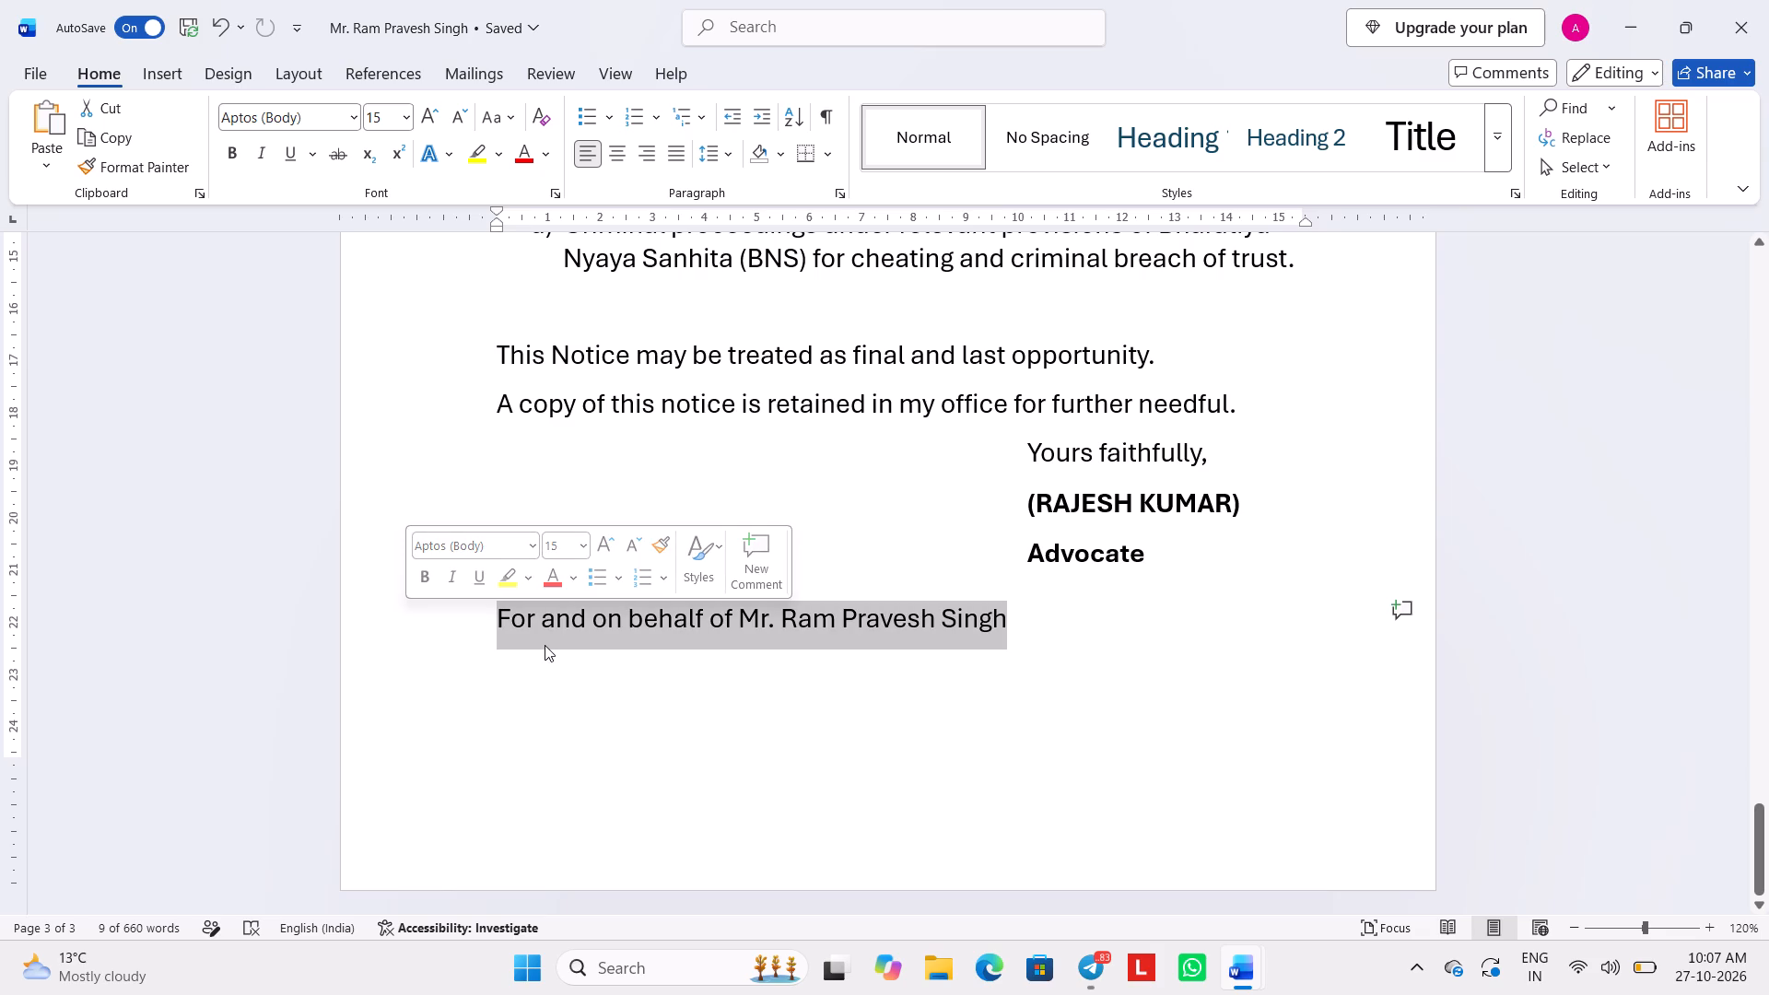
pyautogui.click(545, 645)
pyautogui.click(539, 688)
pyautogui.moveTo(539, 688); pyautogui.dragTo(459, 620)
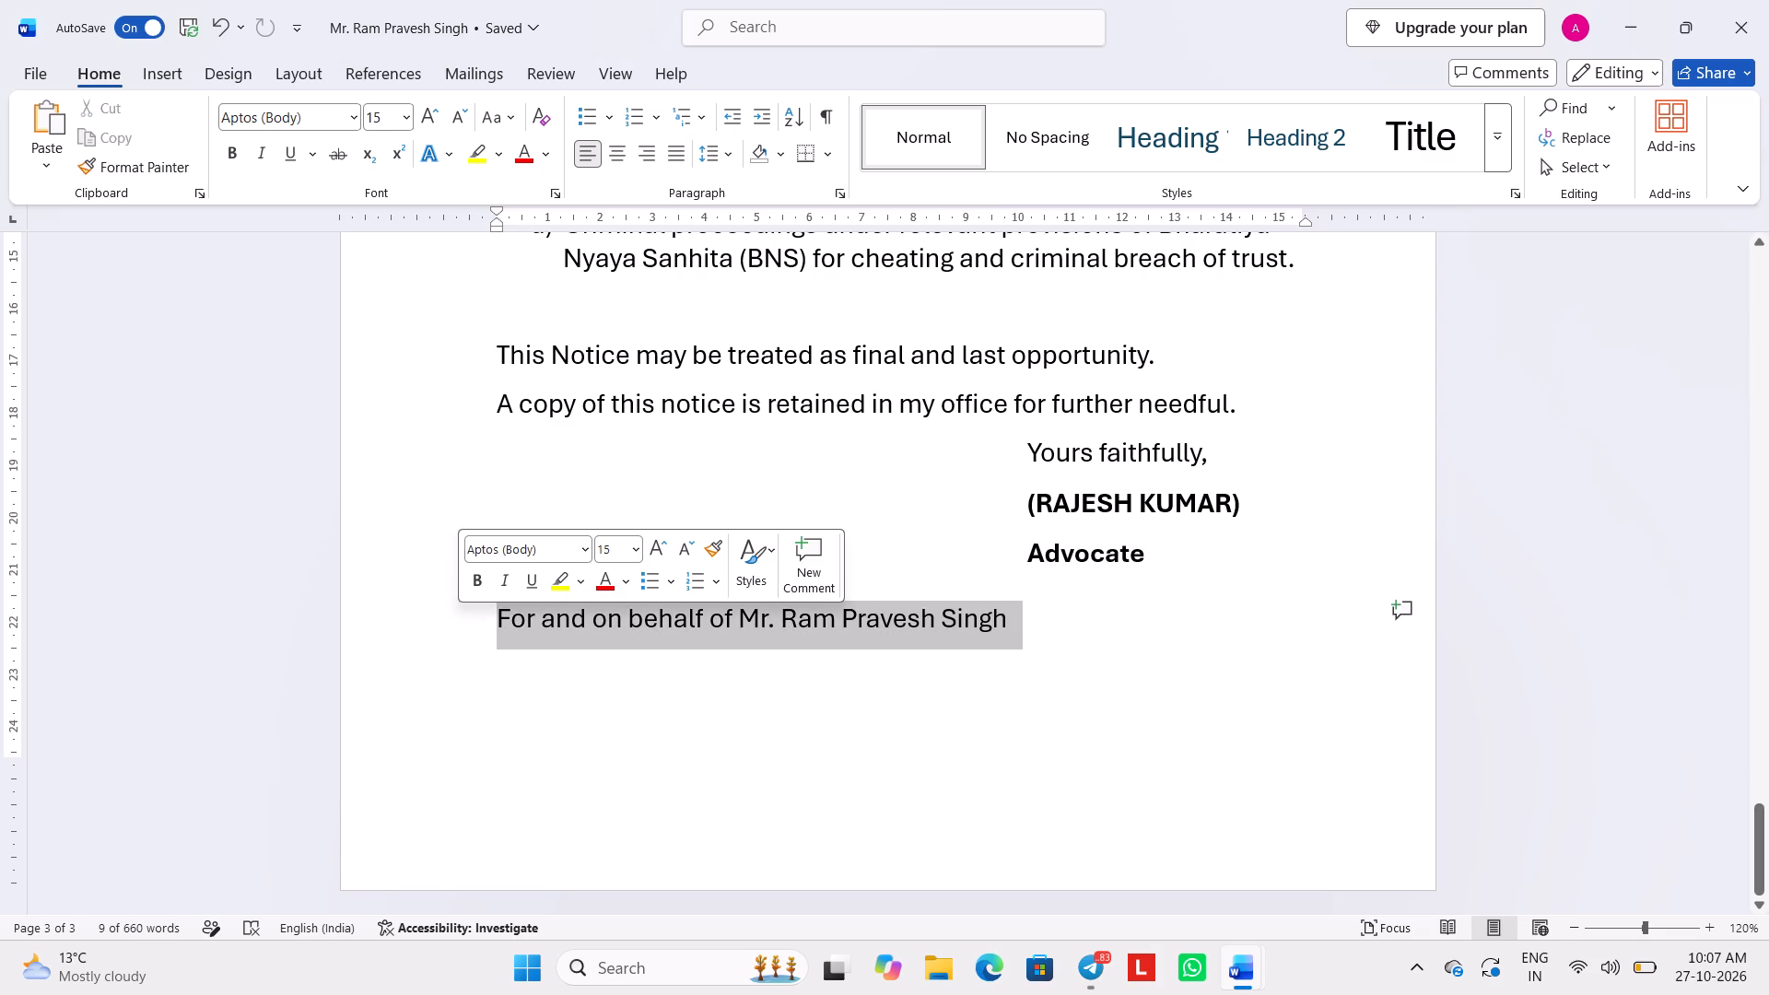
pyautogui.click(563, 701)
pyautogui.moveTo(563, 701); pyautogui.dragTo(493, 618)
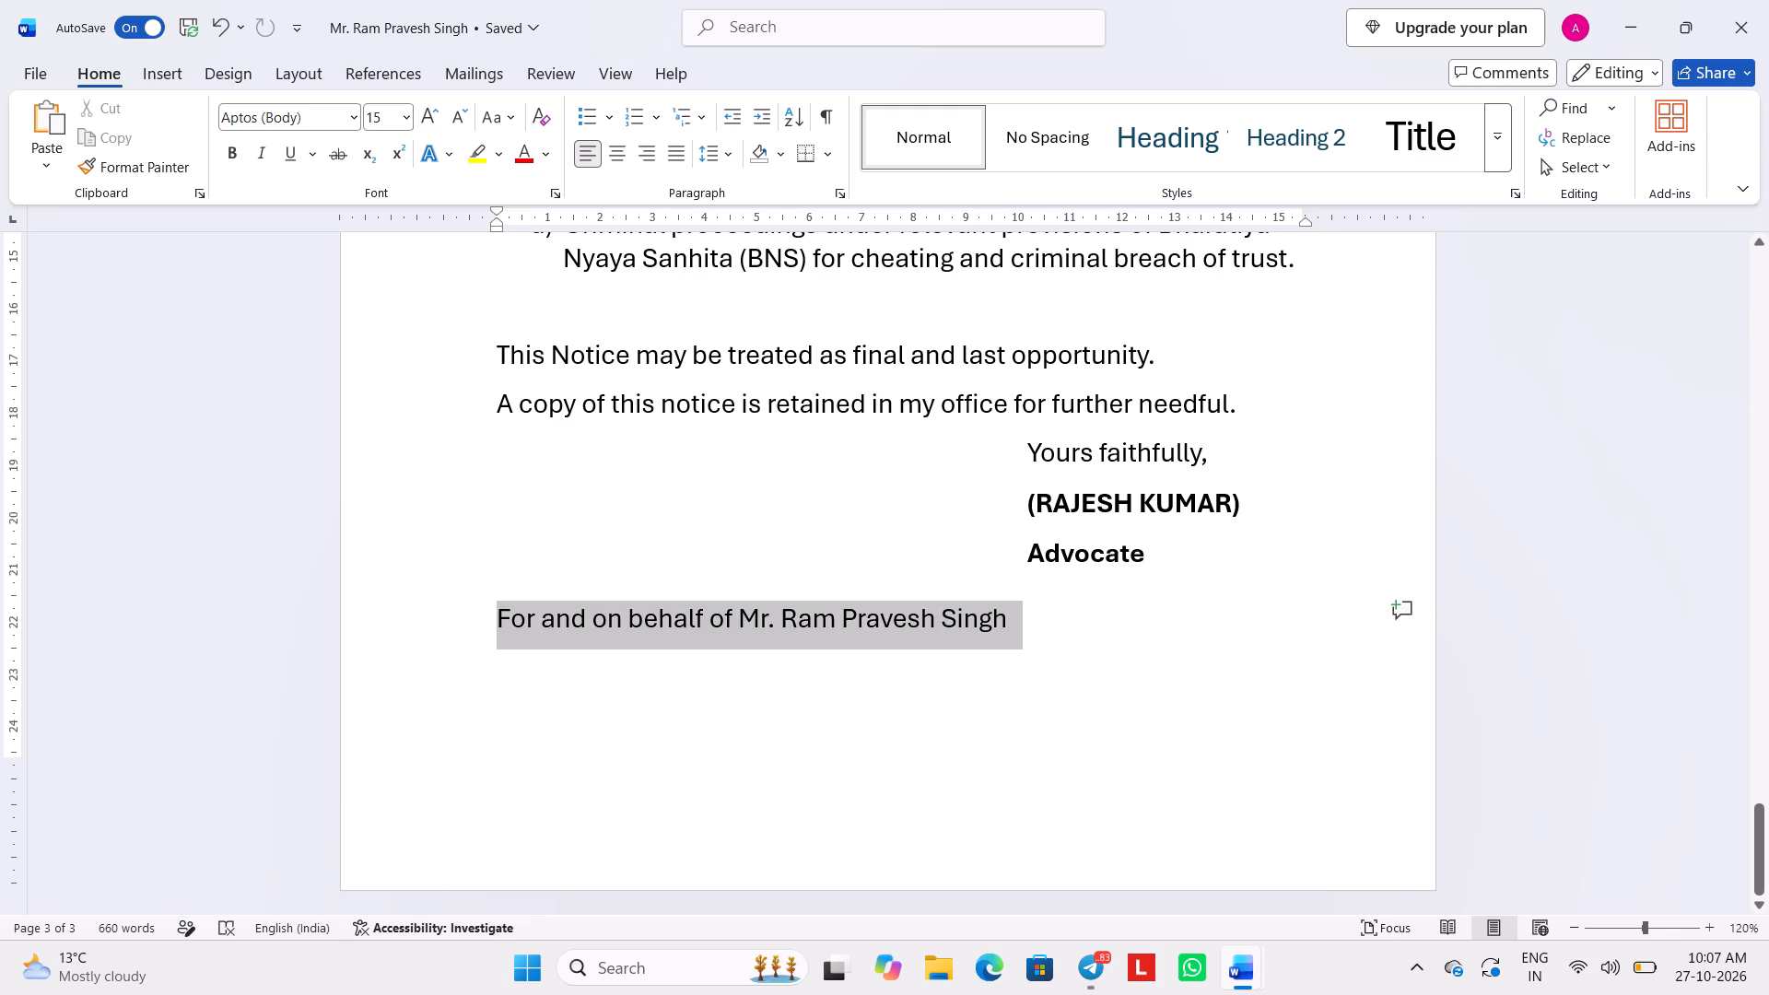
pyautogui.moveTo(493, 618); pyautogui.dragTo(722, 589)
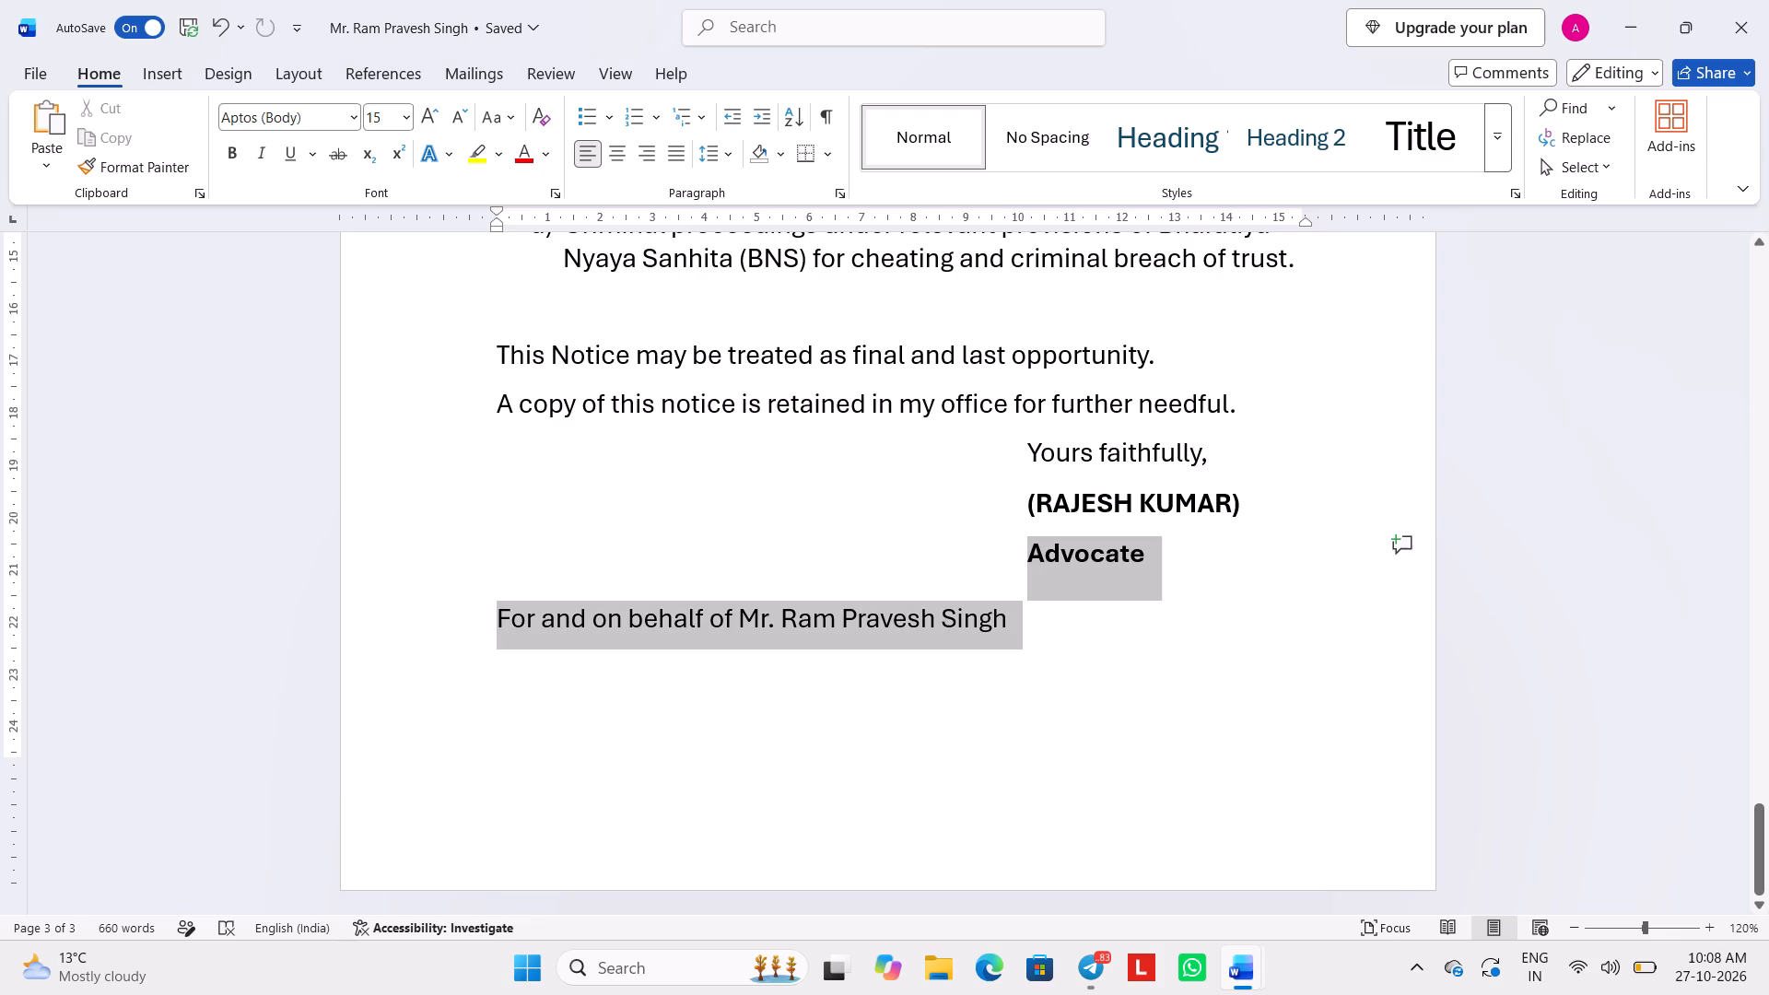
pyautogui.moveTo(722, 589); pyautogui.dragTo(467, 617)
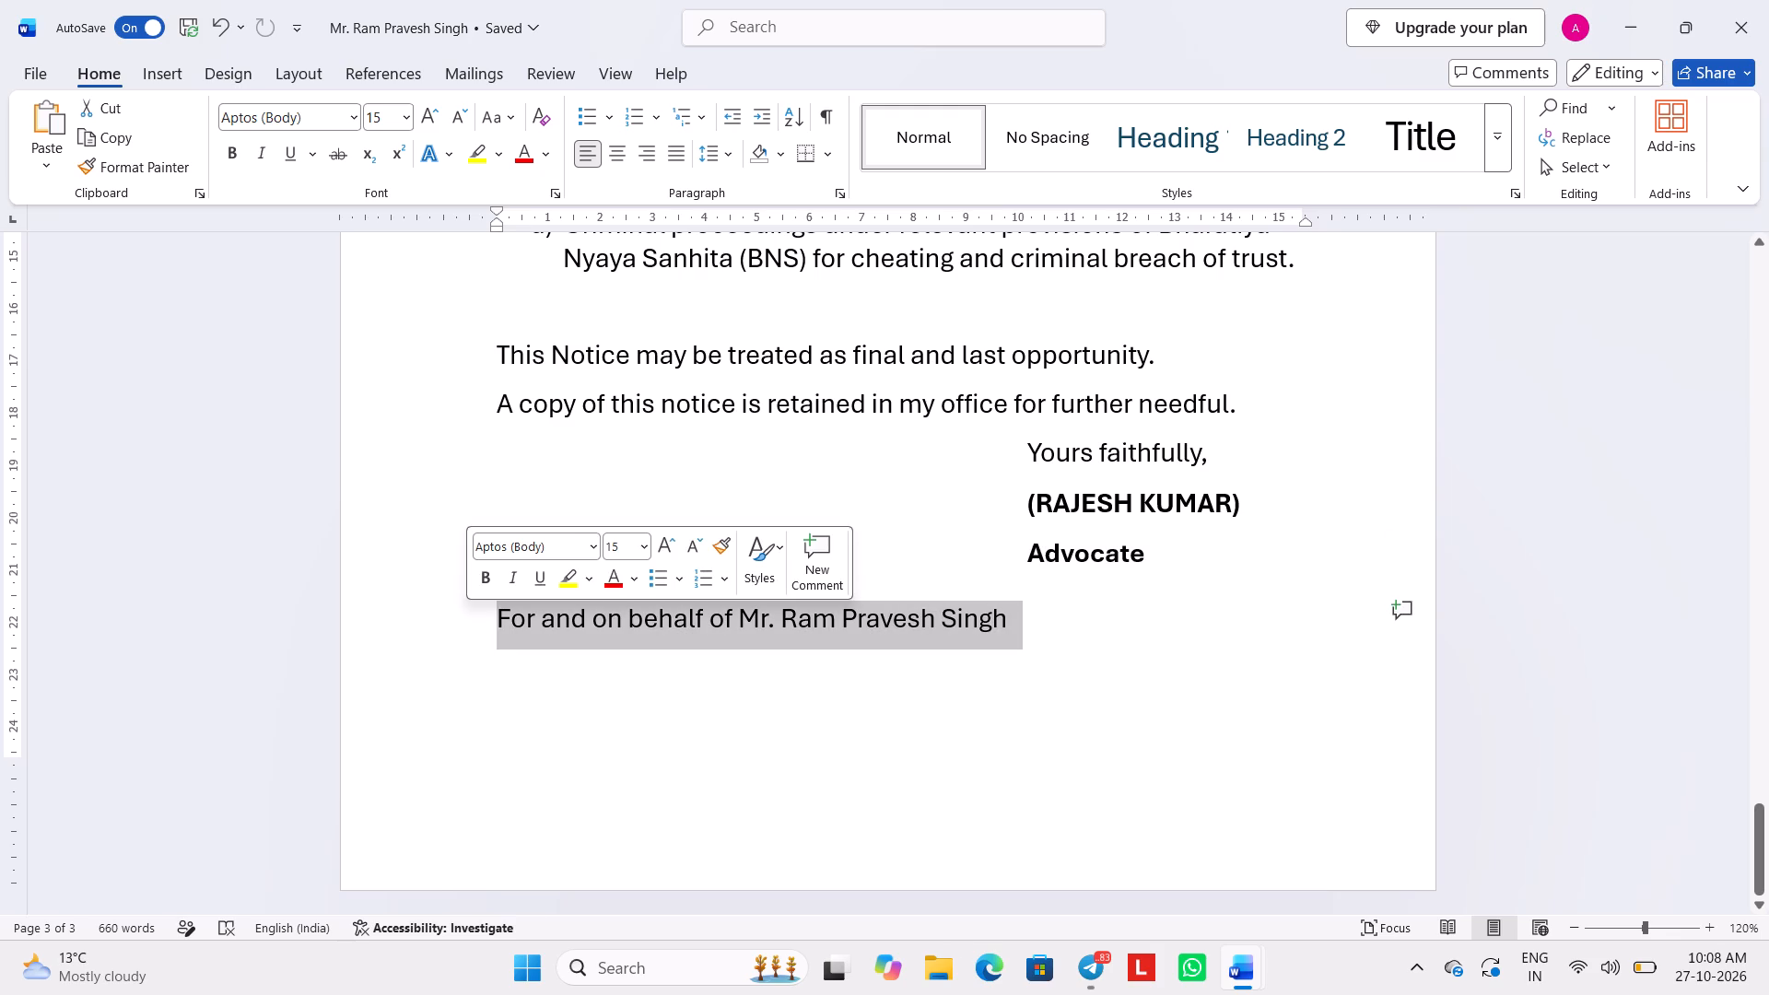
pyautogui.click(592, 709)
pyautogui.moveTo(592, 709); pyautogui.dragTo(520, 649)
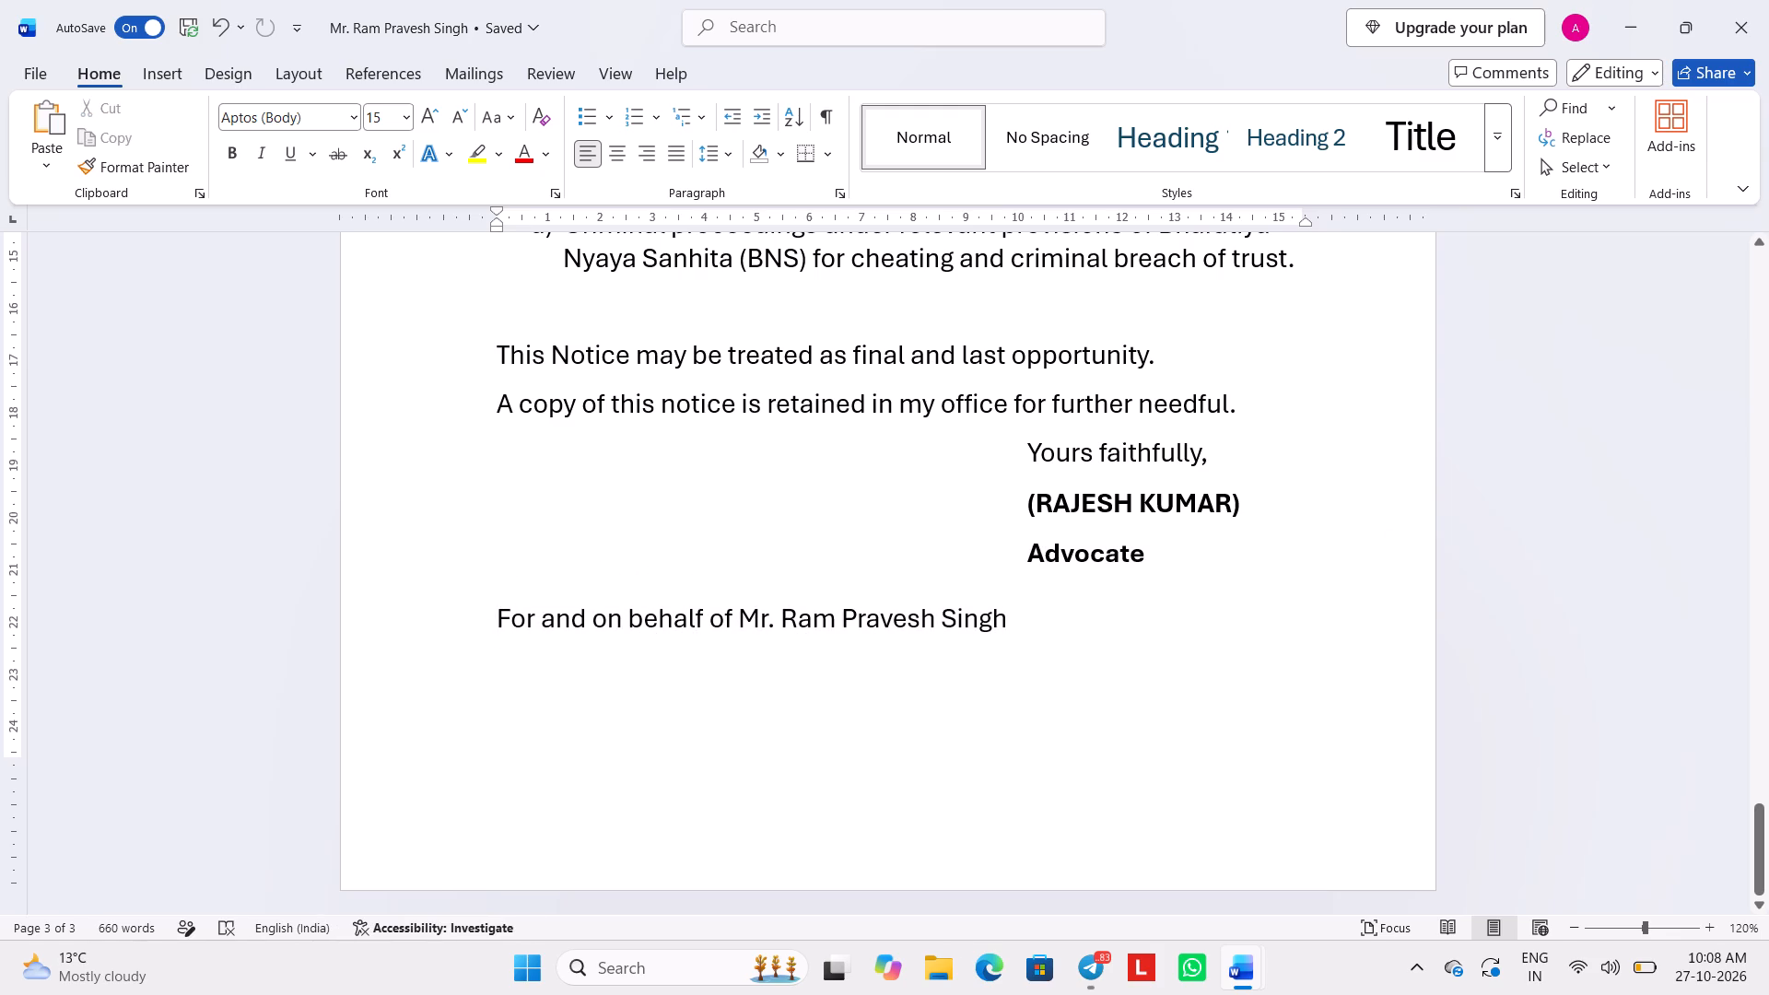
pyautogui.moveTo(520, 649); pyautogui.dragTo(491, 624)
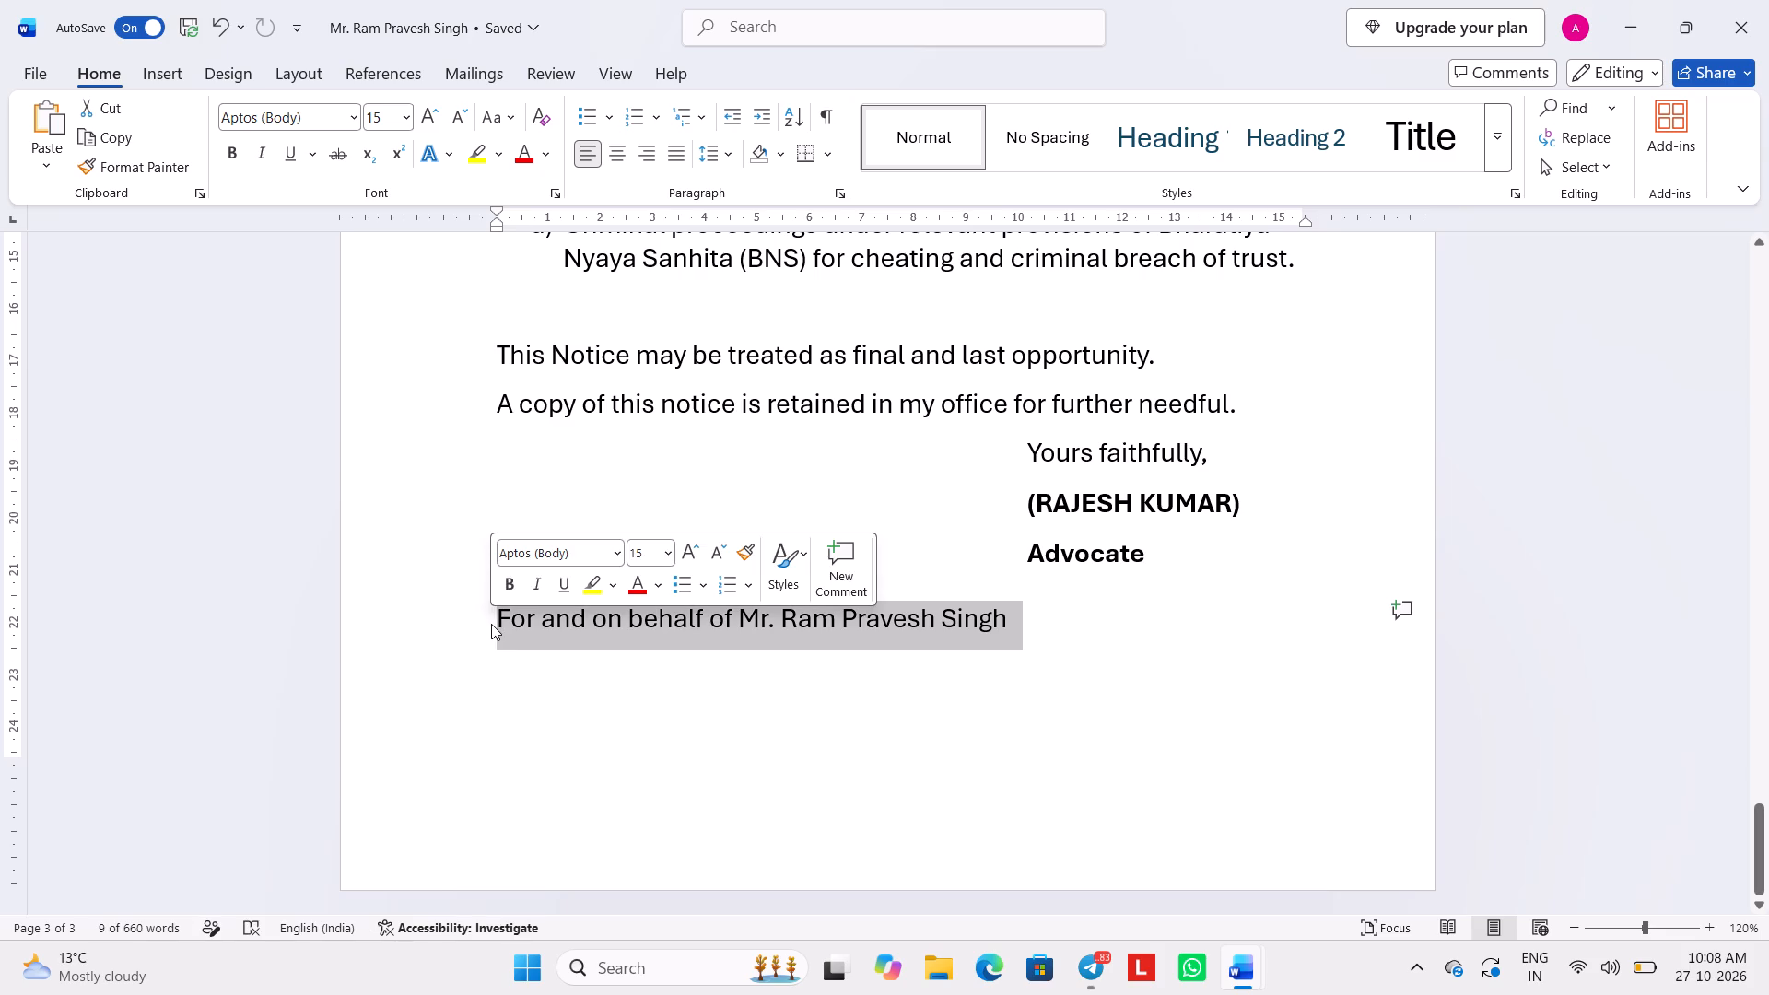
pyautogui.click(491, 624)
pyautogui.moveTo(491, 624); pyautogui.dragTo(793, 639)
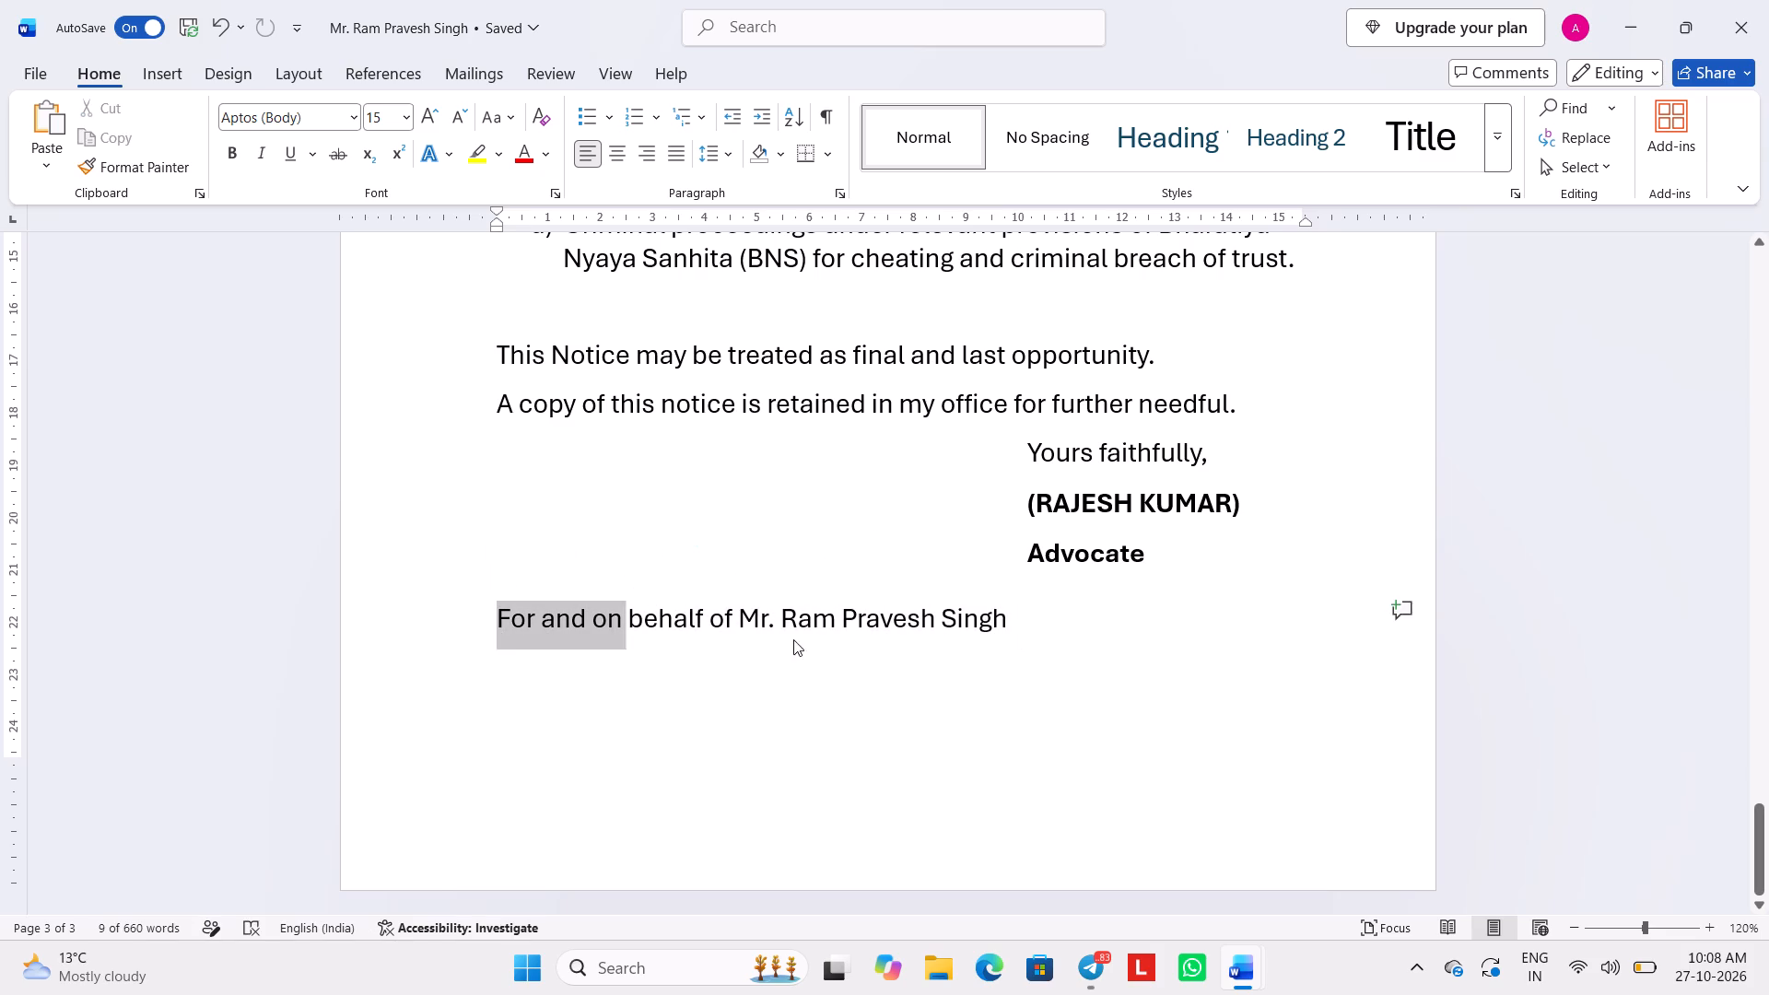
pyautogui.moveTo(793, 639); pyautogui.dragTo(1035, 683)
pyautogui.click(1035, 683)
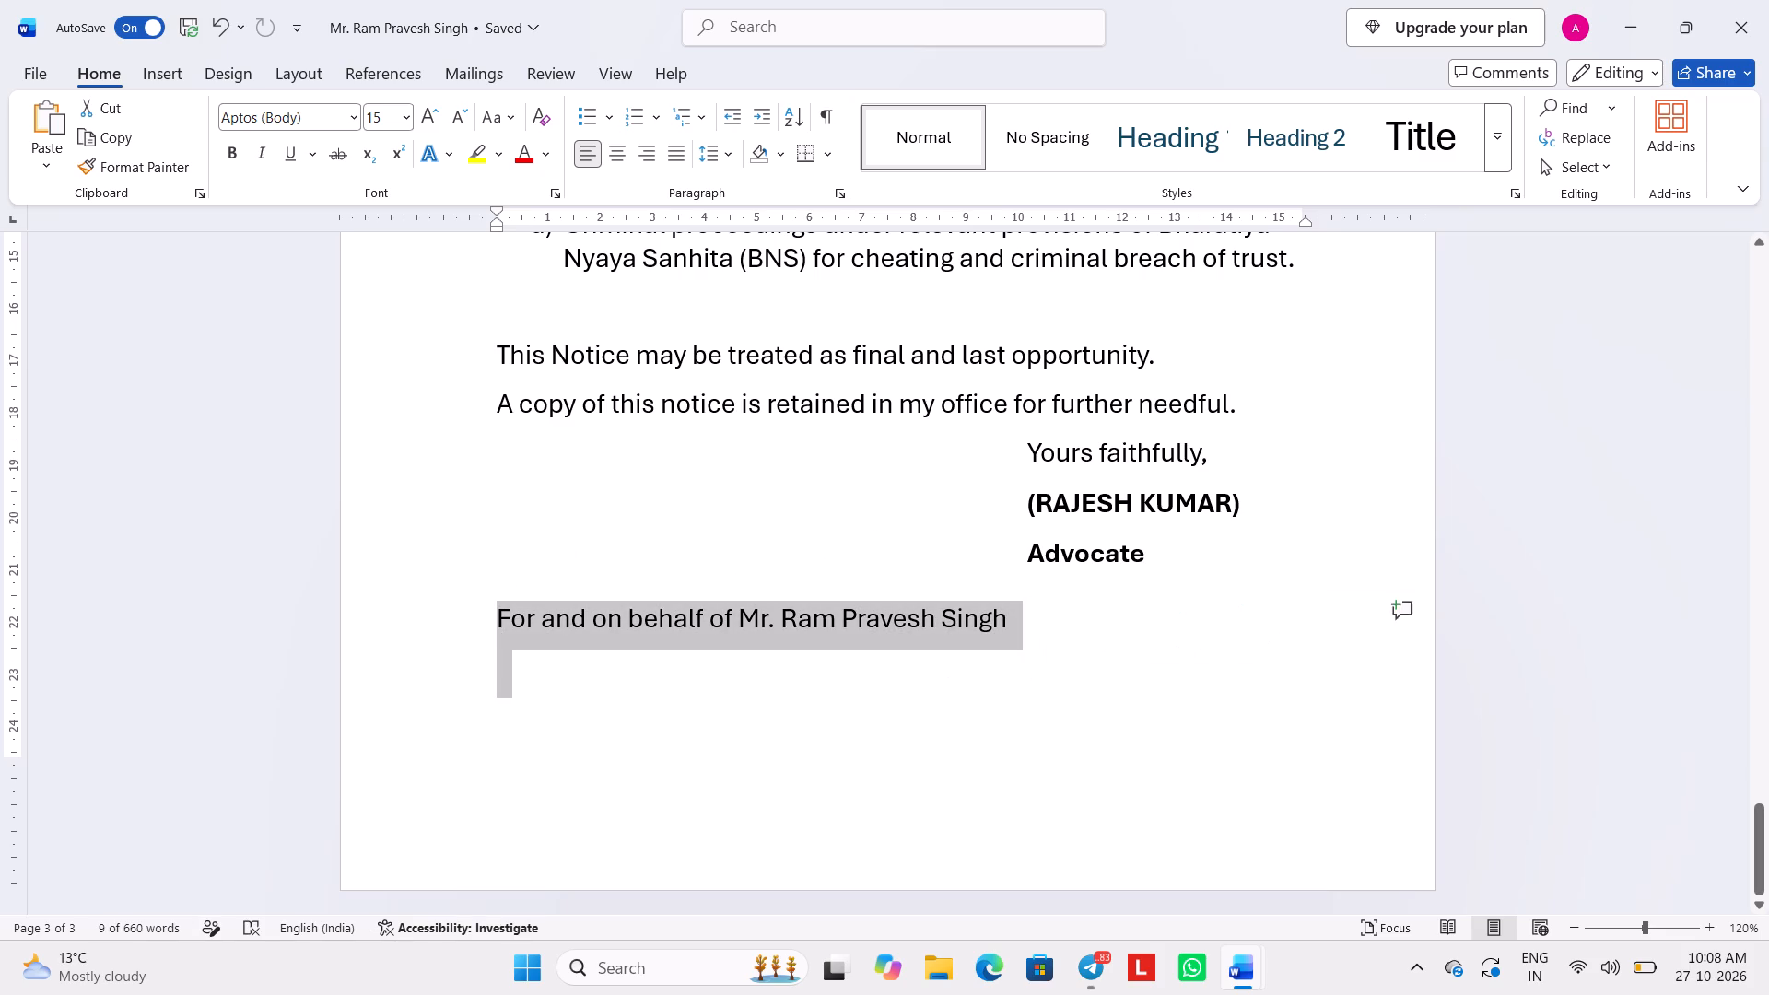
pyautogui.moveTo(1035, 683); pyautogui.dragTo(548, 615)
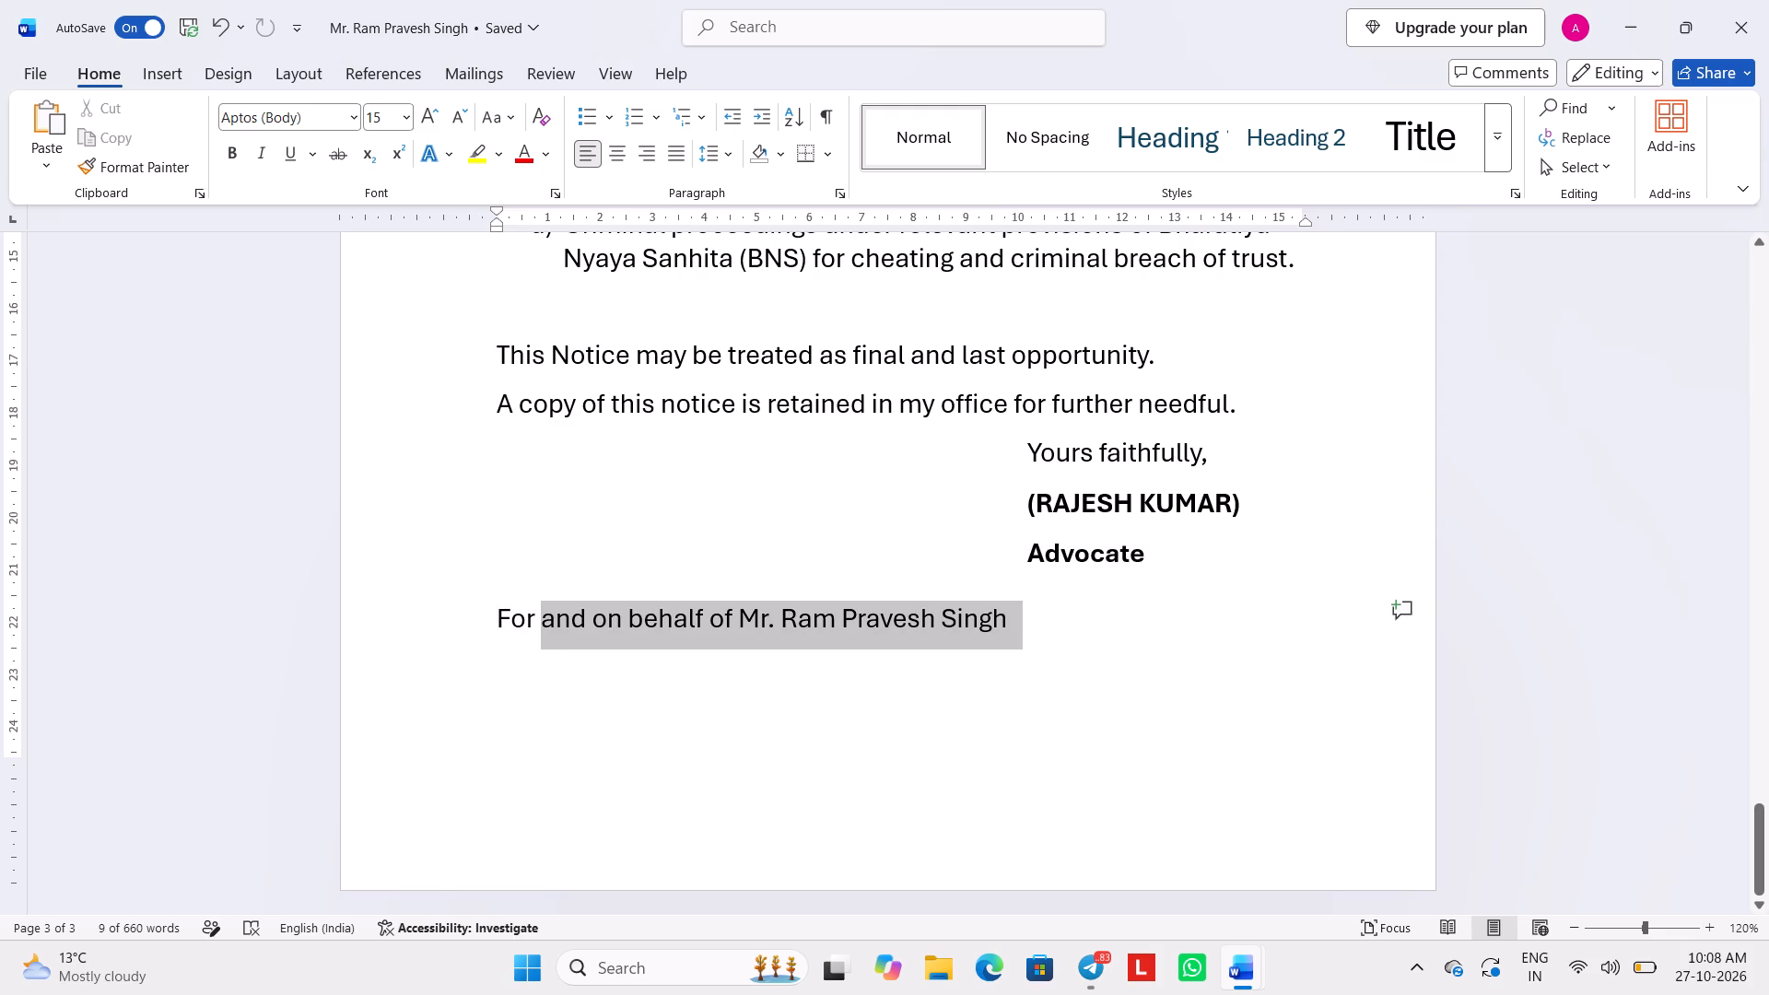
pyautogui.moveTo(548, 615); pyautogui.dragTo(516, 620)
pyautogui.press('BackSpace')
pyautogui.press('BackSpace')
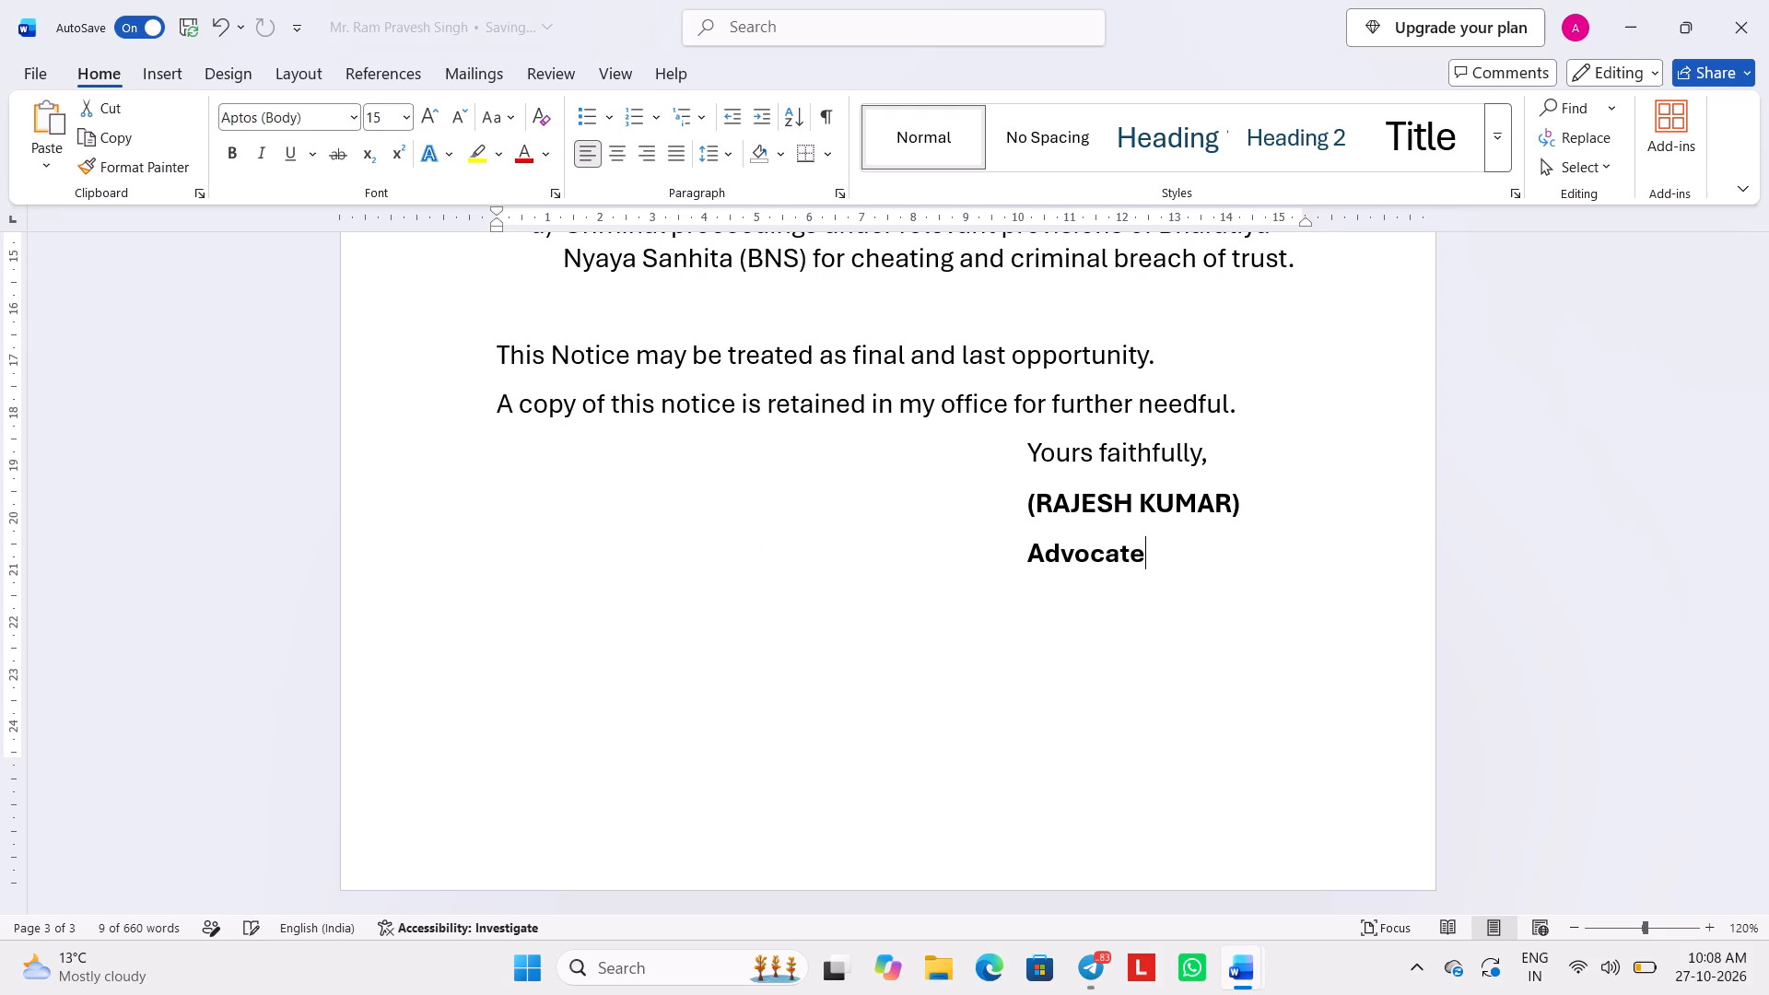
# Compare the spacing of the letterhead, party details and subject between the English and Hindi notices.
pyautogui.scroll(7, 601, 609)
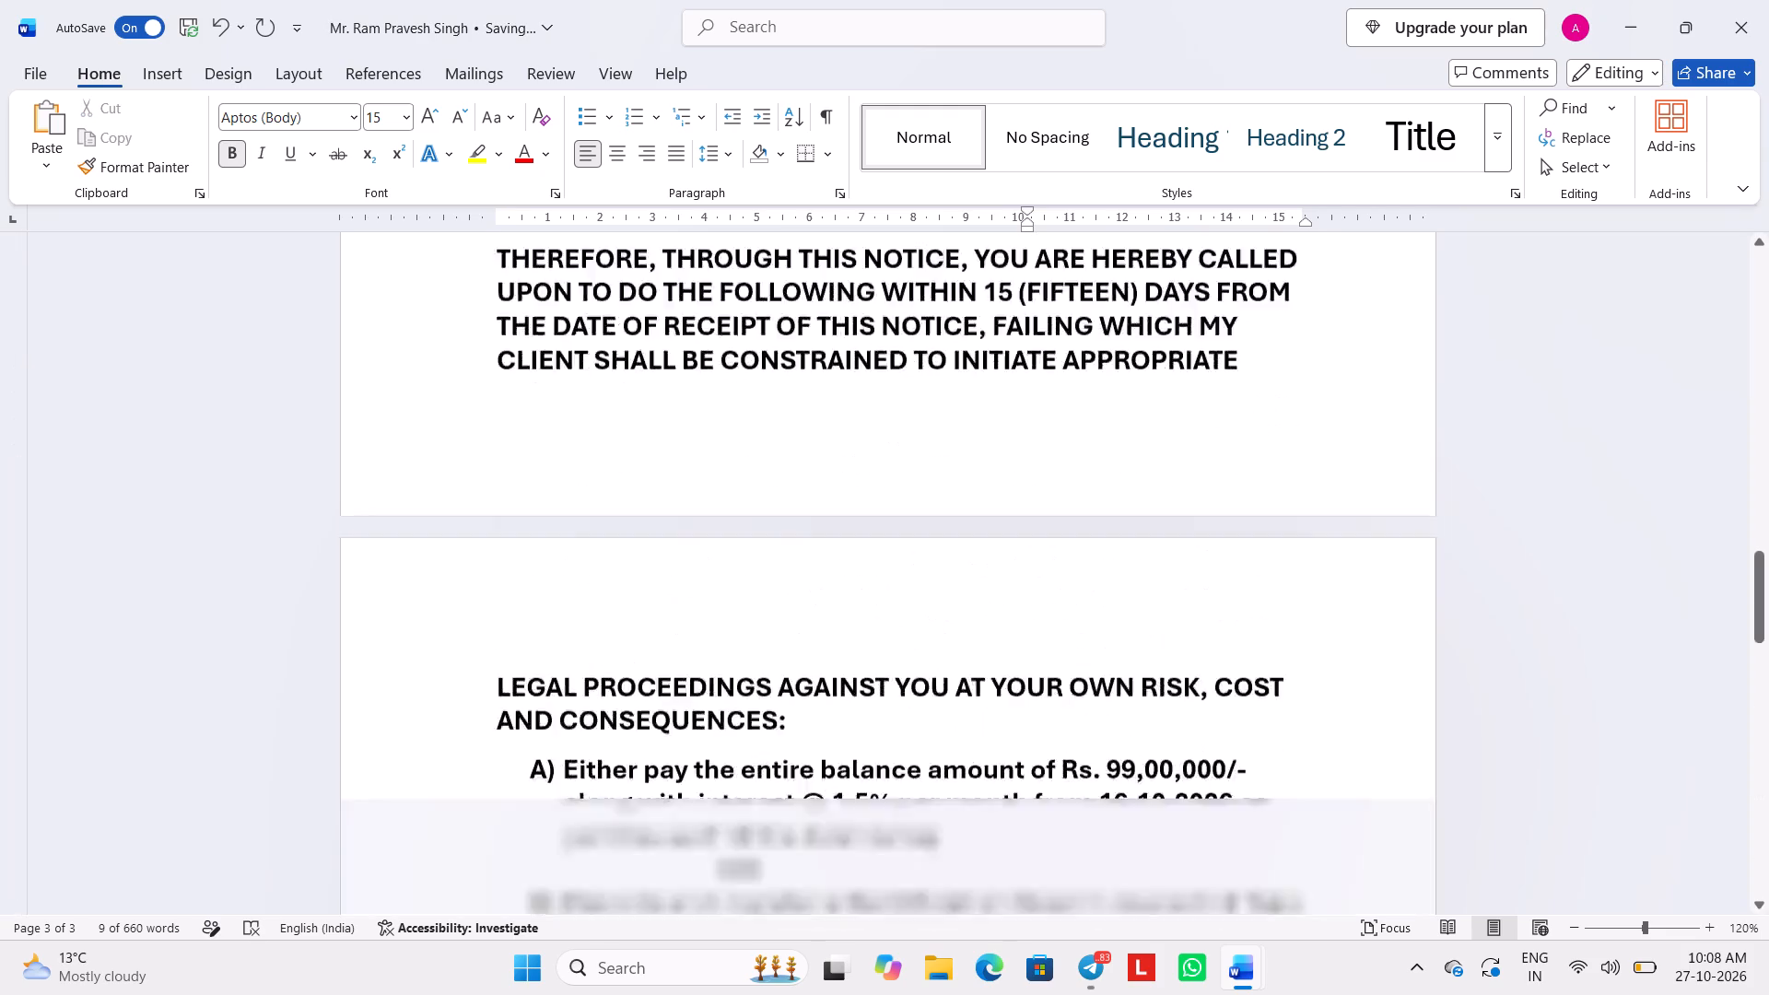
pyautogui.scroll(7, 601, 609)
pyautogui.scroll(-1, 601, 609)
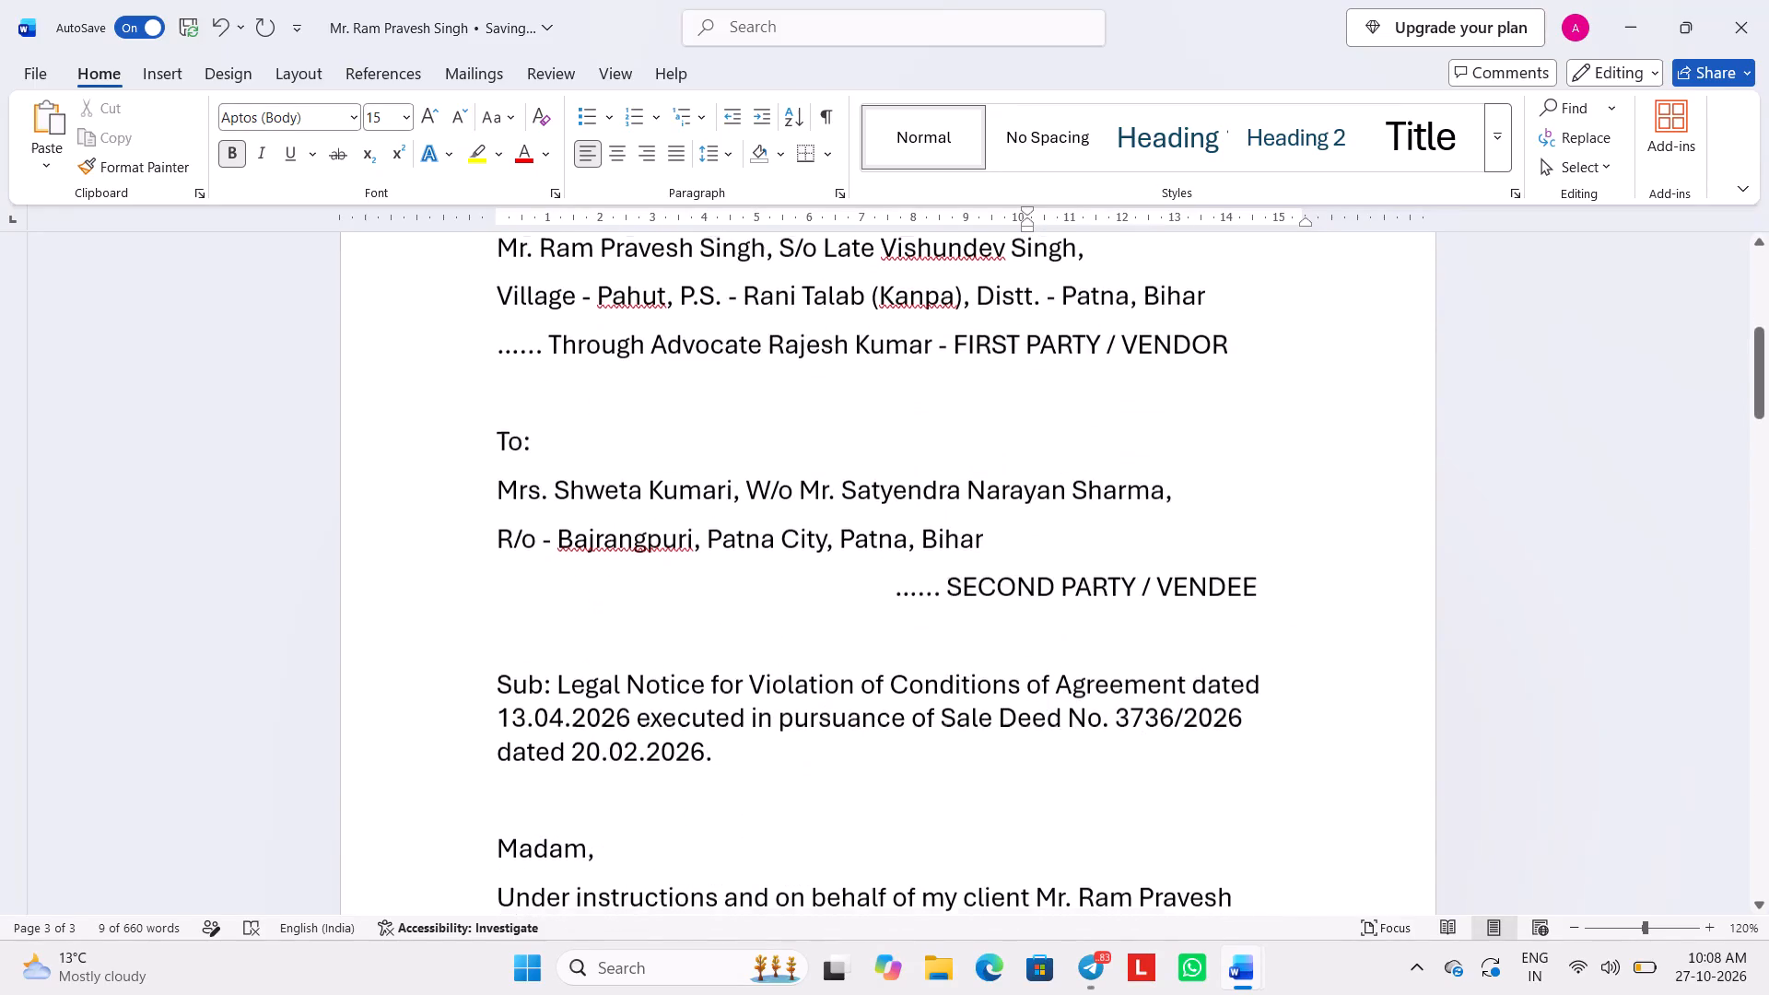
pyautogui.scroll(-1, 601, 609)
pyautogui.scroll(19, 601, 609)
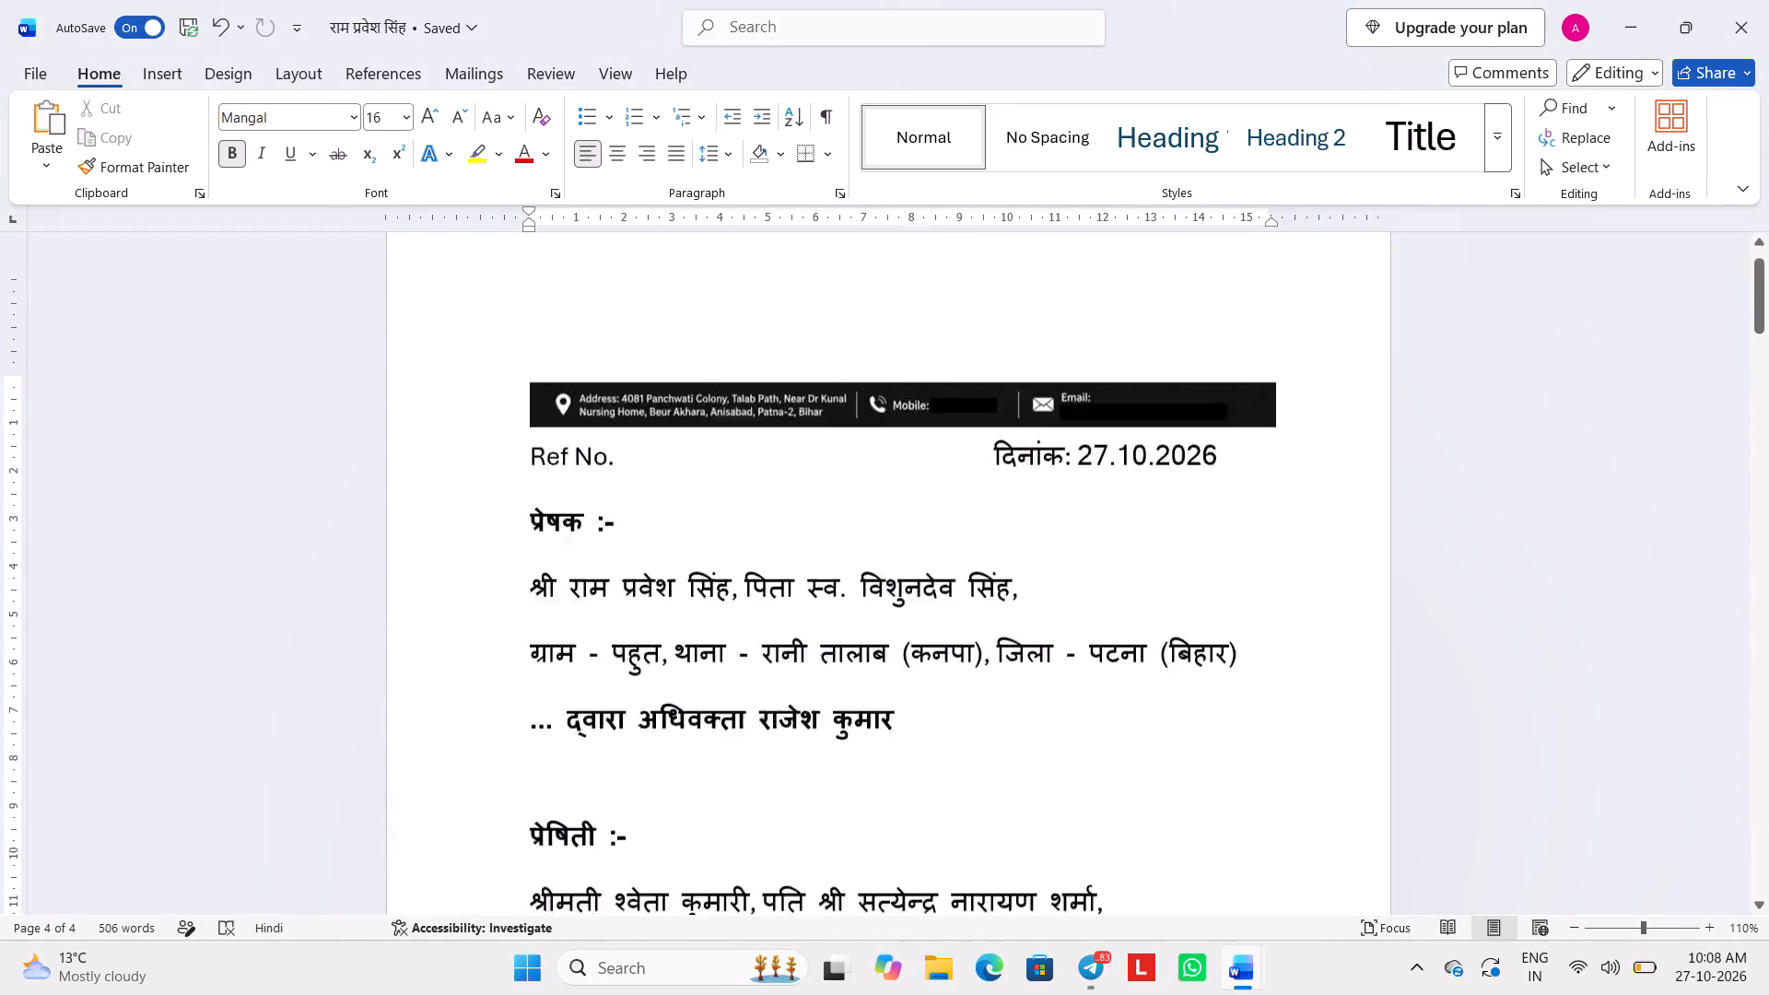
pyautogui.scroll(7, 601, 609)
pyautogui.scroll(-1, 601, 609)
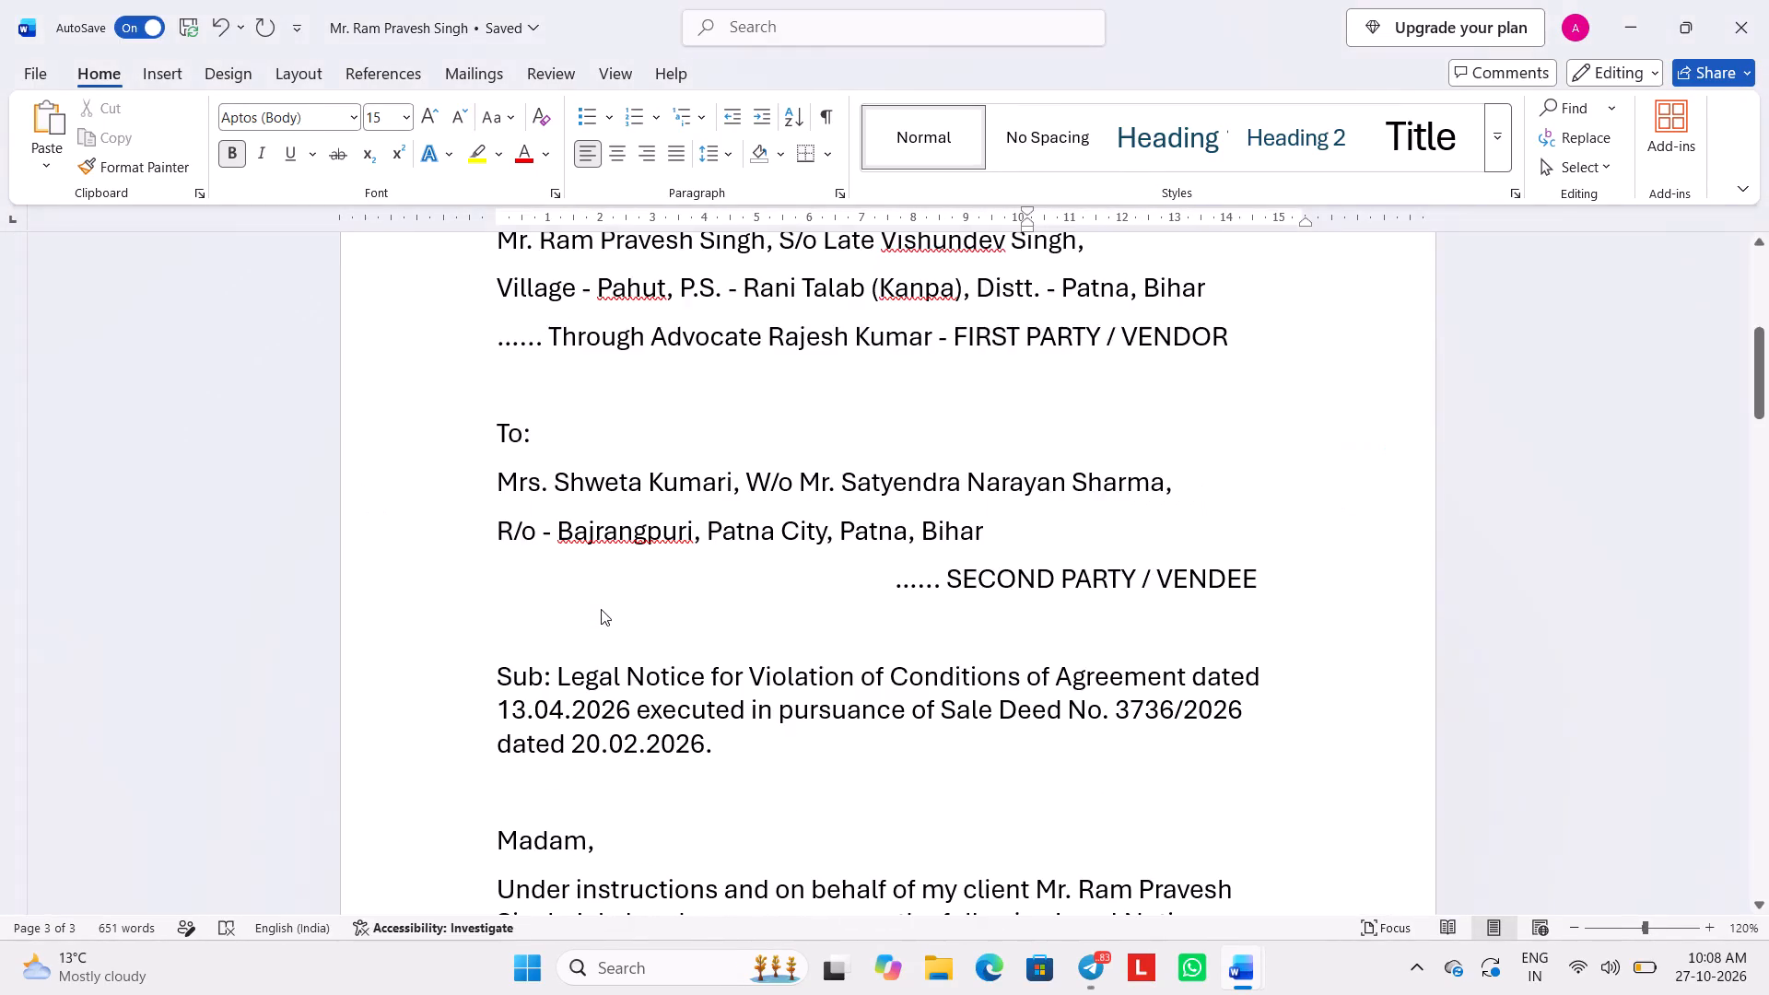
pyautogui.scroll(13, 601, 609)
pyautogui.scroll(-1, 601, 609)
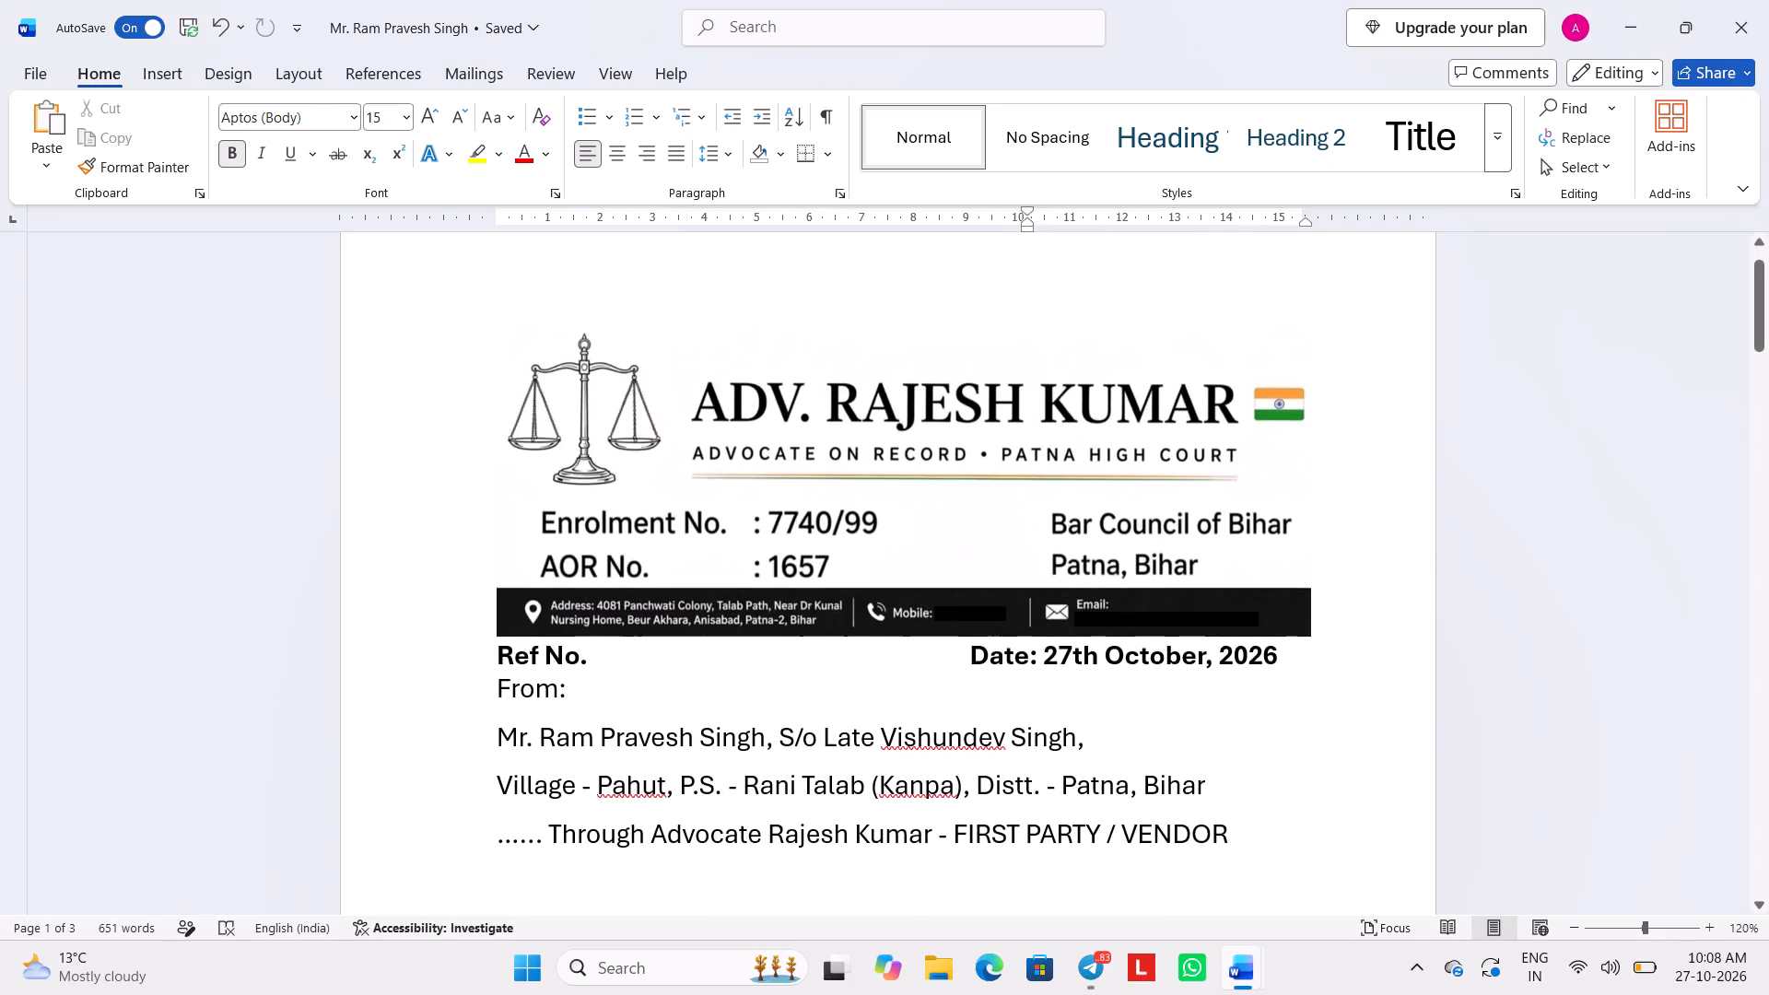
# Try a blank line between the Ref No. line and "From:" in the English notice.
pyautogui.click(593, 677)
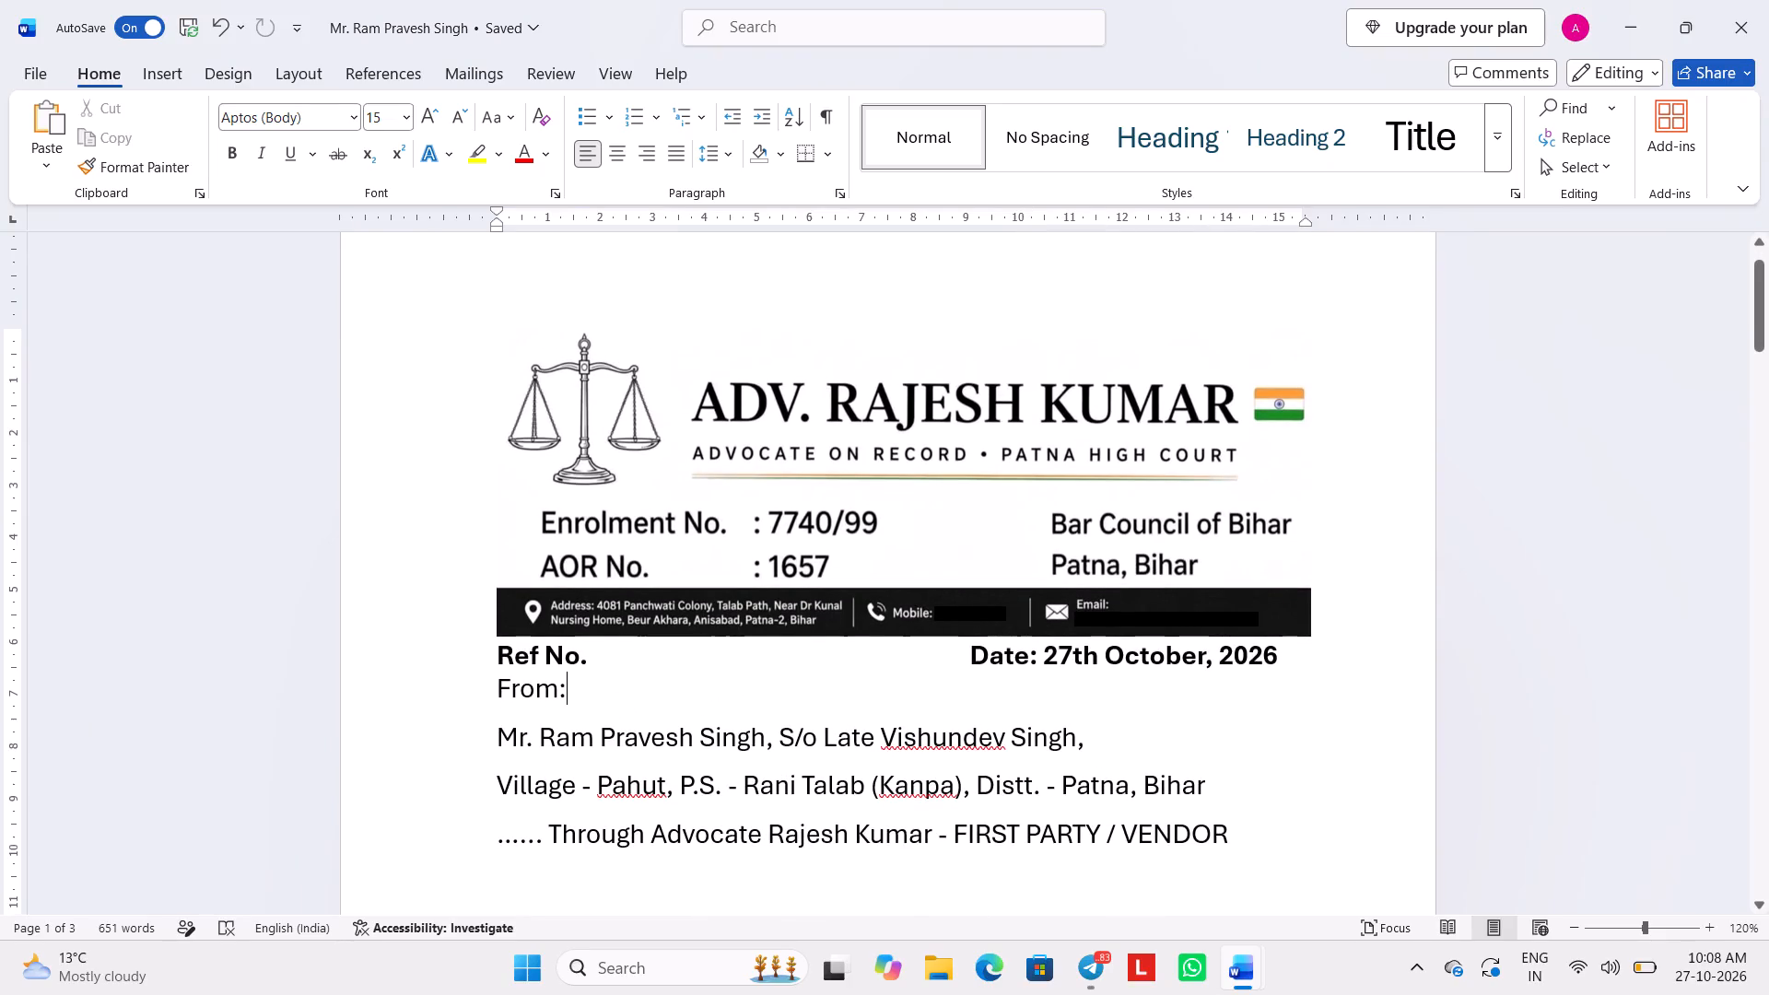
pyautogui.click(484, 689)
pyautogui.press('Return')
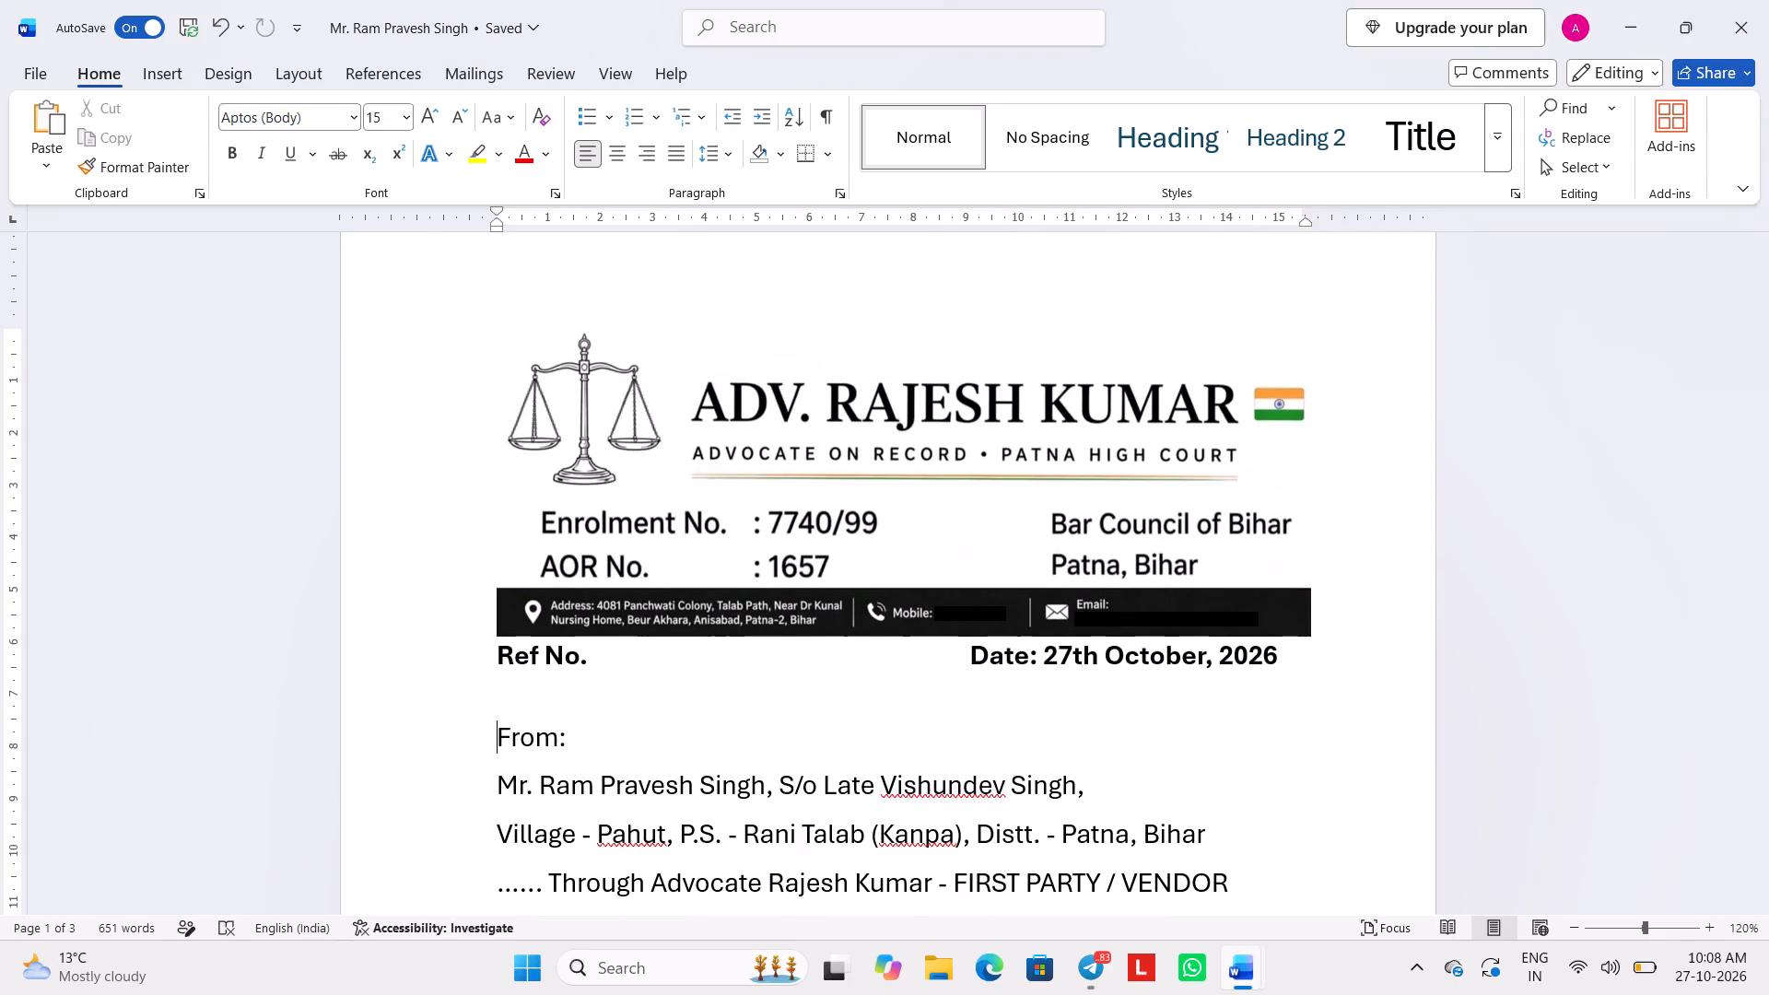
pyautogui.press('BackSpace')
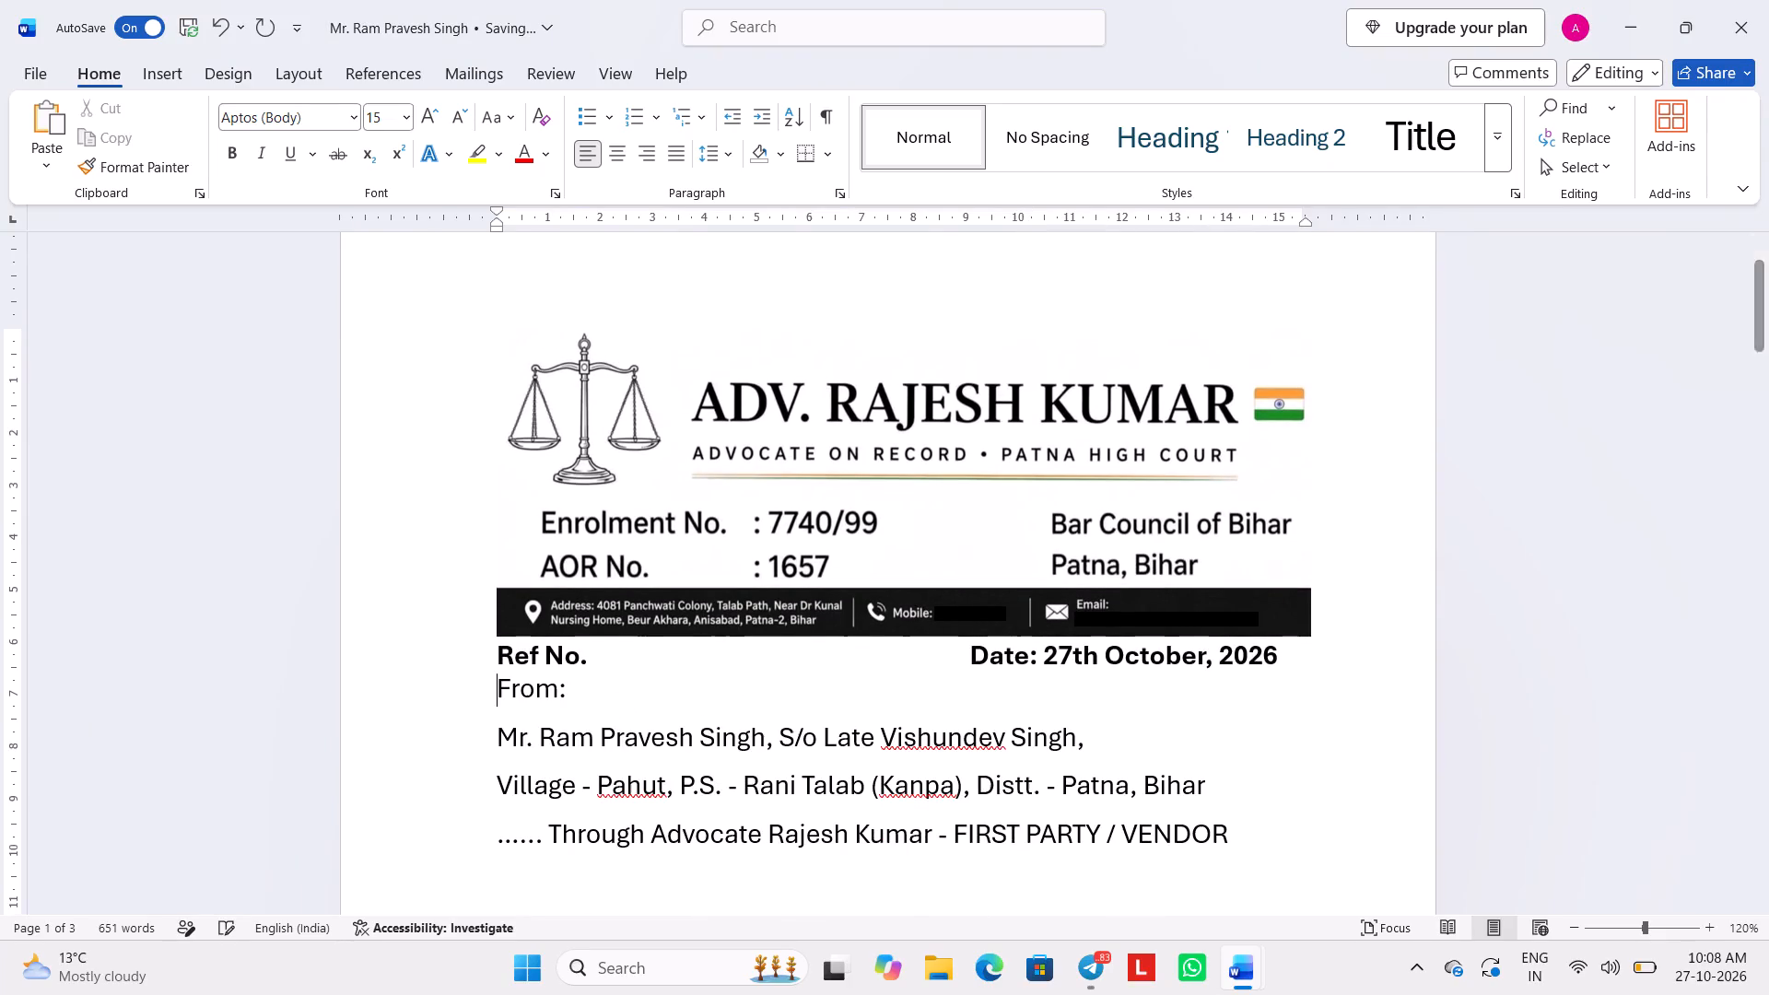
# Delete the blank lines directly above and below the "Sub:" paragraph in the English notice.
pyautogui.scroll(-2, 722, 702)
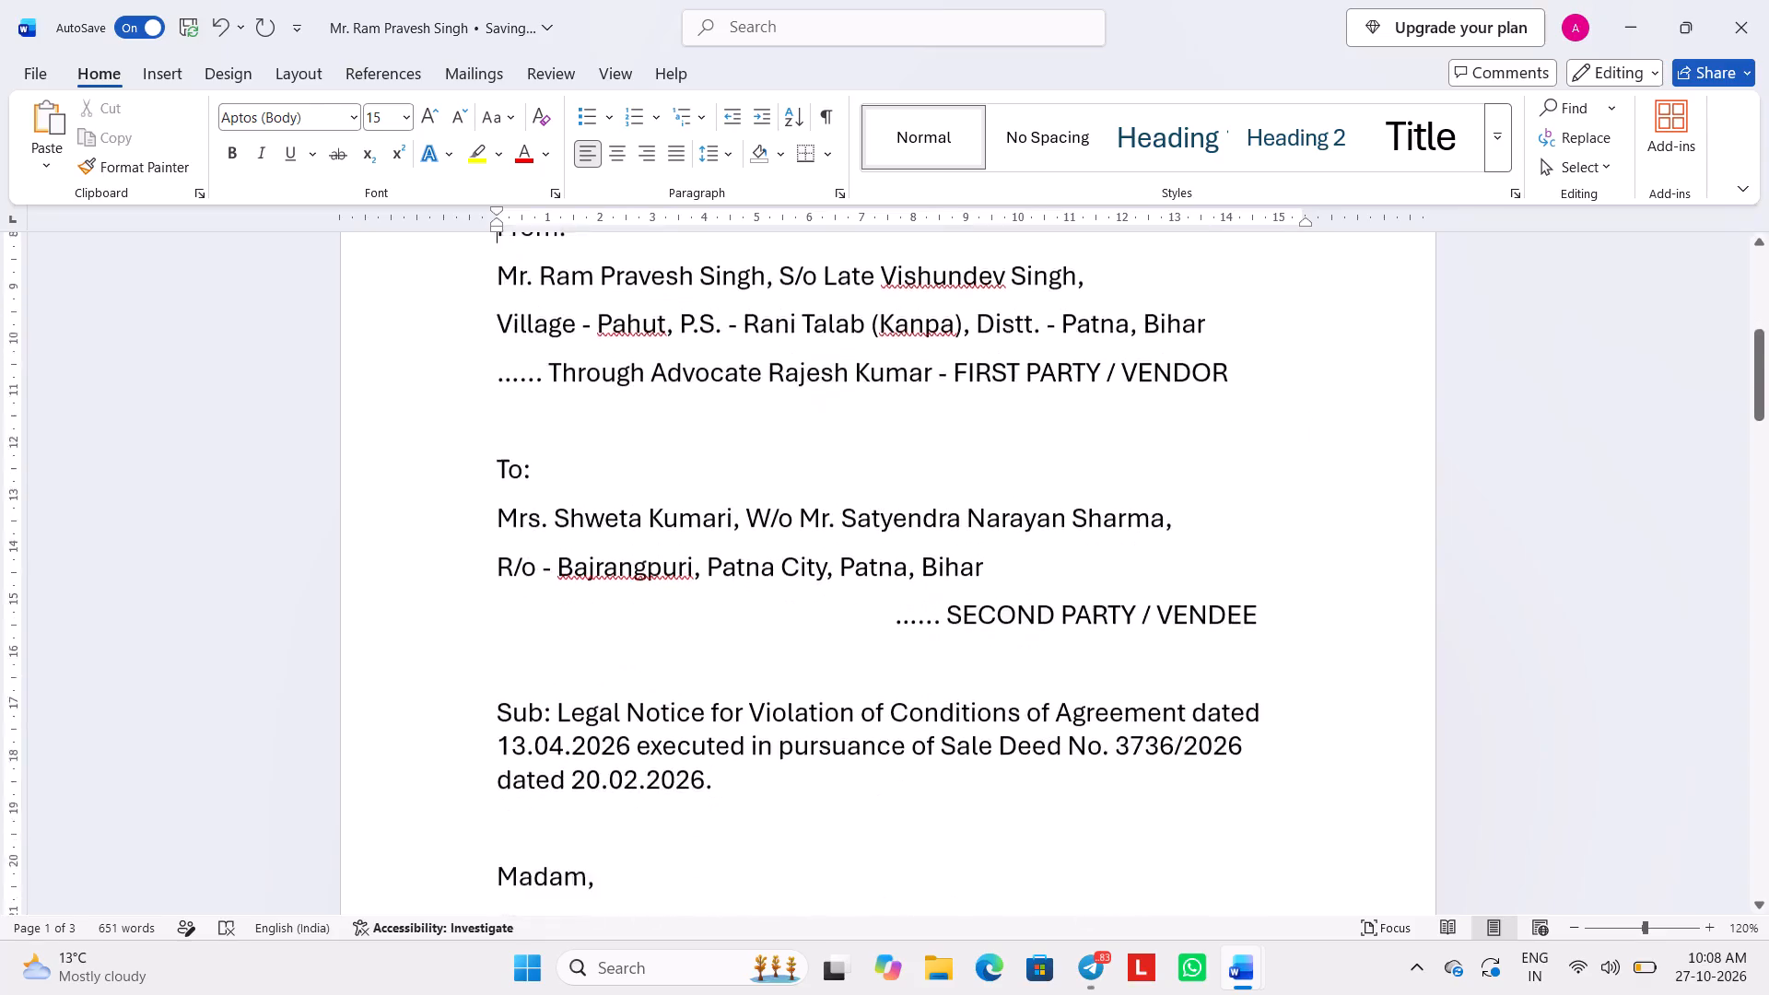
pyautogui.scroll(-1, 722, 702)
pyautogui.scroll(1, 722, 702)
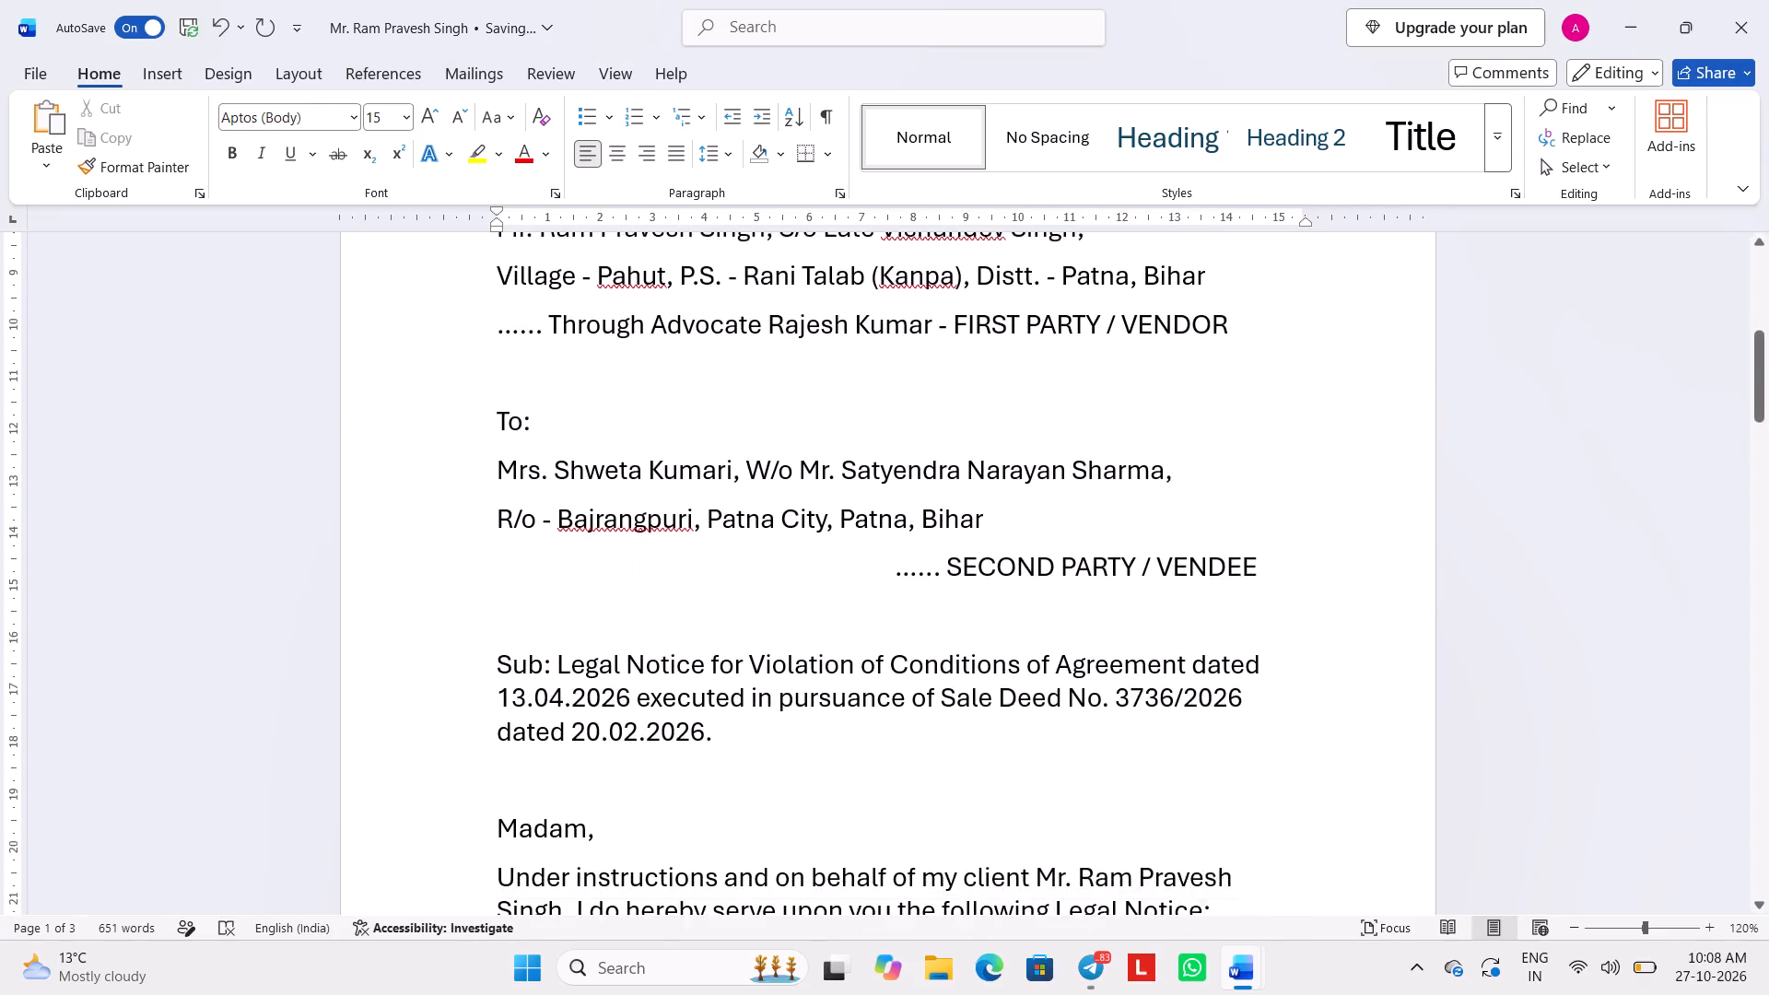
pyautogui.scroll(1, 722, 702)
pyautogui.click(990, 600)
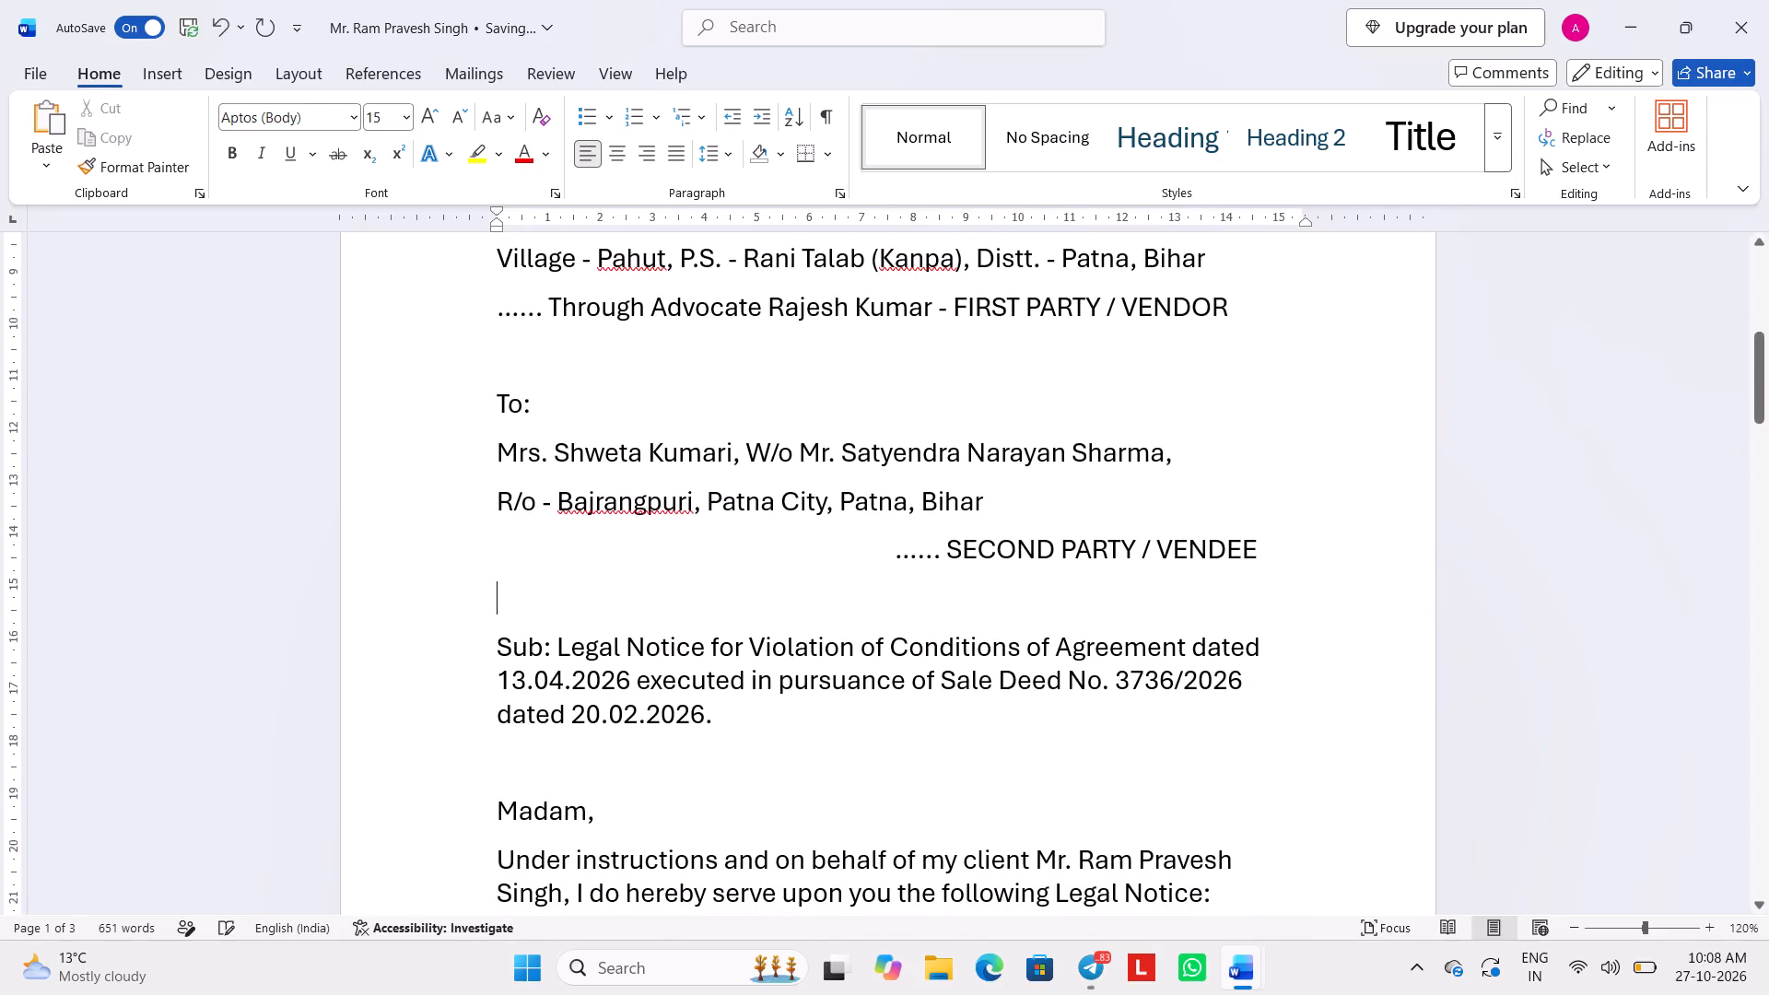
pyautogui.click(734, 729)
pyautogui.click(624, 615)
pyautogui.press('BackSpace')
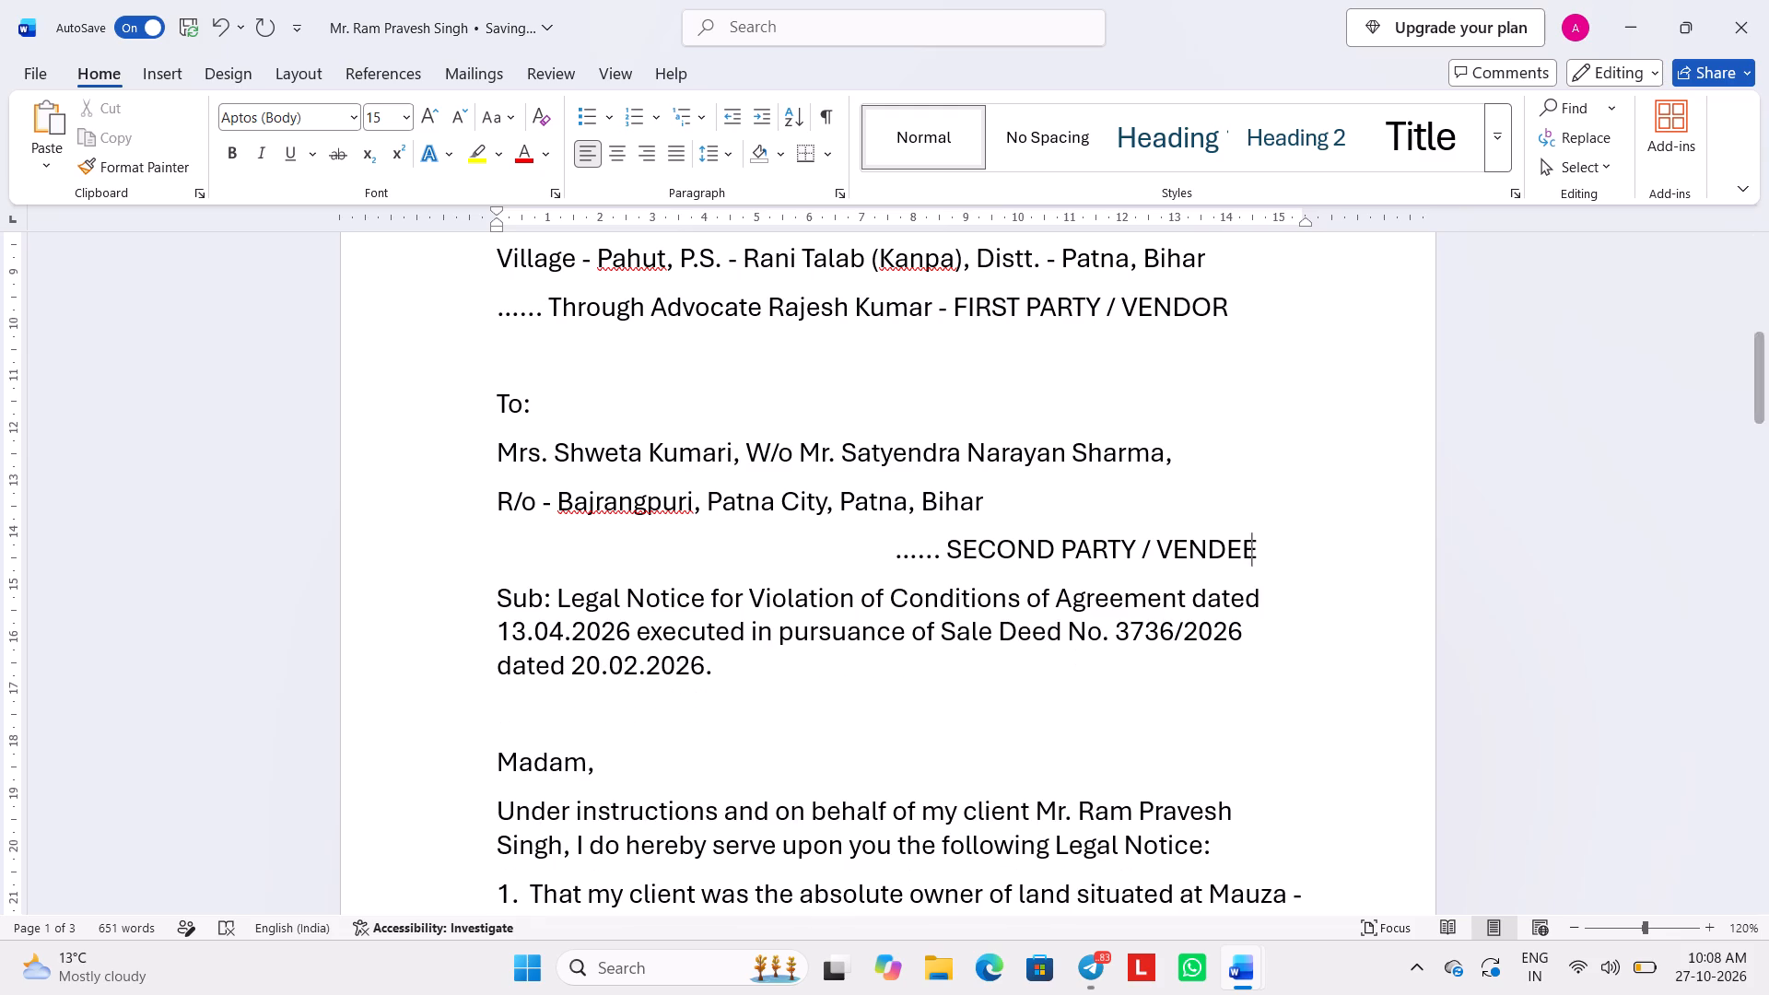
pyautogui.click(536, 723)
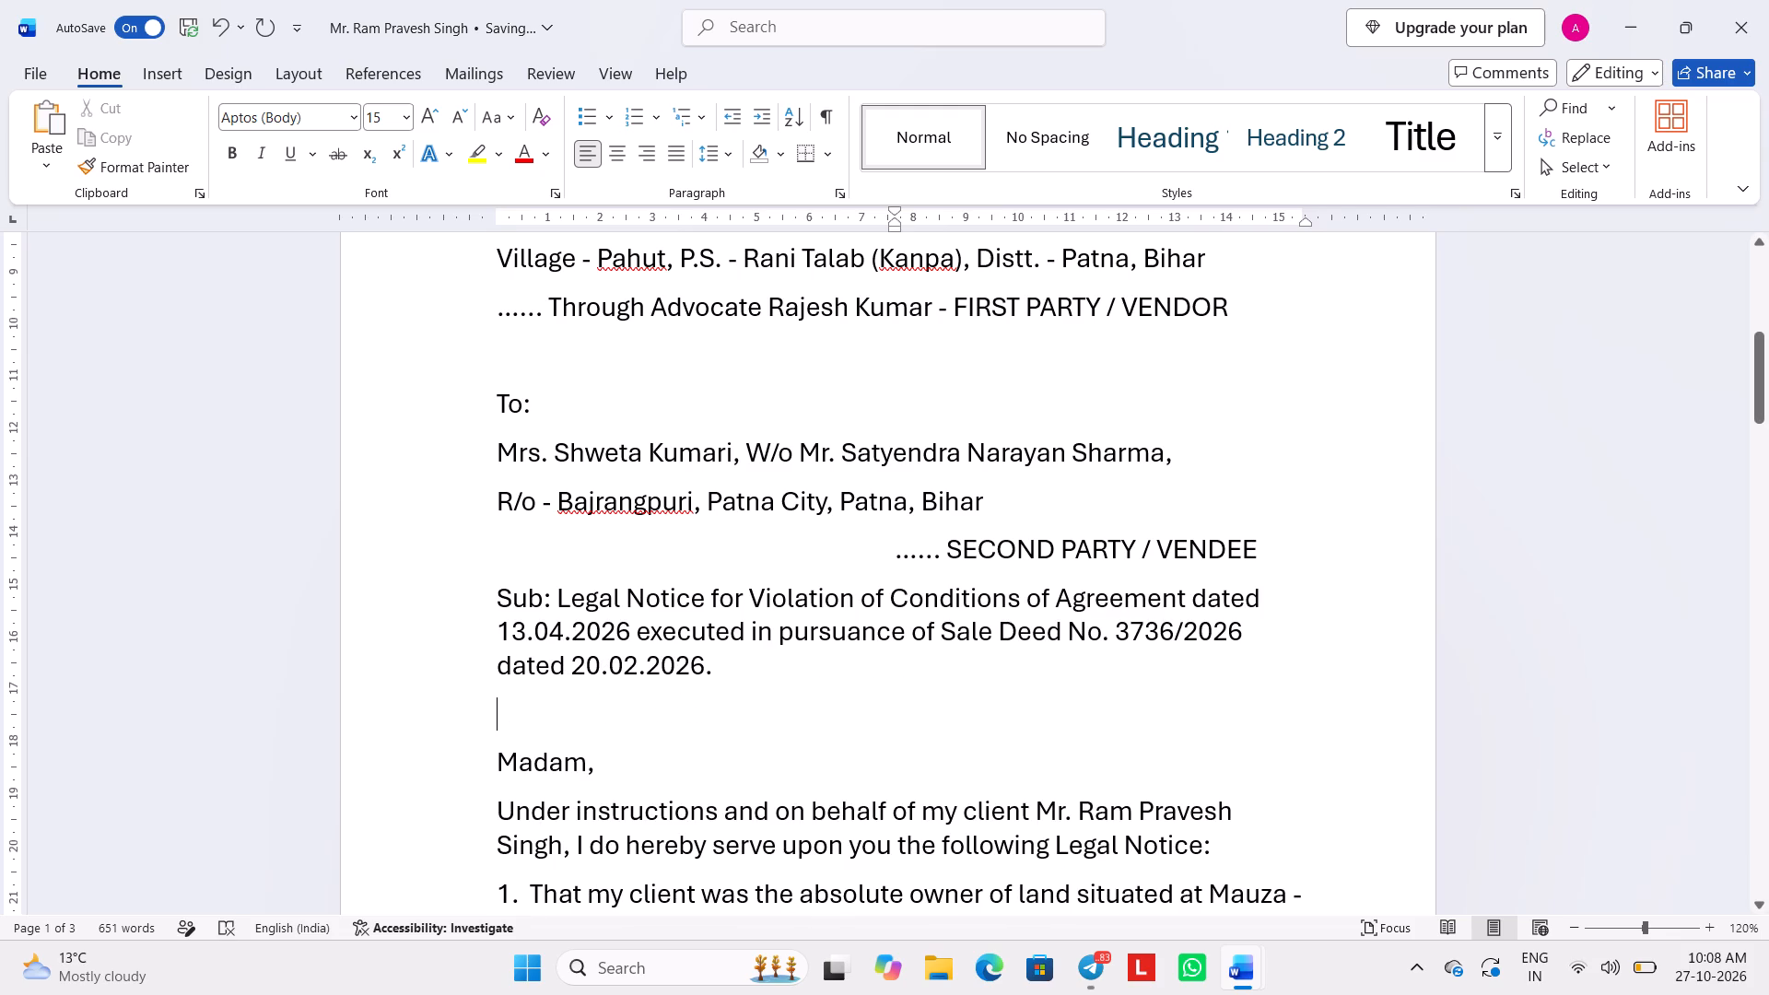
pyautogui.press('BackSpace')
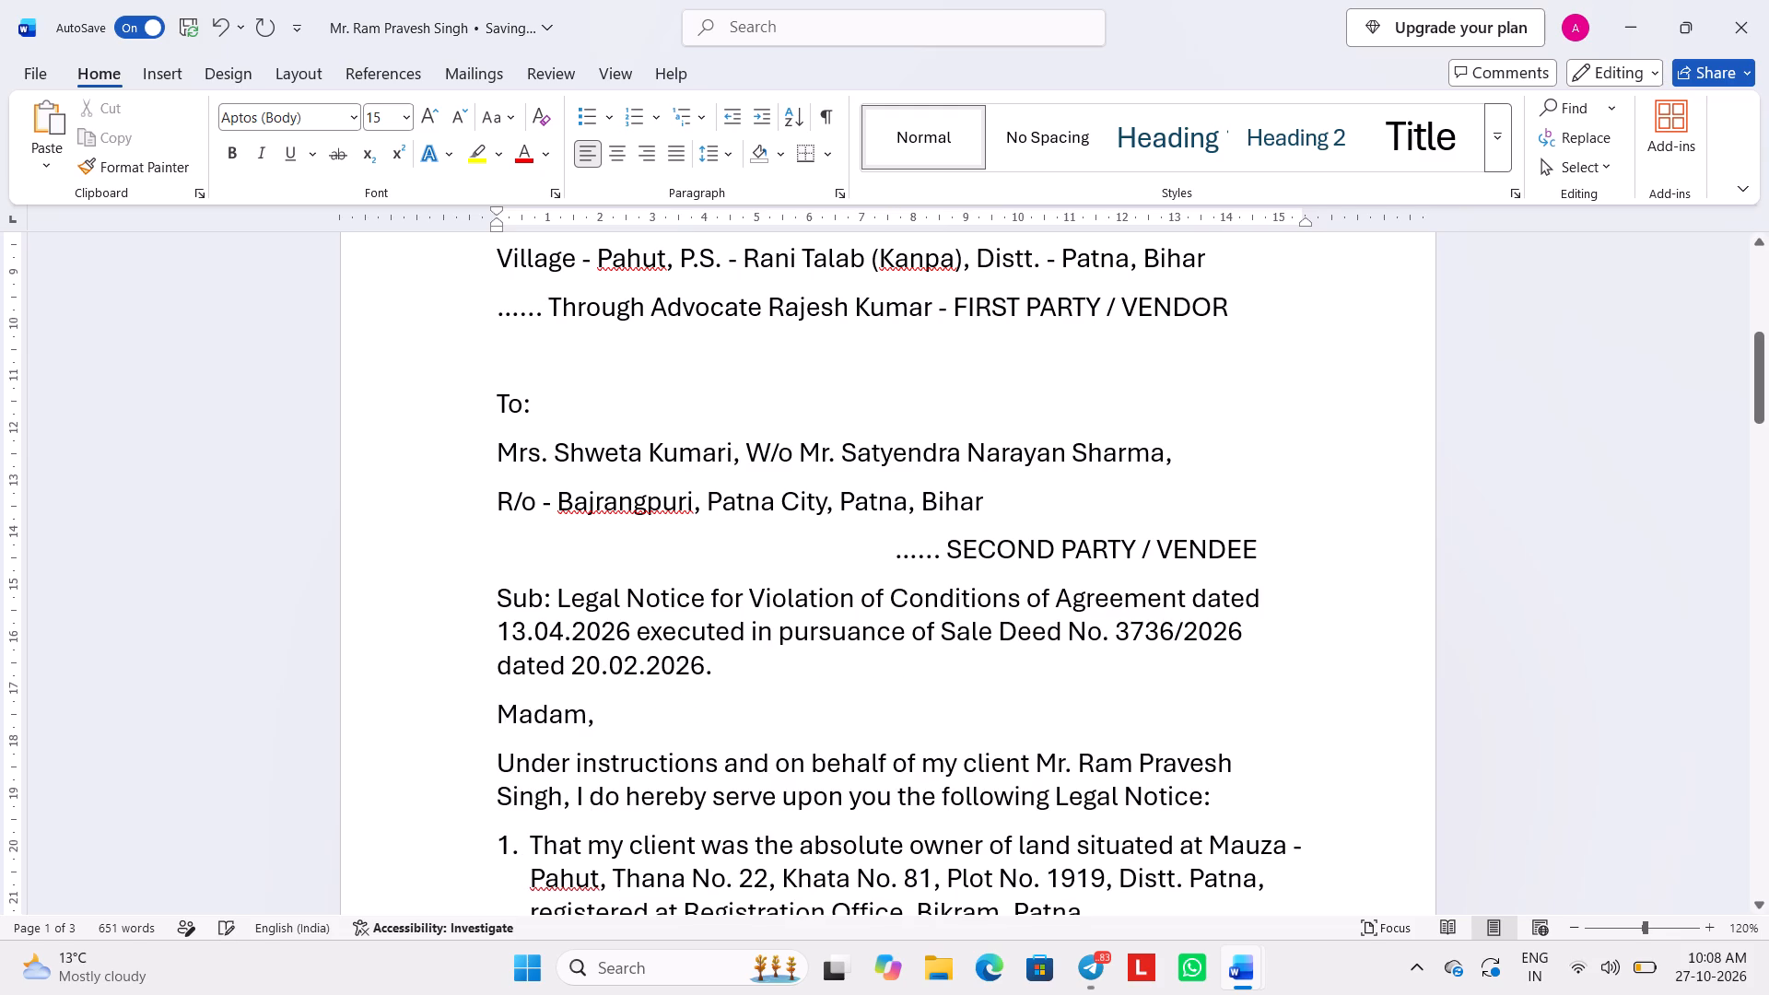
# Copy the English notice's file name.
pyautogui.scroll(-4, 648, 776)
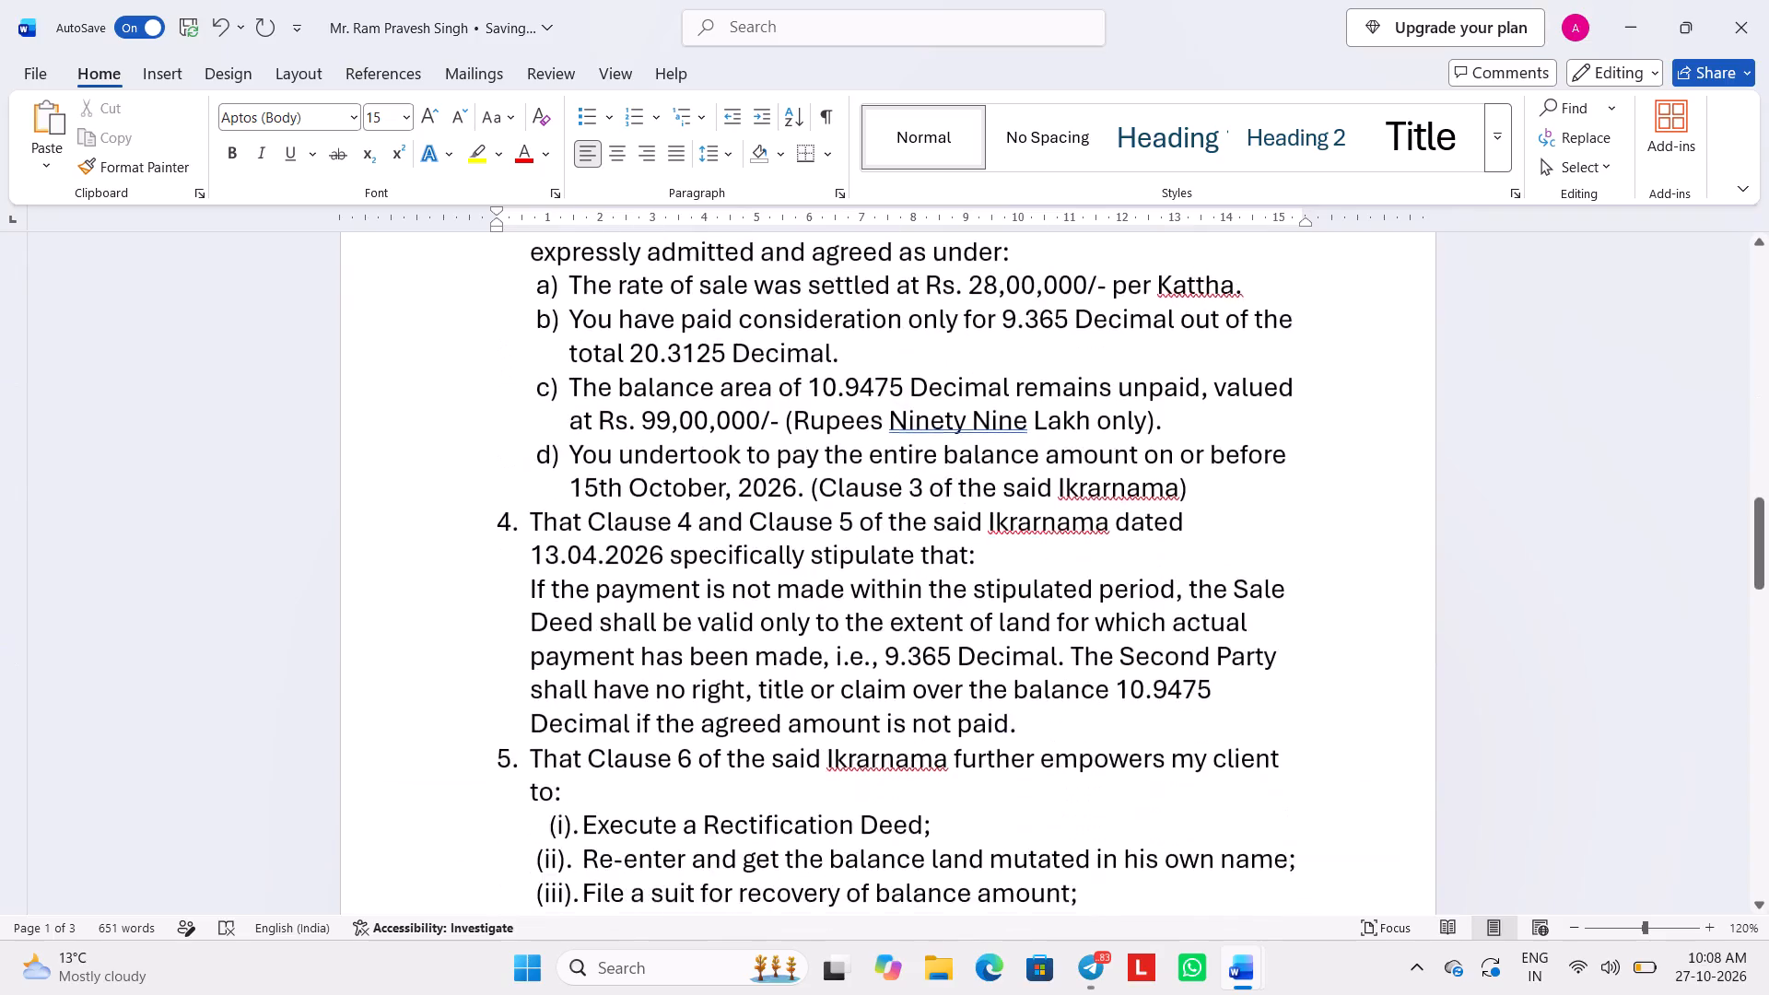
pyautogui.scroll(-11, 648, 776)
pyautogui.scroll(8, 648, 776)
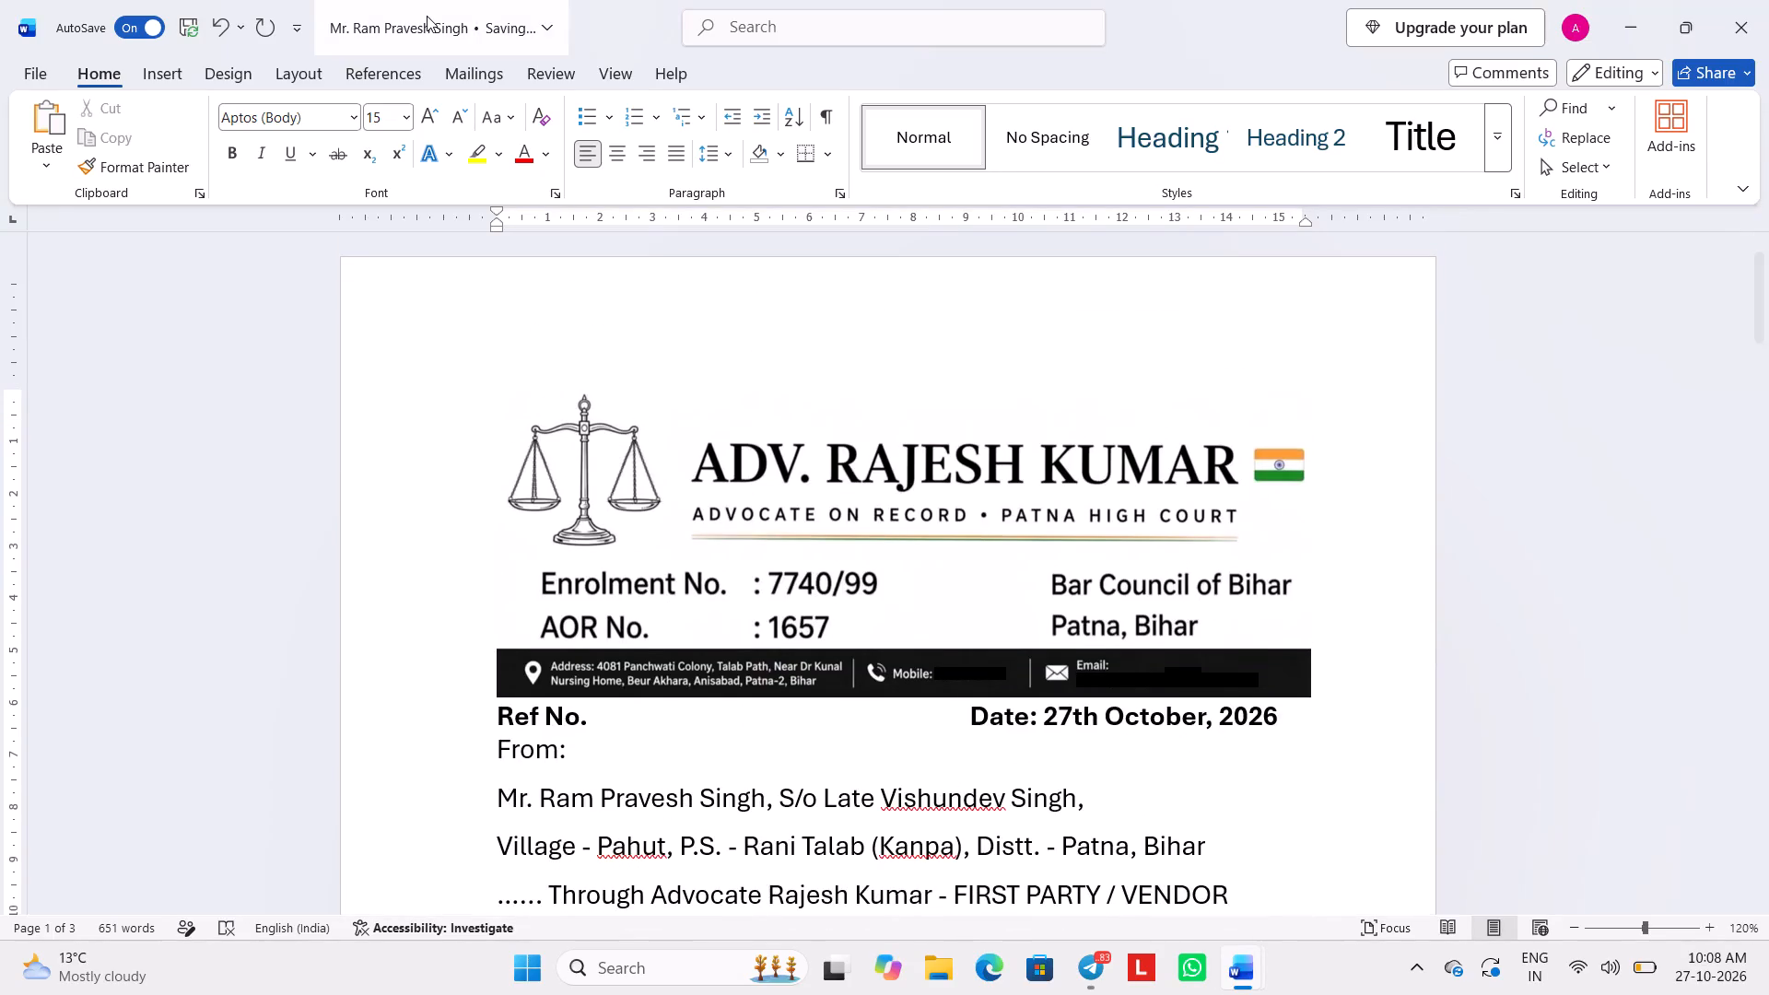
pyautogui.click(427, 16)
pyautogui.hotkey('ctrl', 'c')
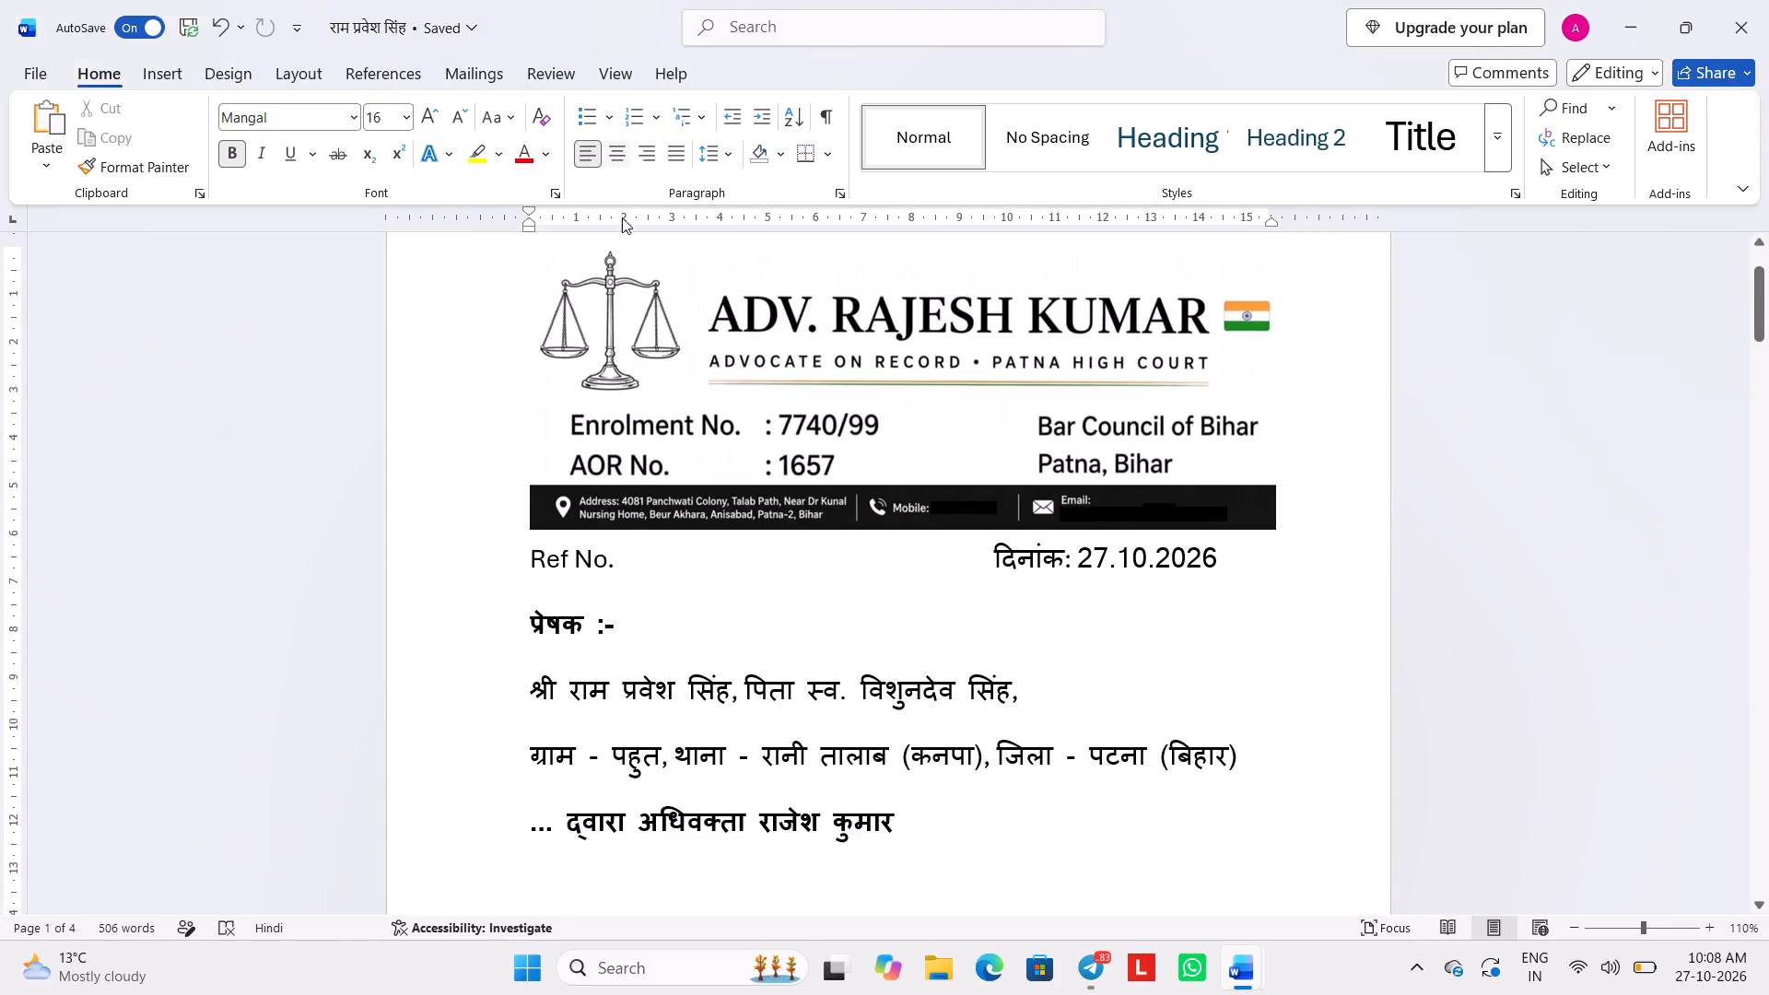
# Review the layout and page breaks of the whole Hindi notice, from the letterhead through to the advocate's signature block.
pyautogui.scroll(-1, 608, 337)
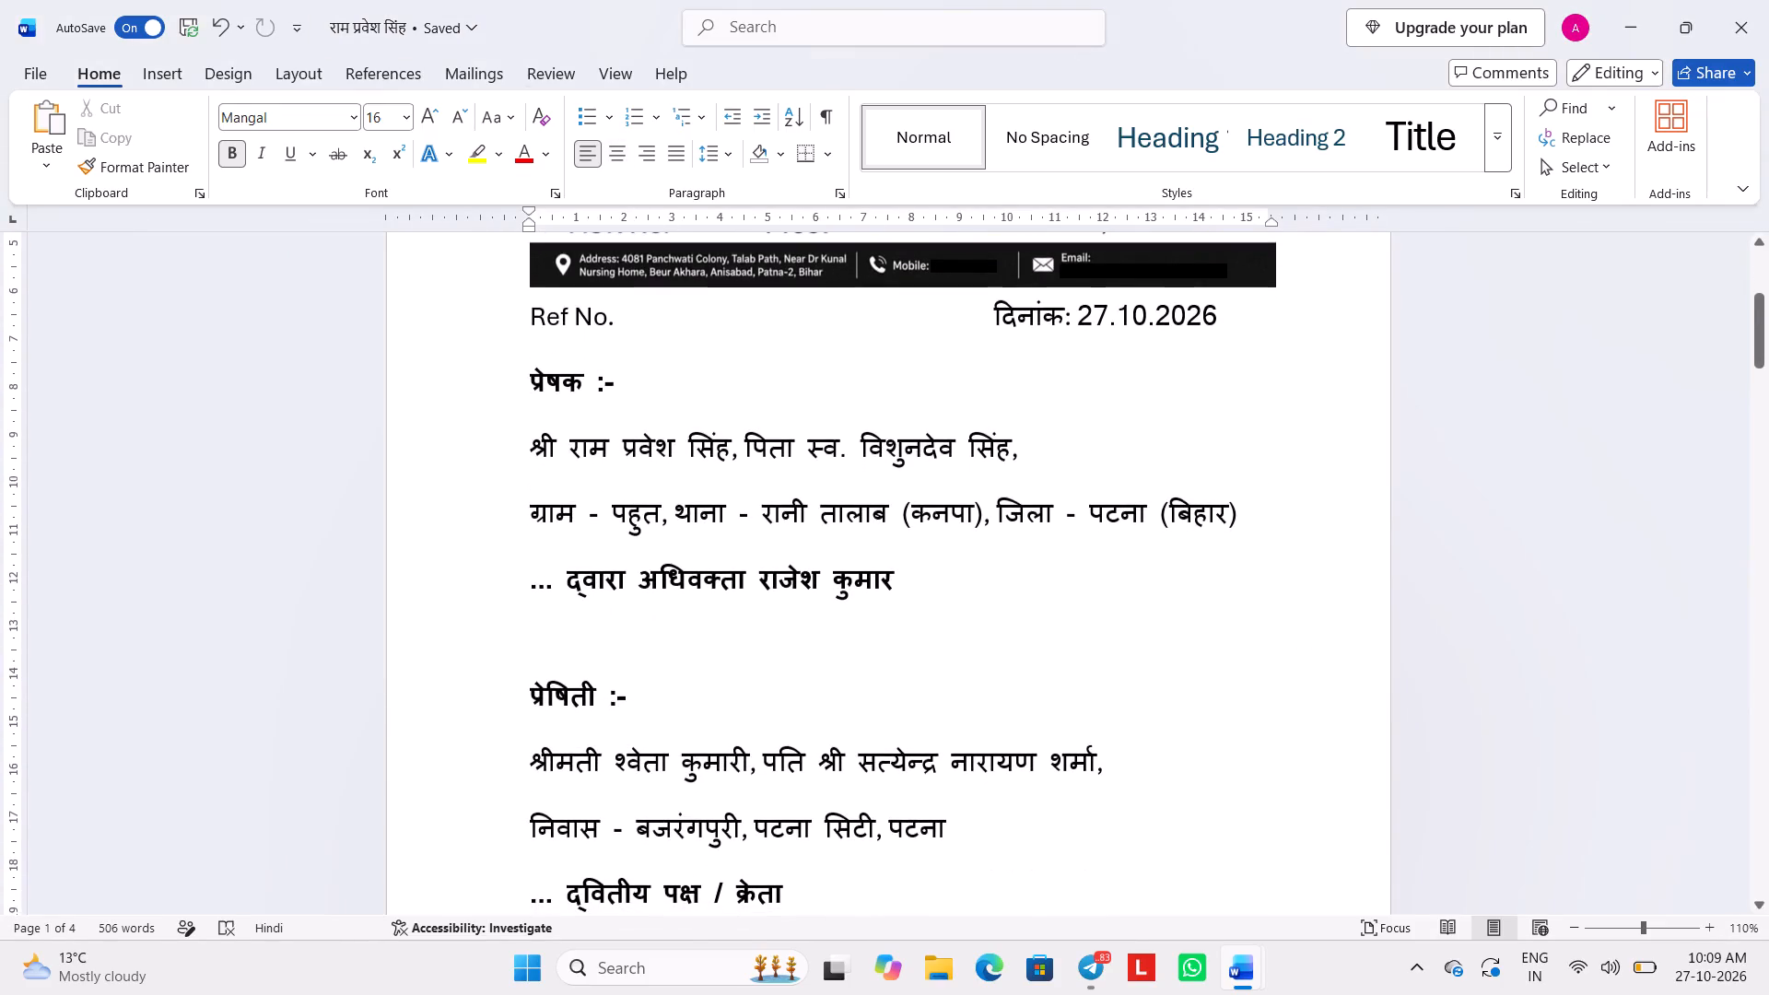
pyautogui.scroll(-4, 608, 337)
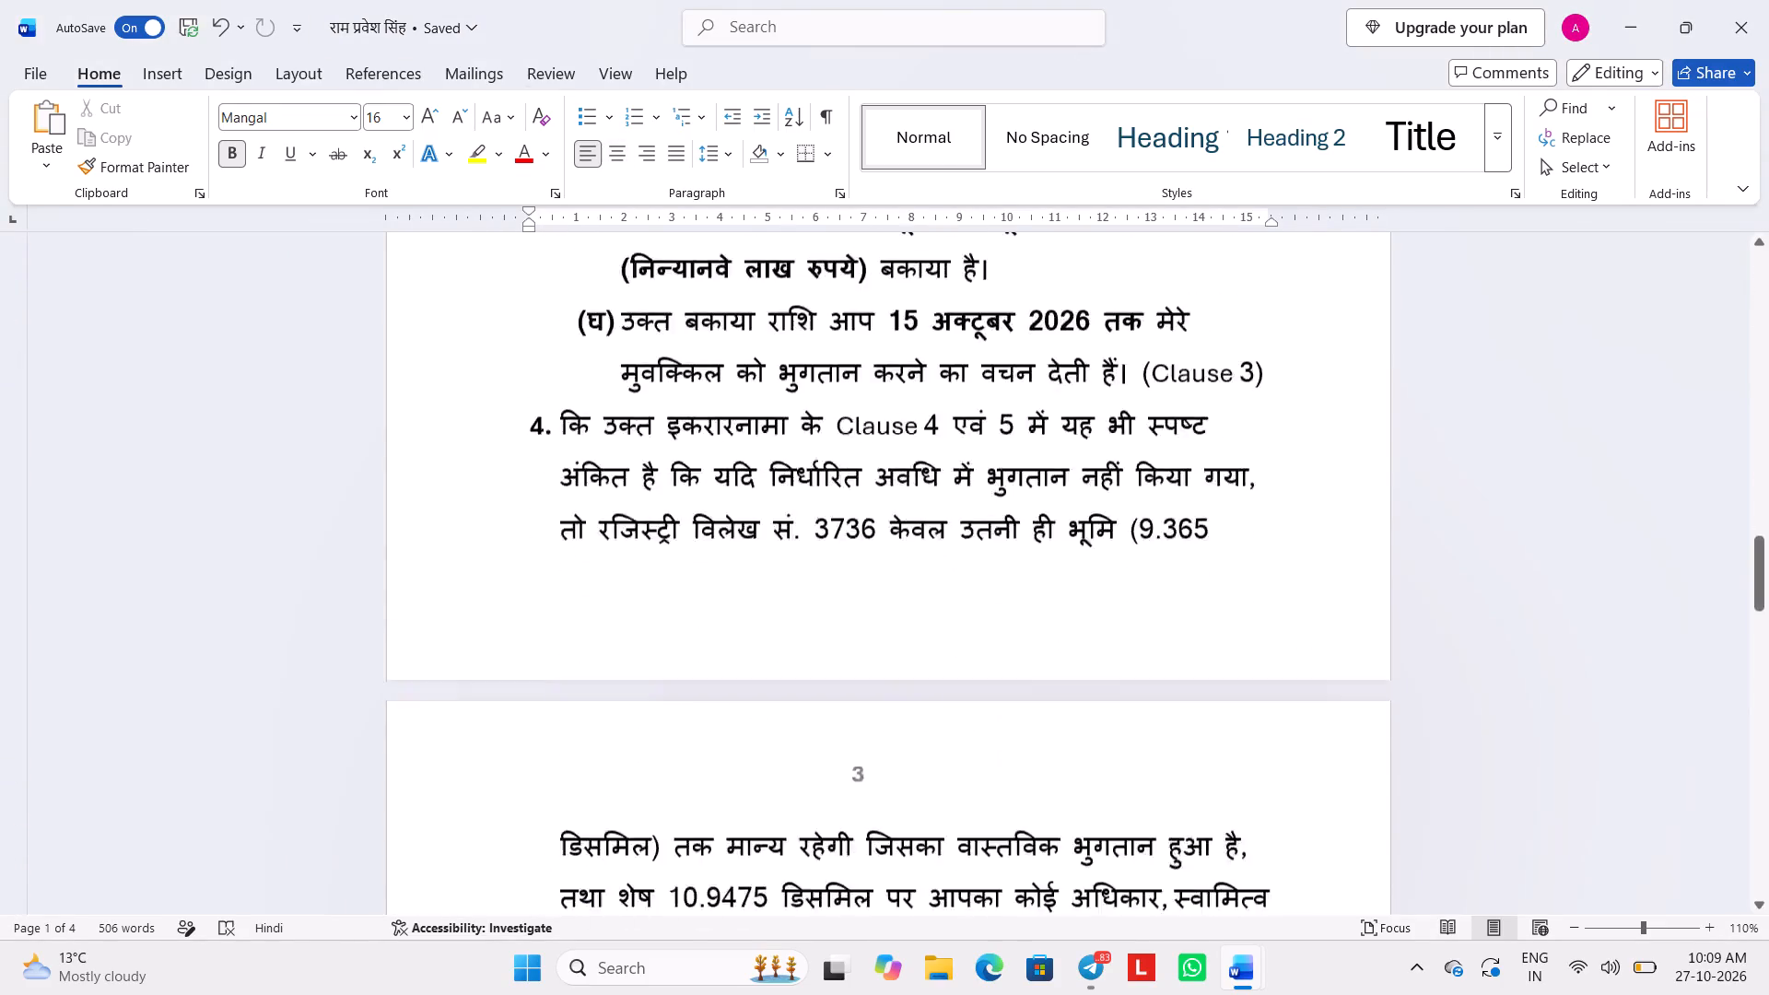
pyautogui.scroll(-5, 608, 337)
pyautogui.scroll(3, 608, 337)
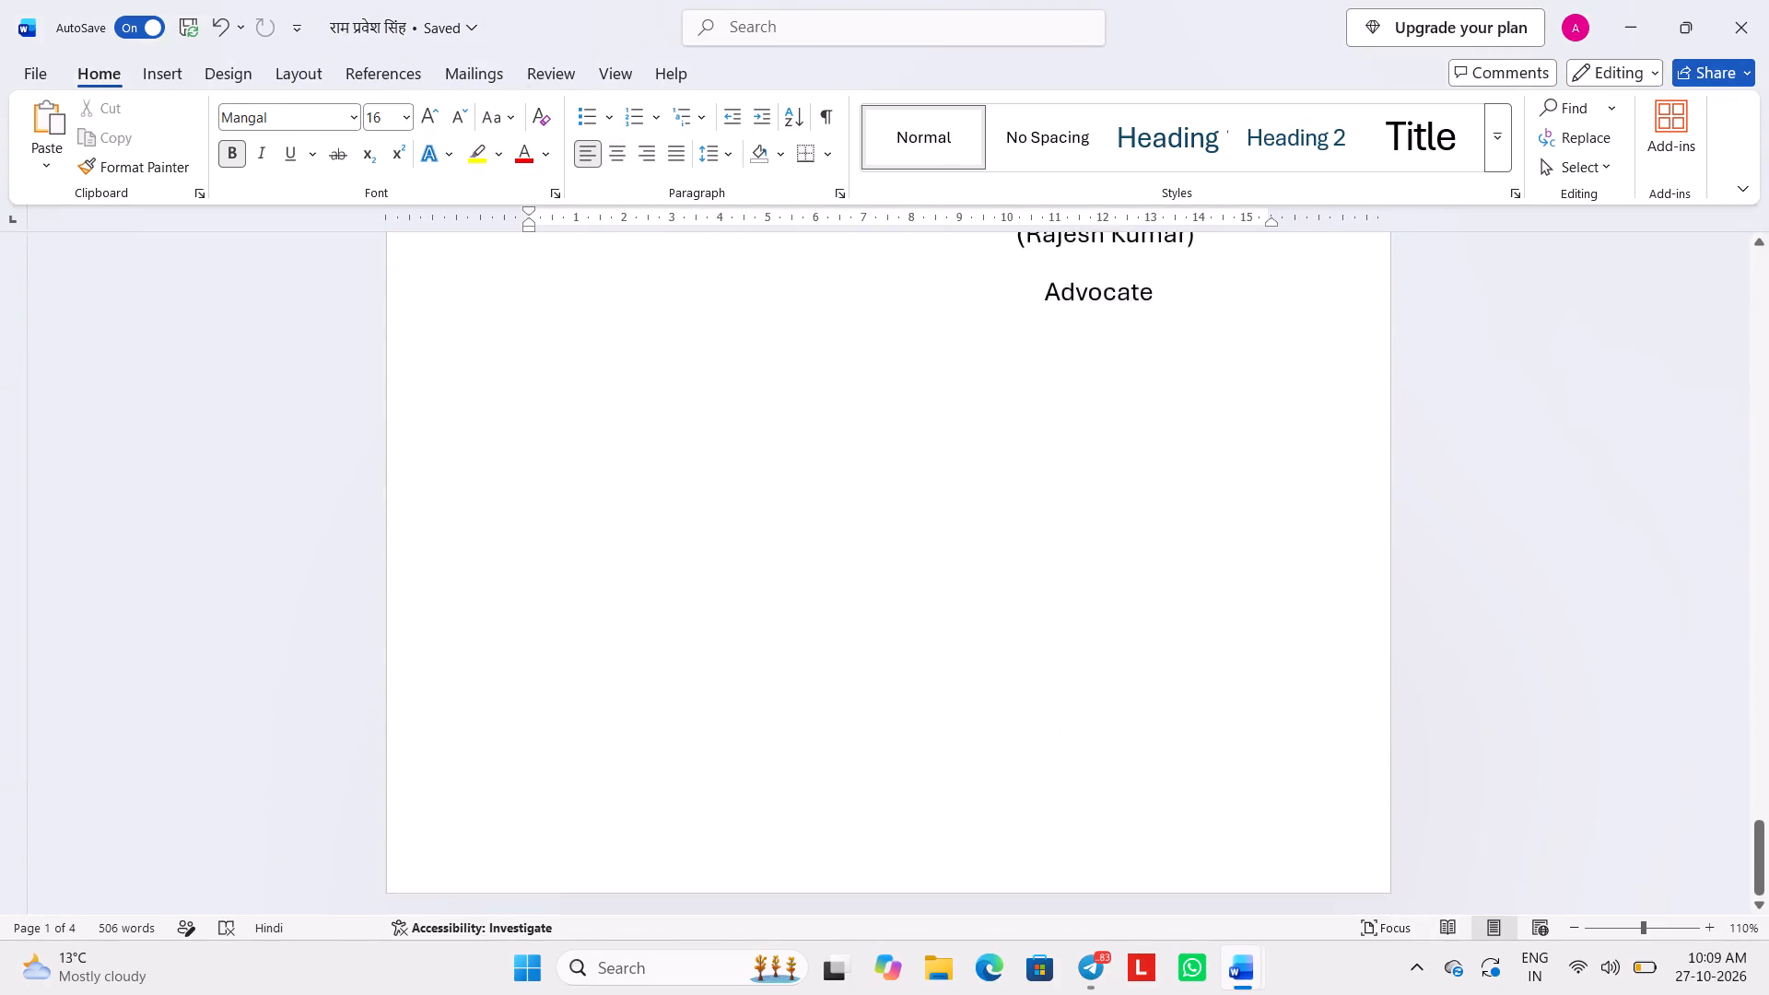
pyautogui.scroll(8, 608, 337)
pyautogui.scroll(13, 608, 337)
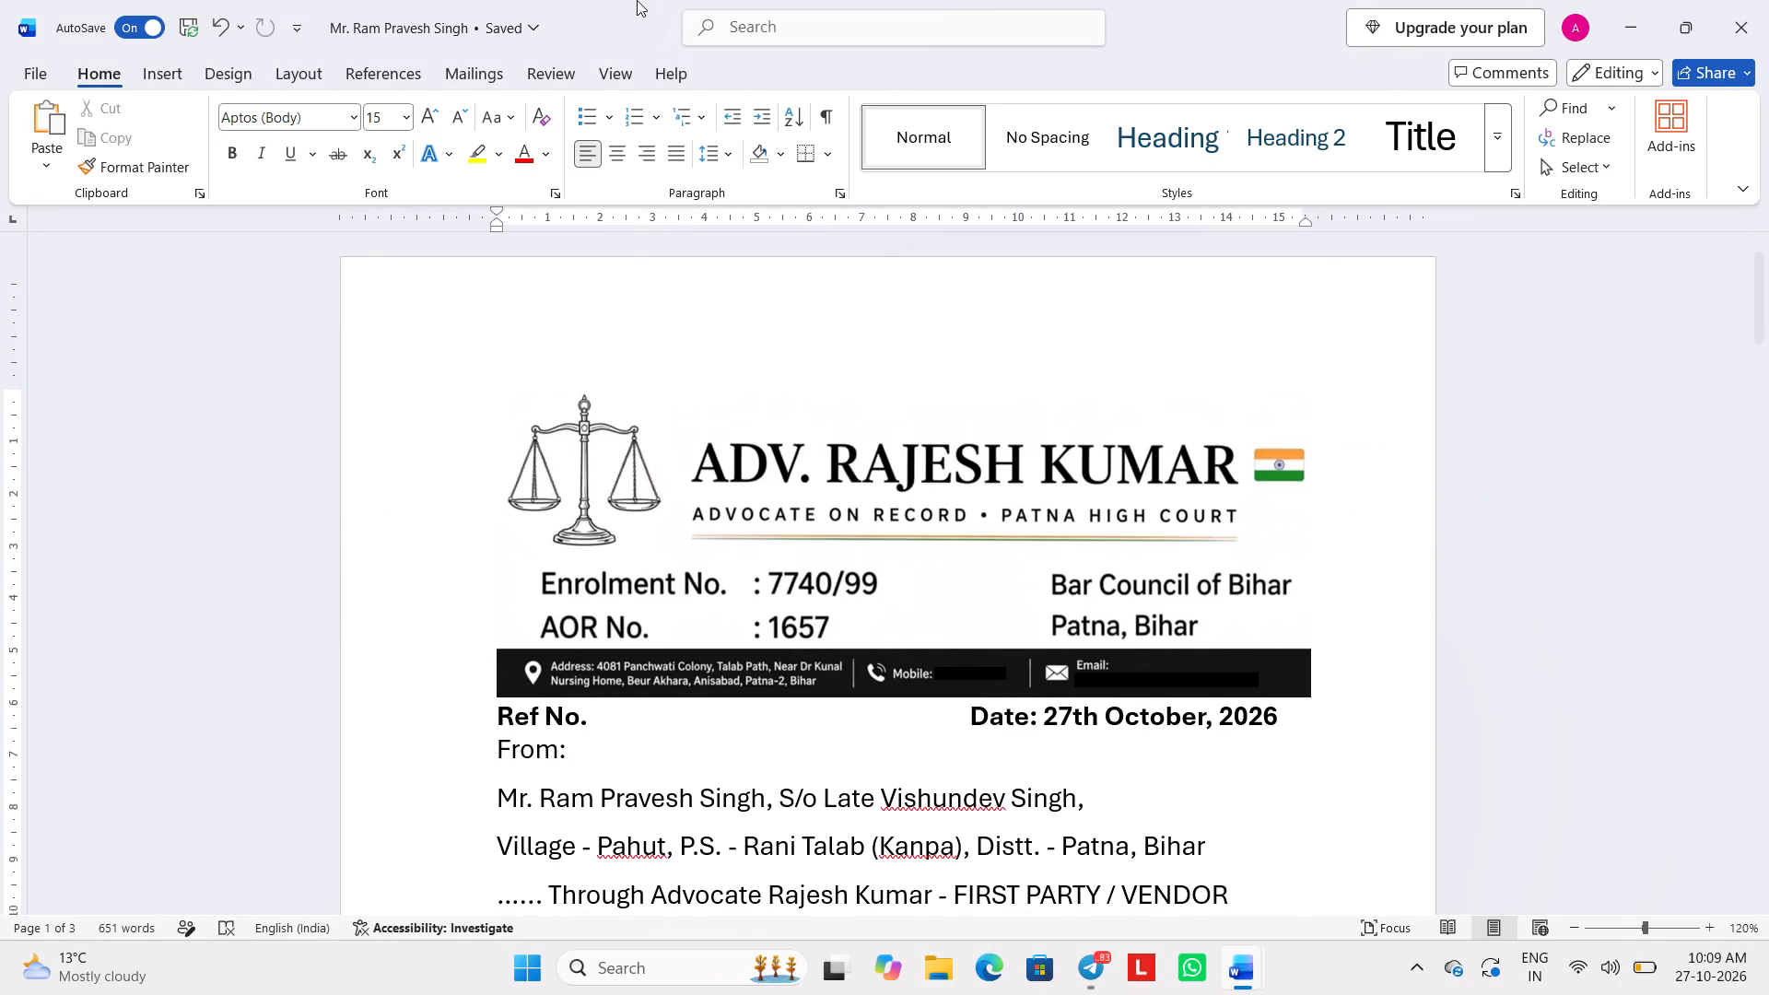
# Print the whole English legal notice to PDF, saving it in Downloads under the Word document's own file name, the client's name.
pyautogui.click(493, 0)
pyautogui.hotkey('ctrl', 'c')
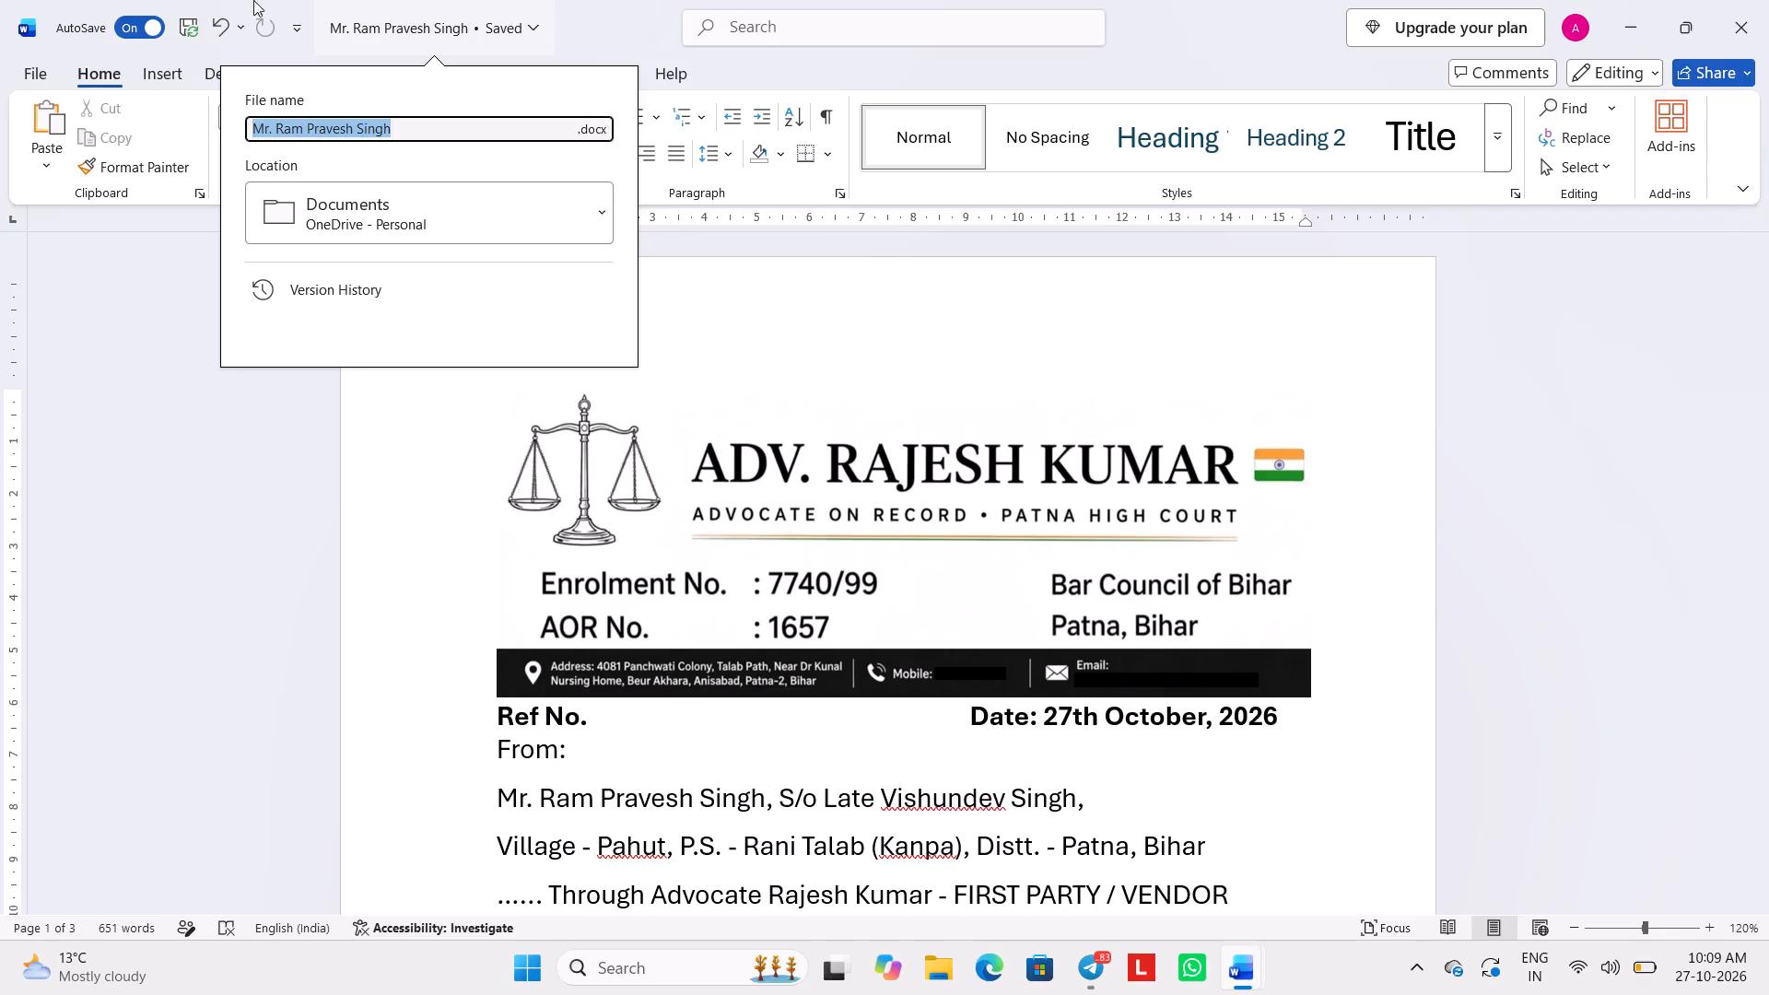
pyautogui.click(19, 69)
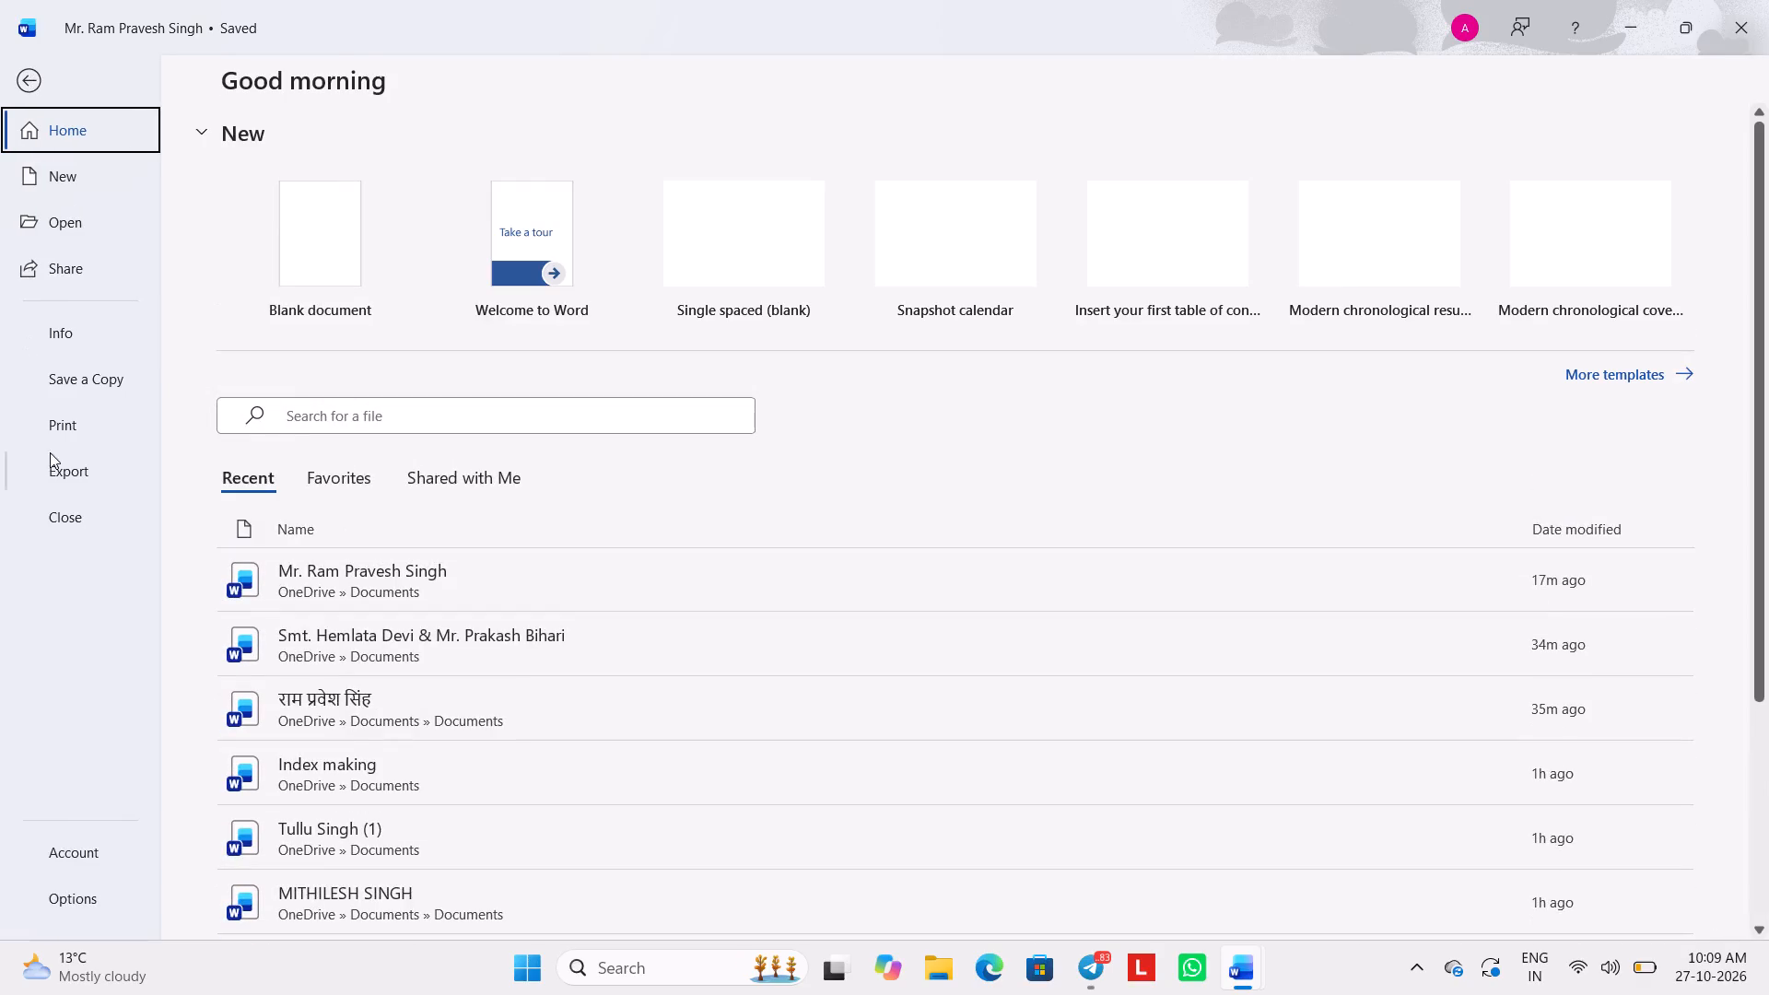
pyautogui.click(59, 441)
pyautogui.click(247, 189)
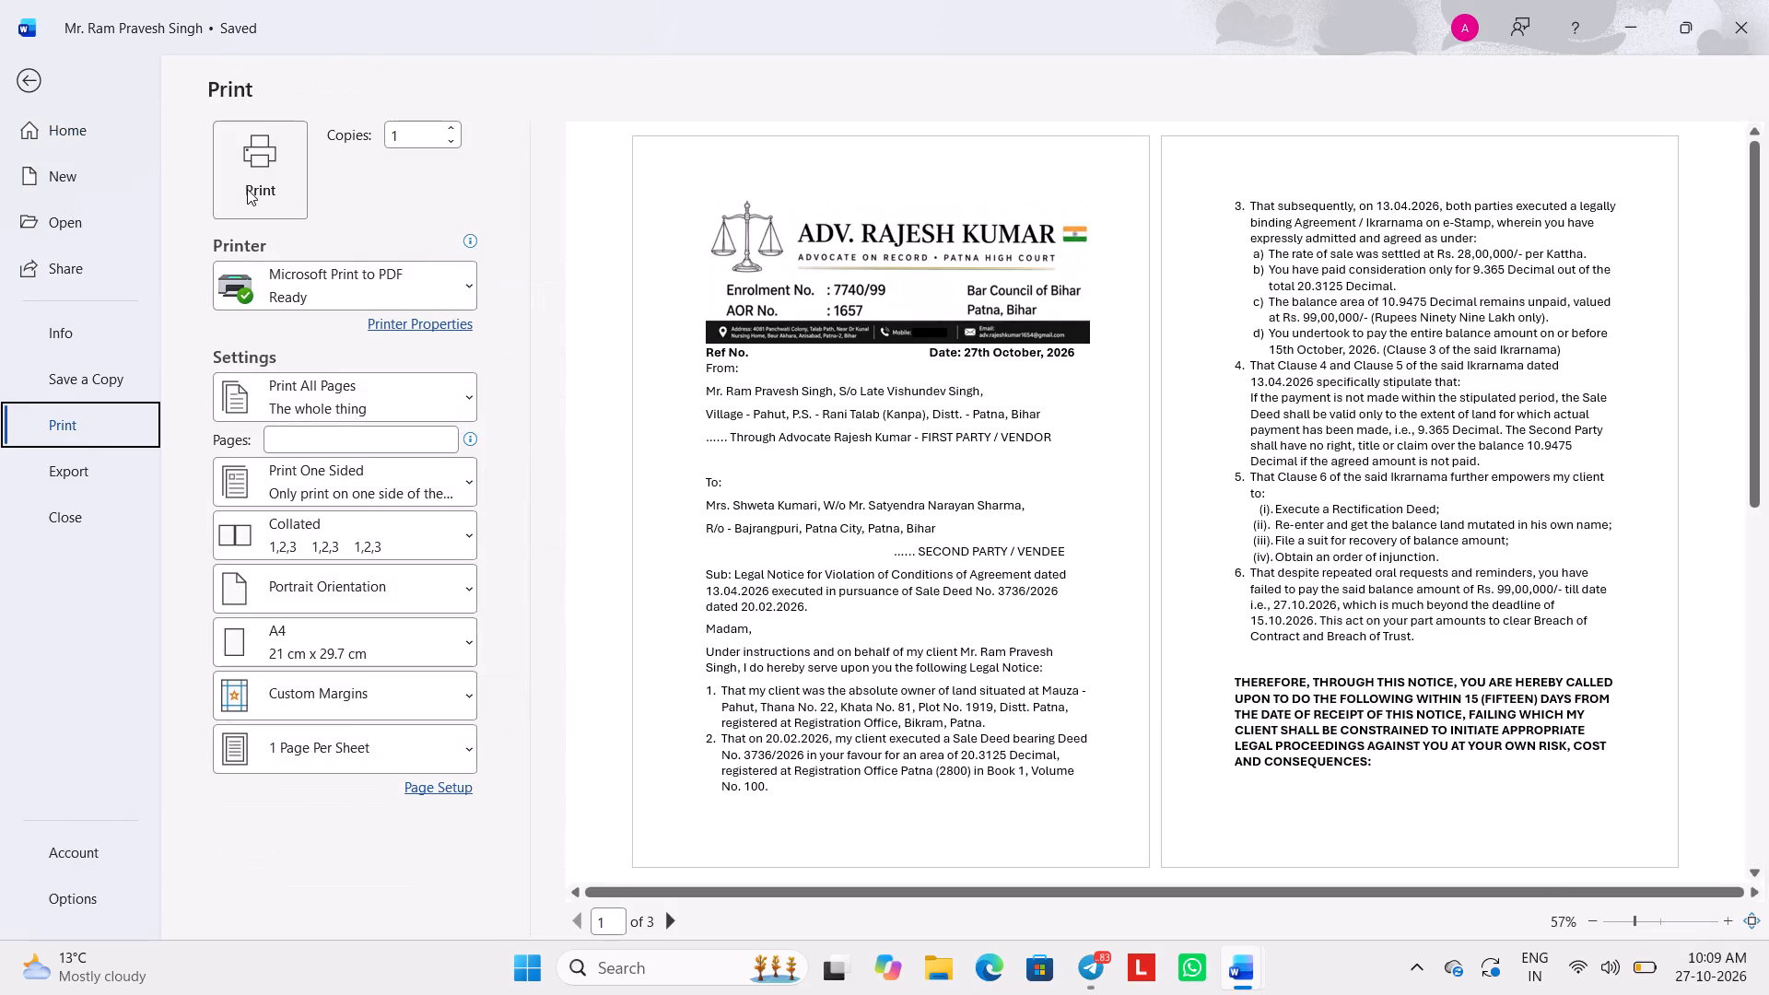
pyautogui.click(247, 189)
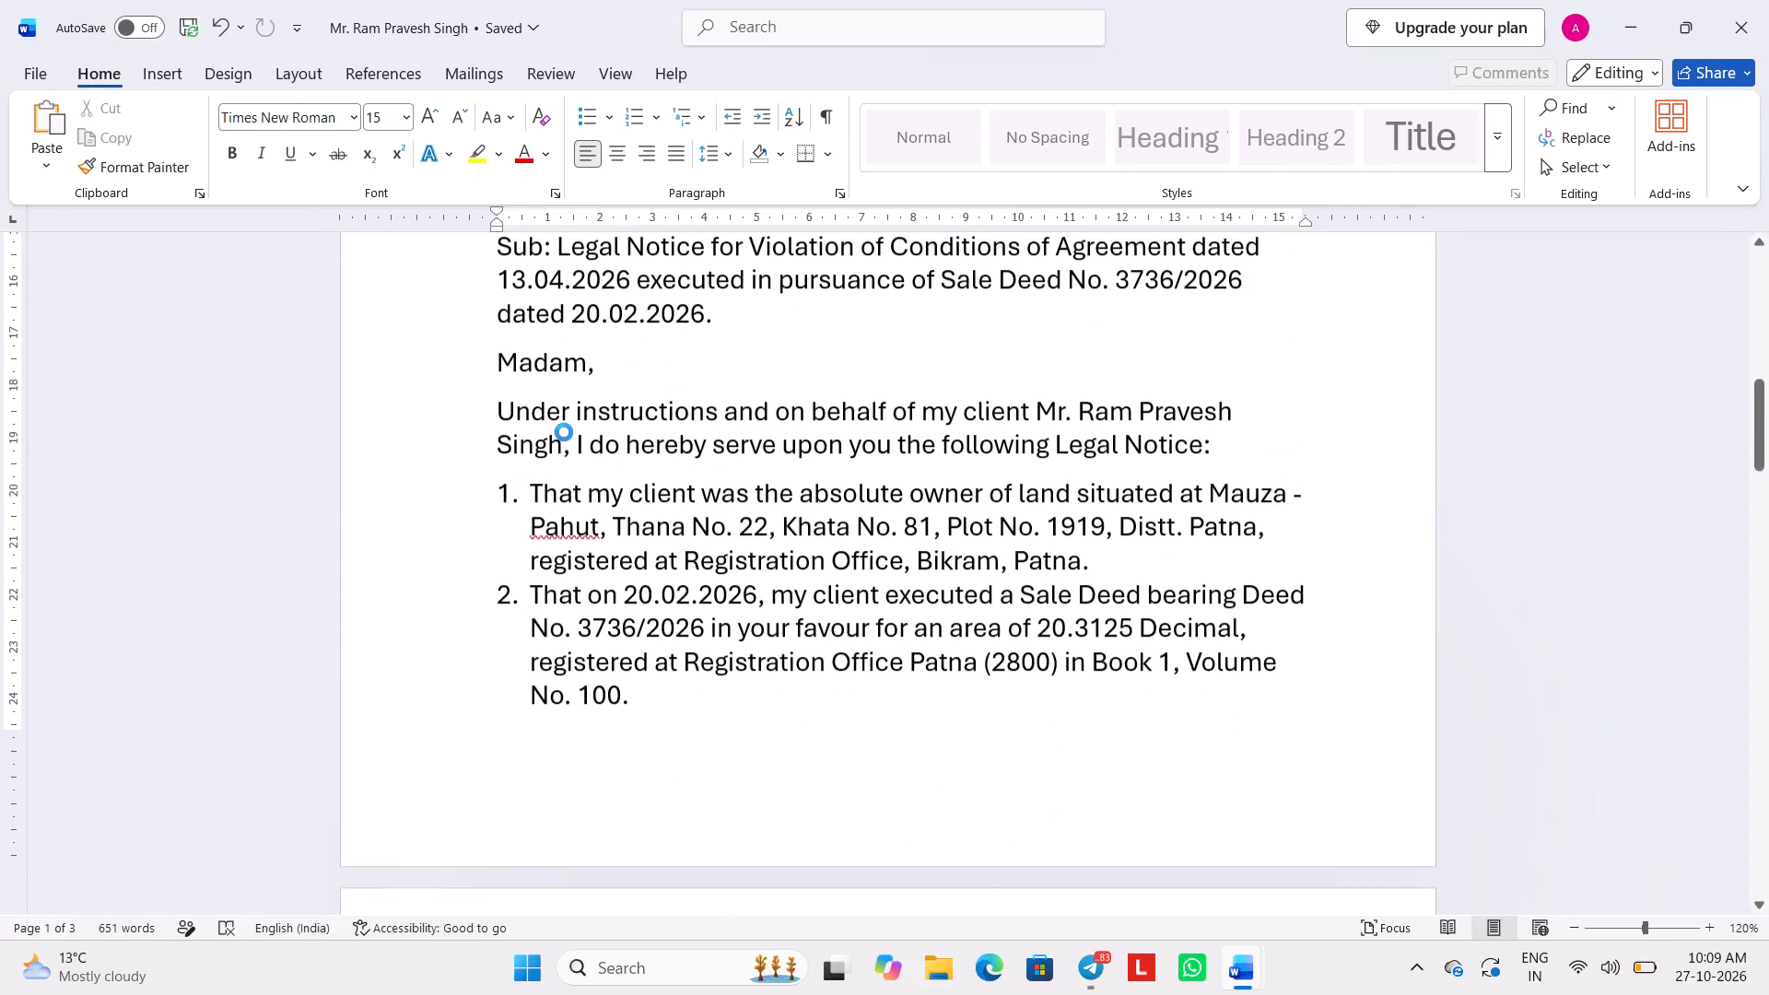
pyautogui.hotkey('ctrl', 'v')
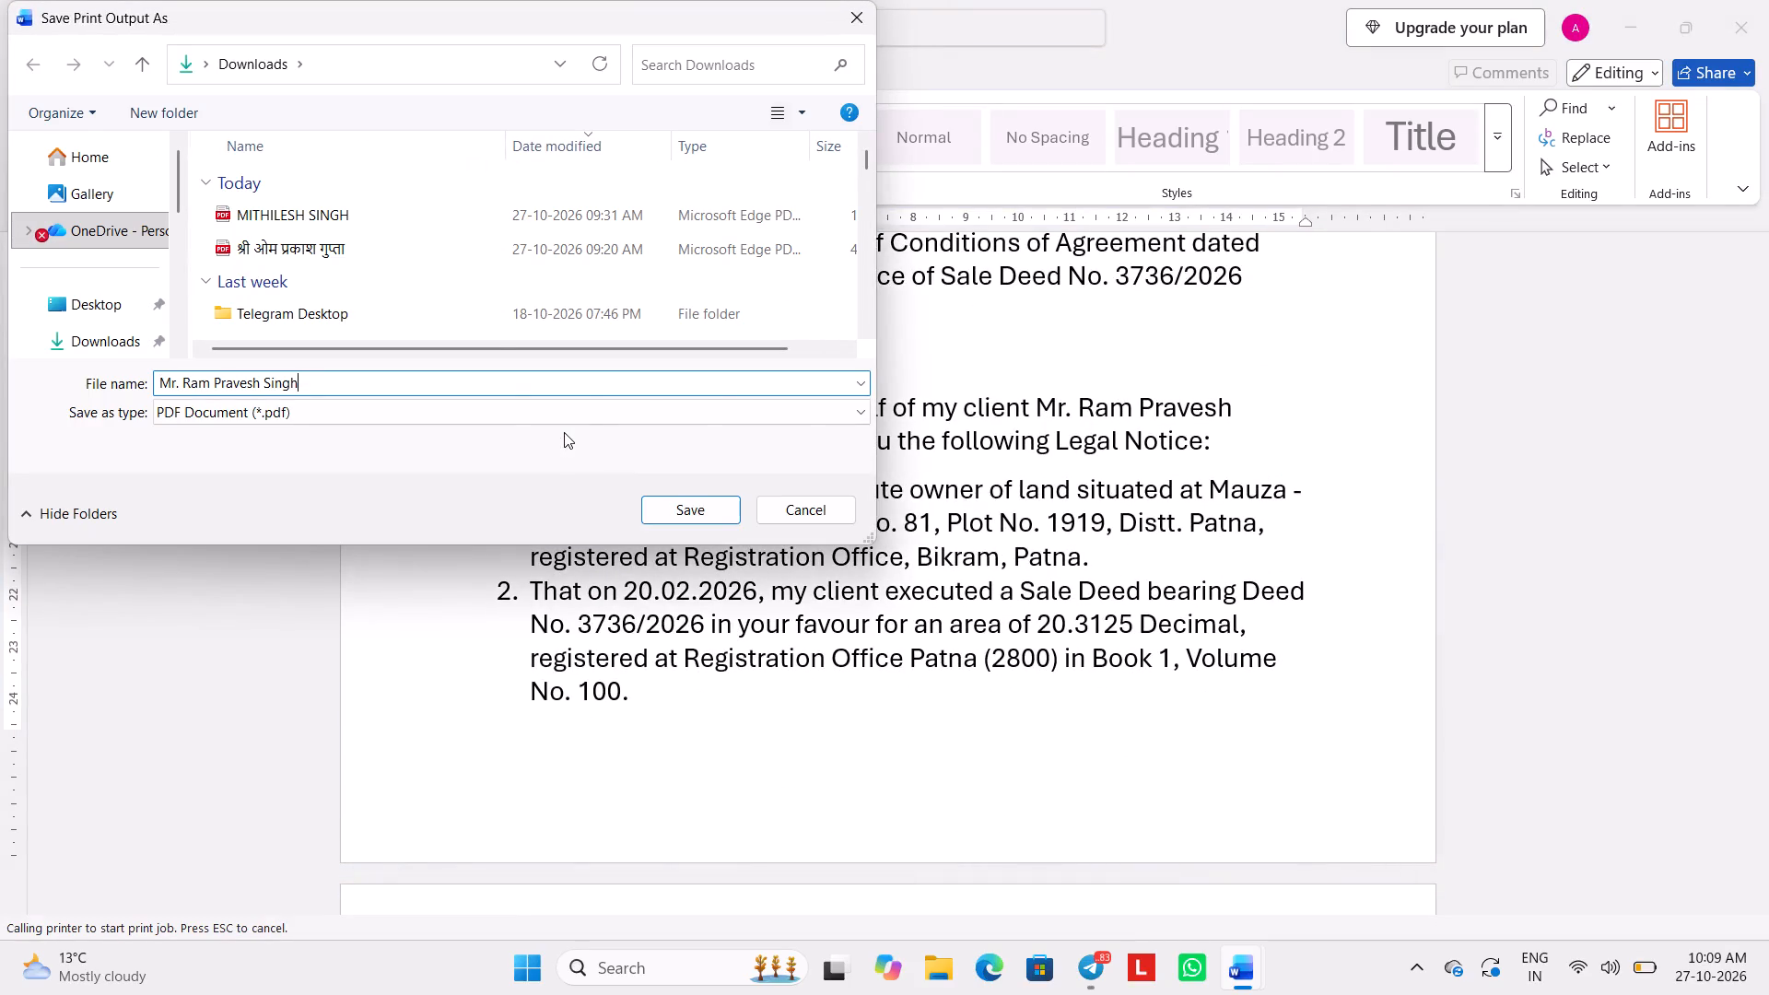
pyautogui.press('Return')
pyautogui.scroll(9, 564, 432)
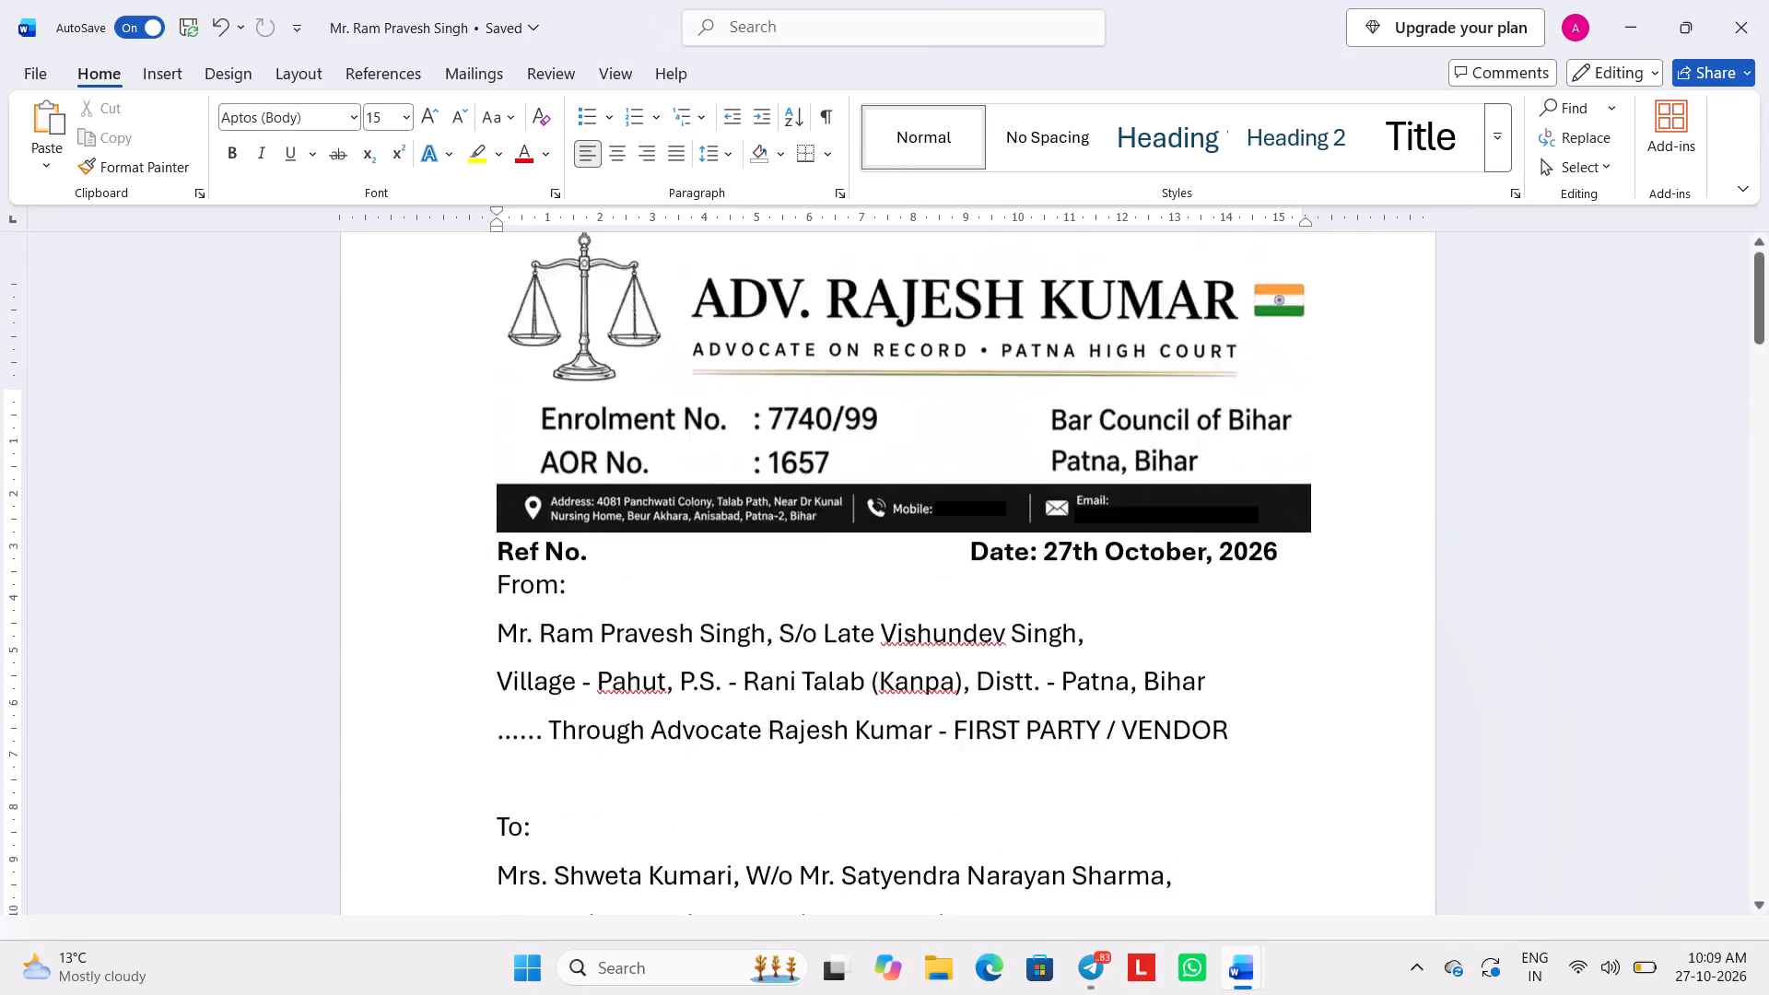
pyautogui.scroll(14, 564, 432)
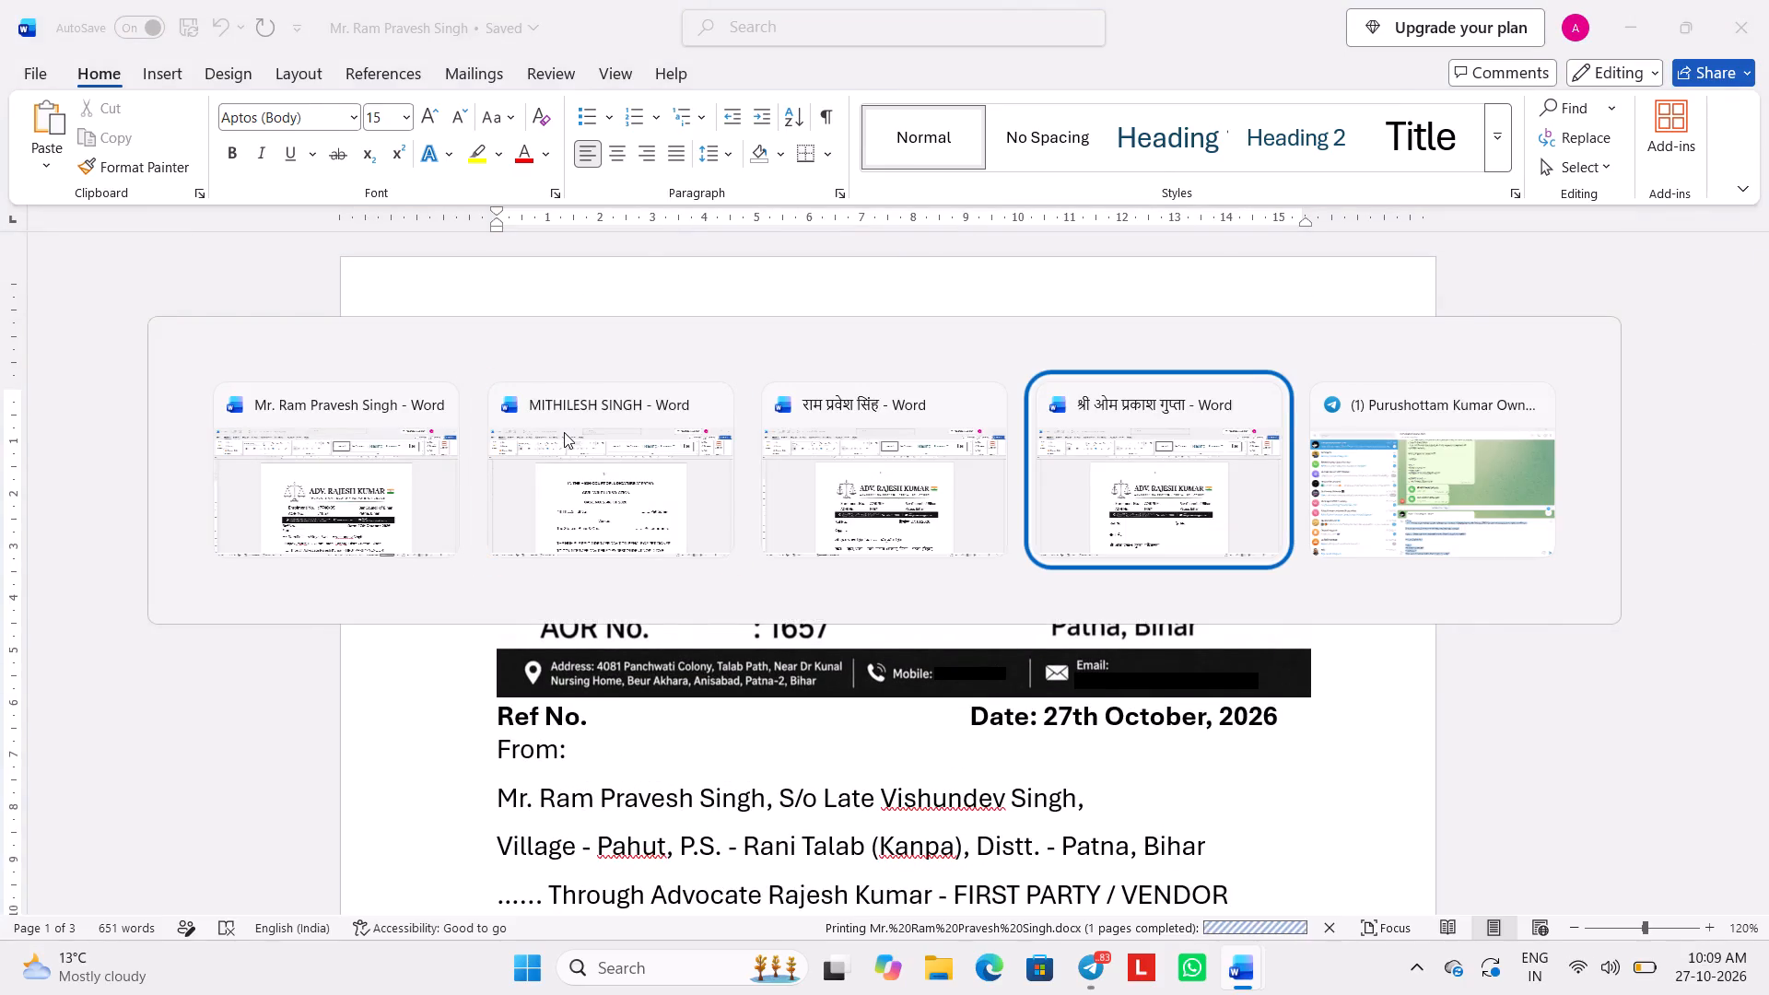
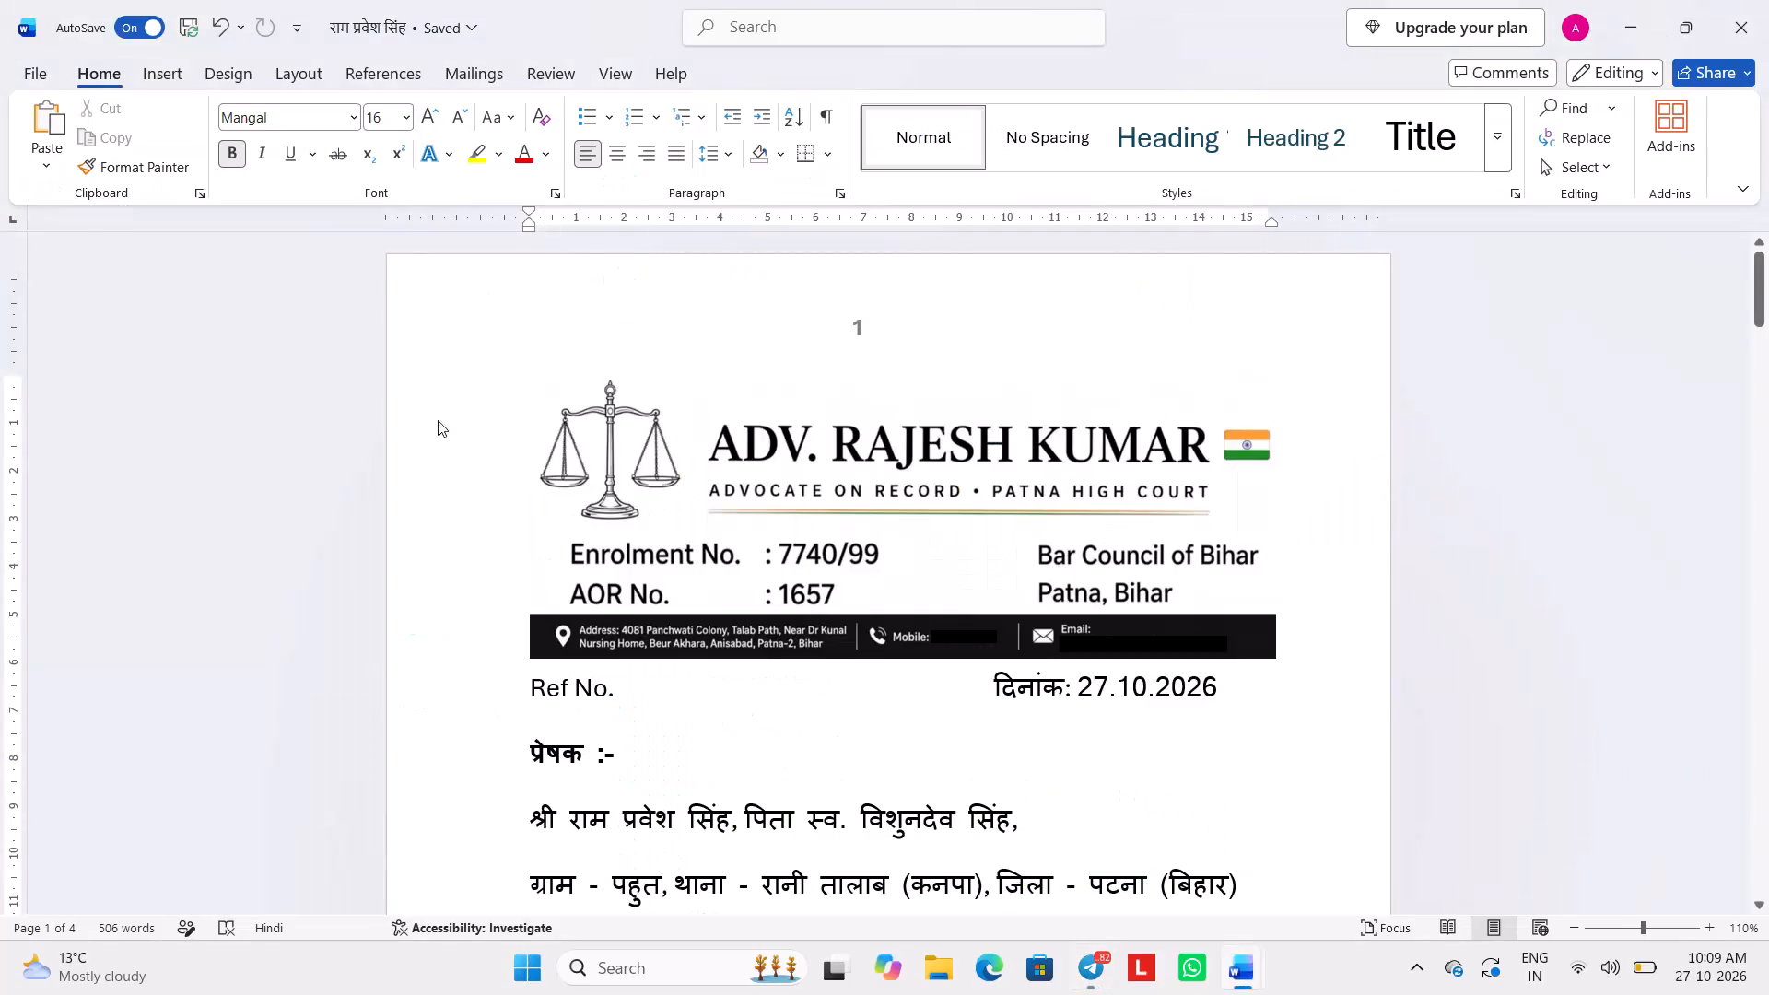
# Copy the Hindi notice's file name without renaming the document.
pyautogui.scroll(-14, 504, 524)
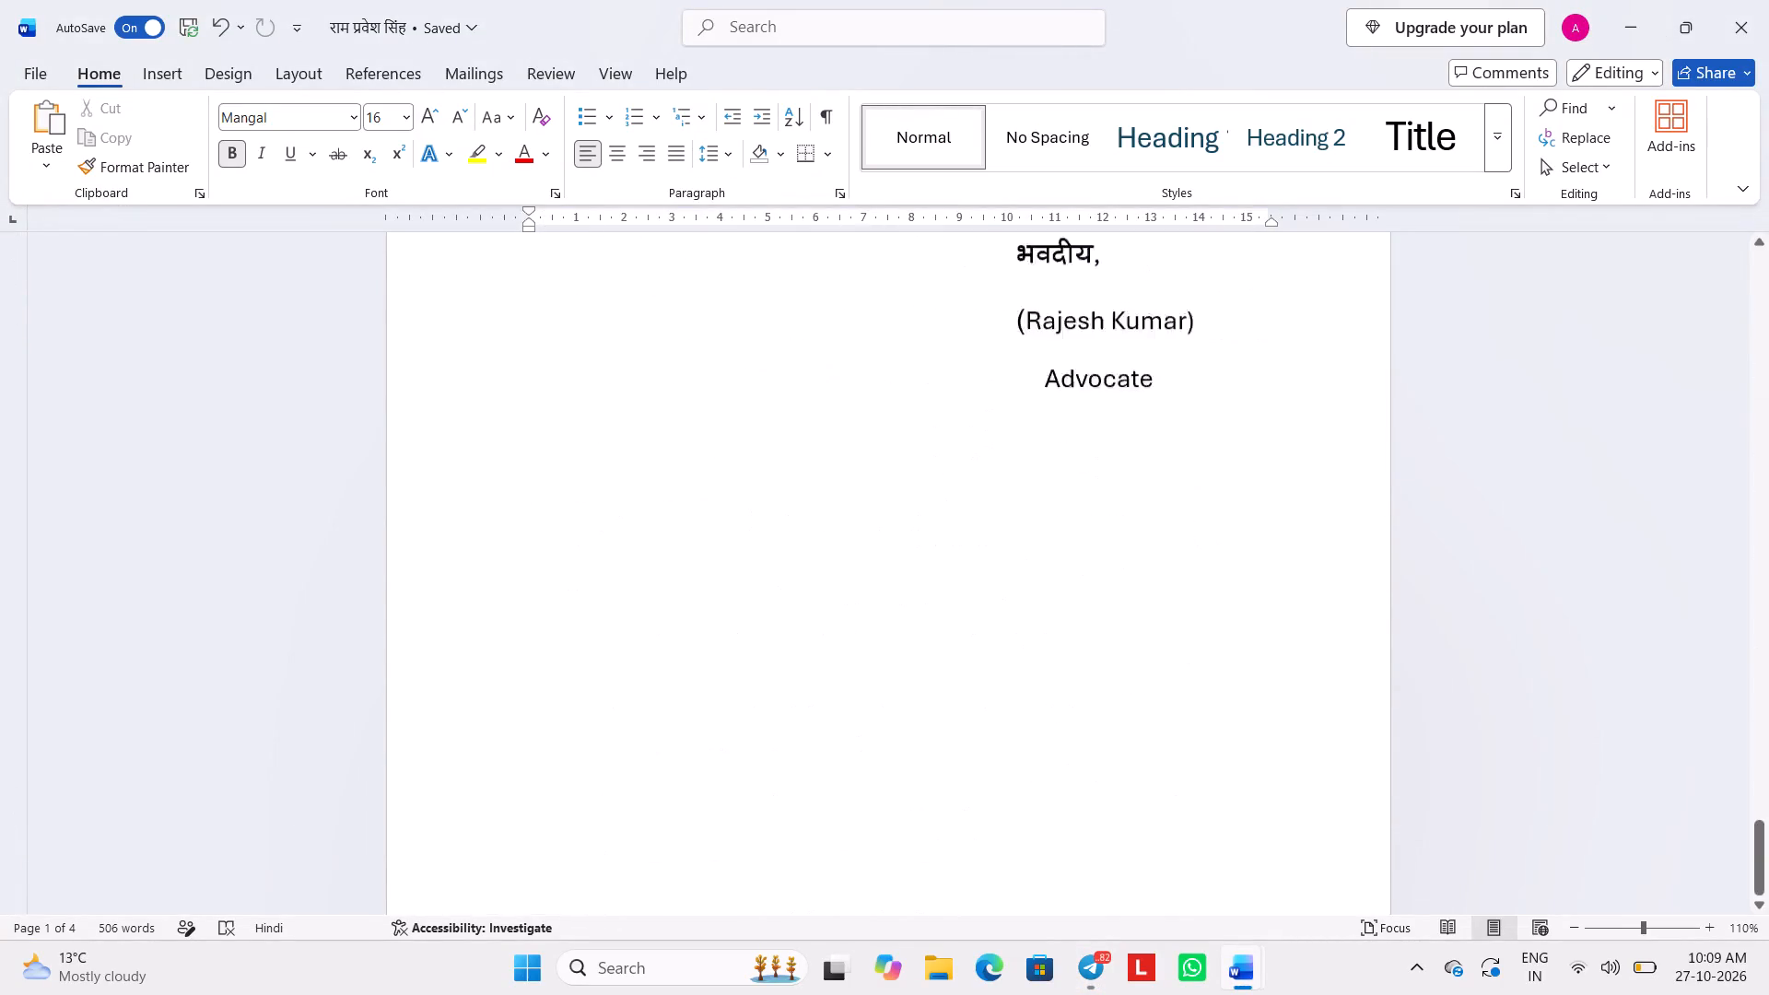
pyautogui.scroll(20, 504, 524)
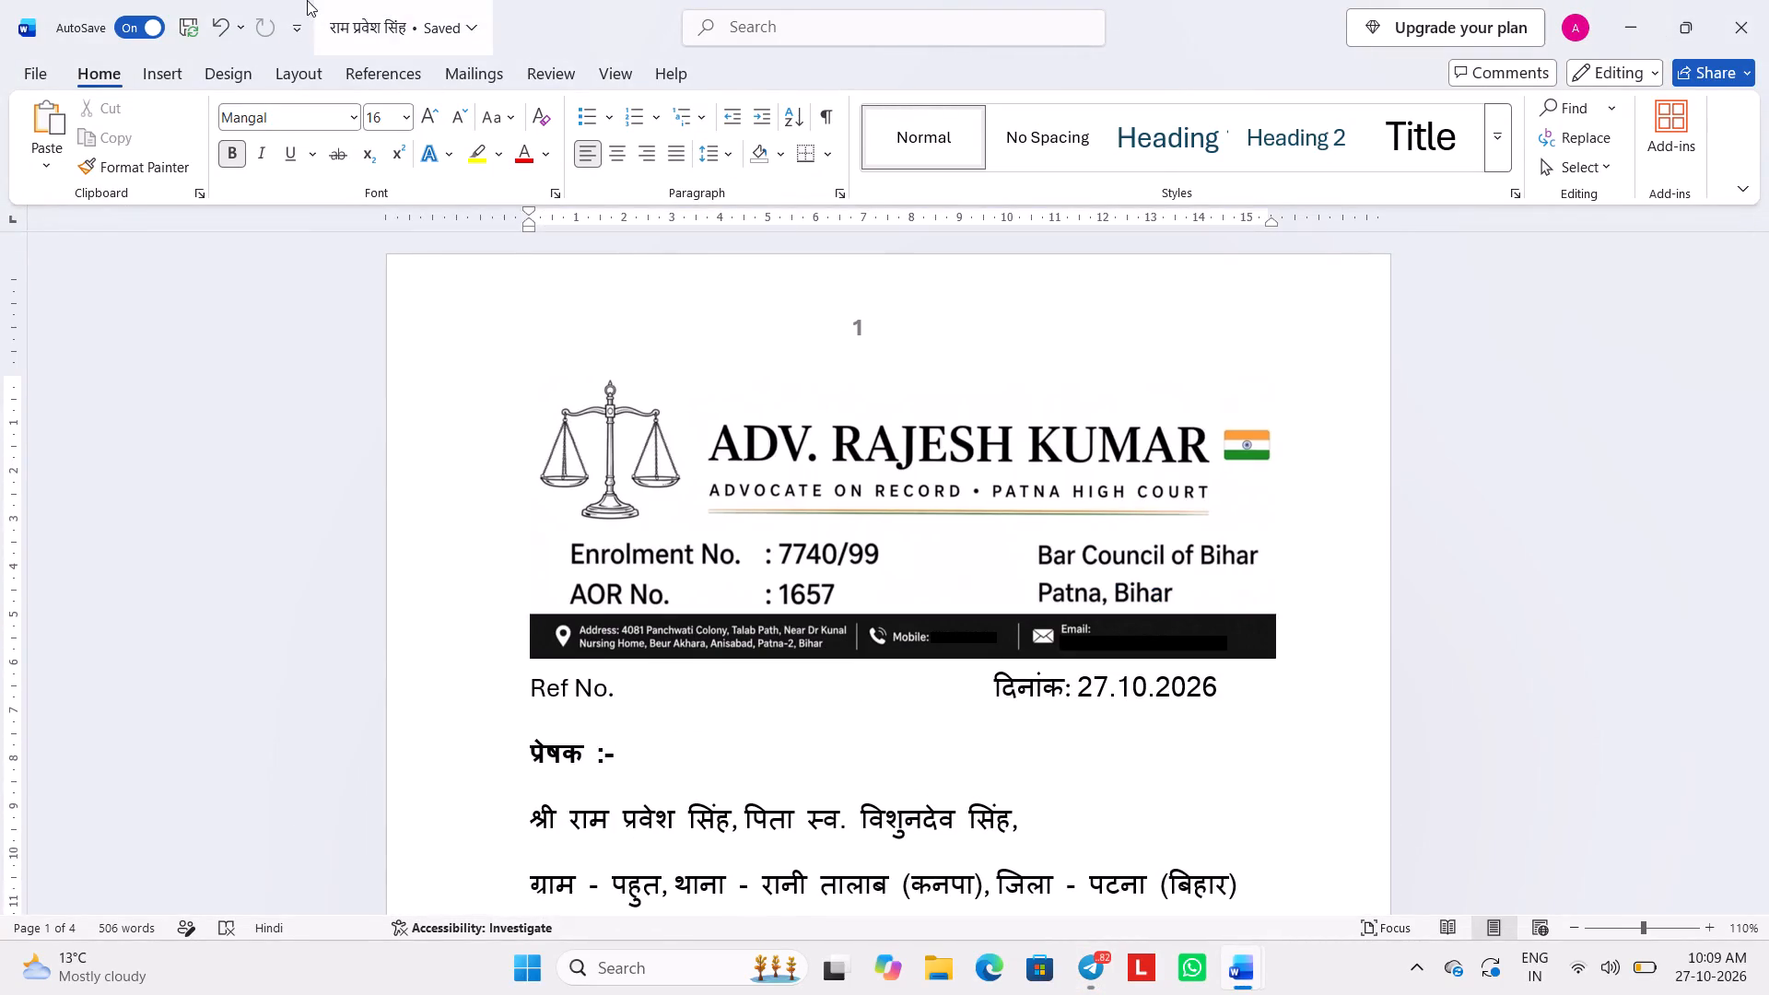
pyautogui.click(389, 23)
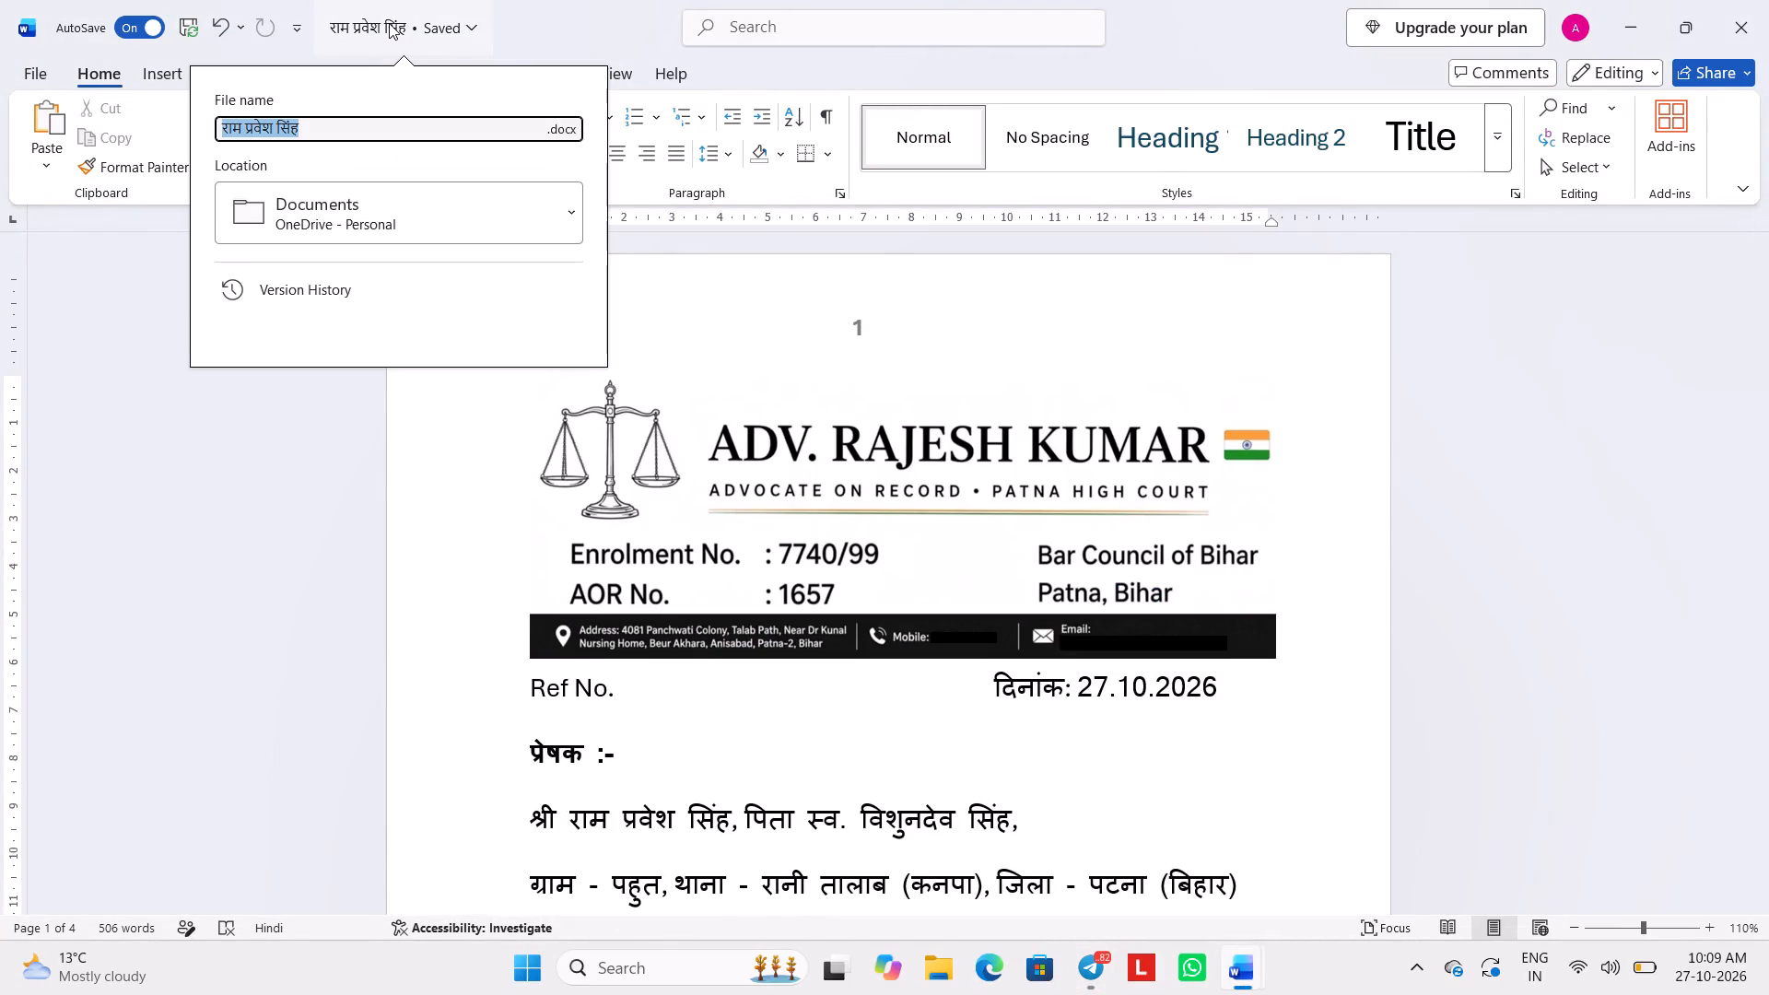
pyautogui.hotkey('ctrl', 'c')
pyautogui.hotkey('ctrl', 'c')
pyautogui.hotkey('ctrl', 'c')
pyautogui.hotkey('ctrl', 'c')
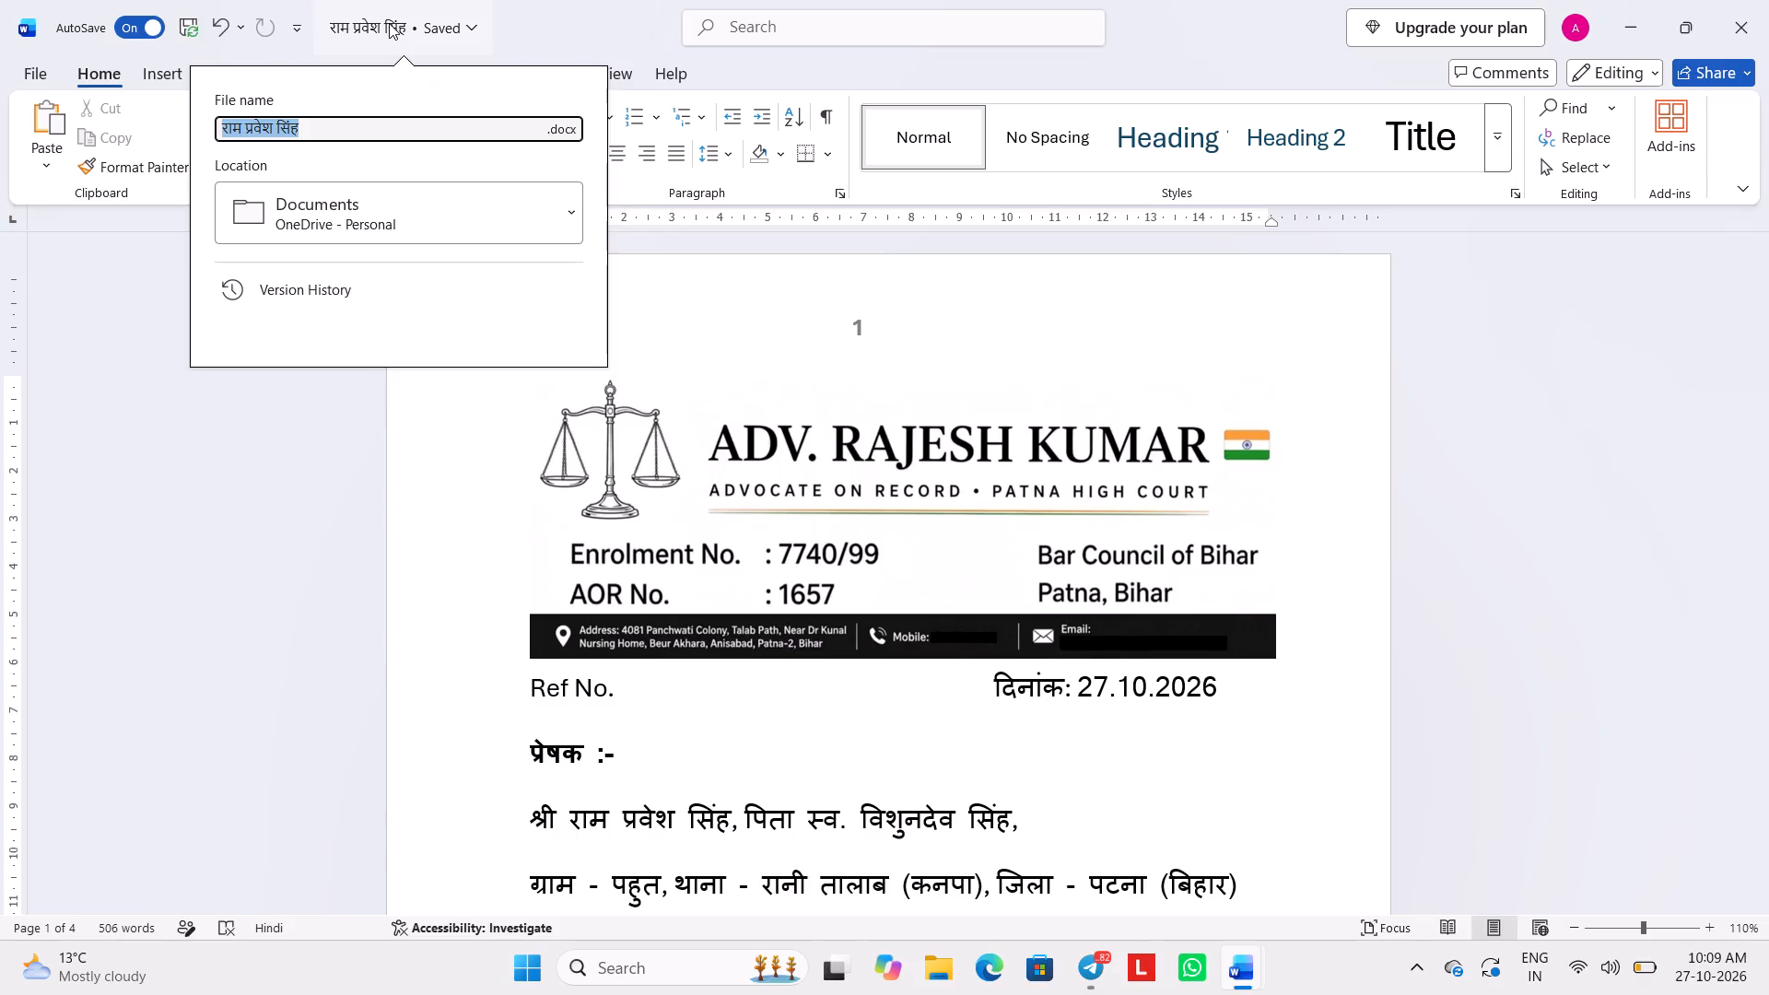
pyautogui.click(734, 482)
# Set the line spacing to 1.15 for all text from the Ref No. line to the Advocate line of the signature block.
pyautogui.scroll(-2, 734, 482)
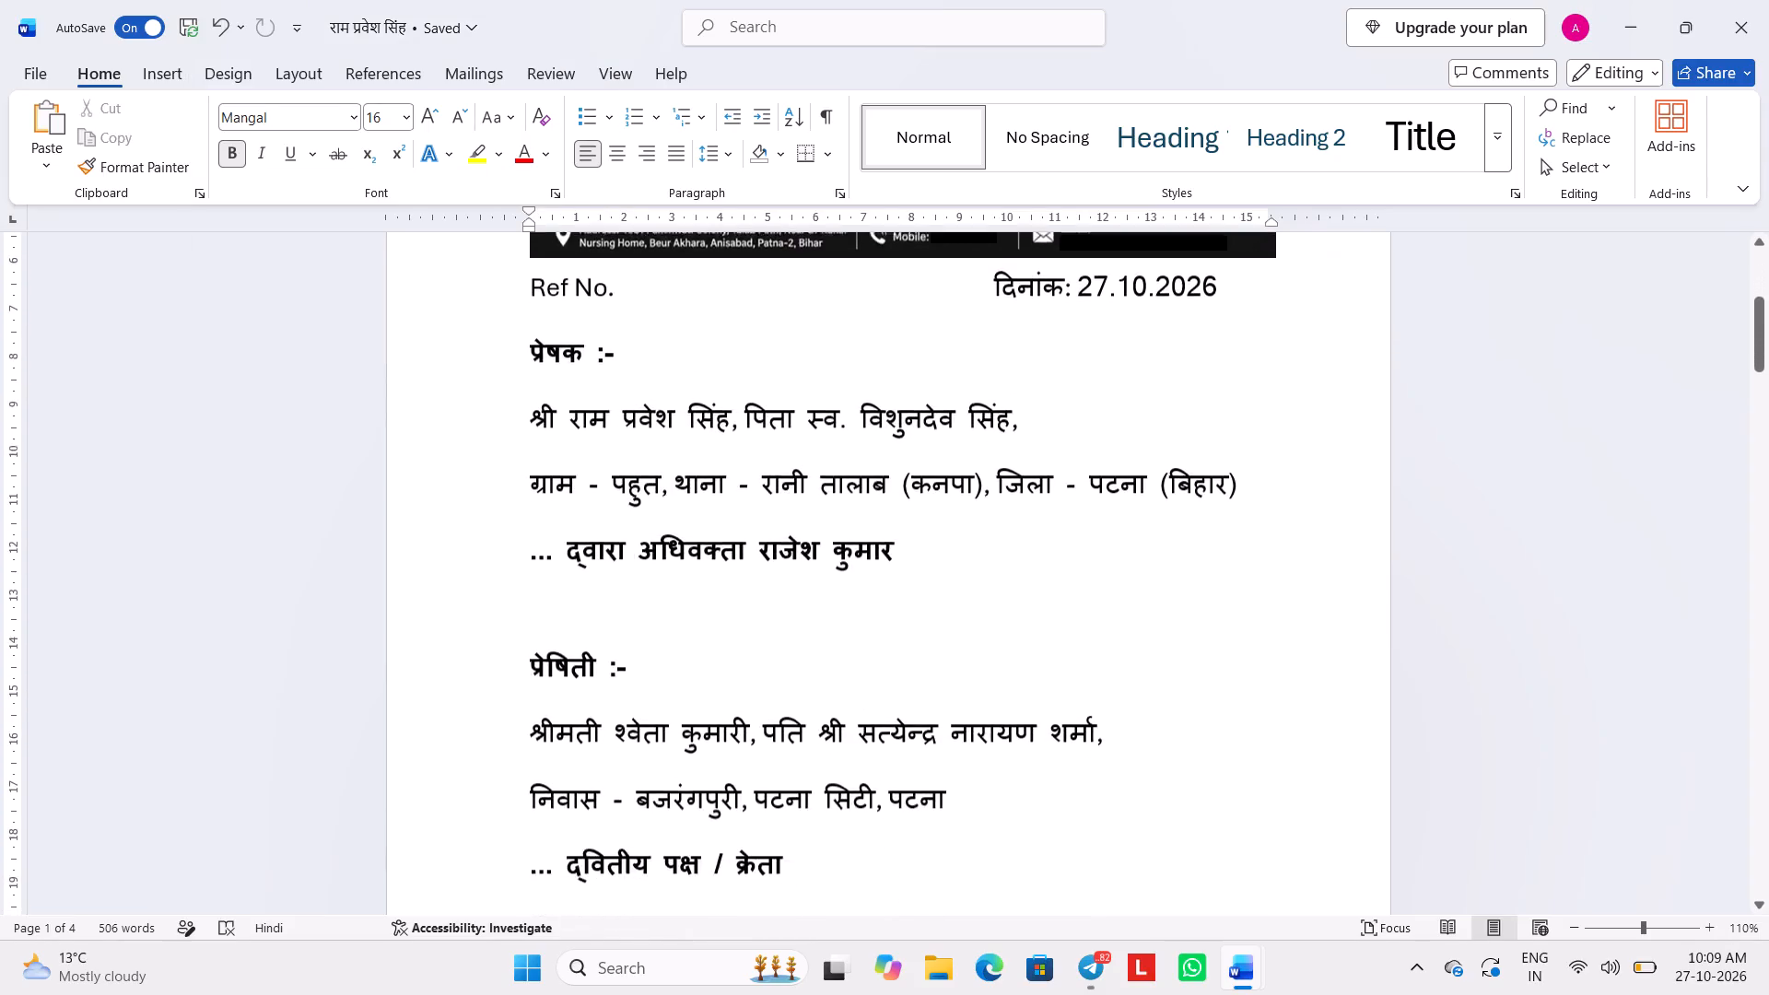
pyautogui.scroll(-2, 734, 482)
pyautogui.scroll(1, 734, 482)
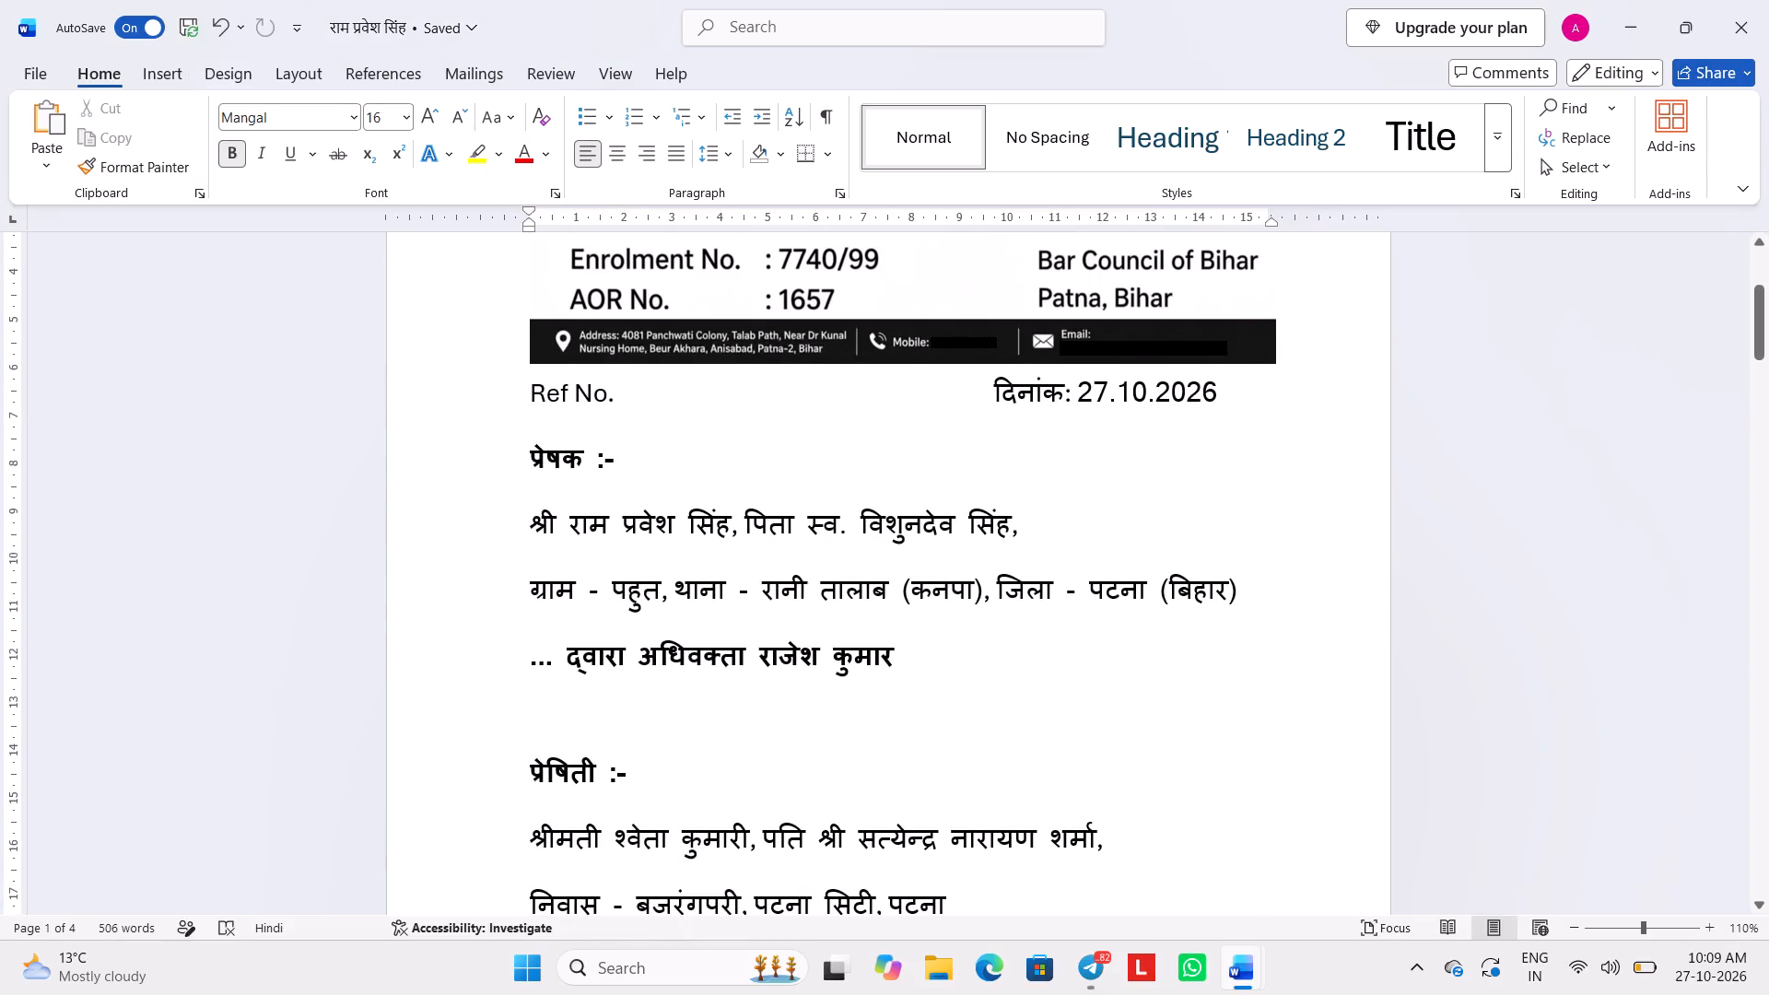
pyautogui.moveTo(530, 389); pyautogui.dragTo(1098, 994)
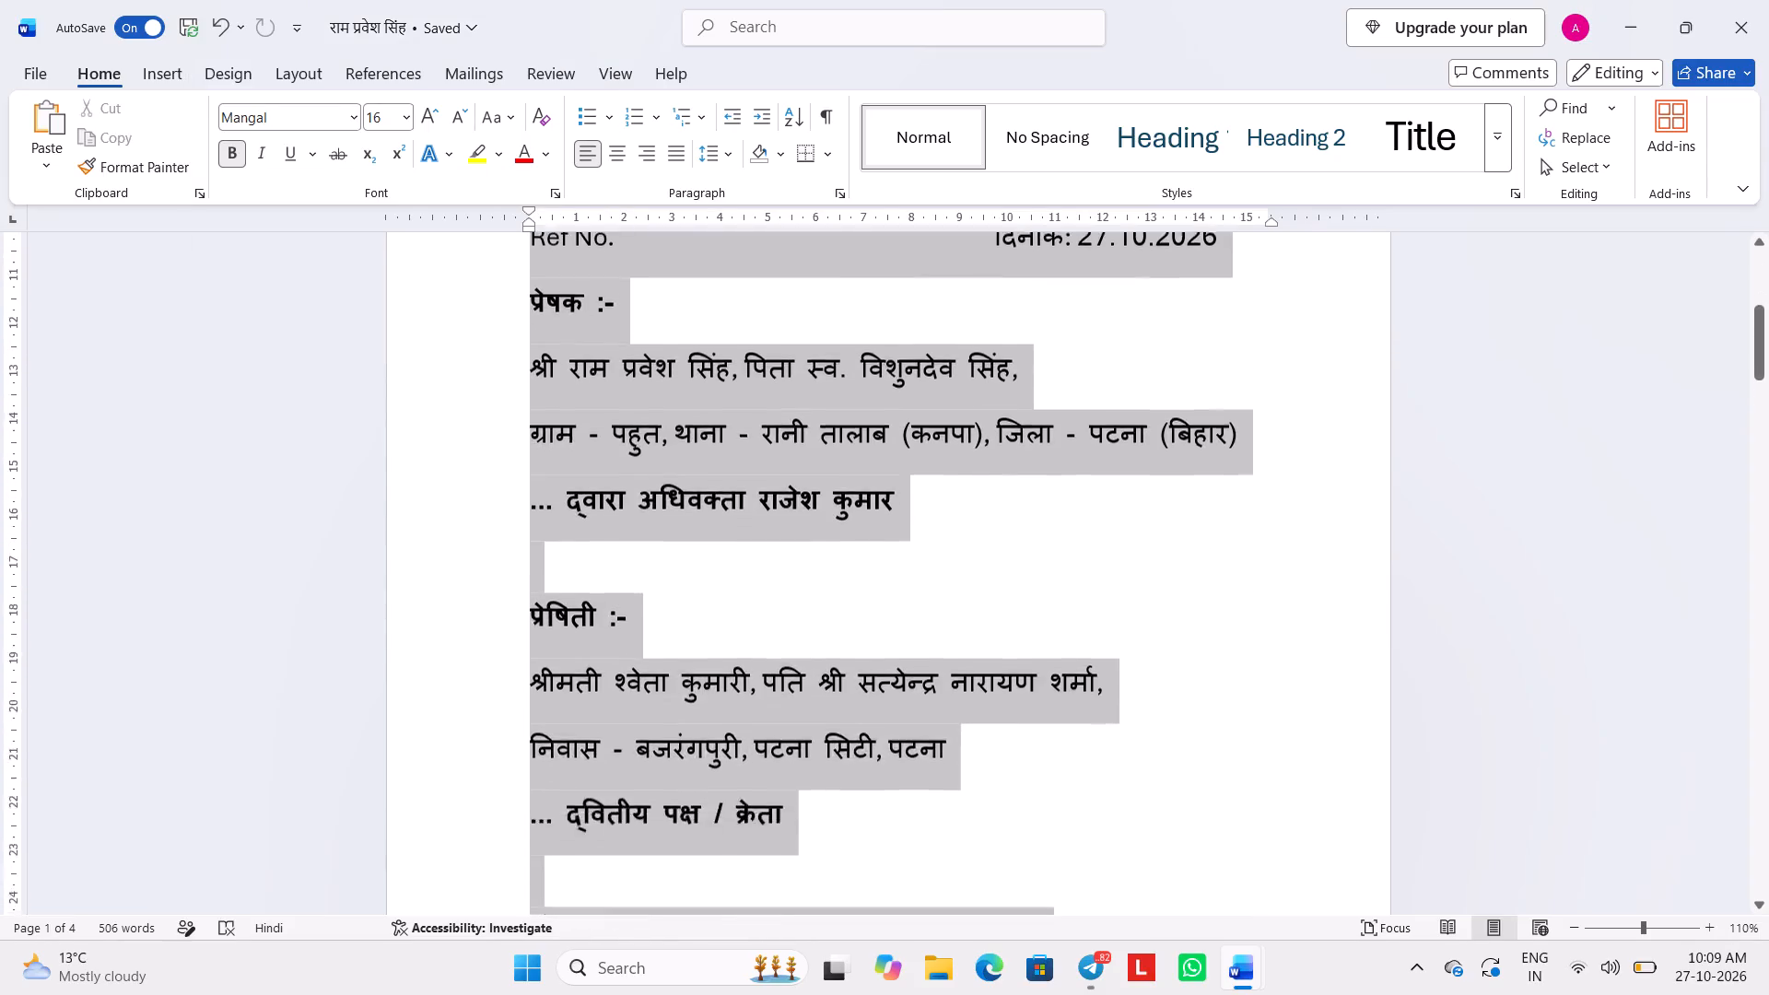
pyautogui.moveTo(1098, 994); pyautogui.dragTo(1440, 993)
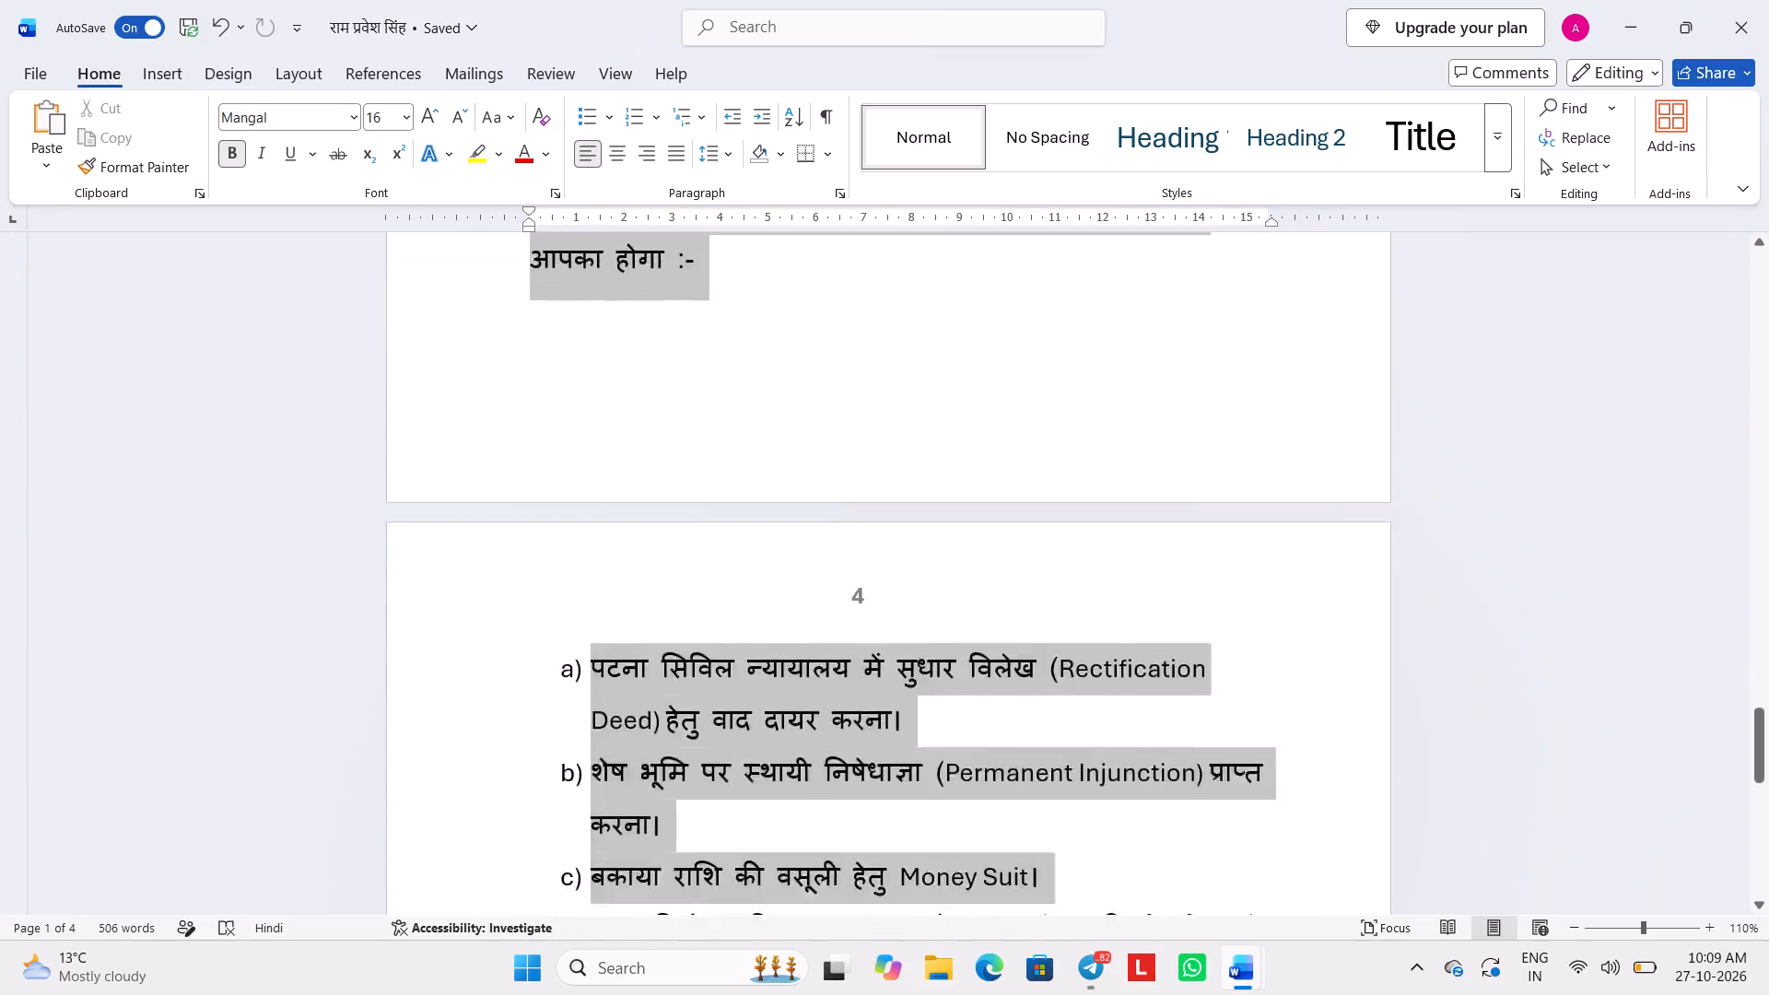
pyautogui.moveTo(1440, 993); pyautogui.dragTo(1220, 358)
pyautogui.click(731, 162)
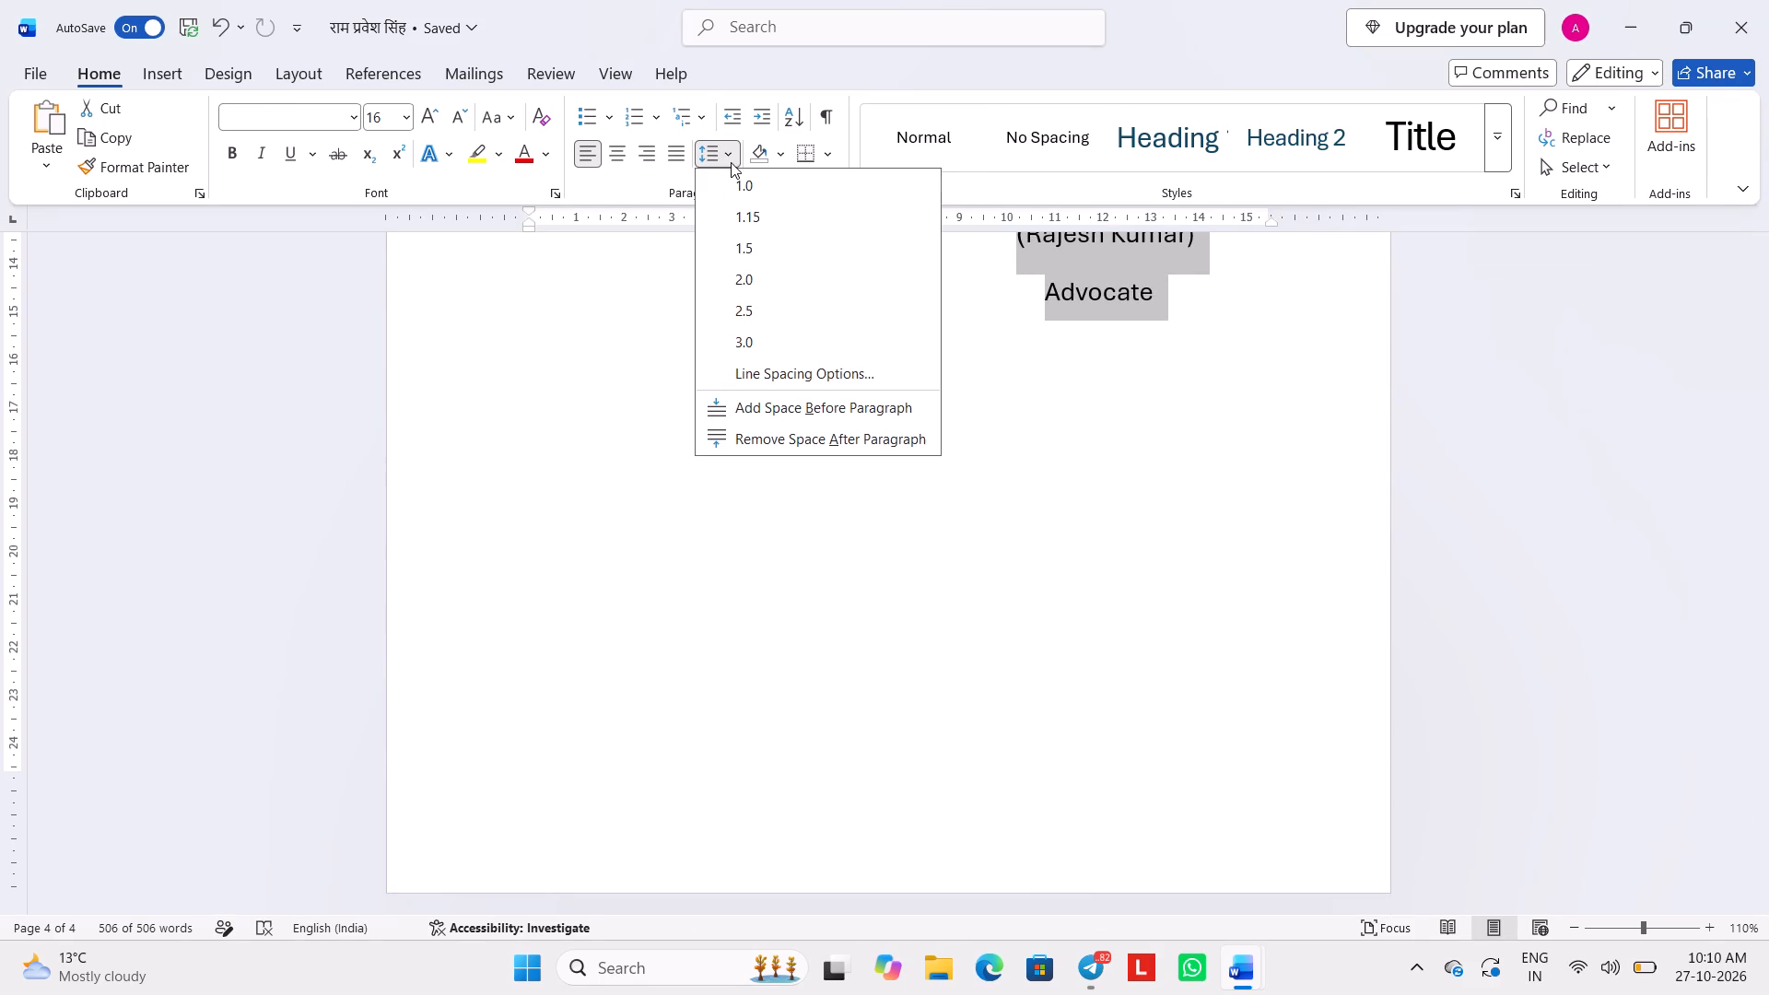
pyautogui.click(756, 225)
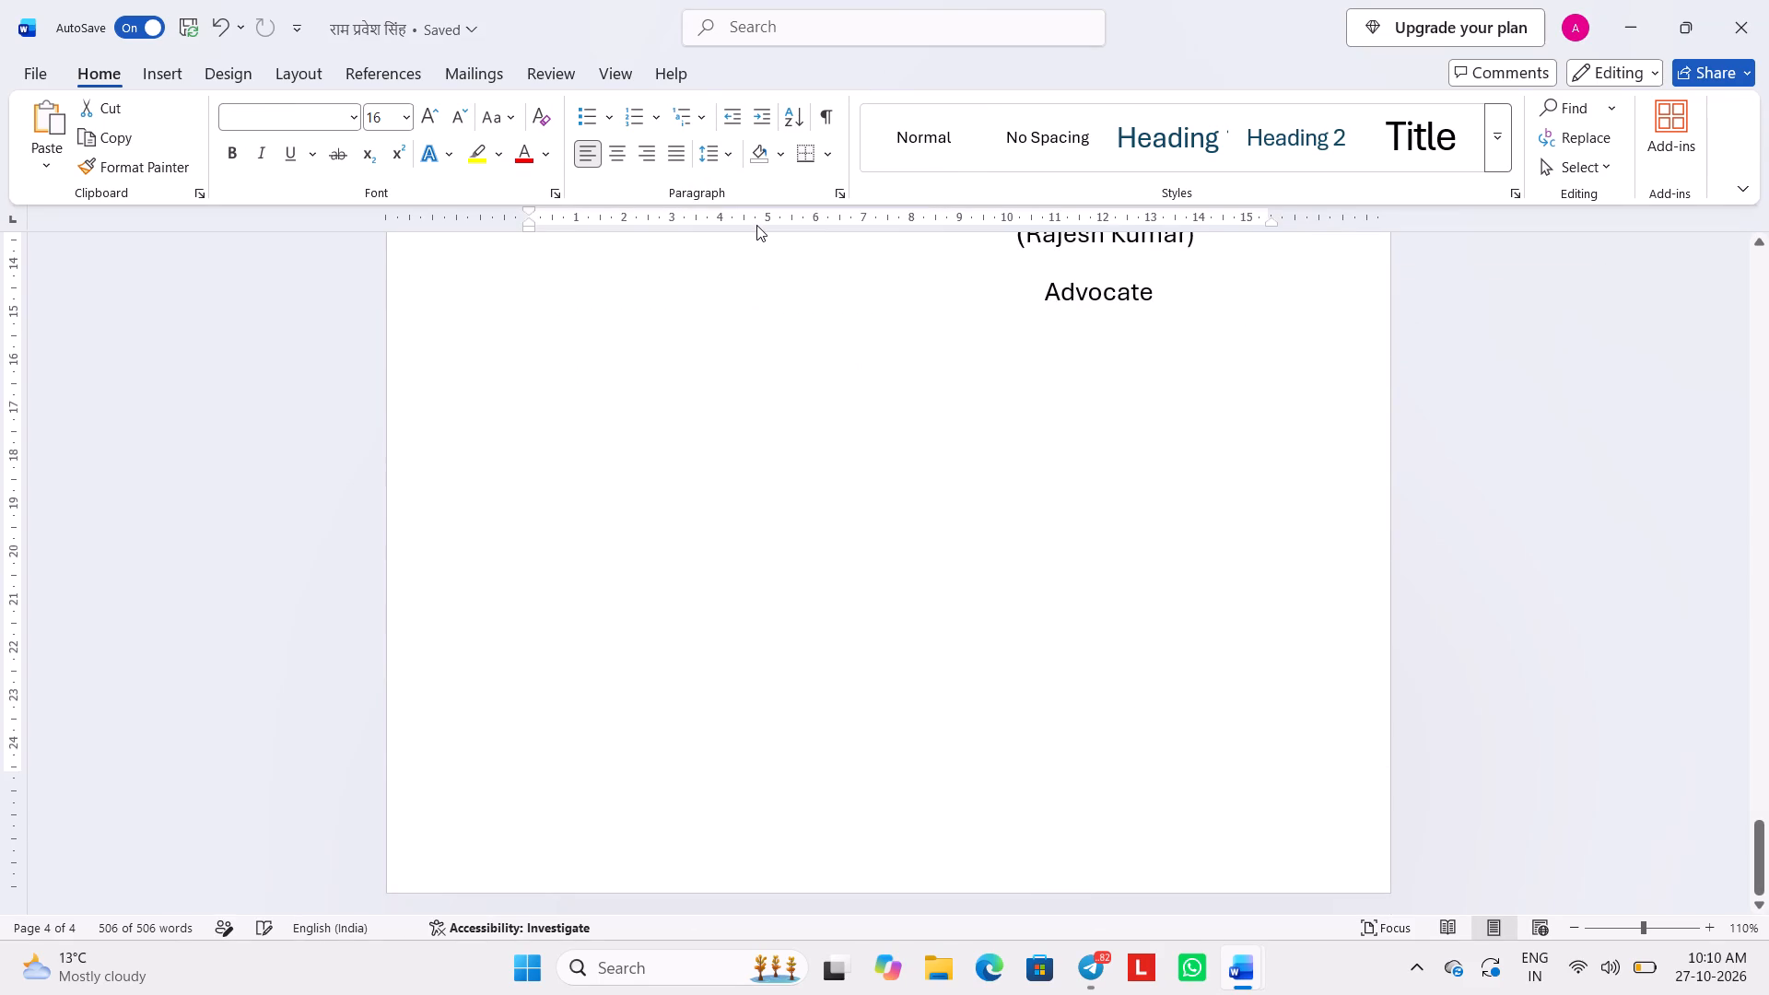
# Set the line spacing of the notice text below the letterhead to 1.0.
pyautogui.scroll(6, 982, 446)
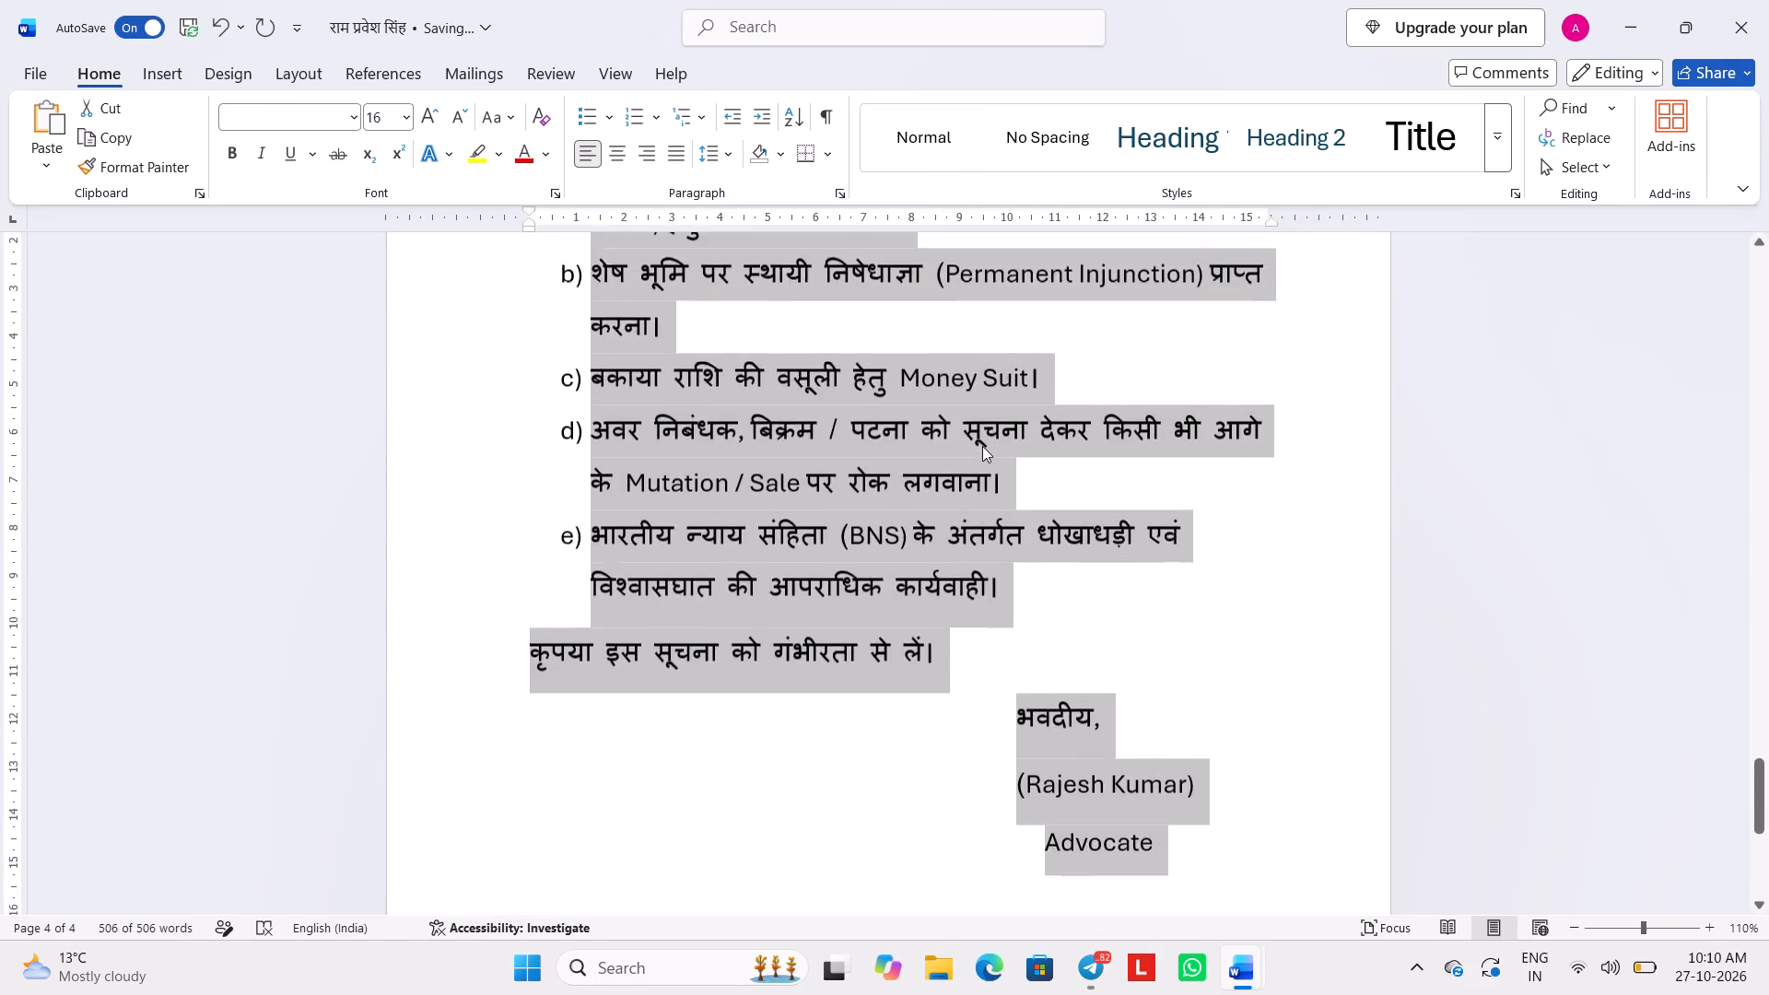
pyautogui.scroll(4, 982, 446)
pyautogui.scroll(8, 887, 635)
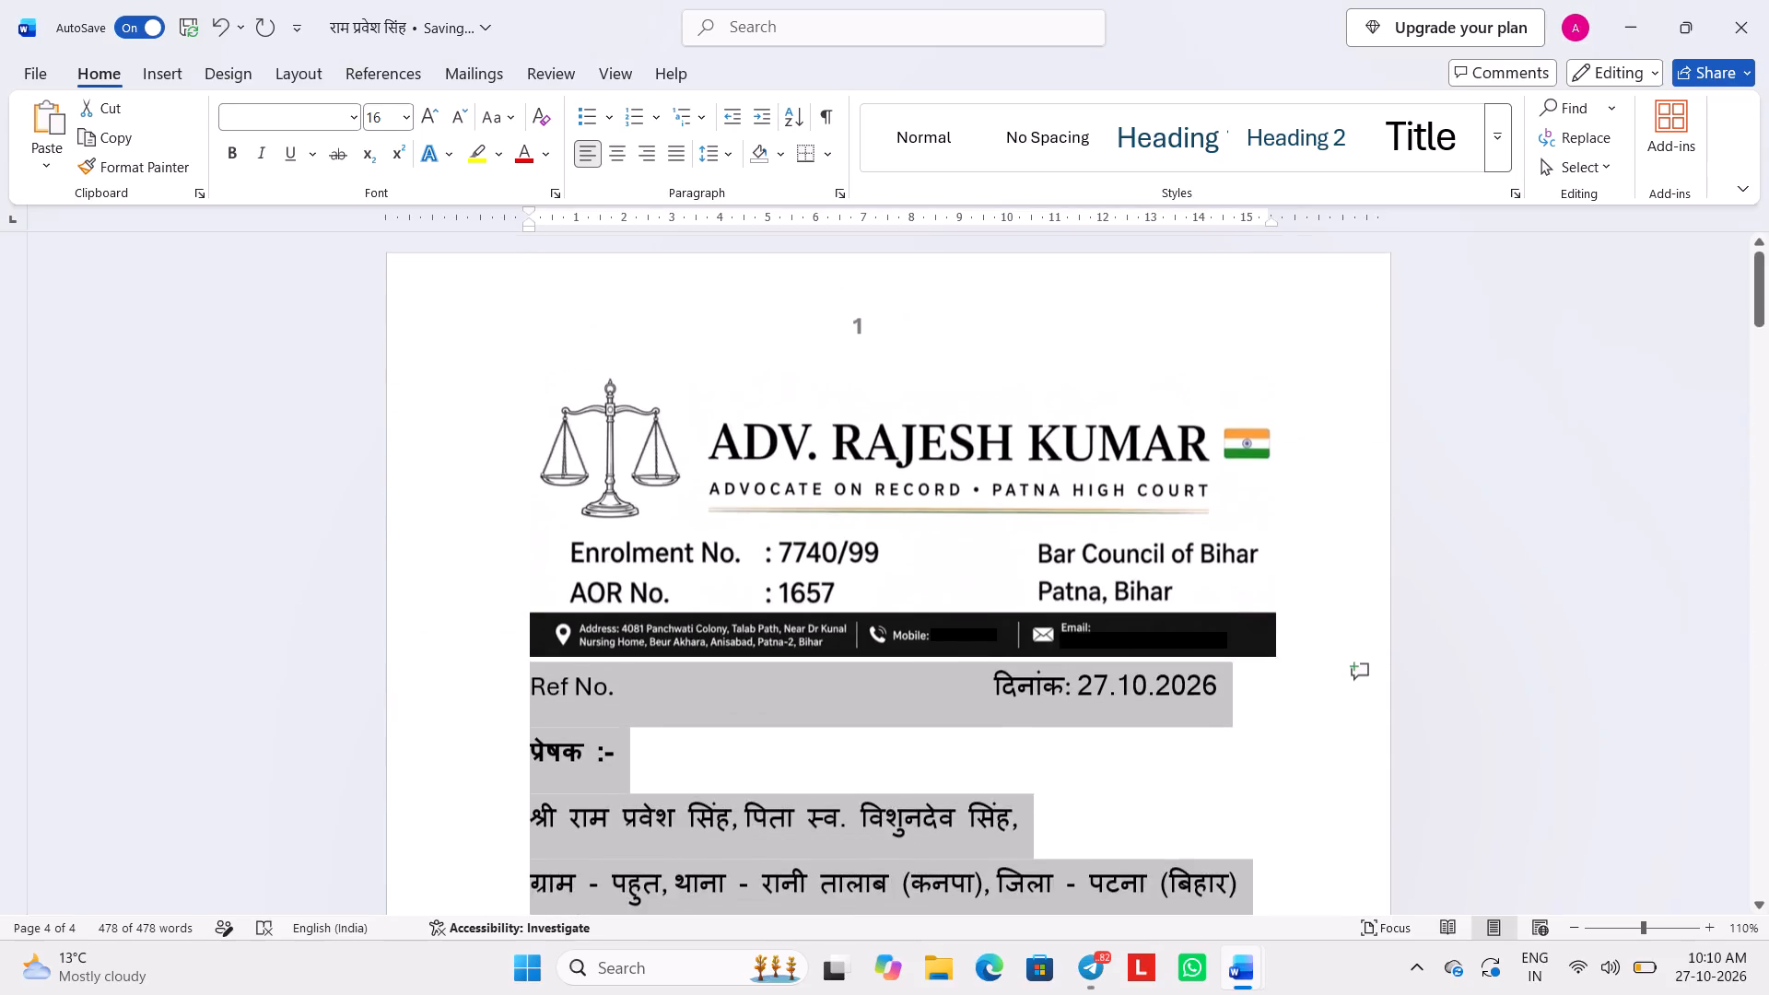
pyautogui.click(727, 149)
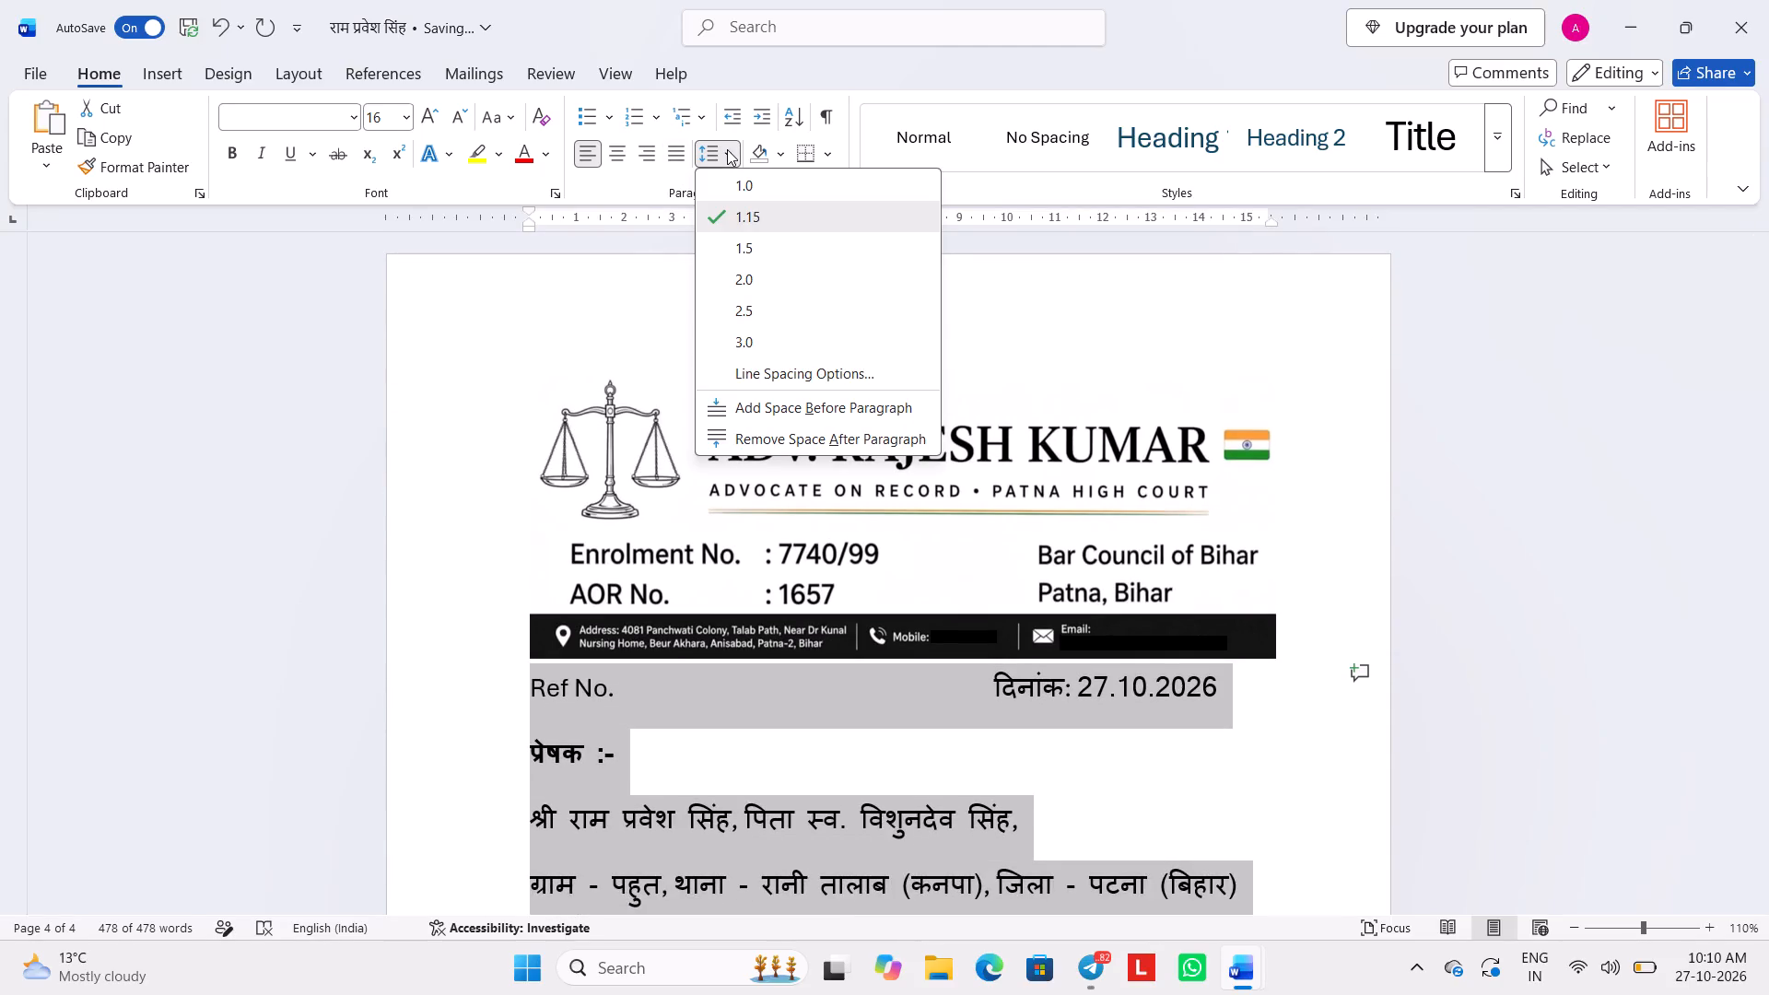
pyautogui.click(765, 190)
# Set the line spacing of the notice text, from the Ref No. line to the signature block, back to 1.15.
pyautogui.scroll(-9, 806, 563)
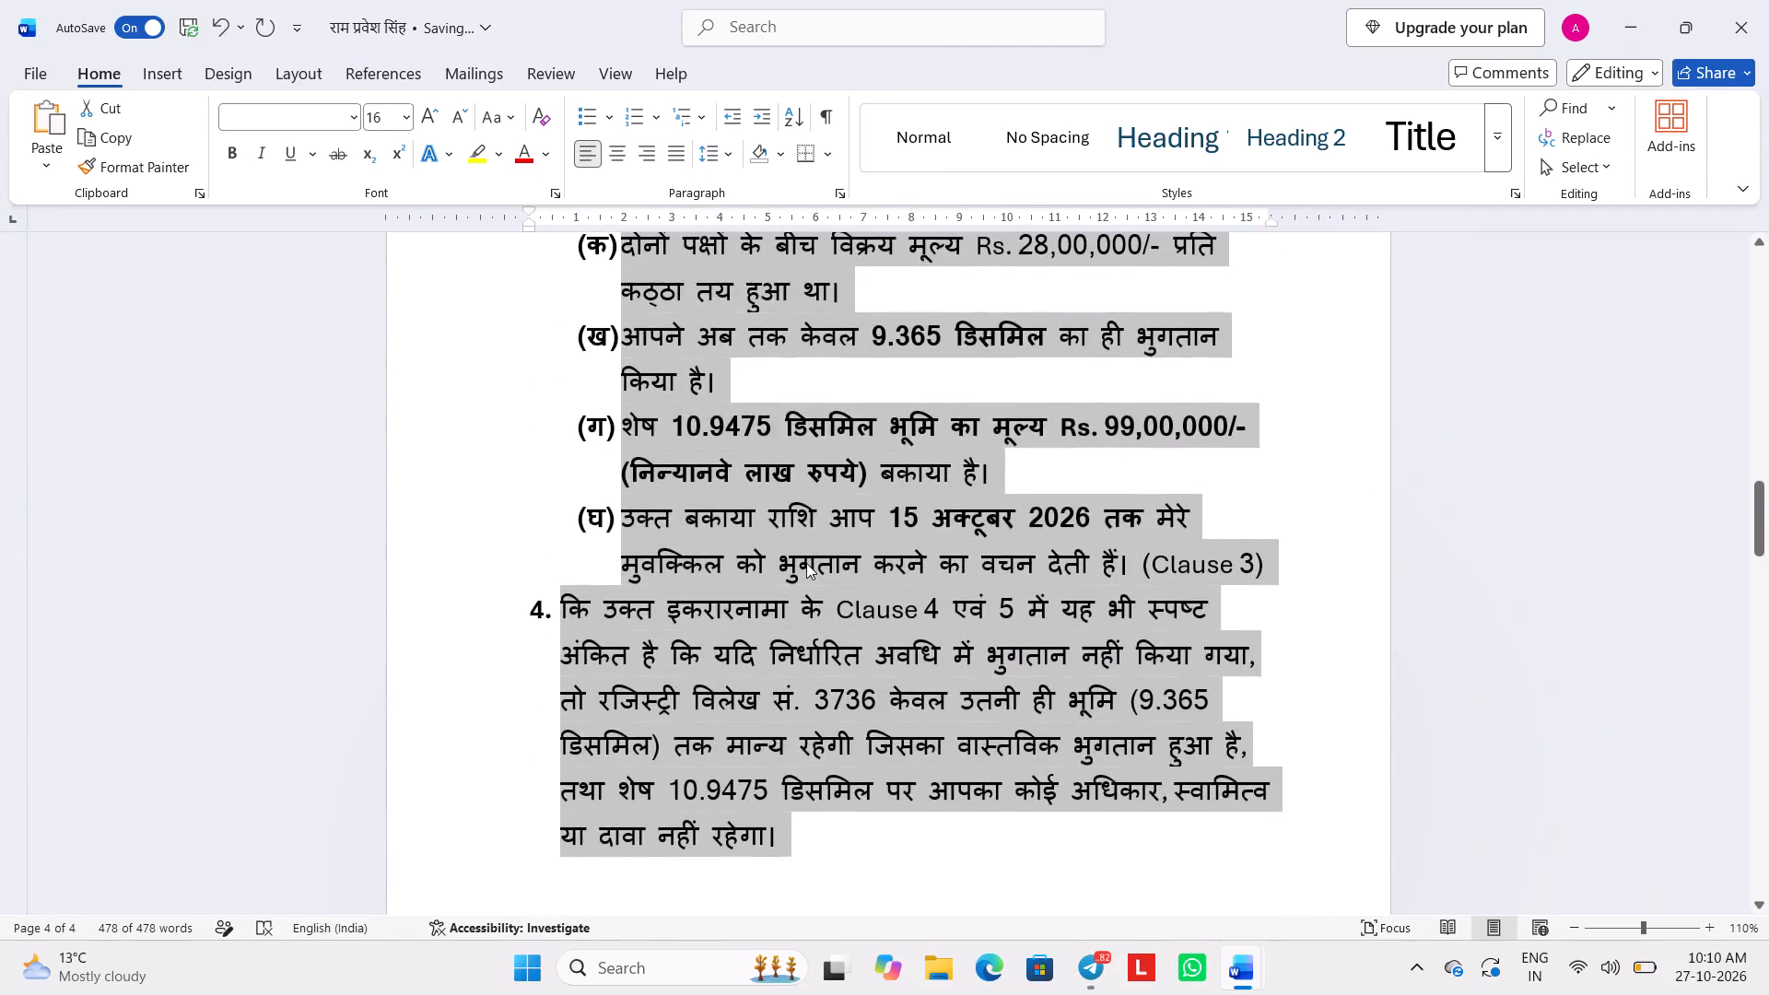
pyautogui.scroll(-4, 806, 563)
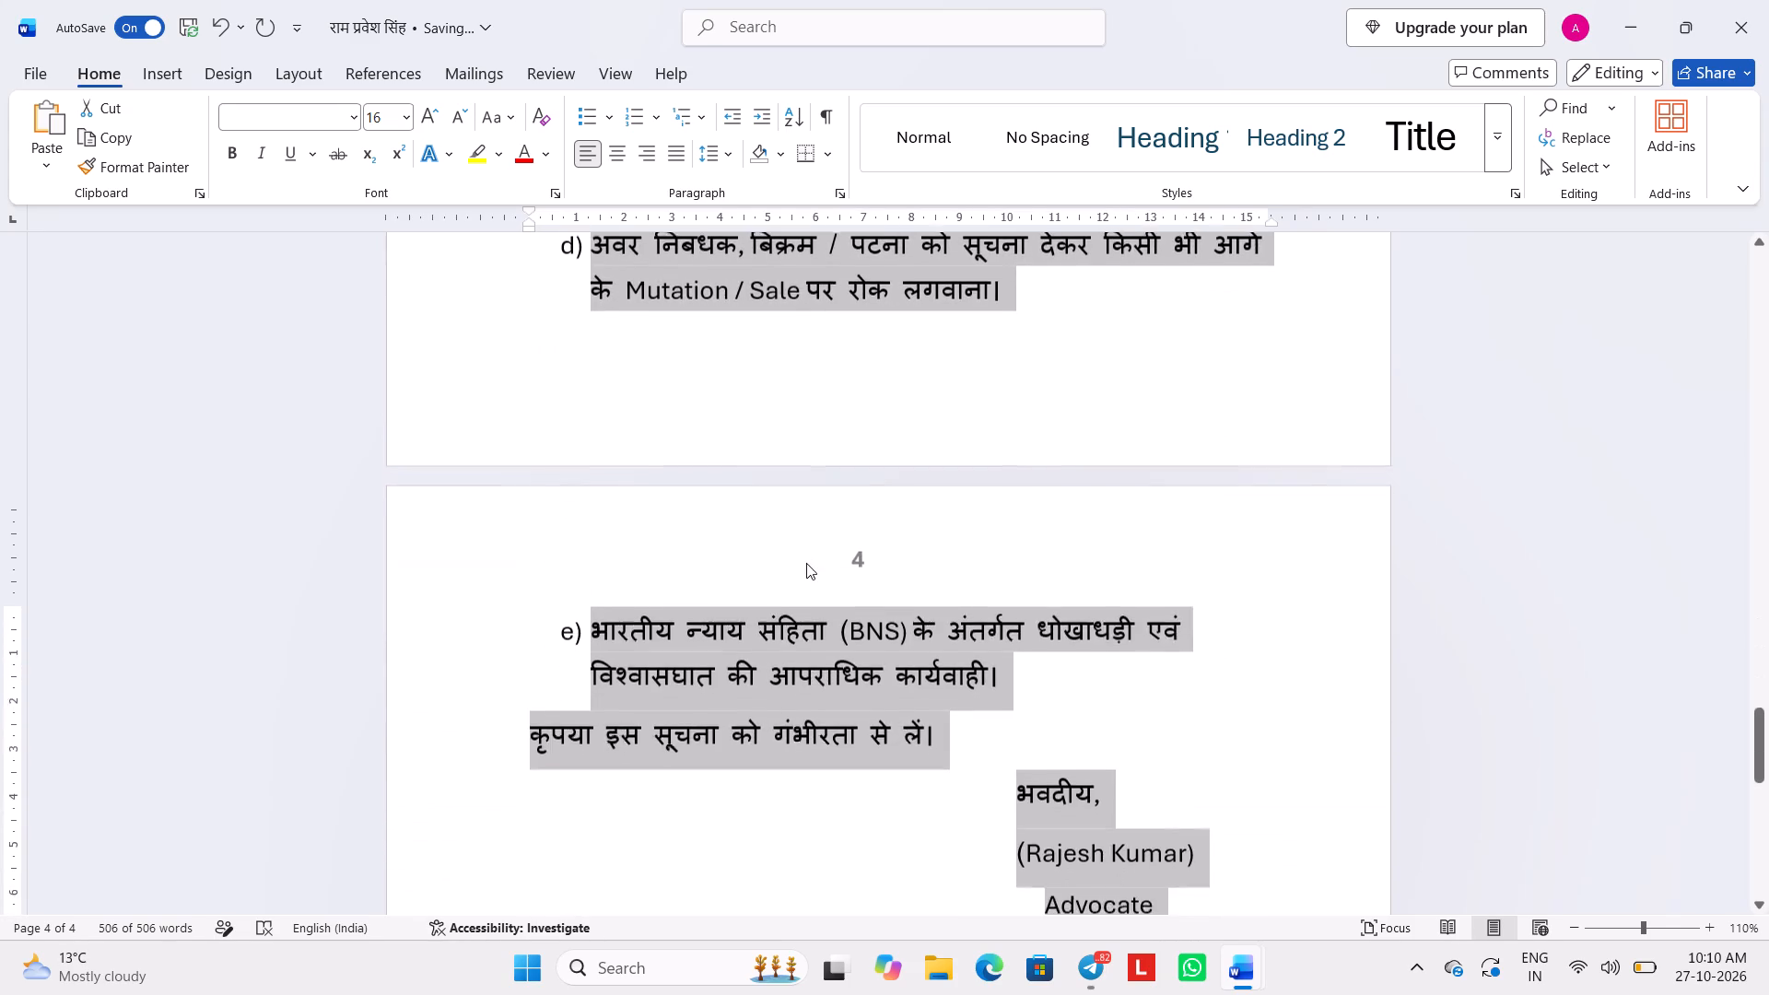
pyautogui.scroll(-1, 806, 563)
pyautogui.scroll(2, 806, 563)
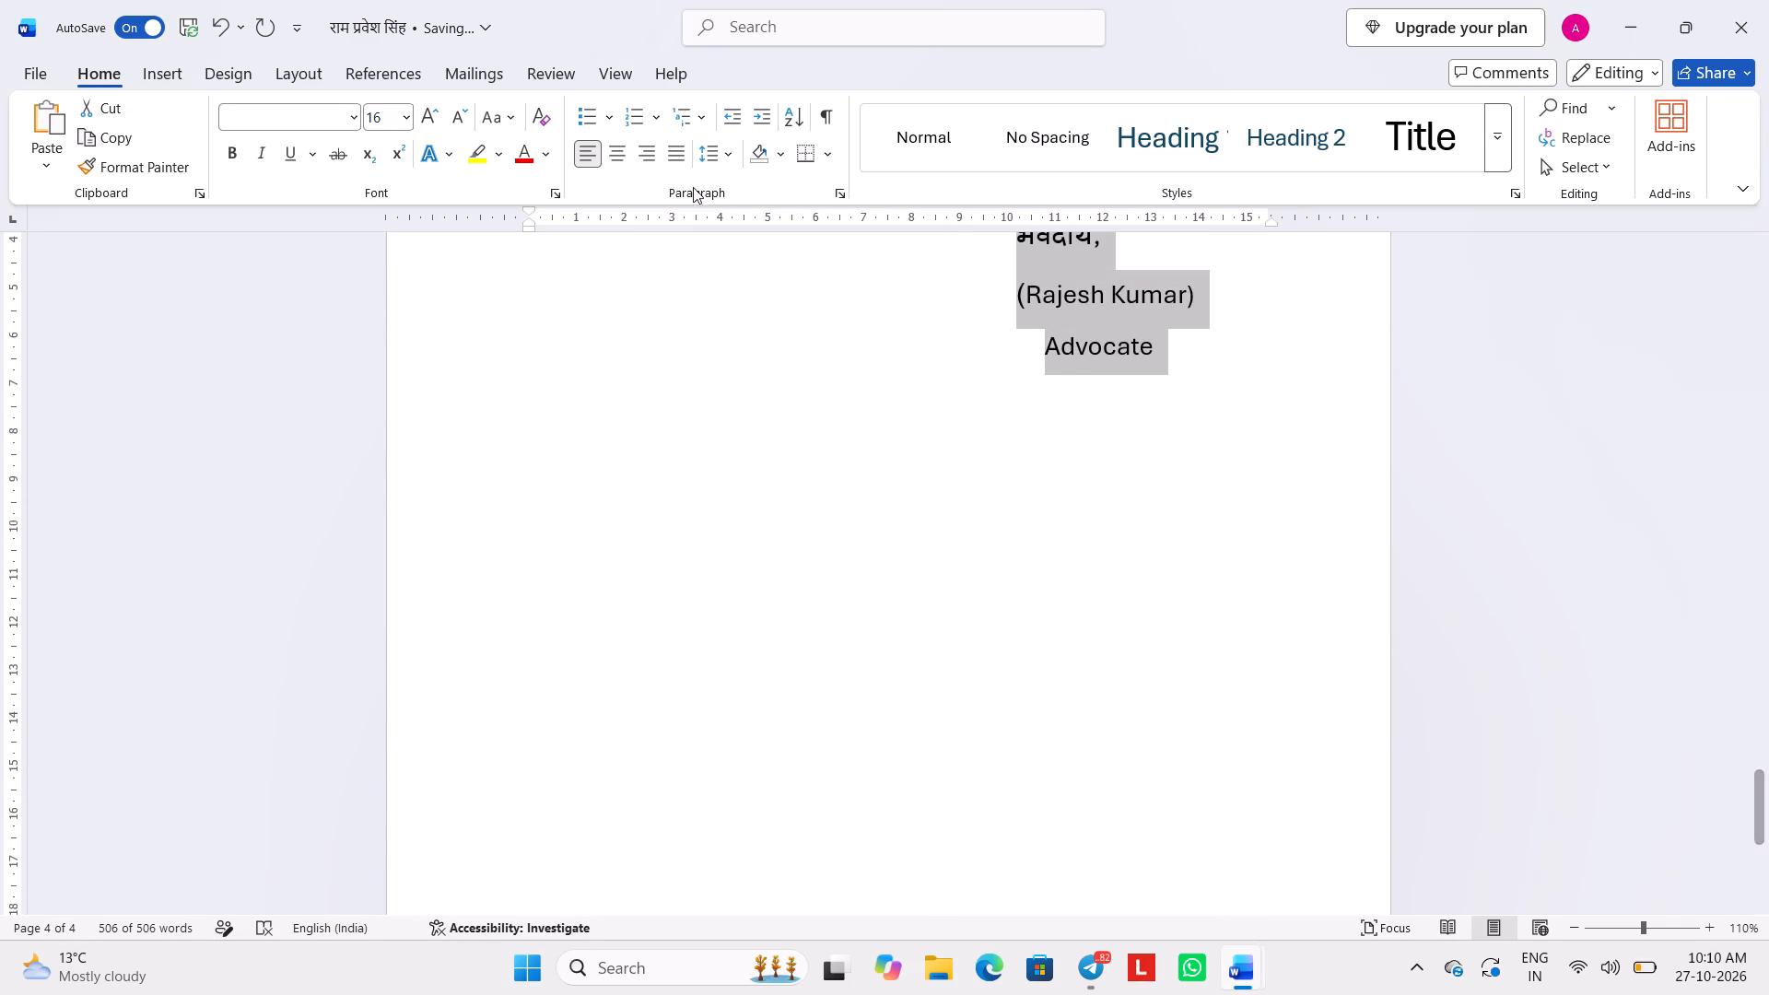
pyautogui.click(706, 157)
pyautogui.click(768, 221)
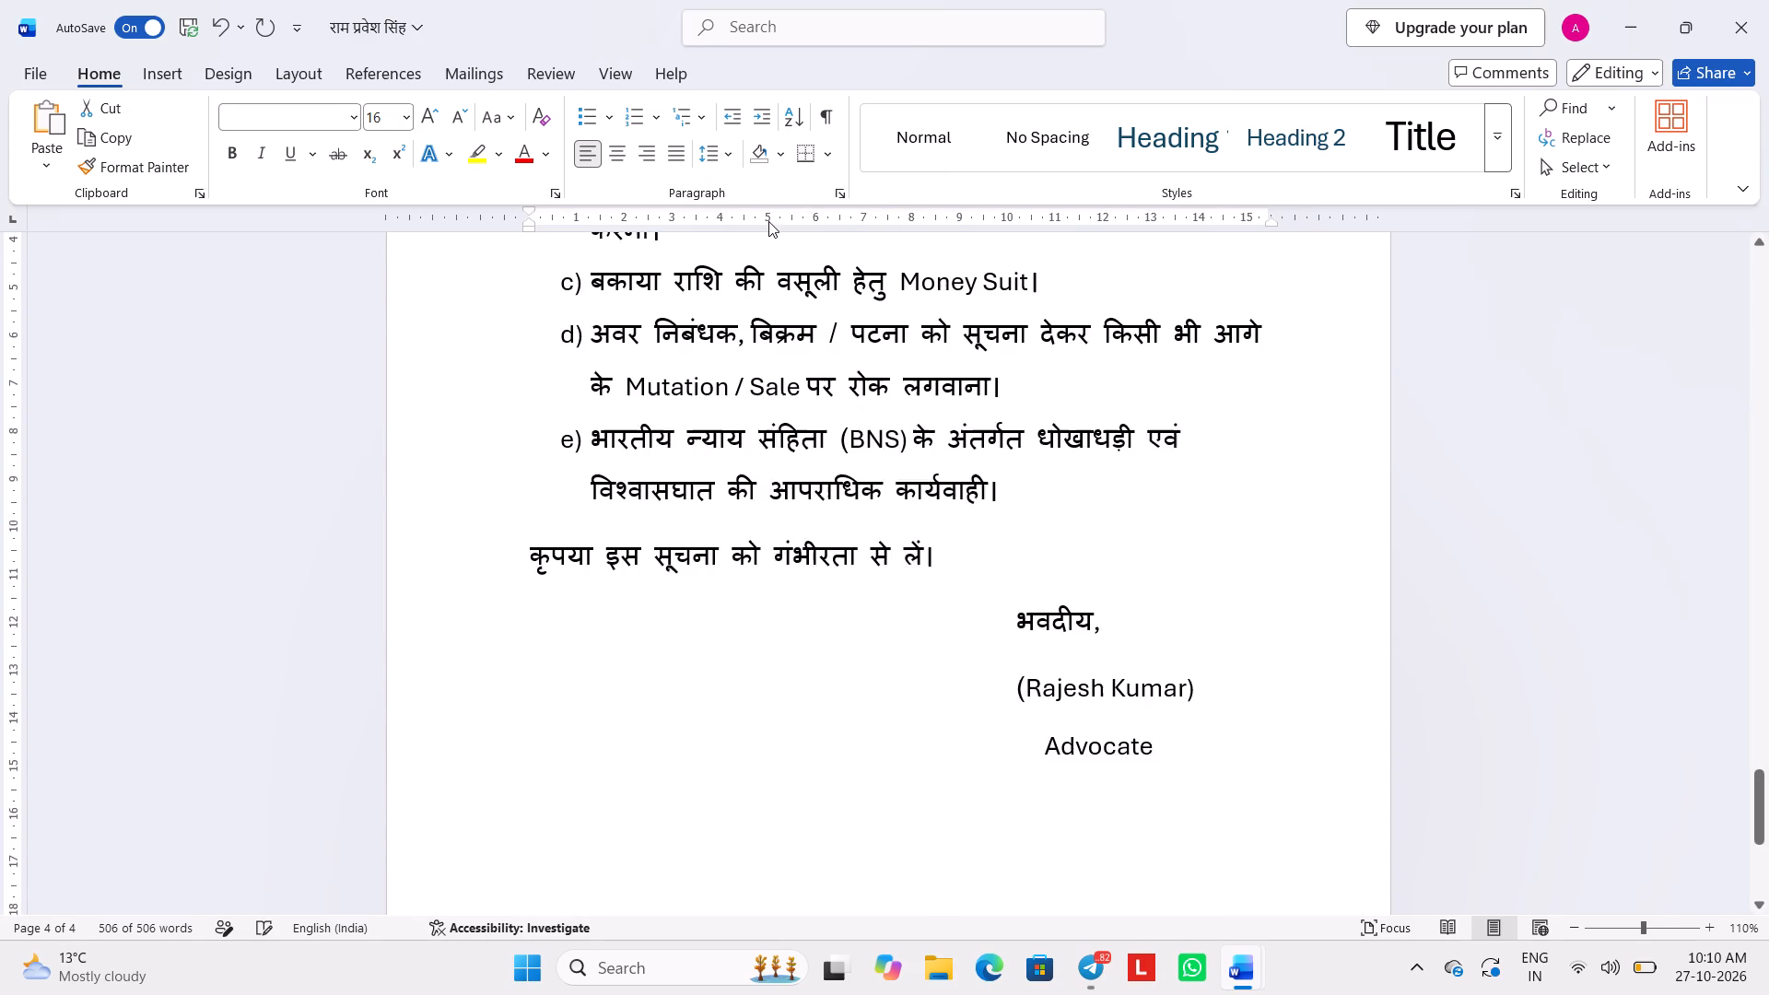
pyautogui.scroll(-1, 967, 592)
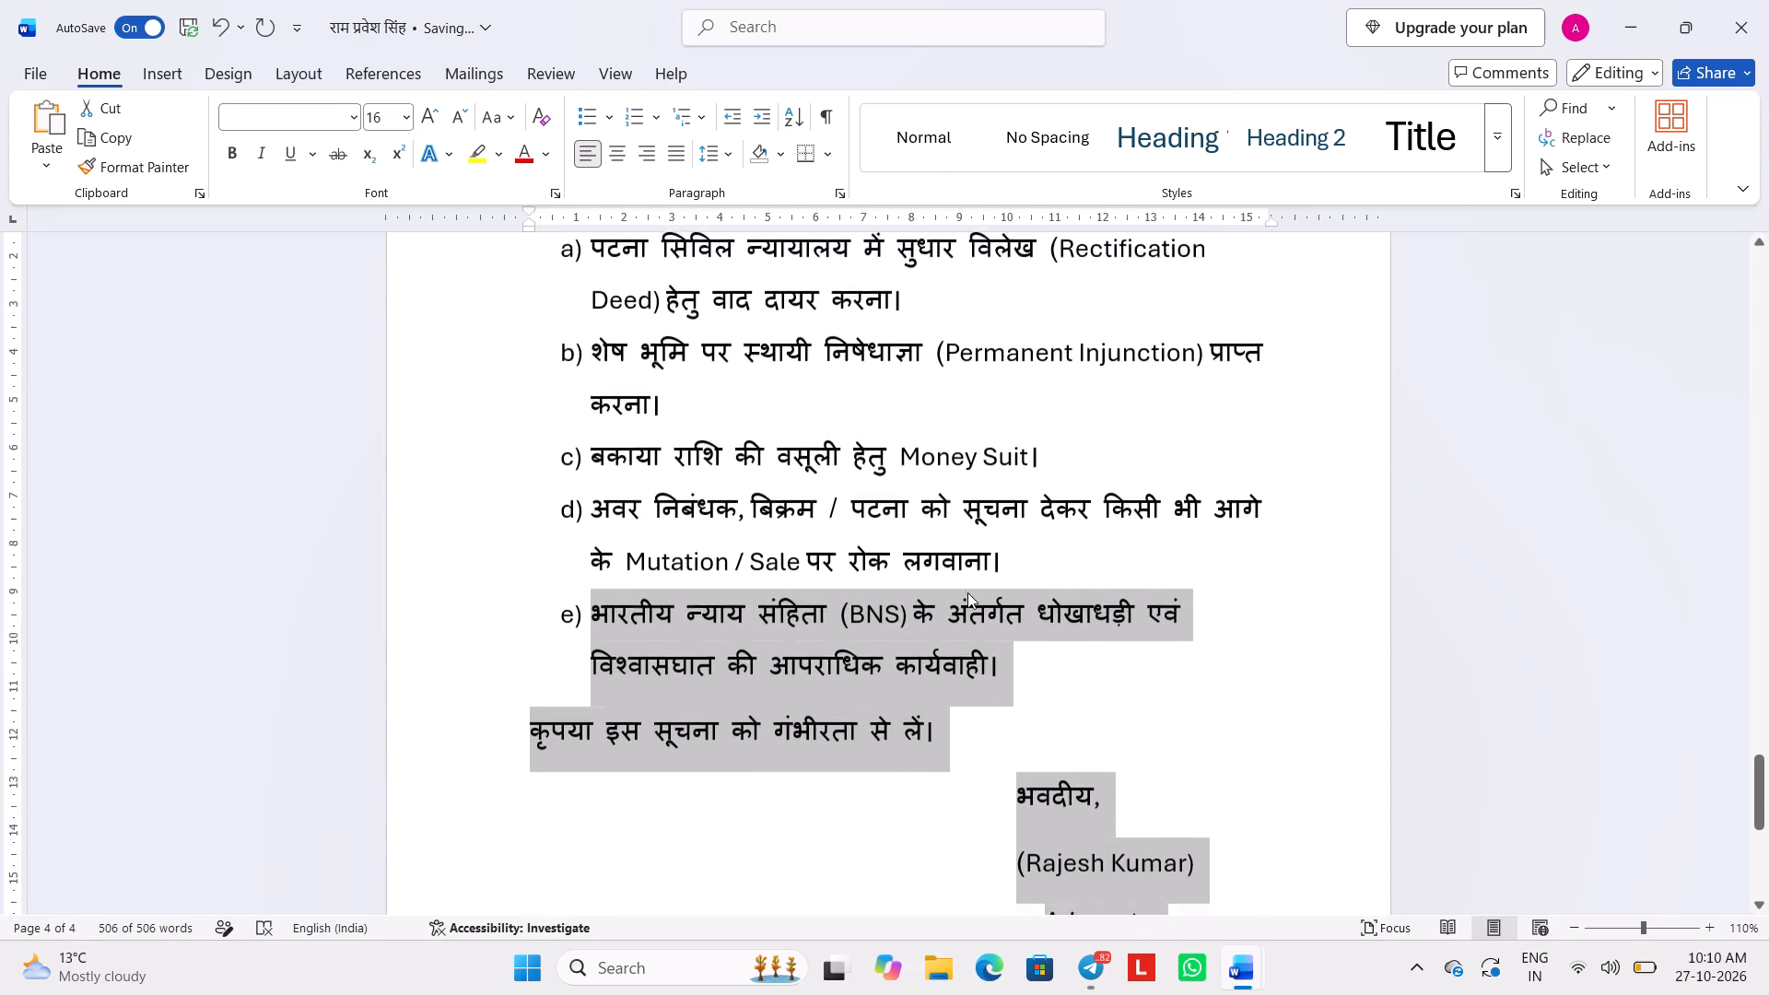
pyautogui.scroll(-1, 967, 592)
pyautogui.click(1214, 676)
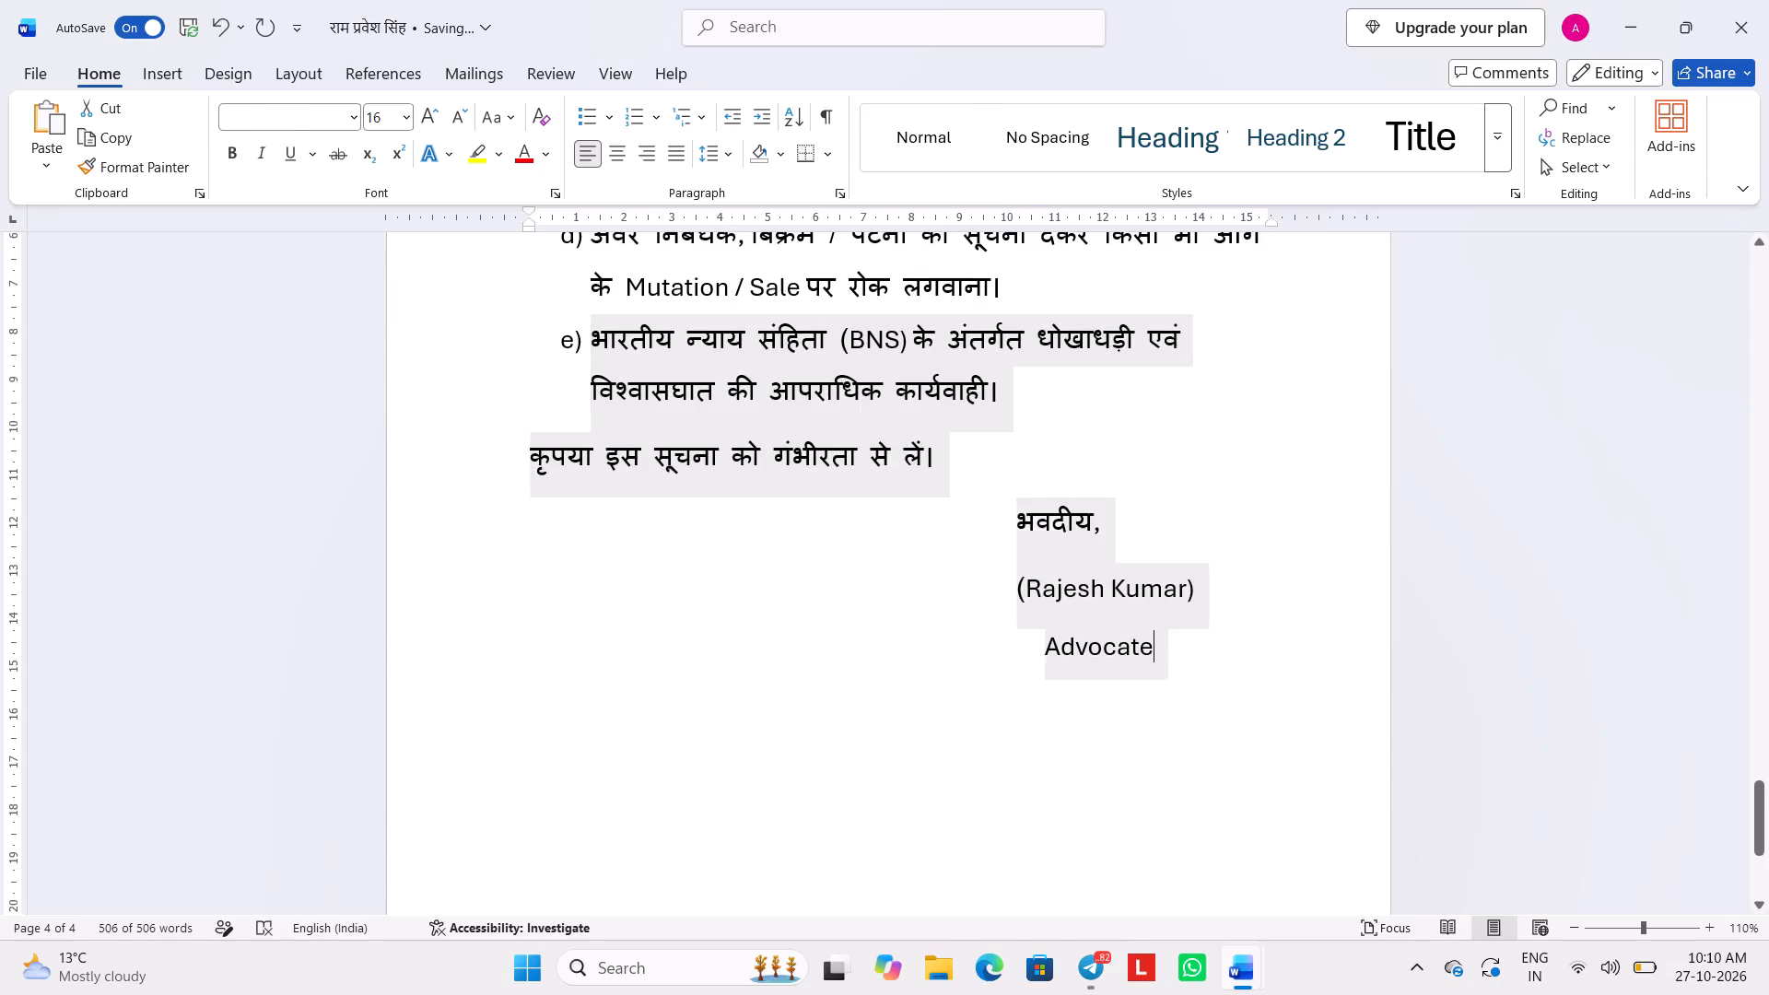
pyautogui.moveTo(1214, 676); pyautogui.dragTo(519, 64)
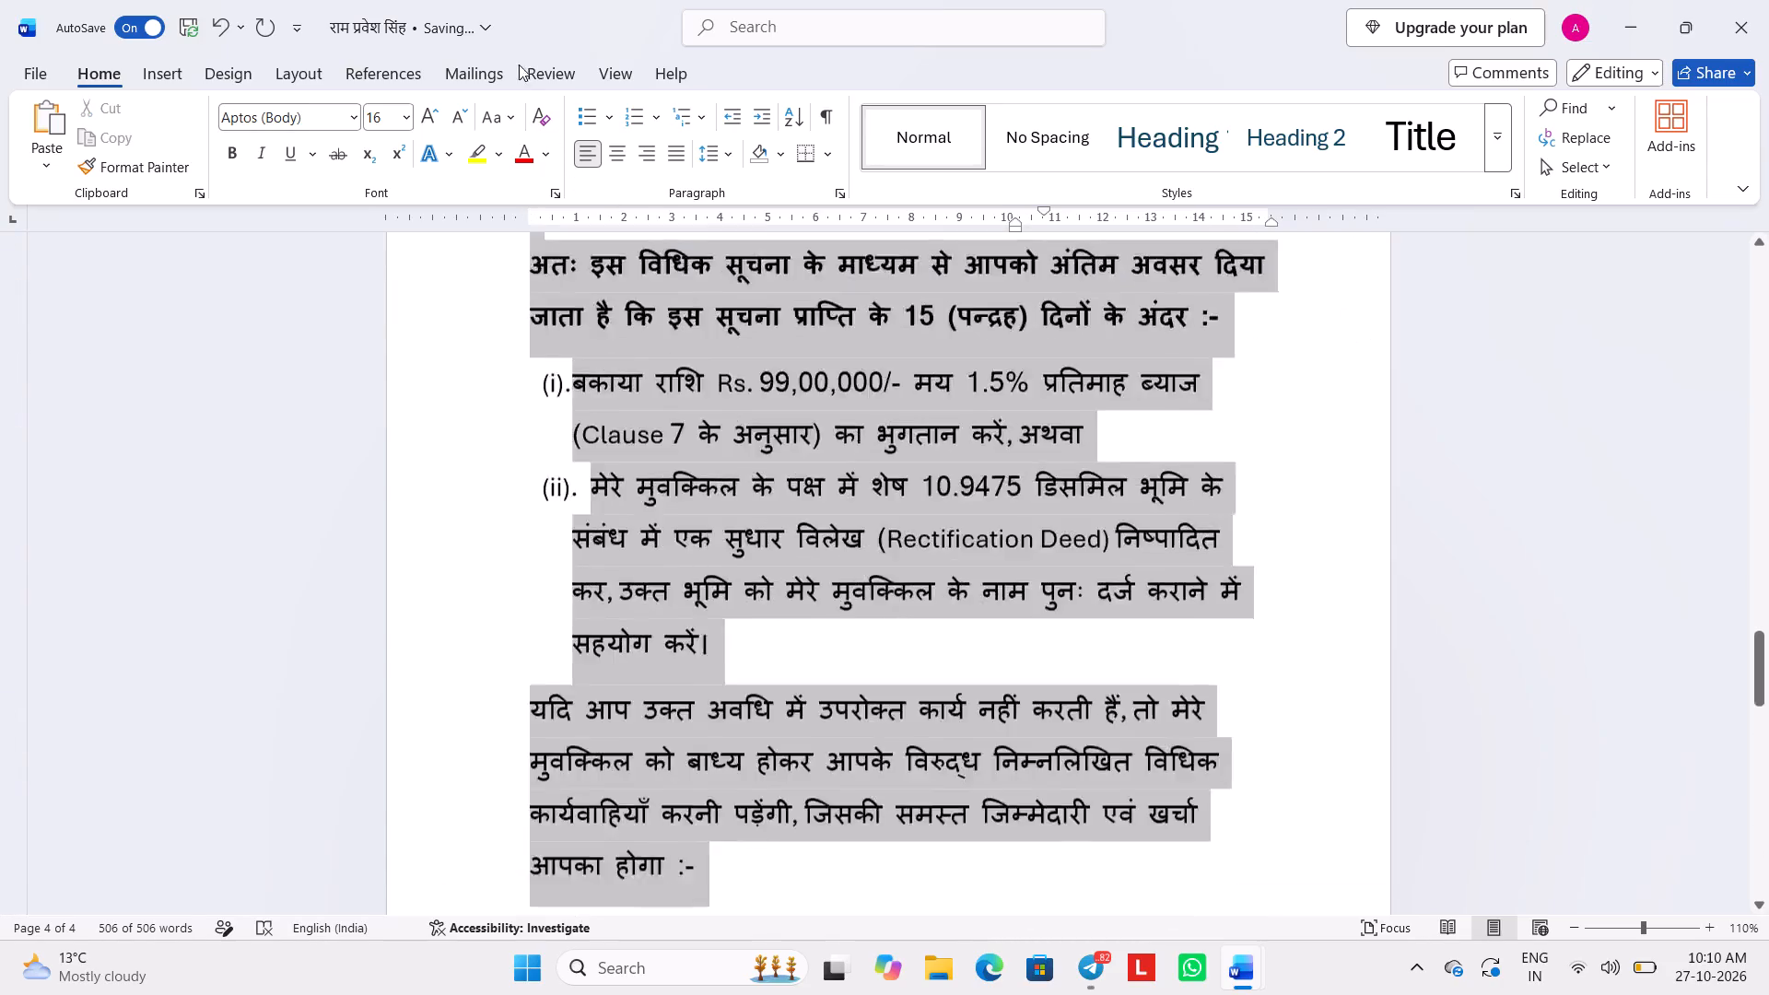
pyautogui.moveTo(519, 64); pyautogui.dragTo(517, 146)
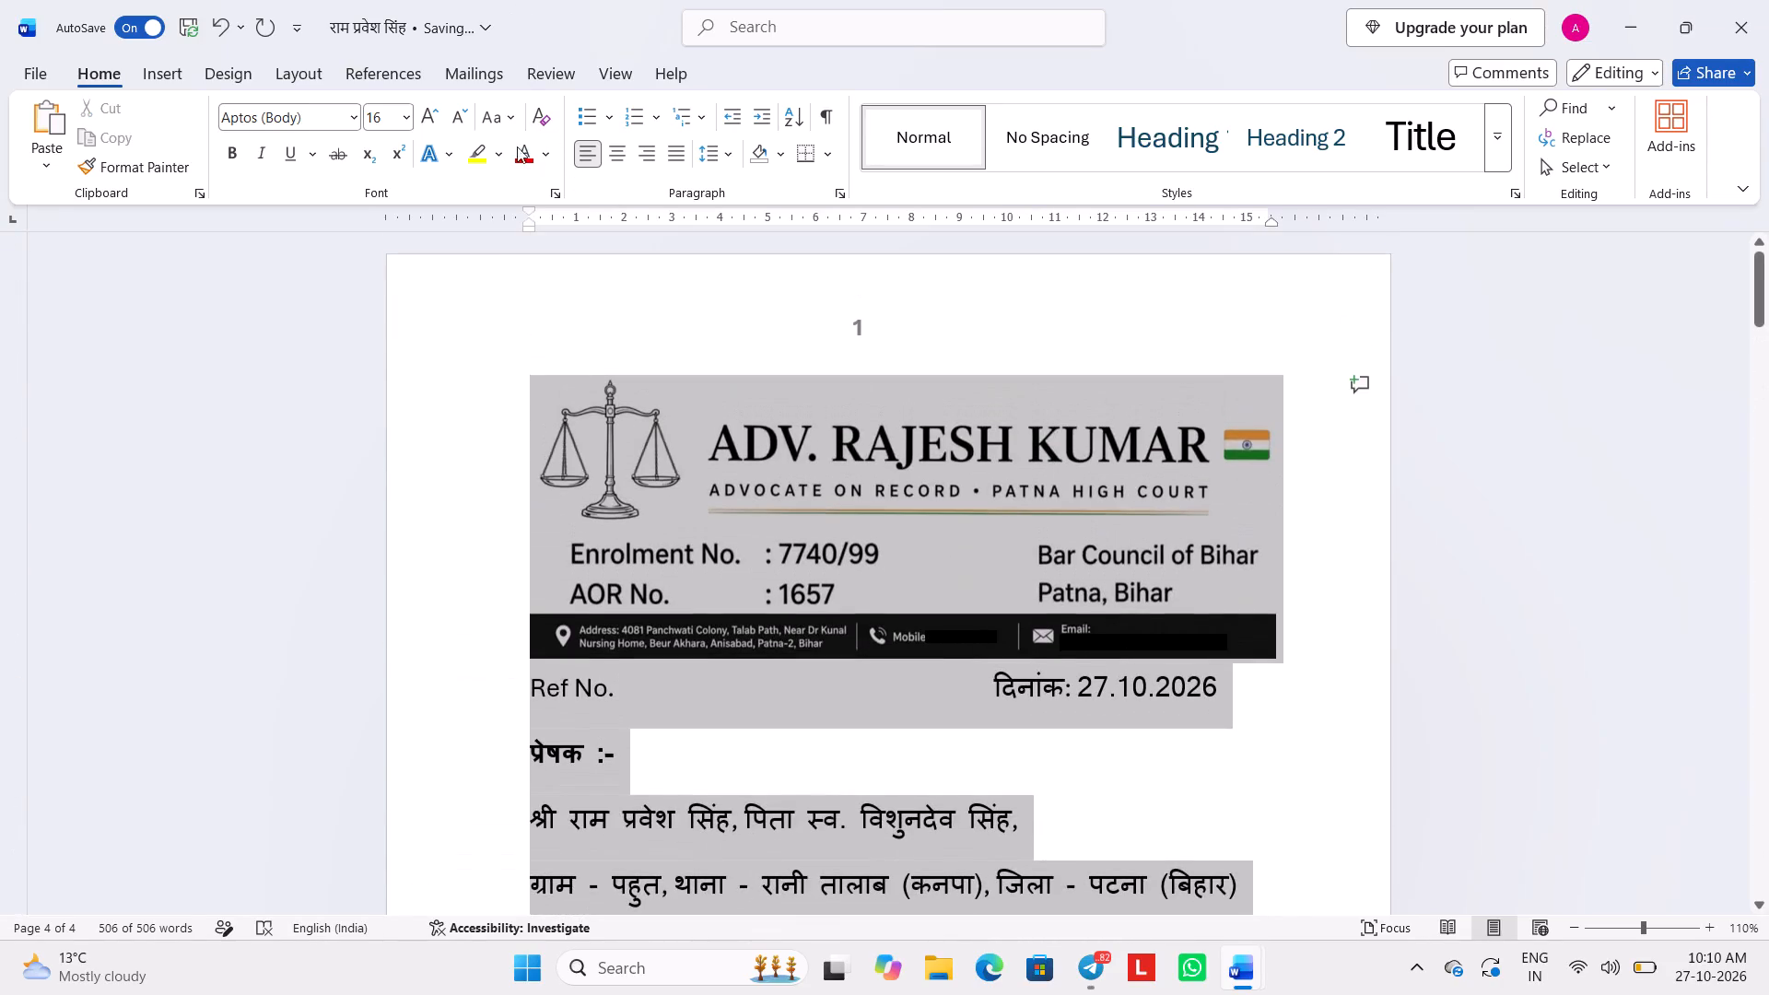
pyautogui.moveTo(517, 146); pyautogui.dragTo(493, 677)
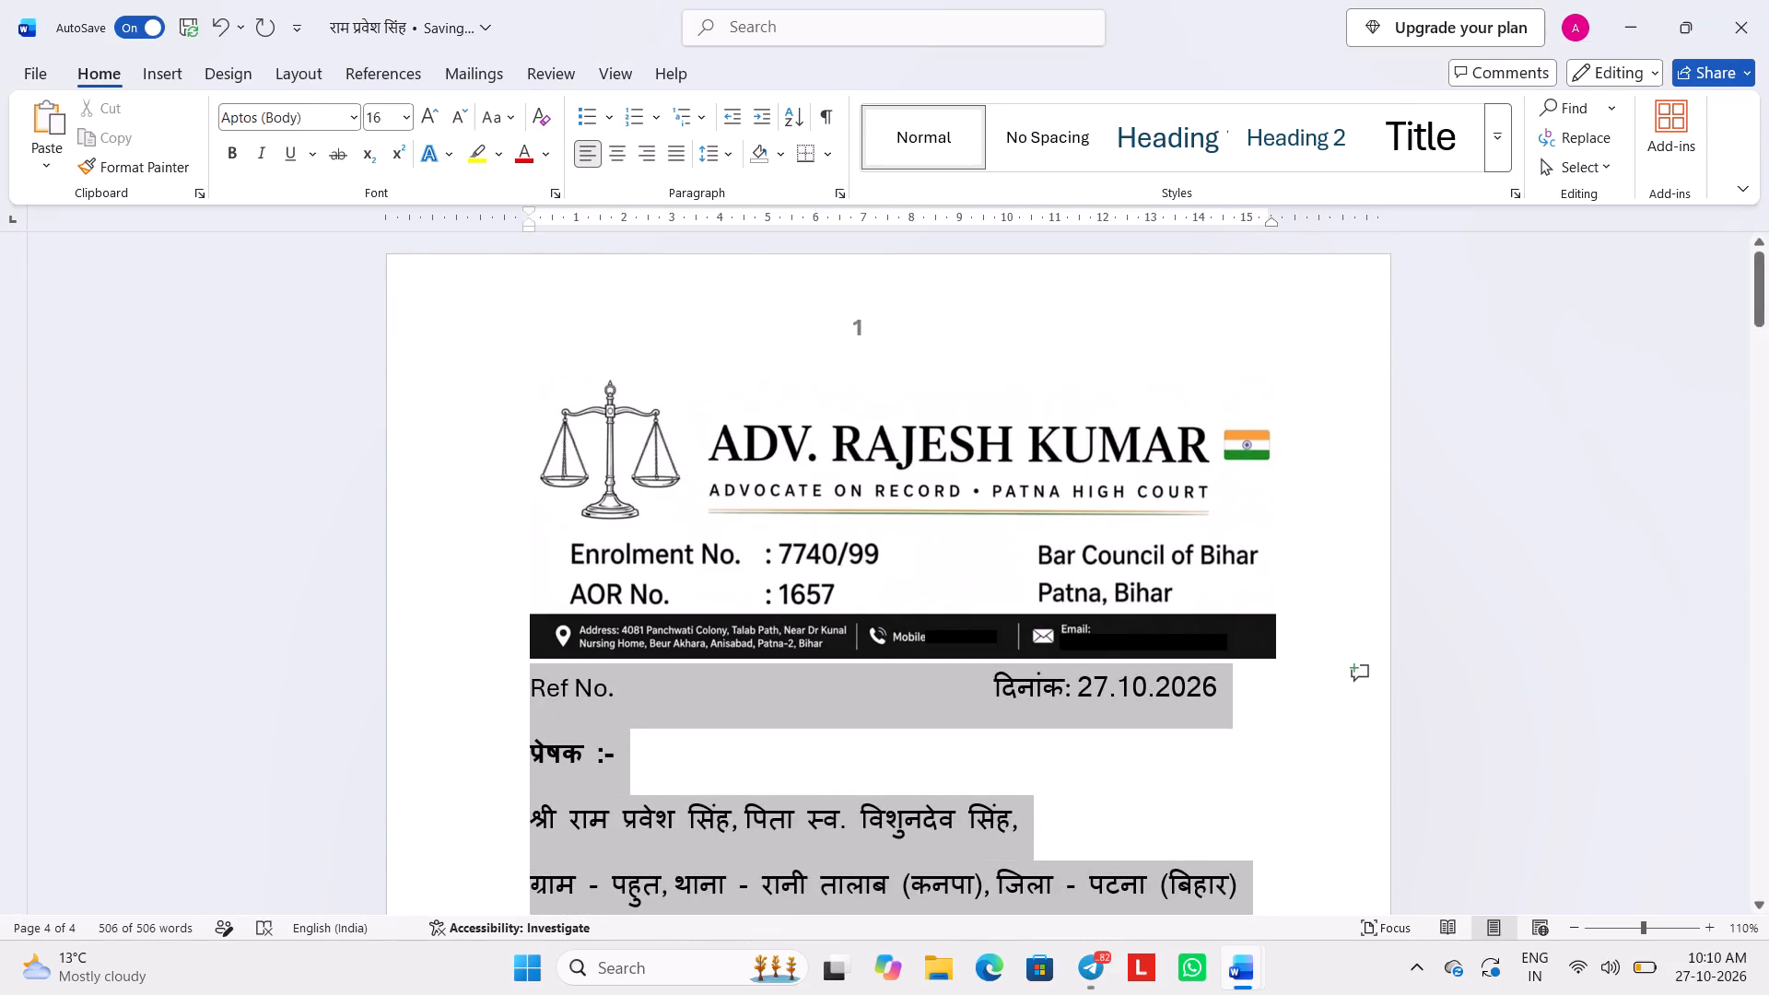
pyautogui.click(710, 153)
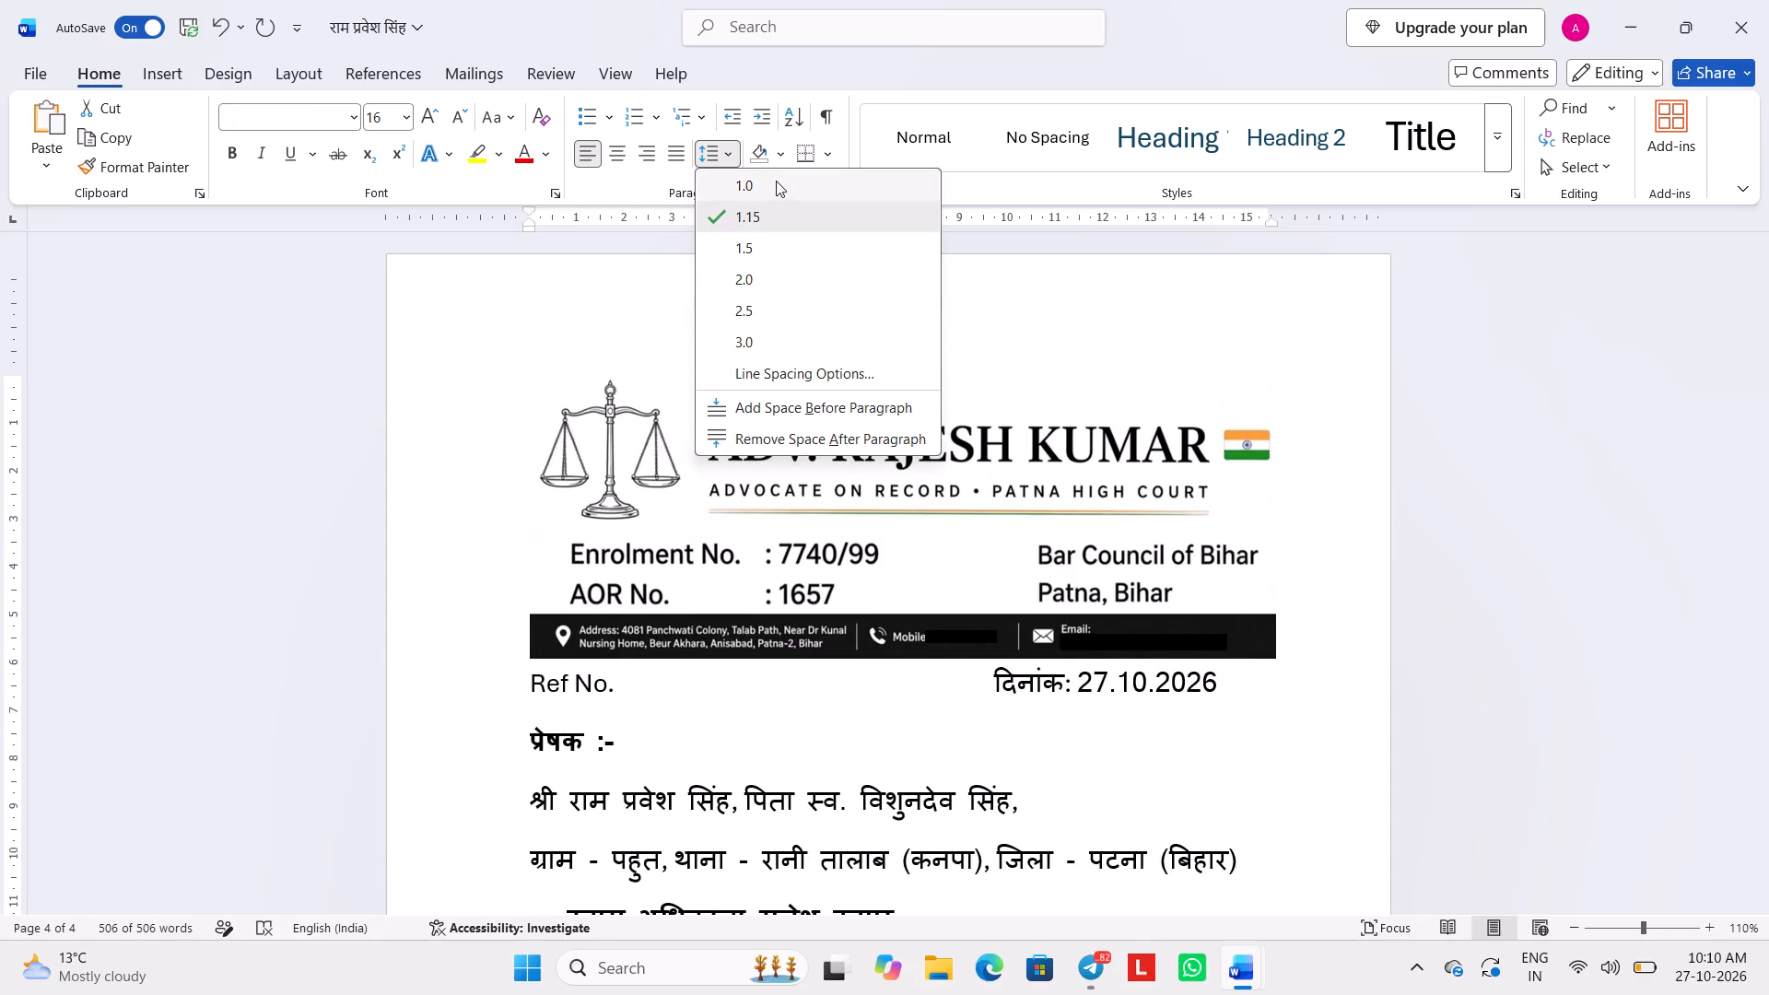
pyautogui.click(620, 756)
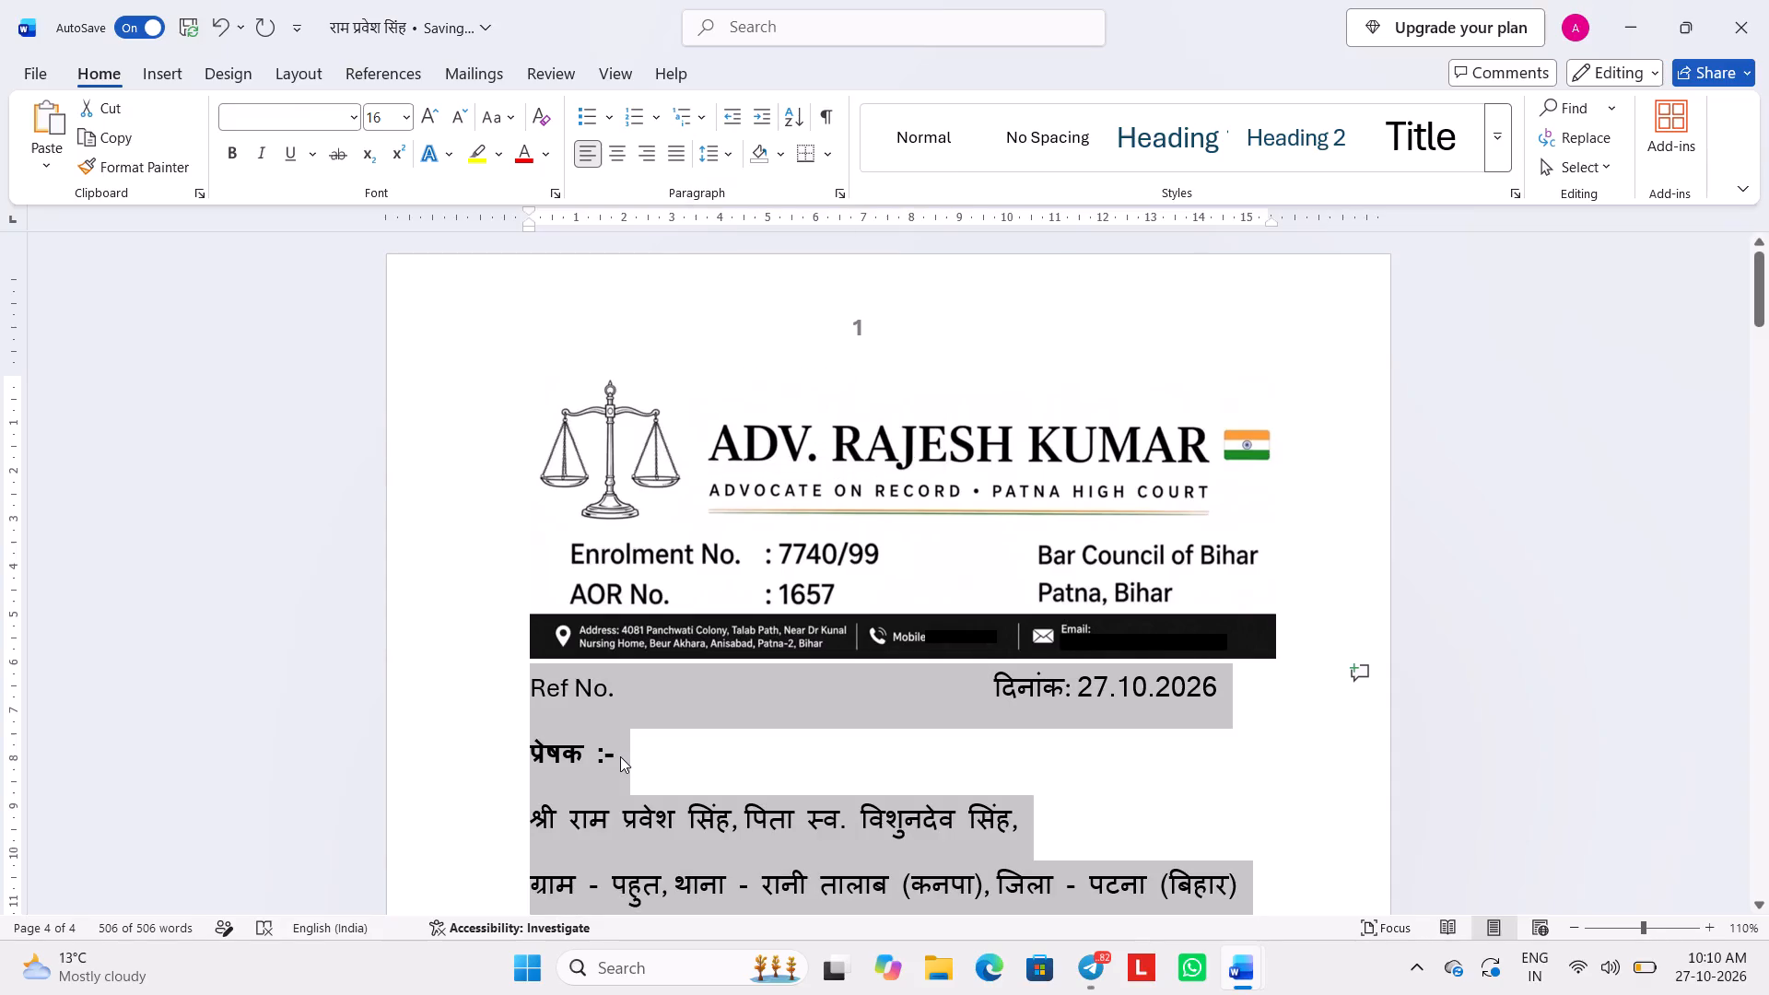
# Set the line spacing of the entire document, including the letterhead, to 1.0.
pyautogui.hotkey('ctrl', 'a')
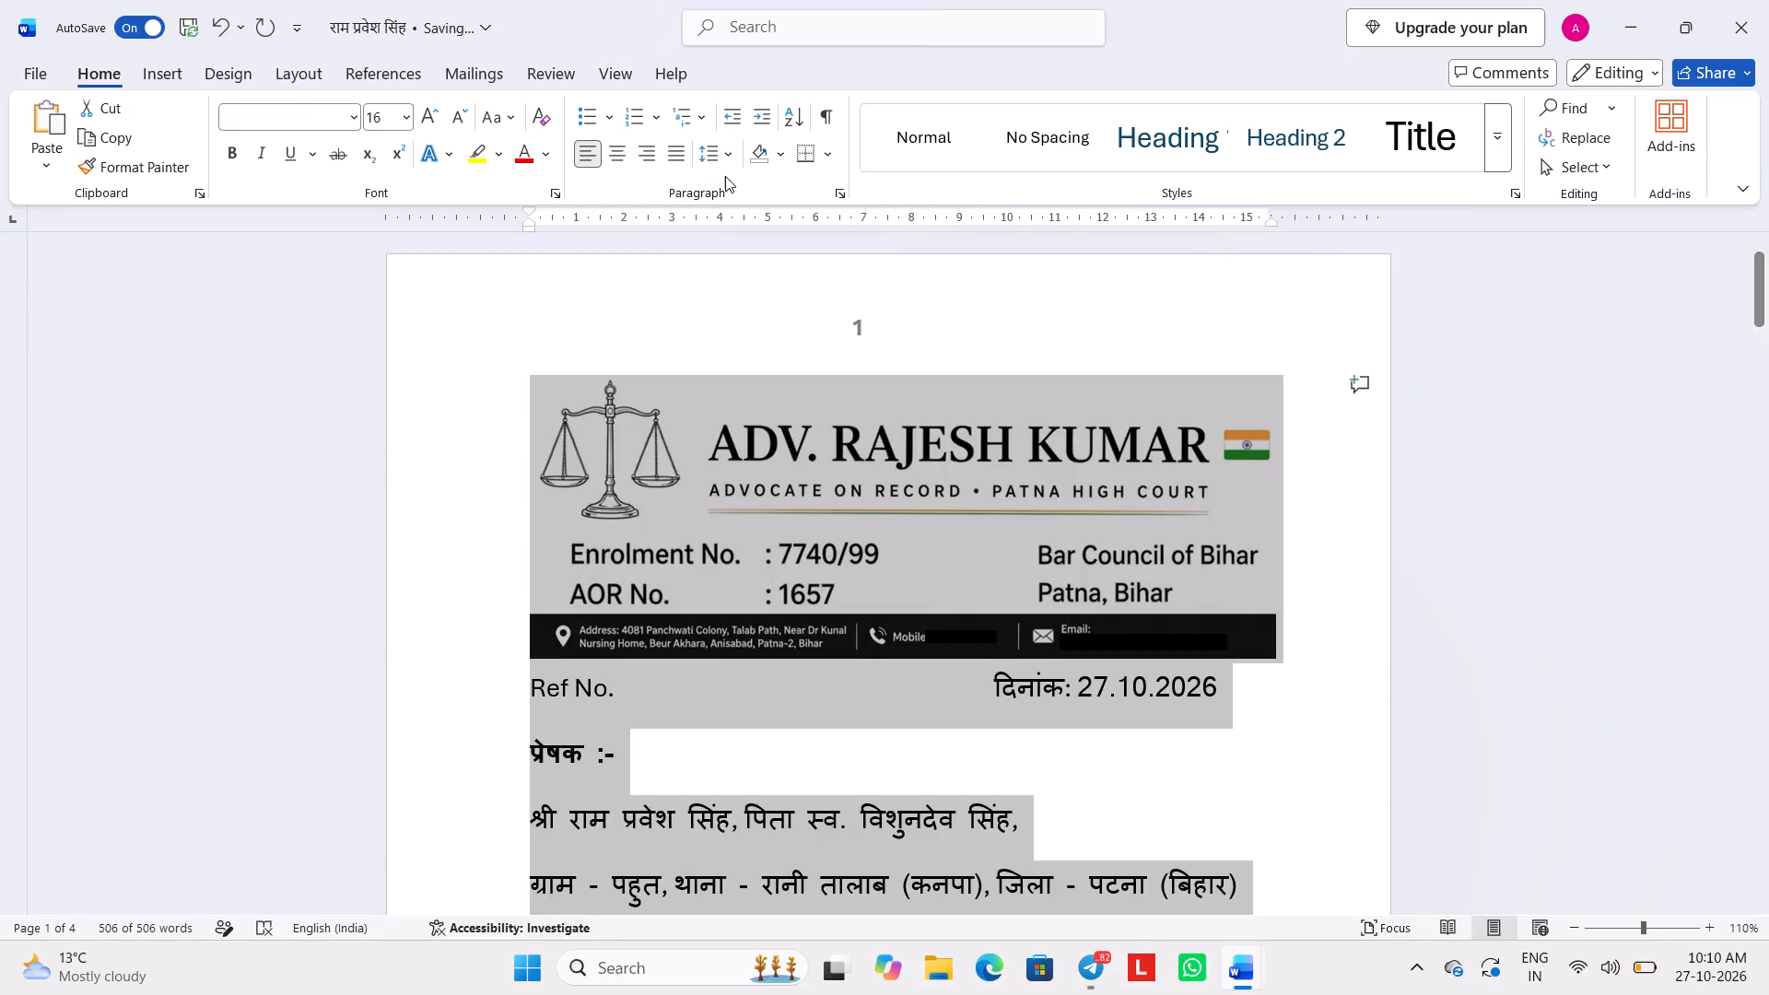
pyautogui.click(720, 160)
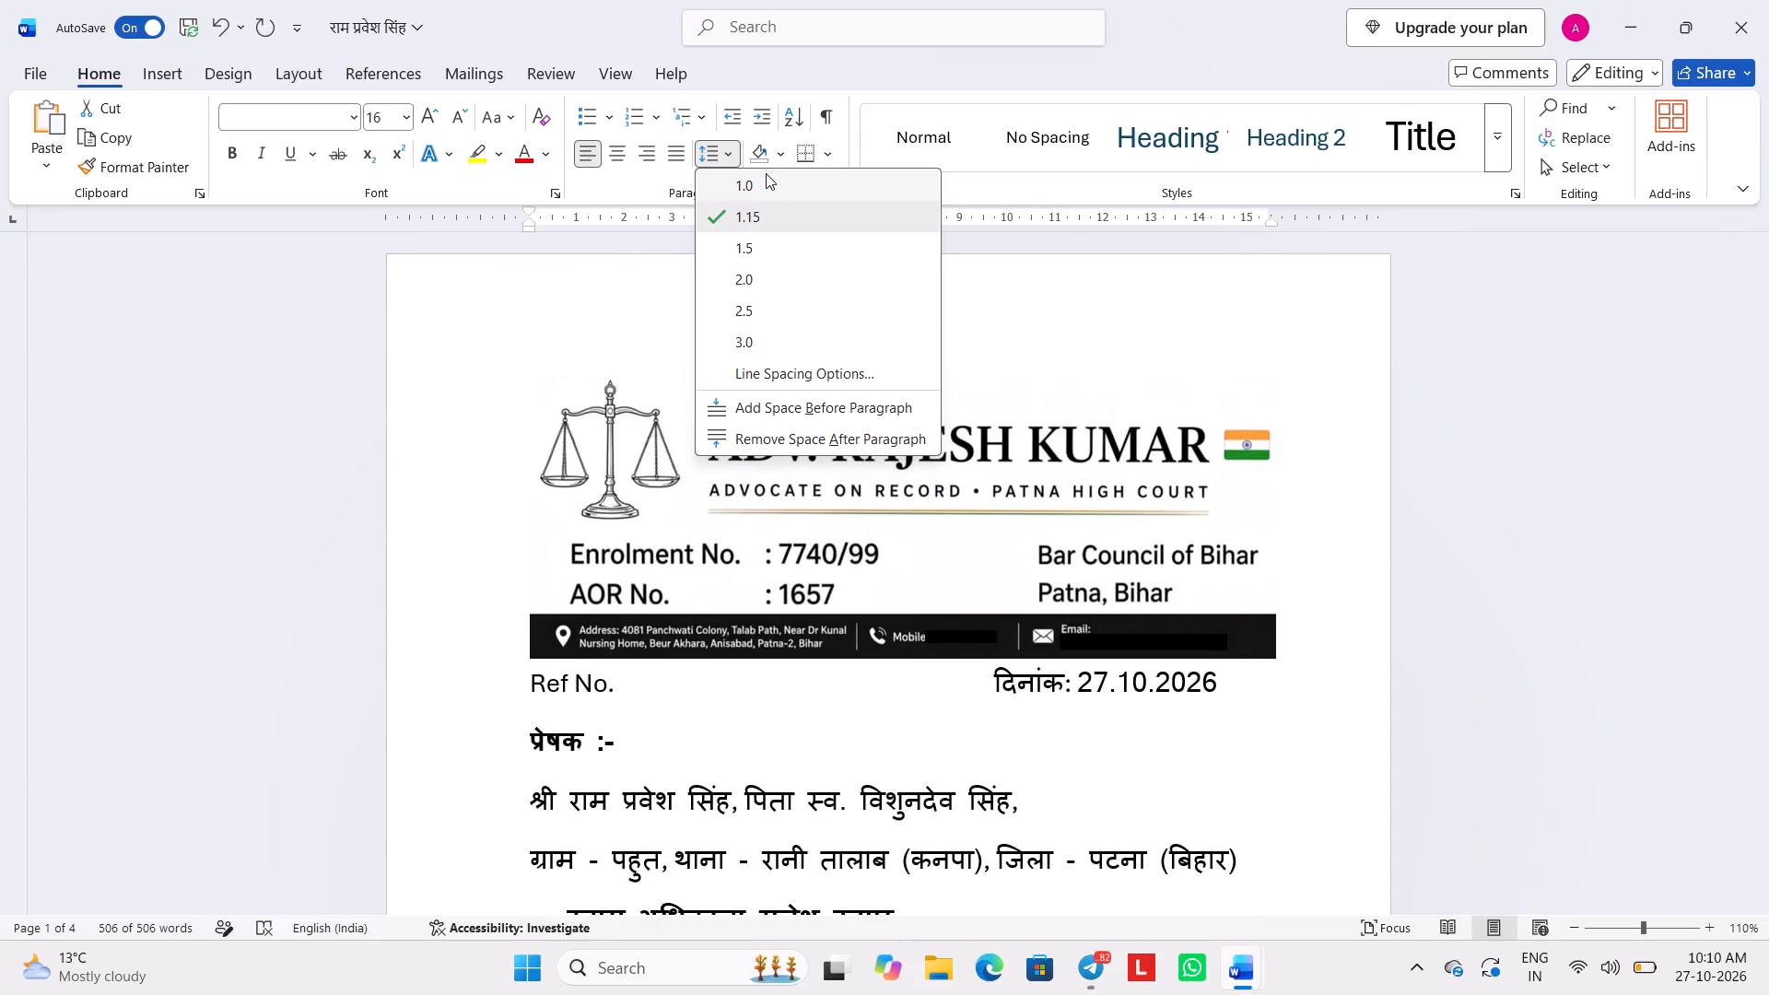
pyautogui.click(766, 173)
# Set the line spacing of the entire document back to 1.15.
pyautogui.scroll(-1, 844, 704)
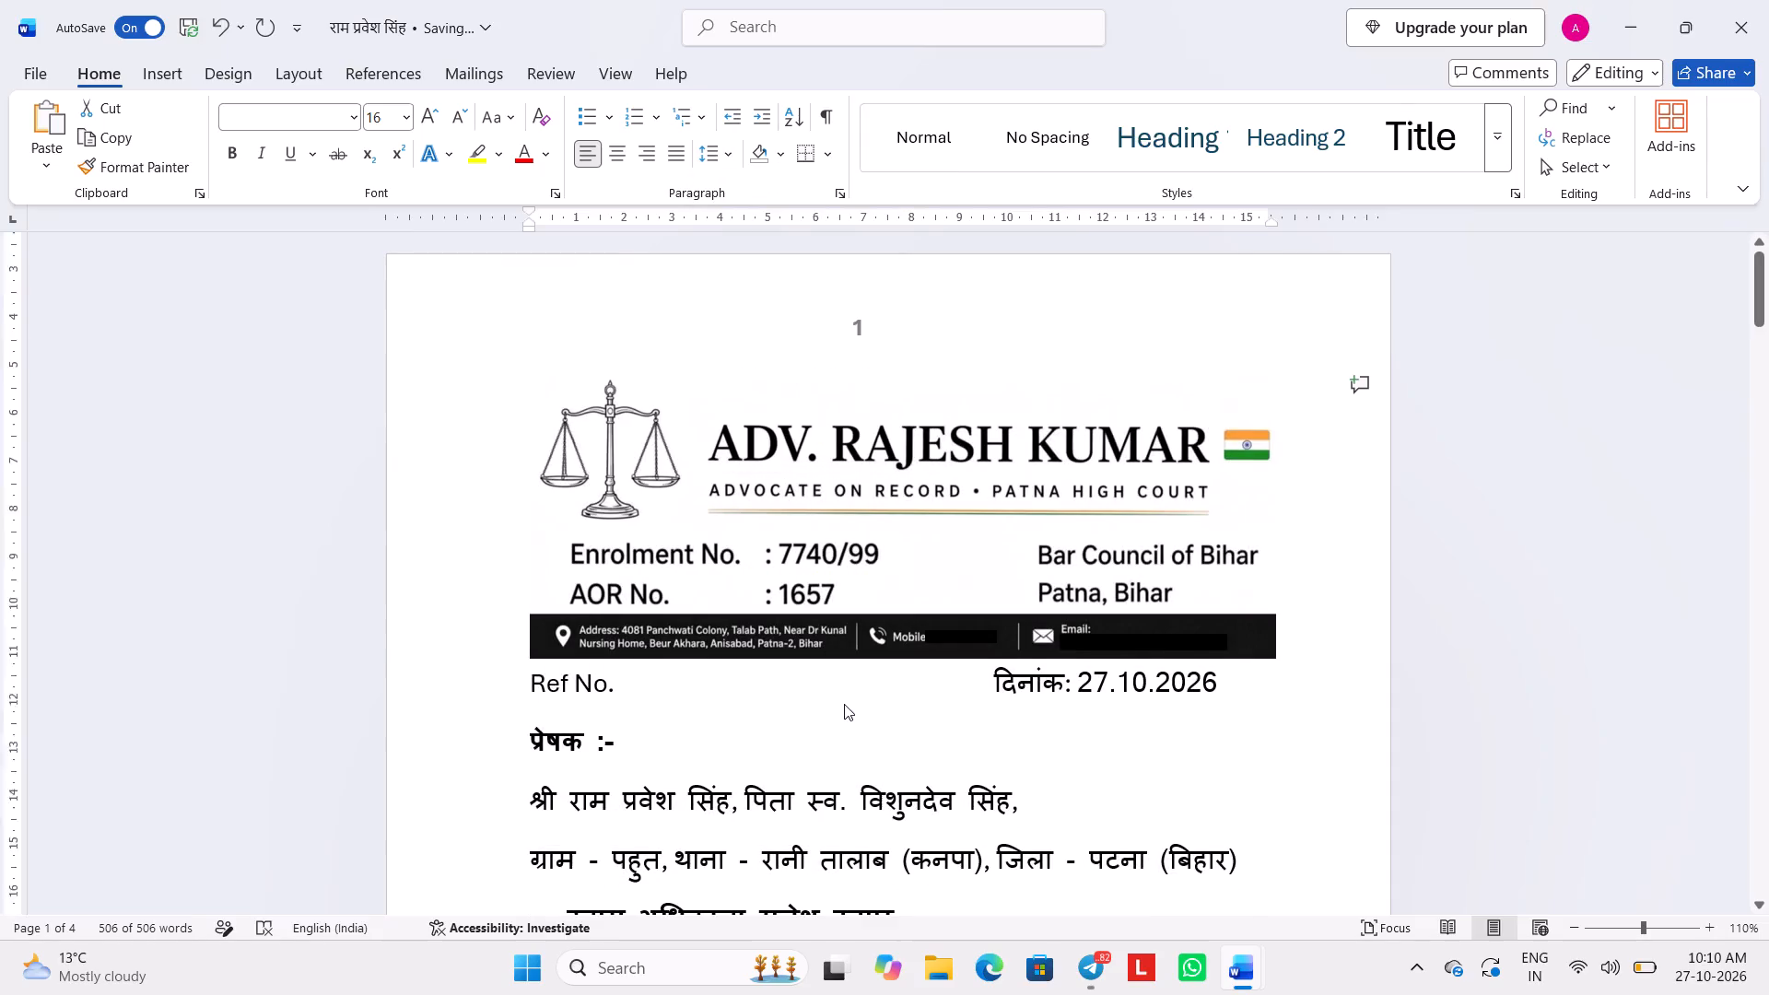
pyautogui.scroll(-9, 844, 704)
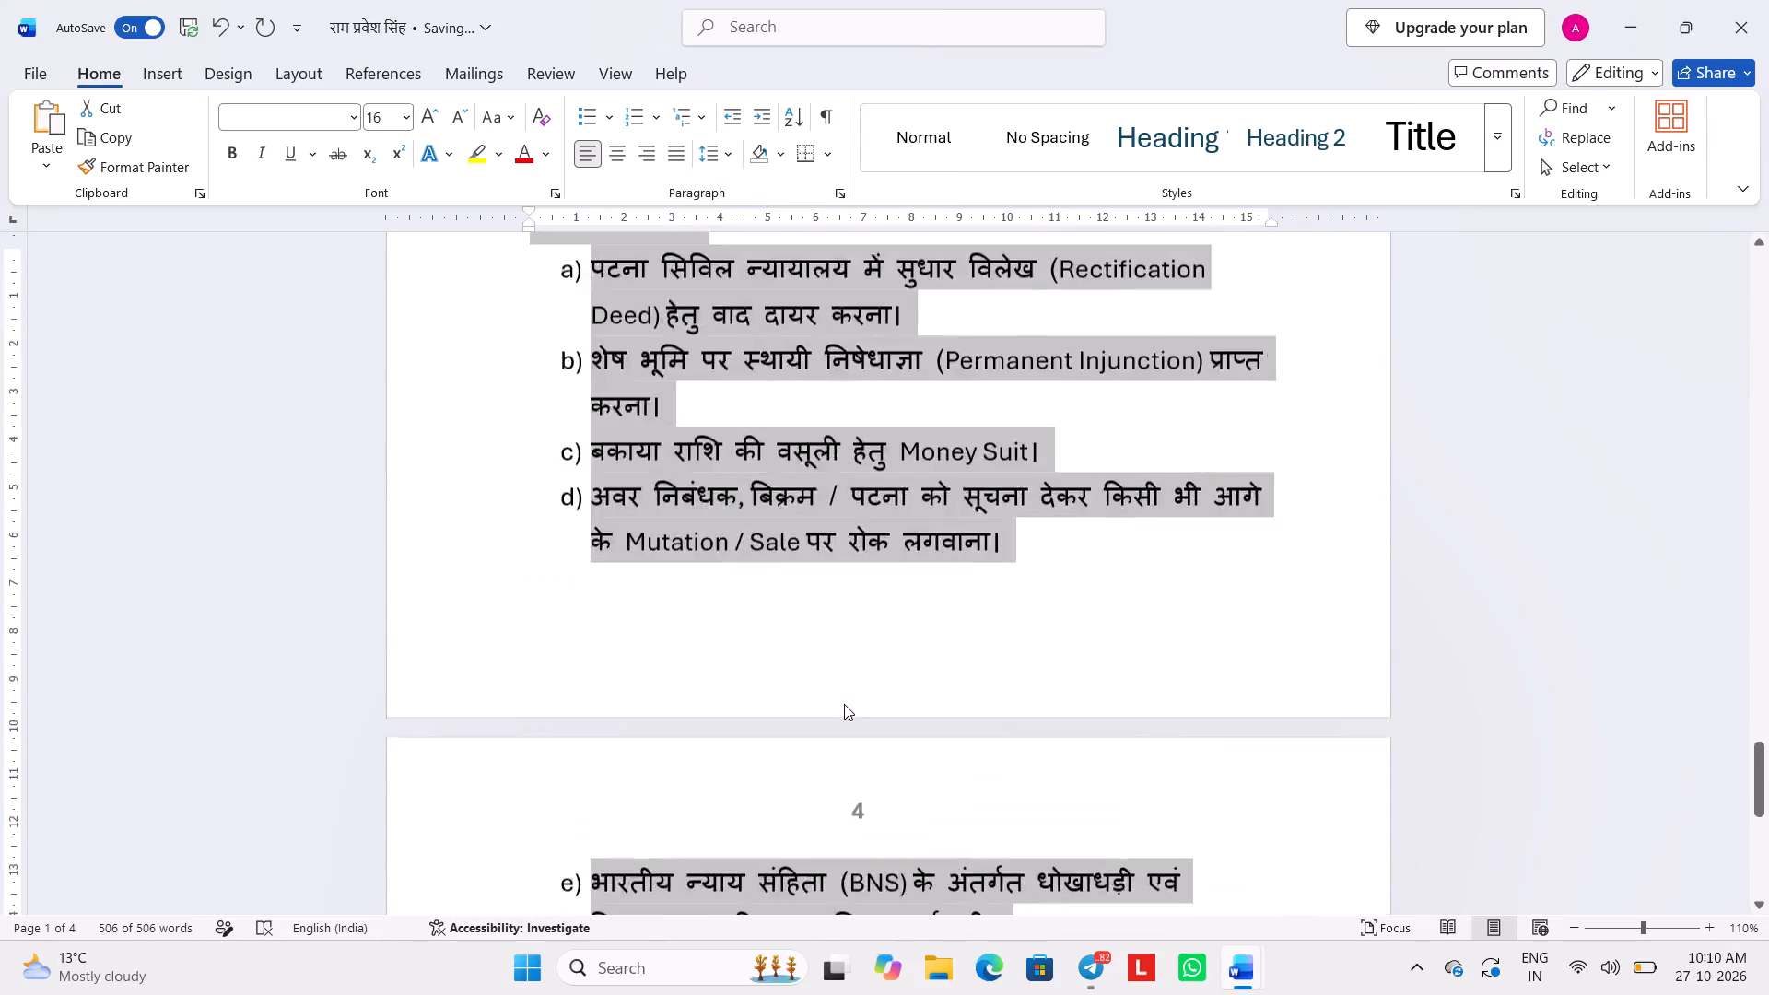
pyautogui.scroll(-7, 844, 704)
pyautogui.scroll(7, 844, 704)
pyautogui.scroll(-1, 844, 704)
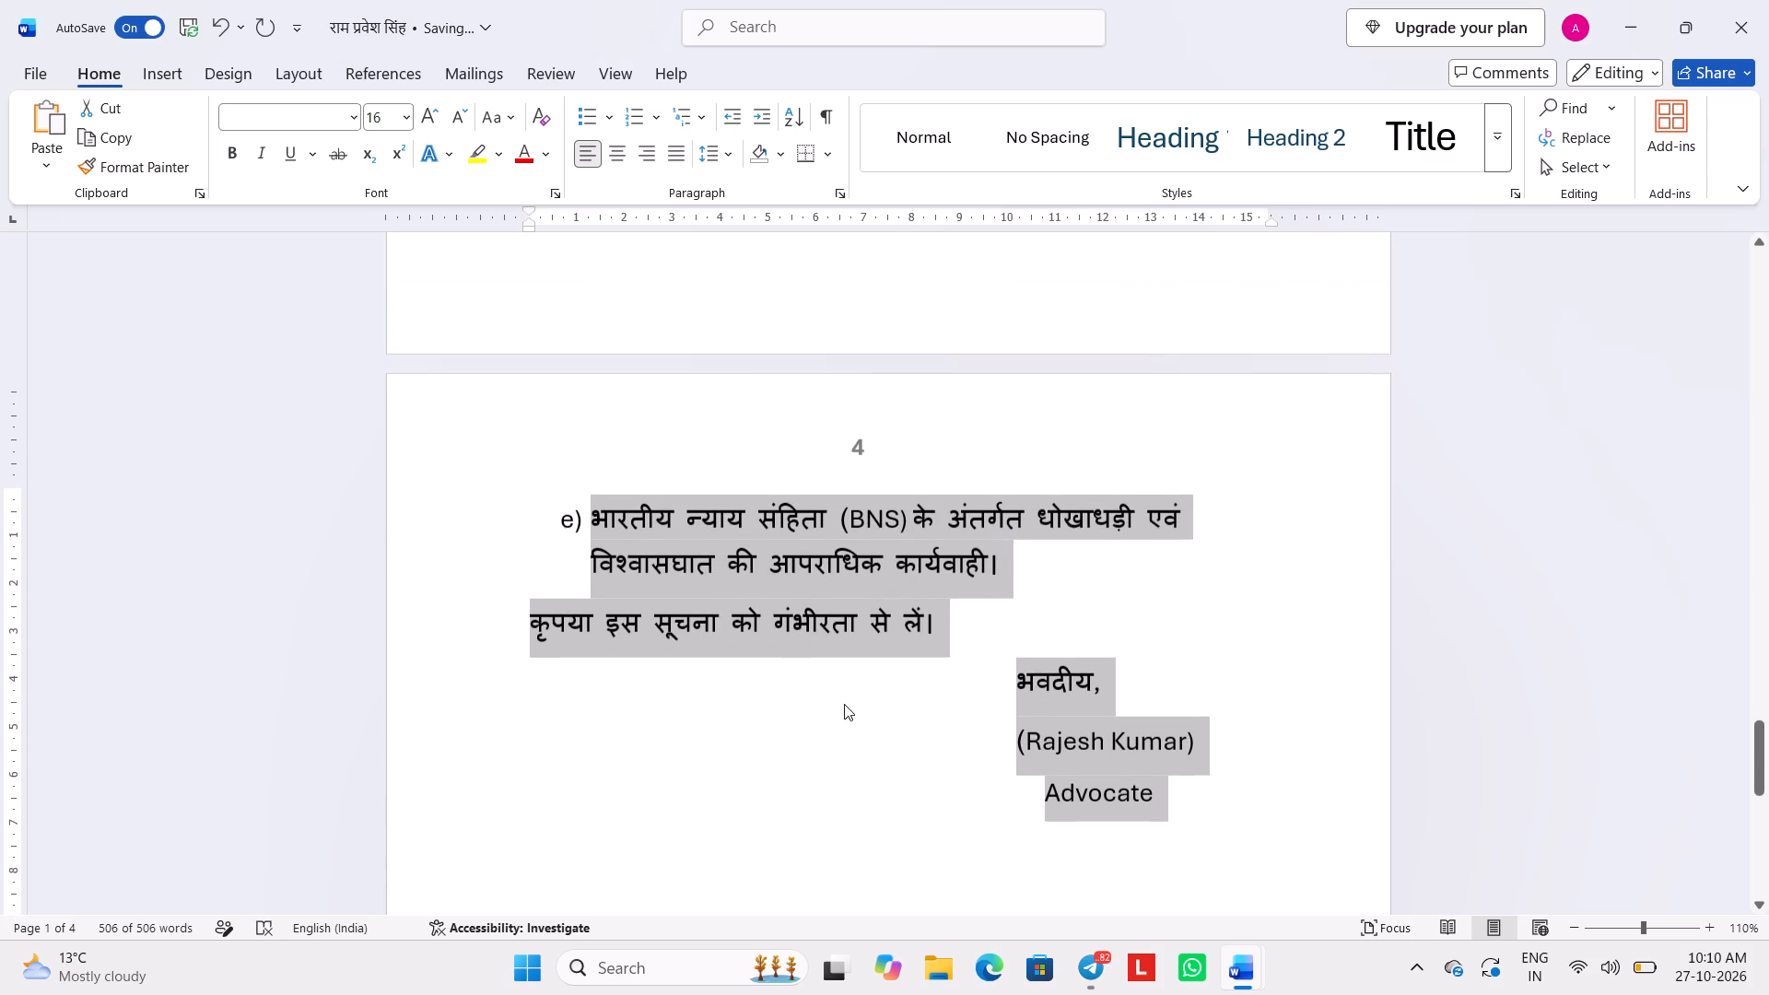
pyautogui.click(717, 164)
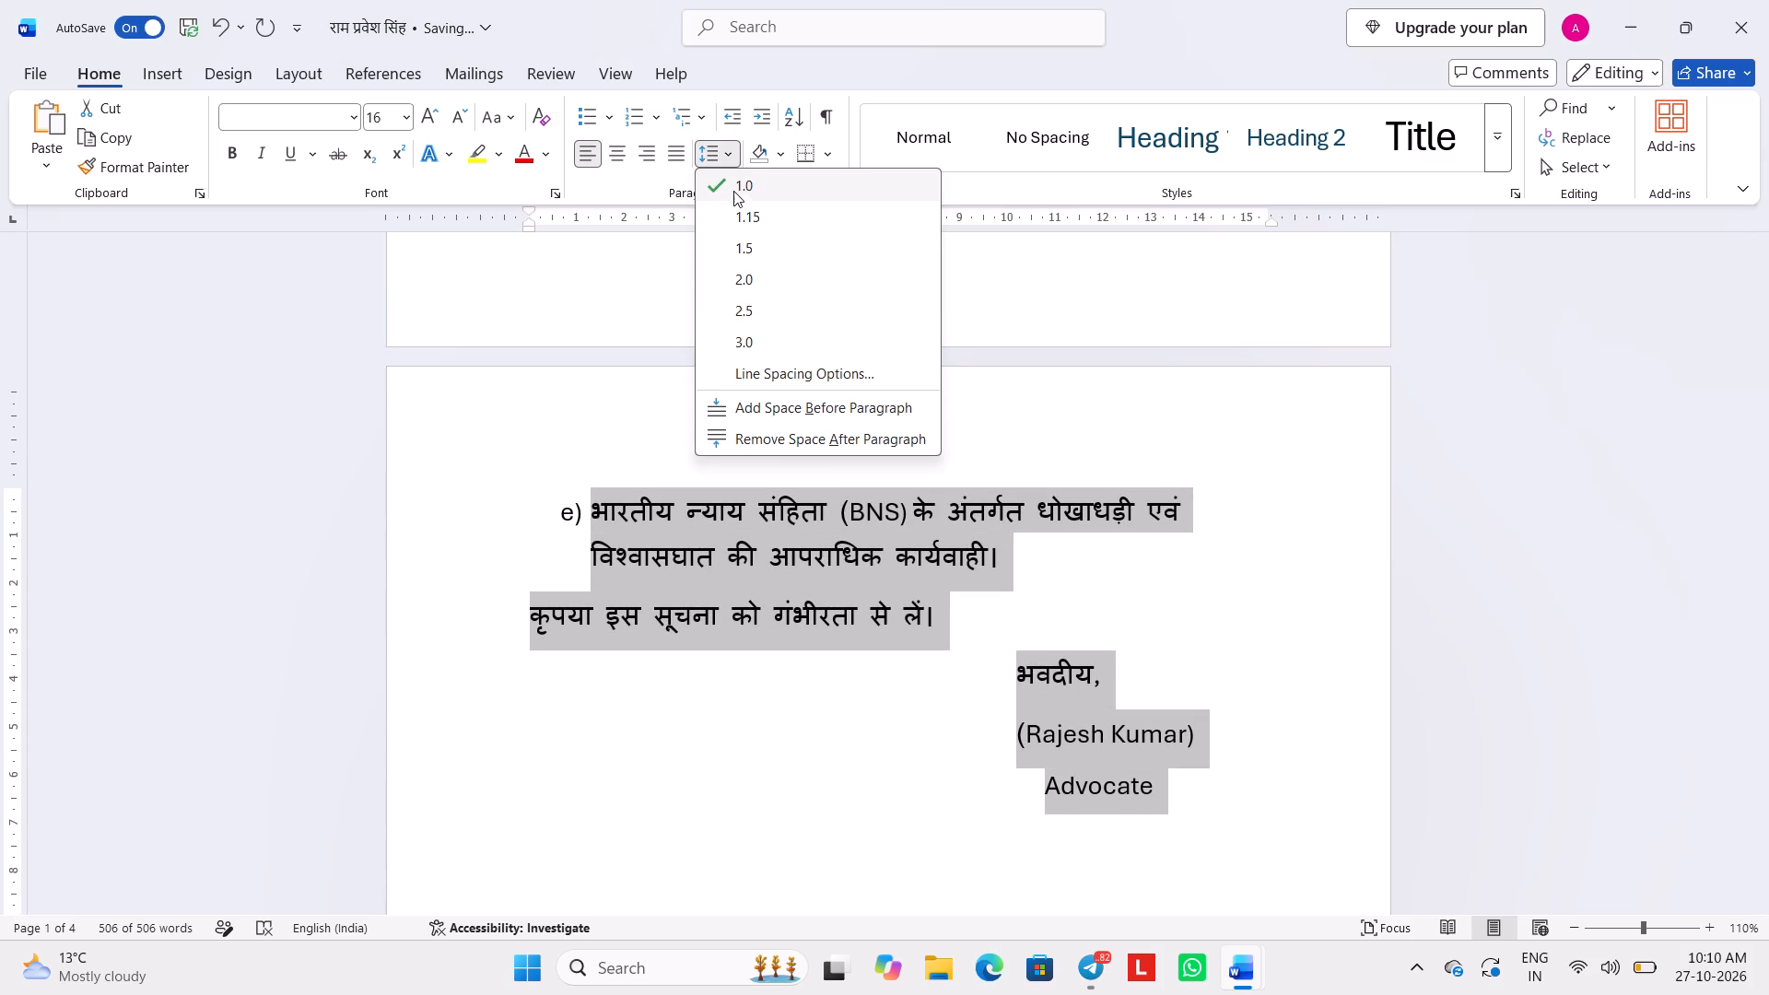
pyautogui.click(771, 224)
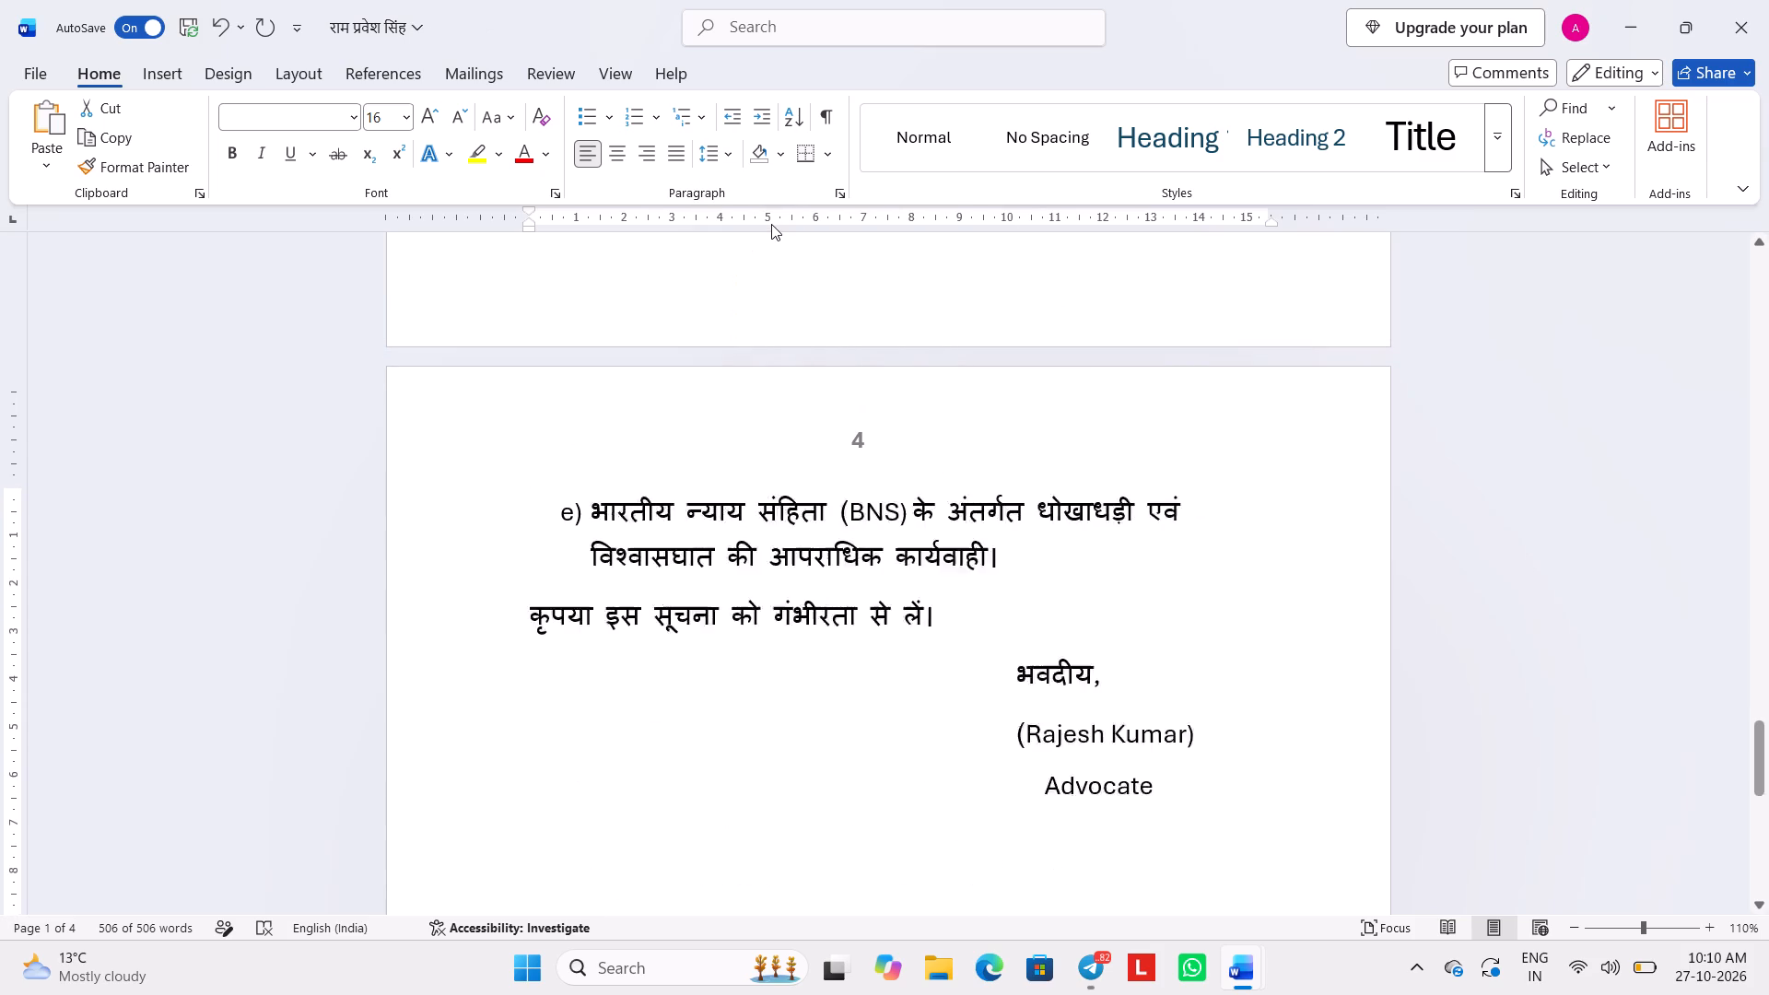
# Open the line spacing choices for the entire selected document.
pyautogui.click(724, 138)
pyautogui.click(720, 158)
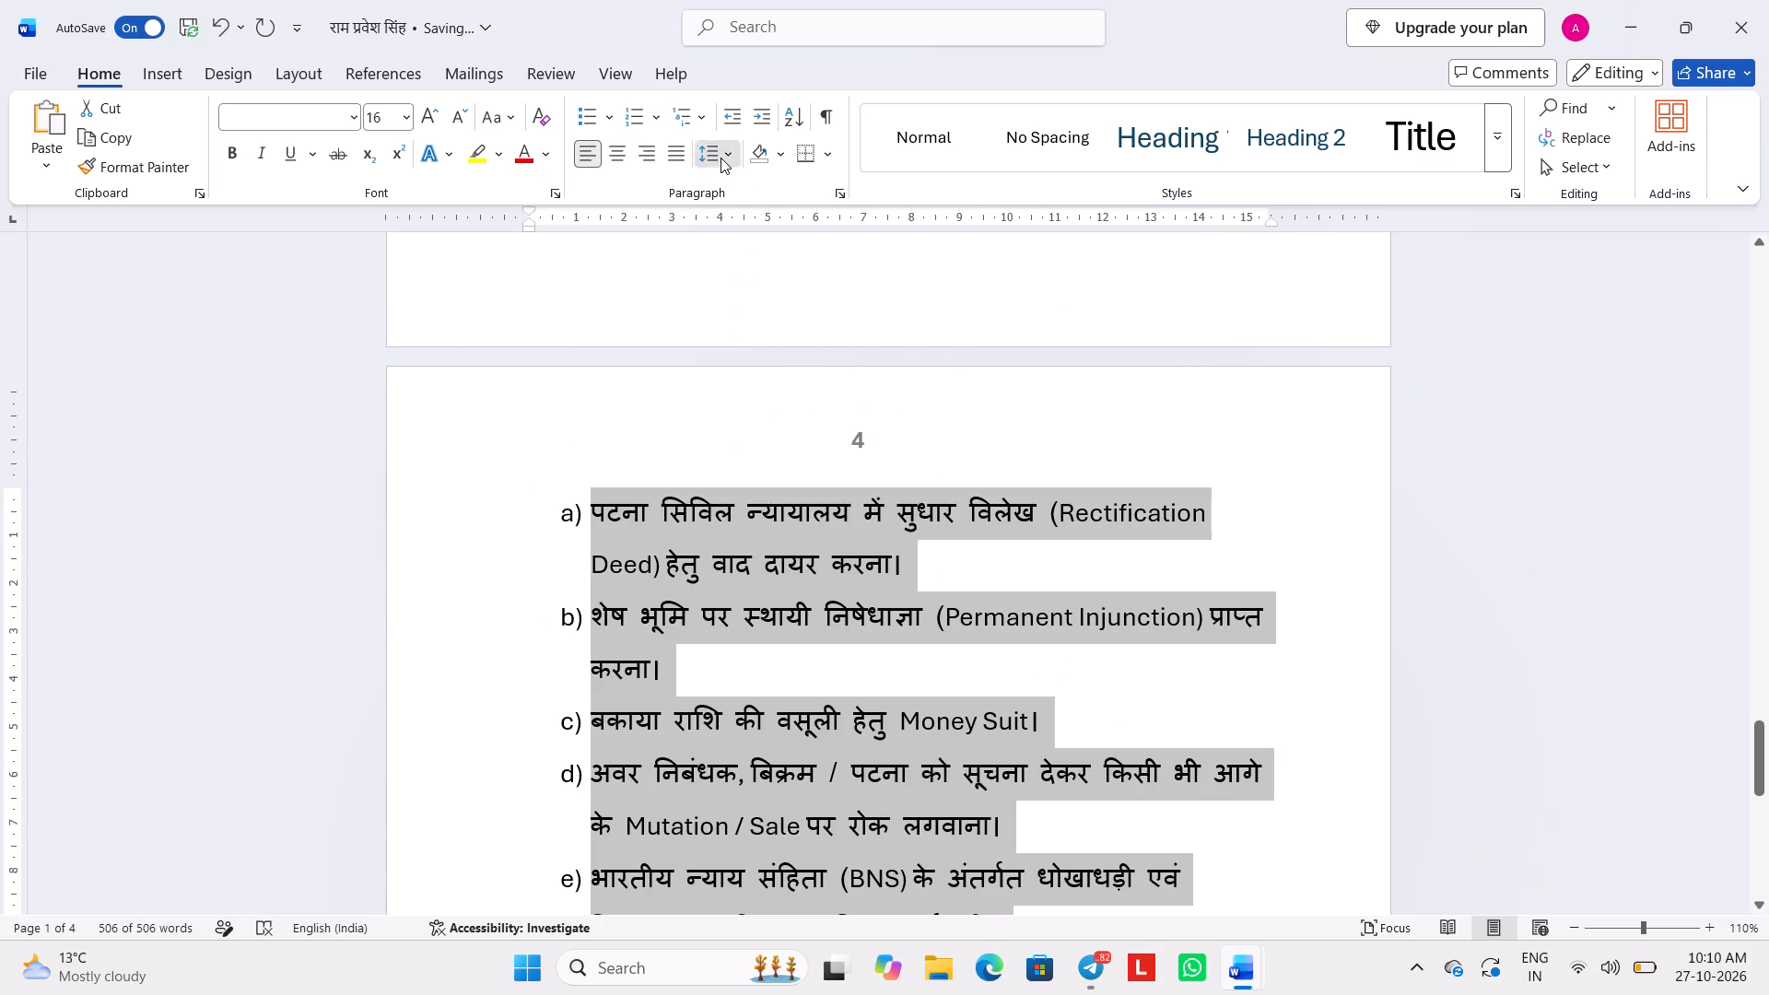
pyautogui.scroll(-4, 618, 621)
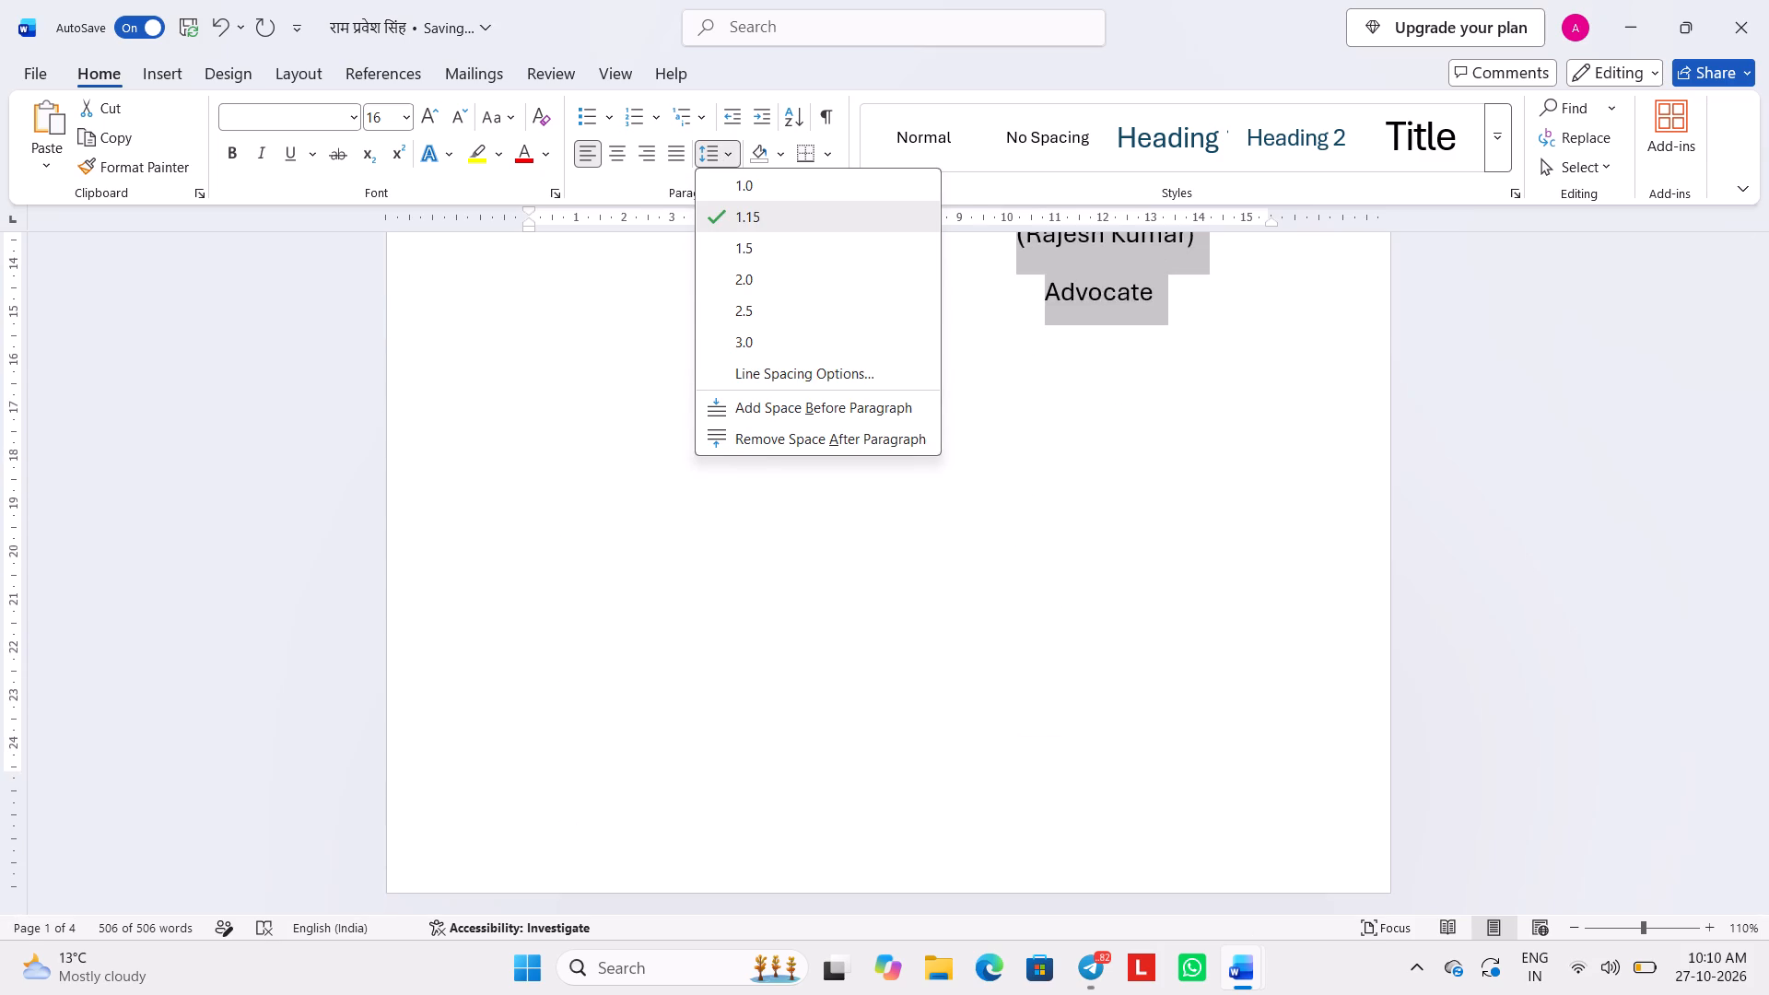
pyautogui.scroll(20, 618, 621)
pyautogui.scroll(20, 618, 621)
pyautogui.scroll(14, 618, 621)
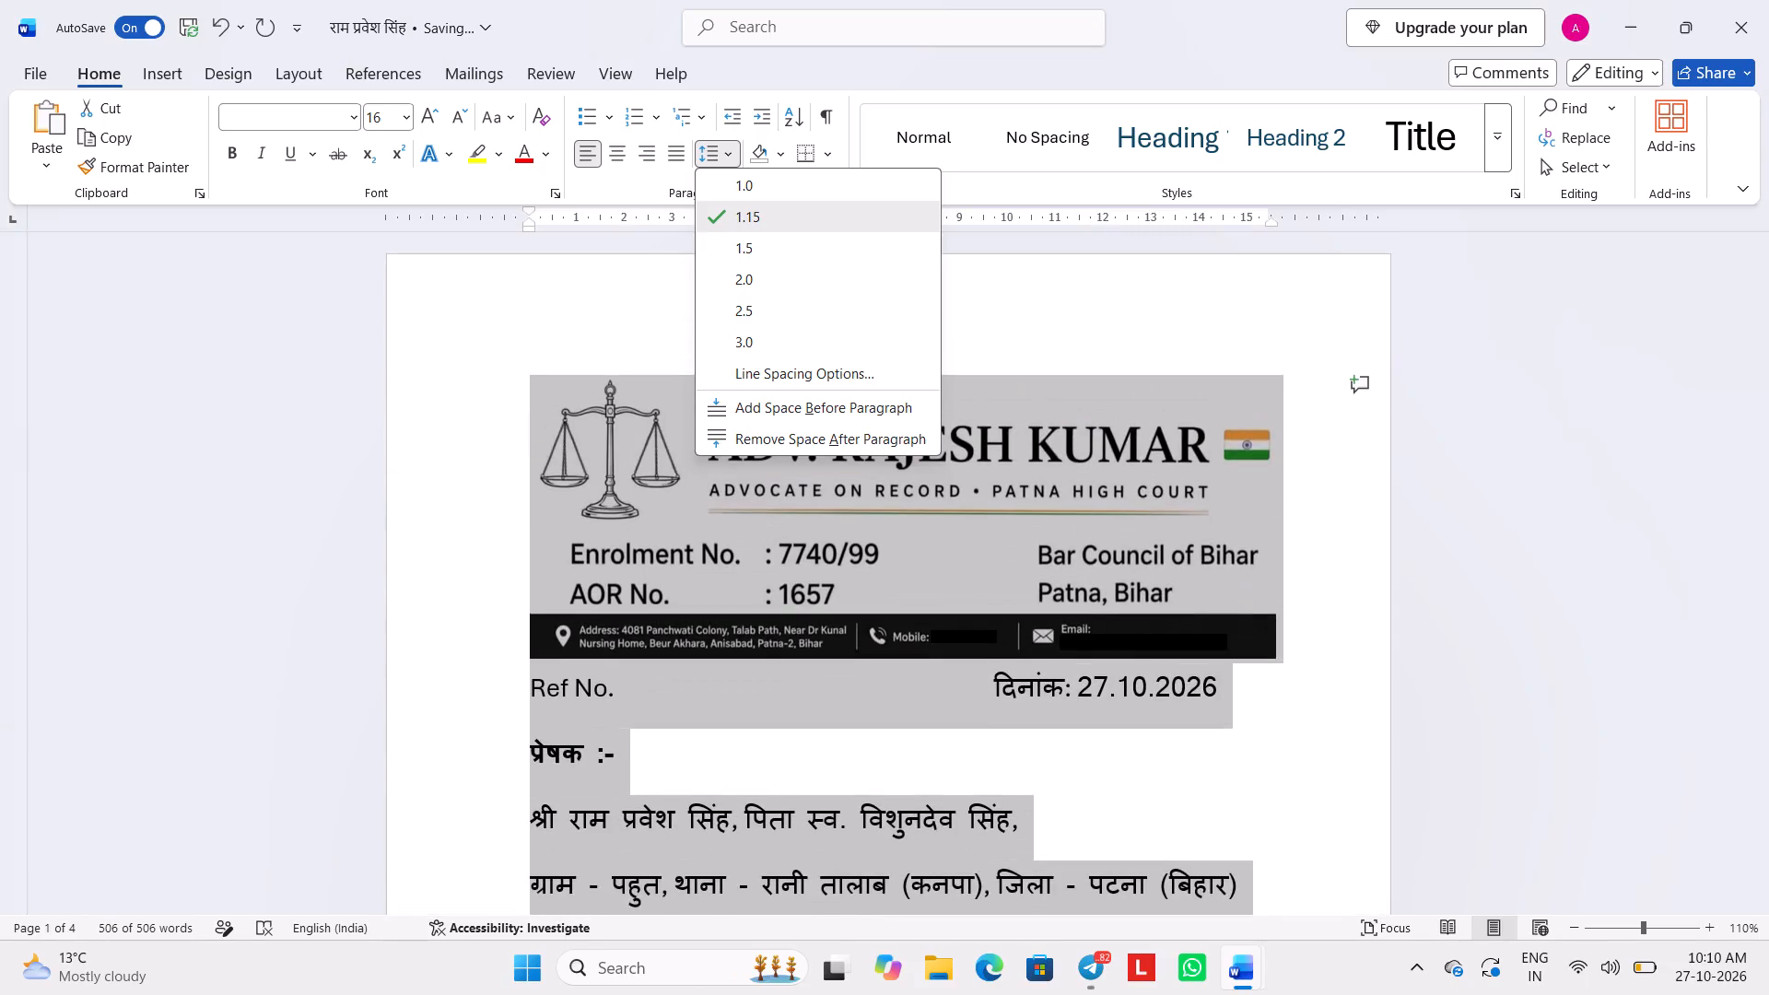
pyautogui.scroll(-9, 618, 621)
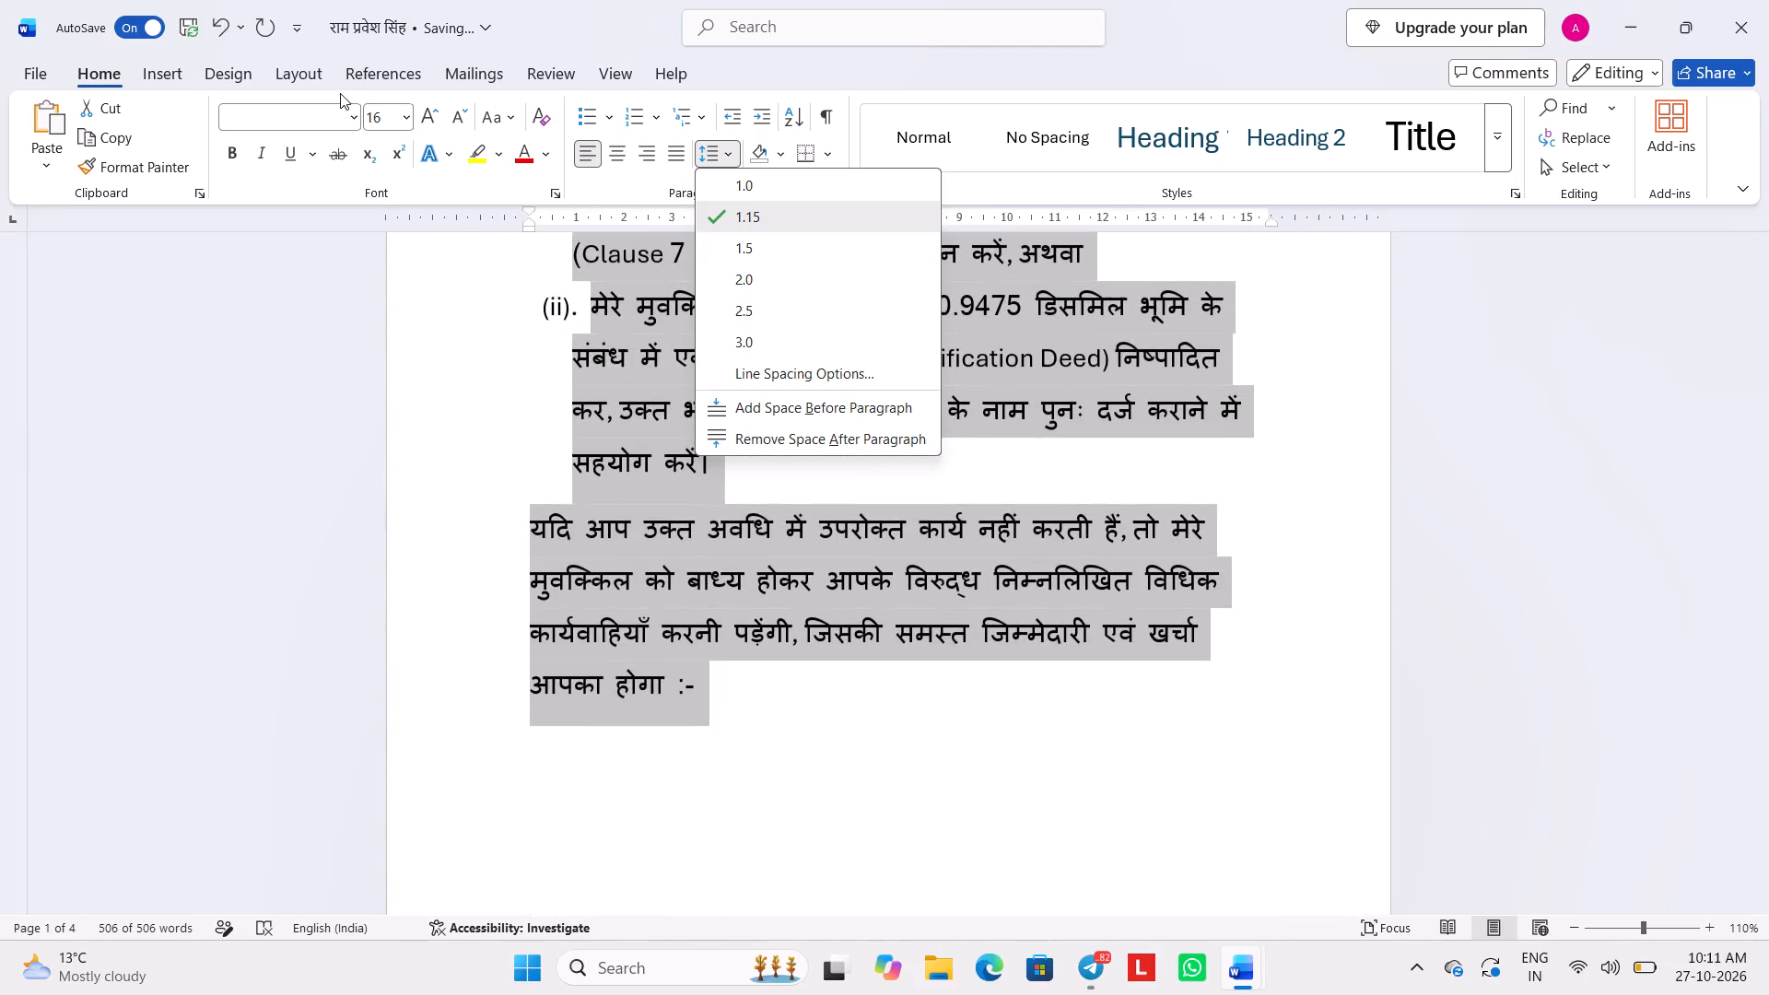
# Print the Hindi notice to a PDF in the Downloads folder, reusing the document's own file name for the PDF.
pyautogui.click(395, 0)
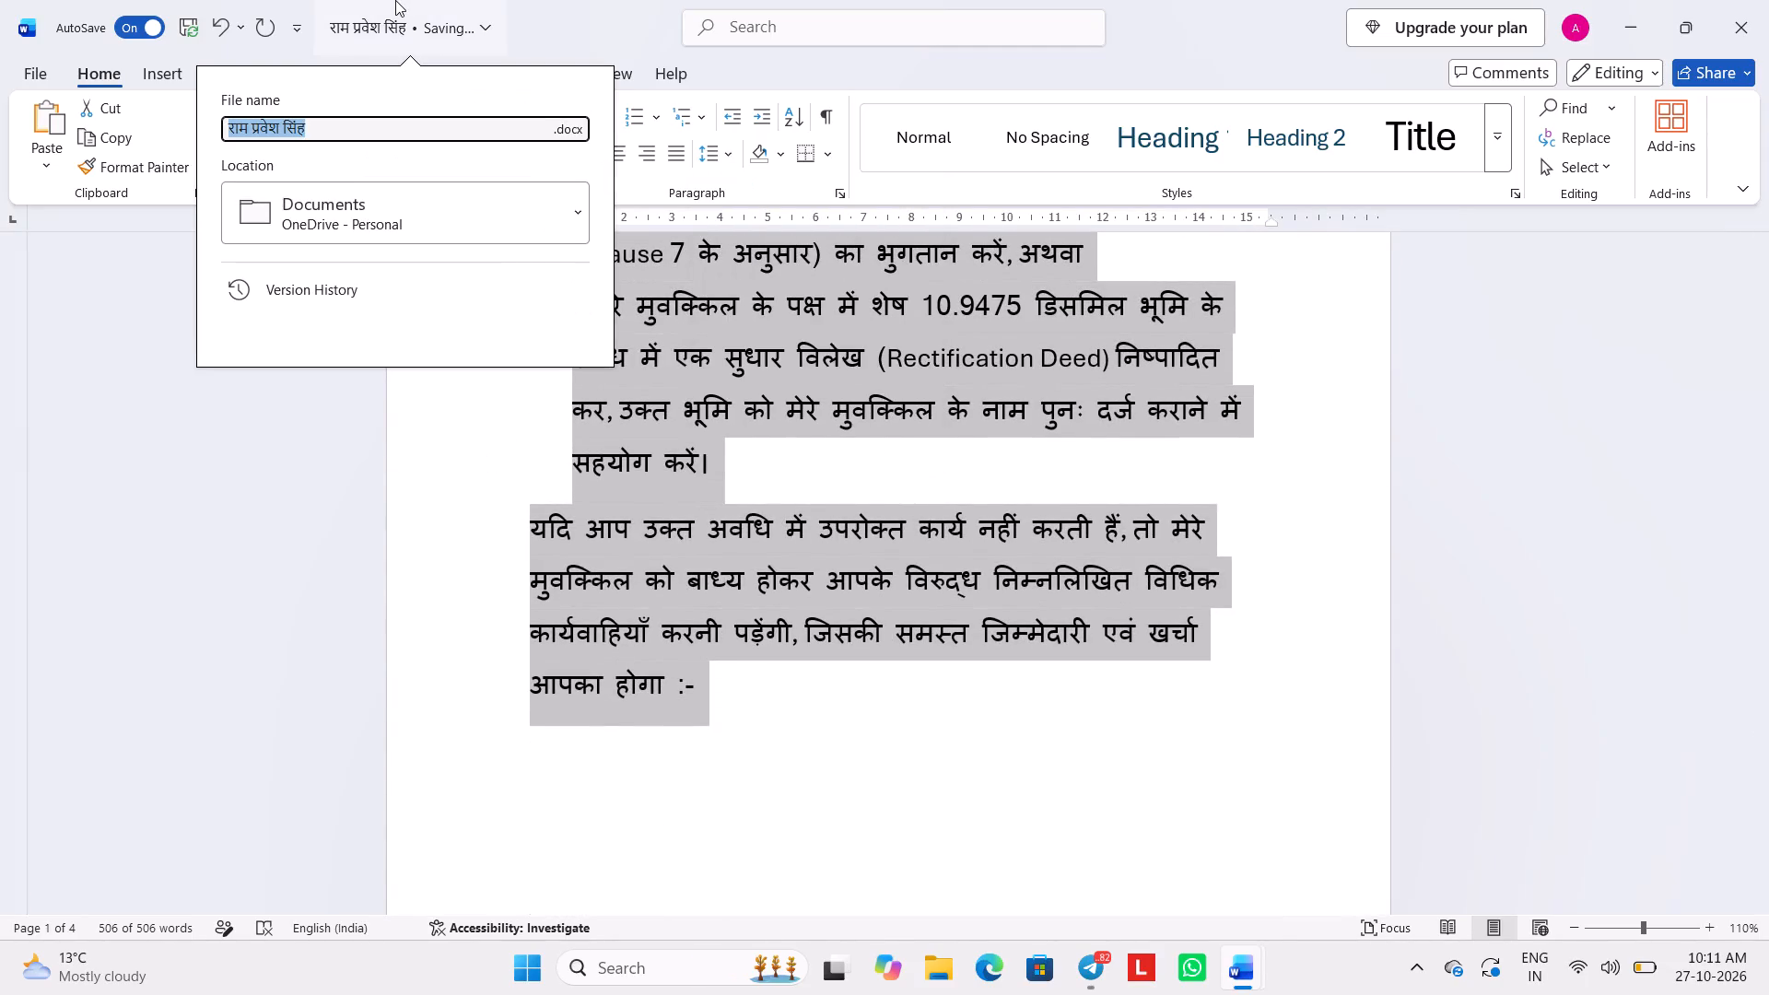
pyautogui.hotkey('ctrl', 'c')
pyautogui.hotkey('ctrl', 'c')
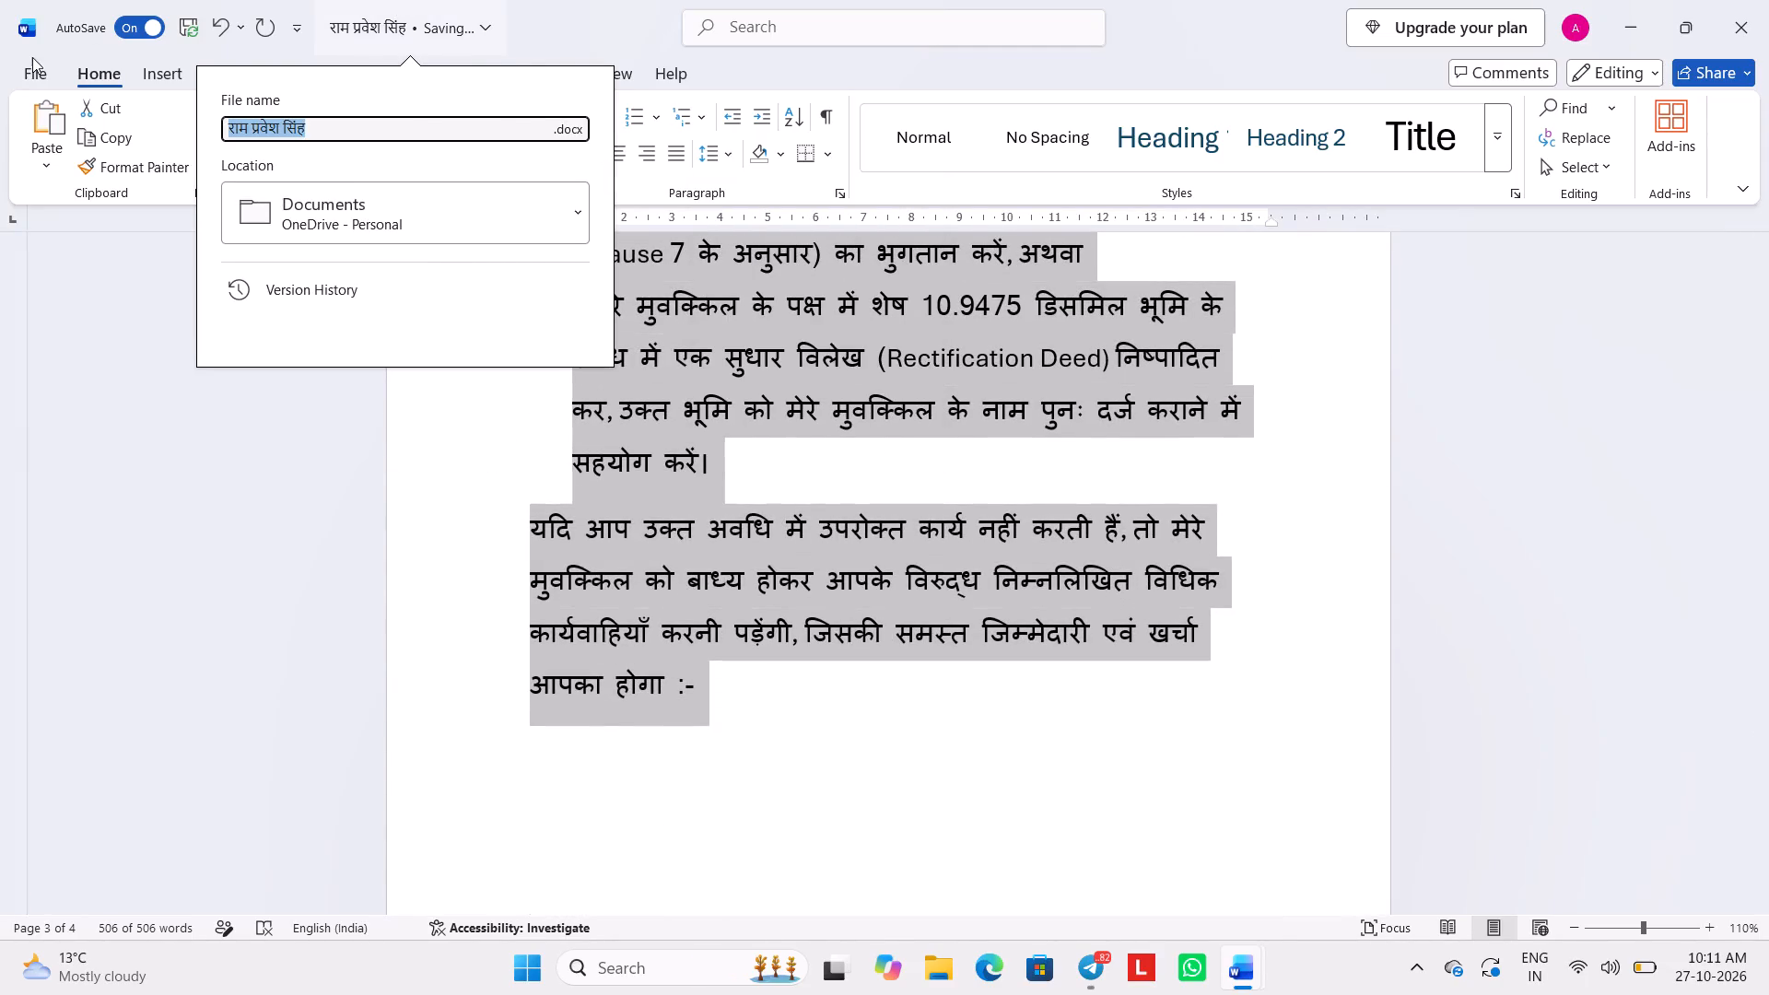
pyautogui.click(32, 57)
pyautogui.click(58, 442)
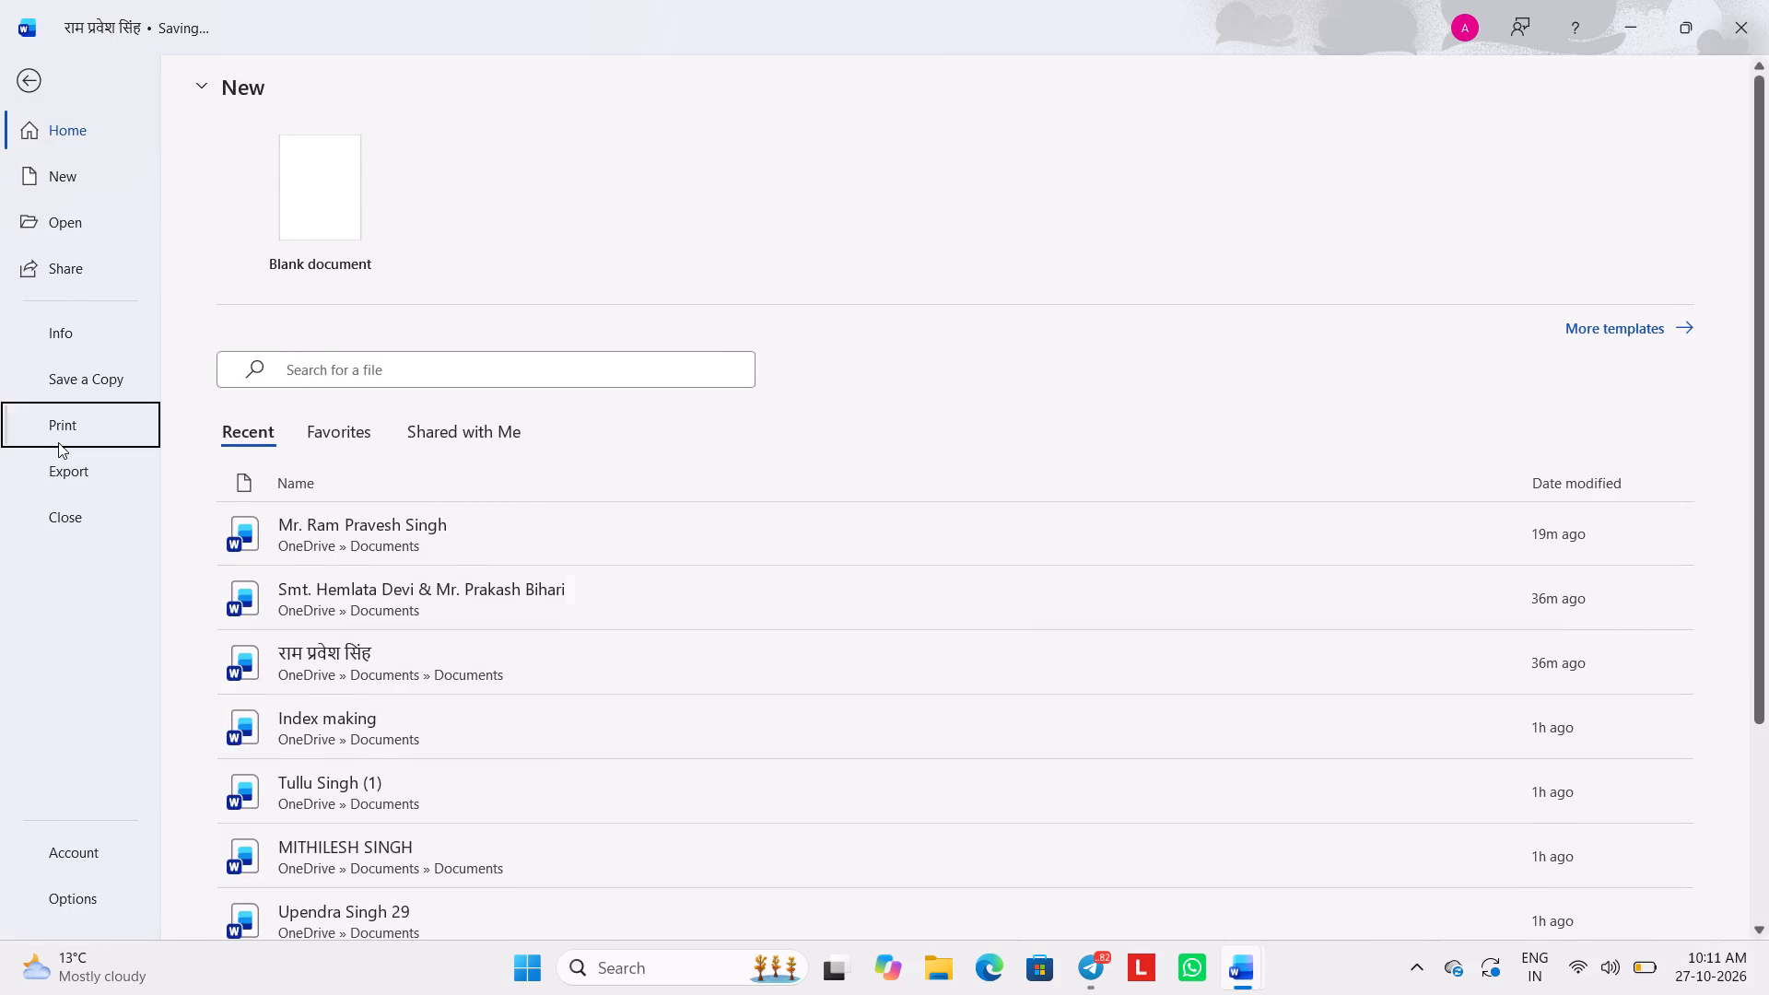
pyautogui.click(272, 136)
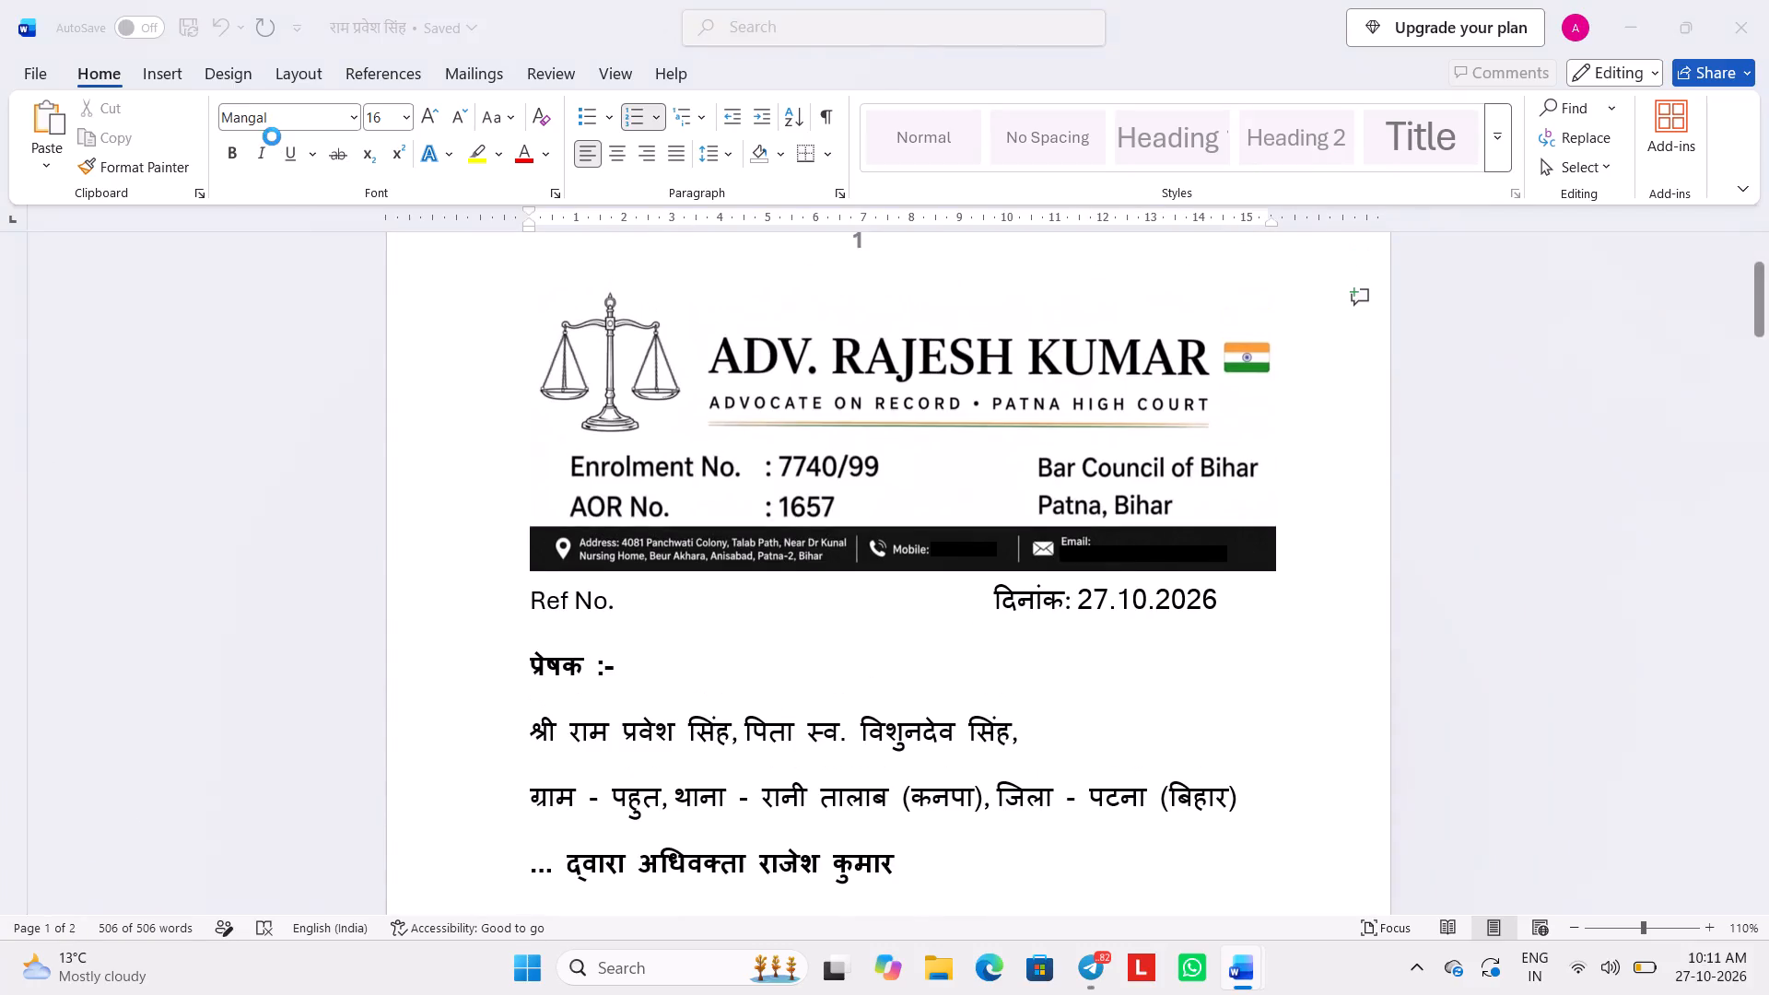
pyautogui.hotkey('ctrl', 'v')
pyautogui.press('Return')
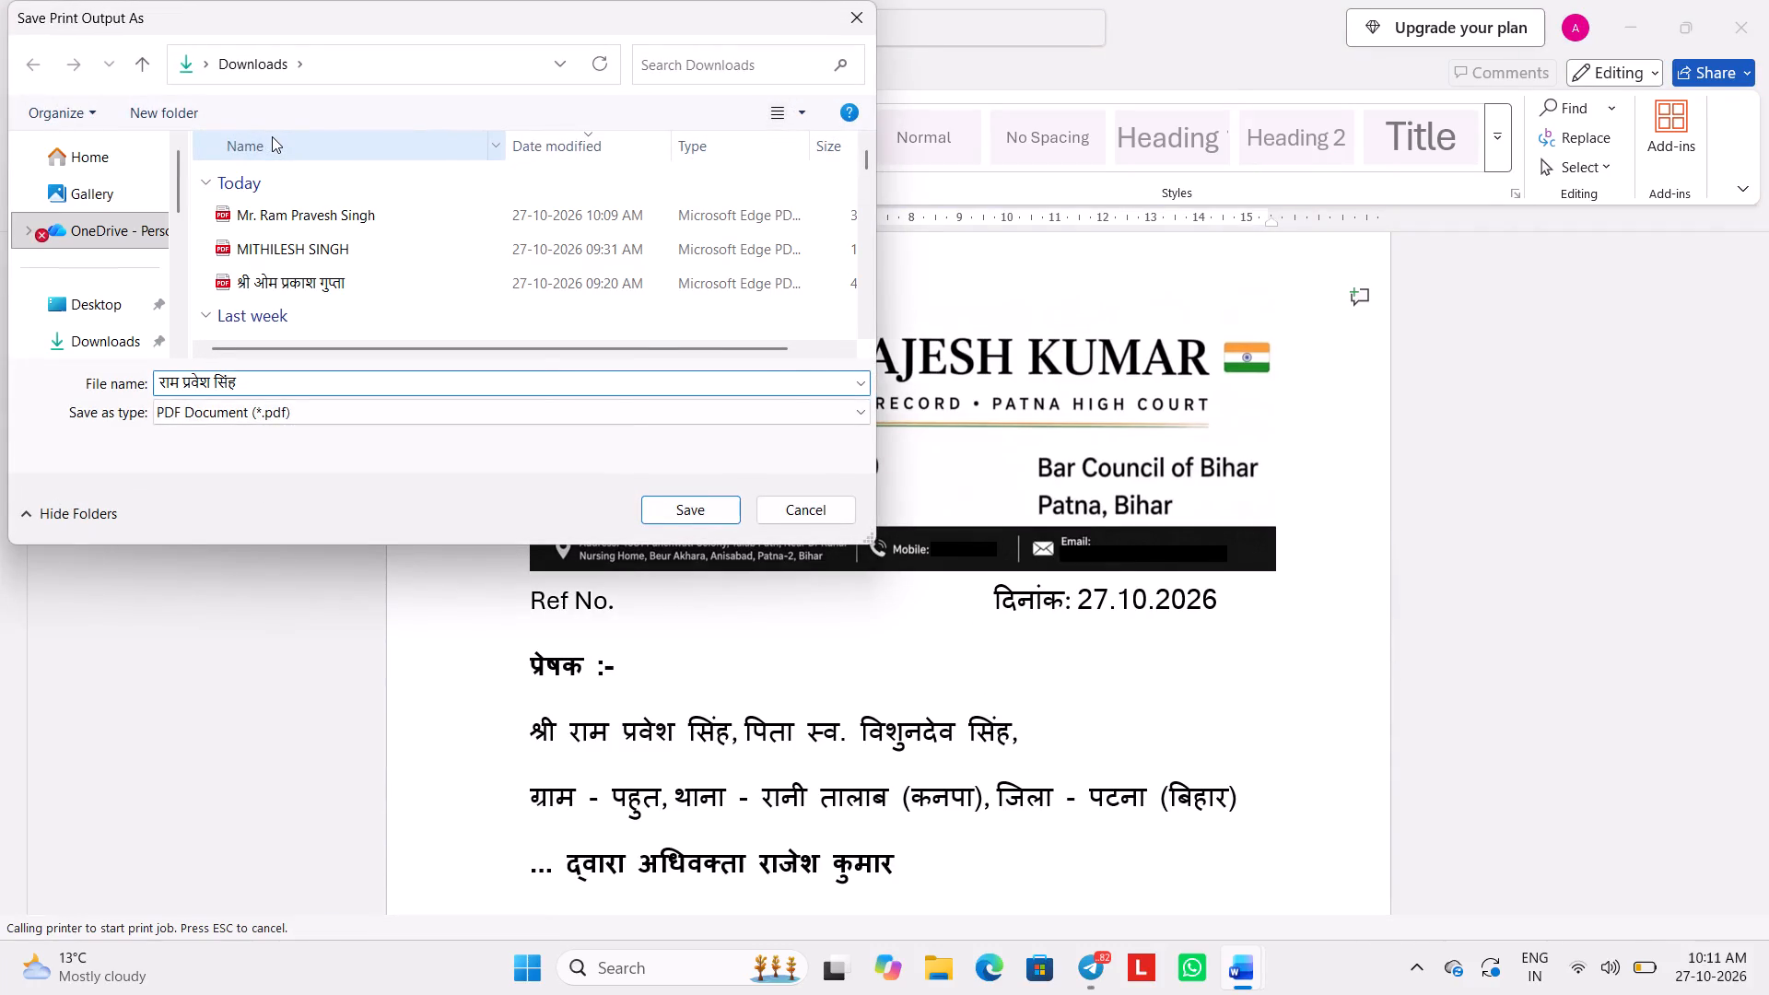